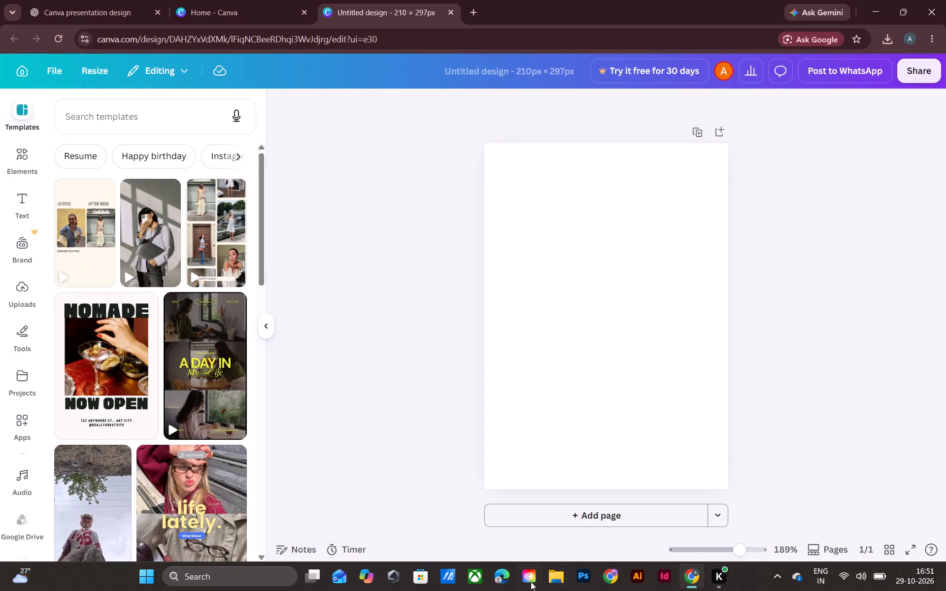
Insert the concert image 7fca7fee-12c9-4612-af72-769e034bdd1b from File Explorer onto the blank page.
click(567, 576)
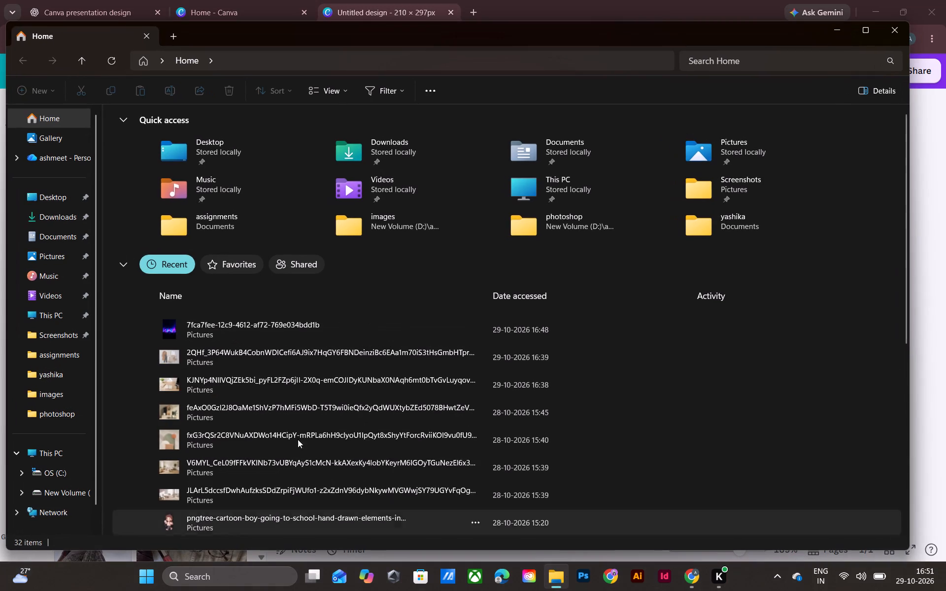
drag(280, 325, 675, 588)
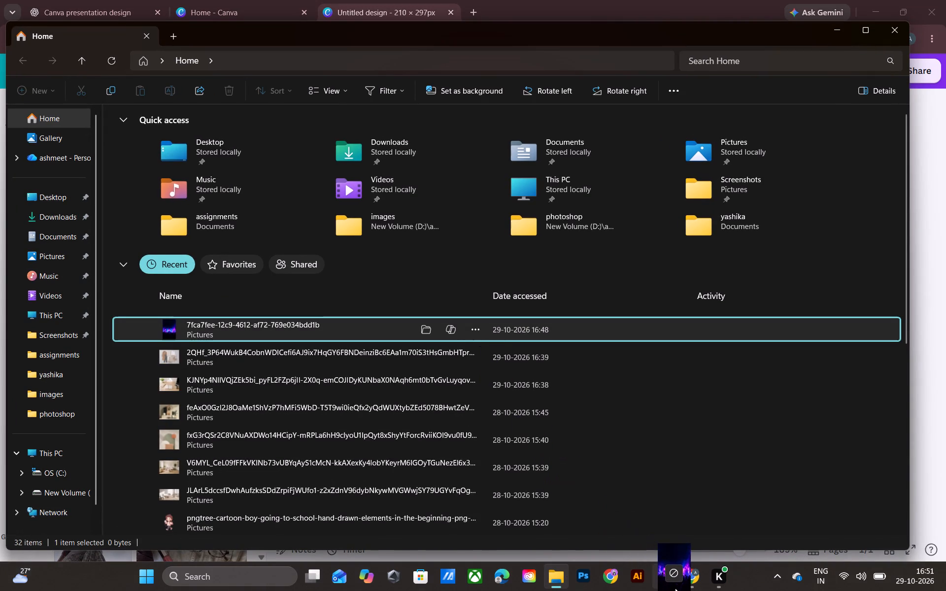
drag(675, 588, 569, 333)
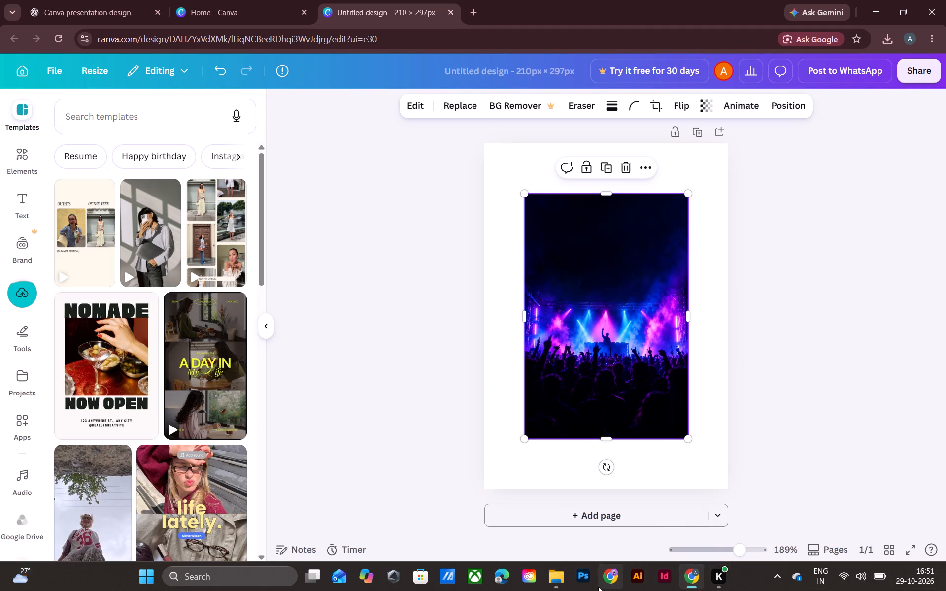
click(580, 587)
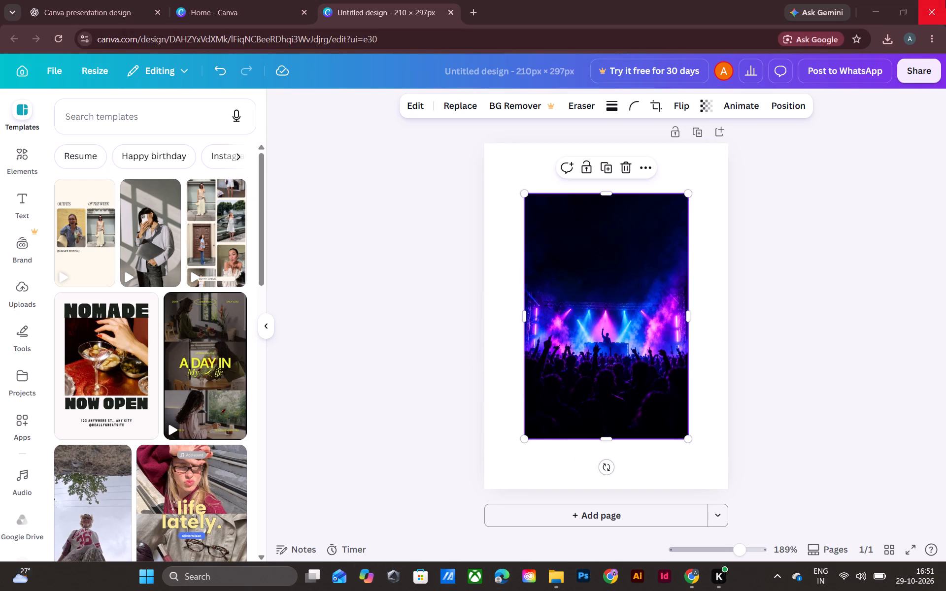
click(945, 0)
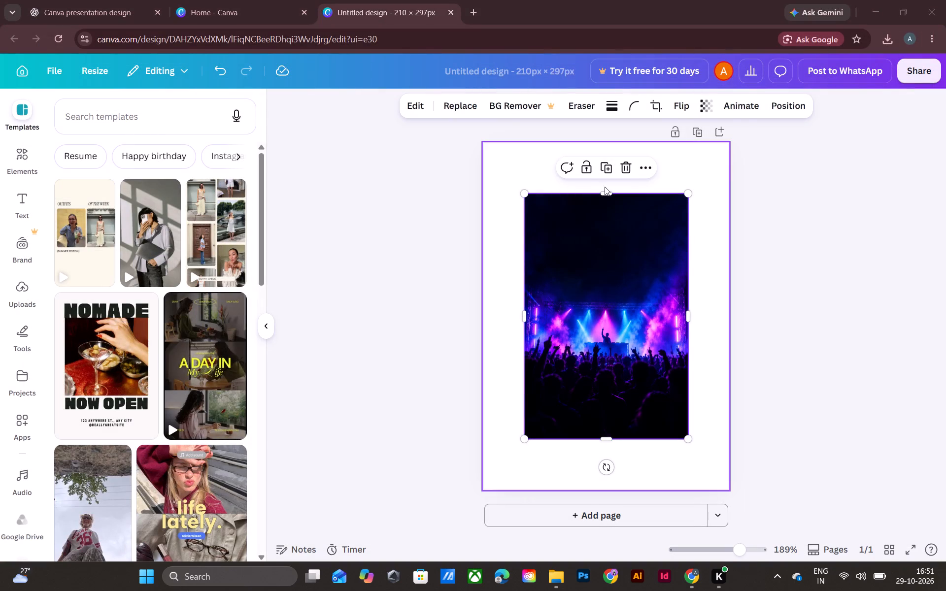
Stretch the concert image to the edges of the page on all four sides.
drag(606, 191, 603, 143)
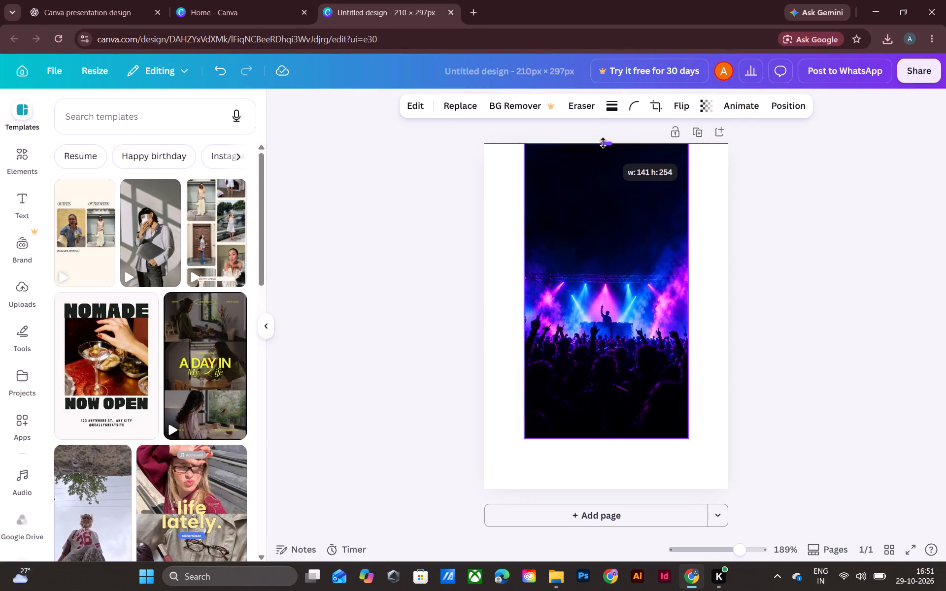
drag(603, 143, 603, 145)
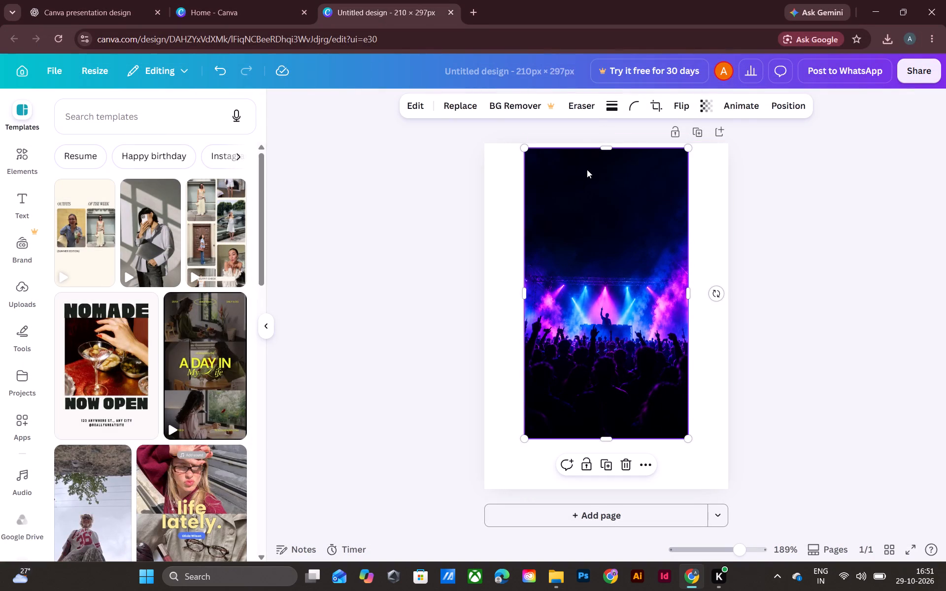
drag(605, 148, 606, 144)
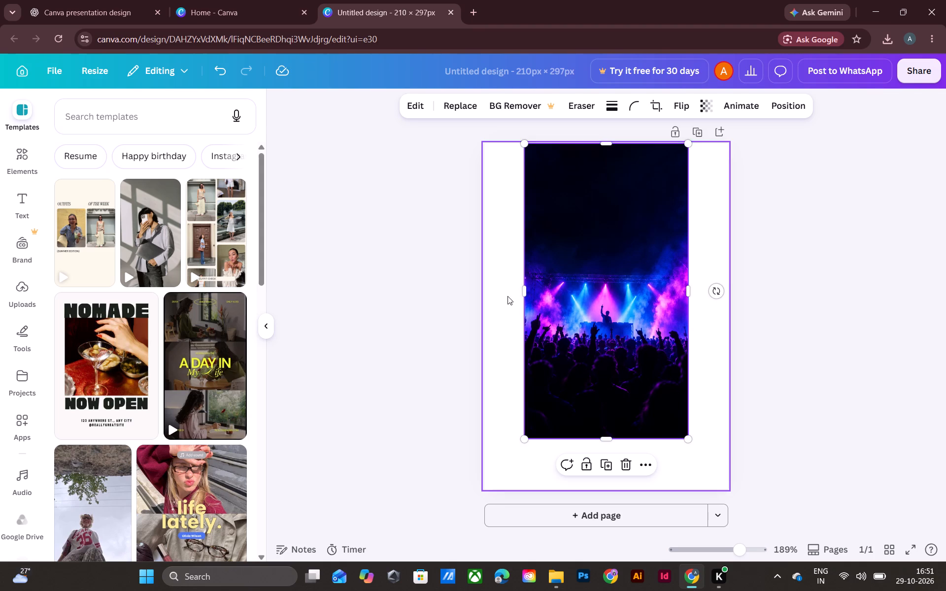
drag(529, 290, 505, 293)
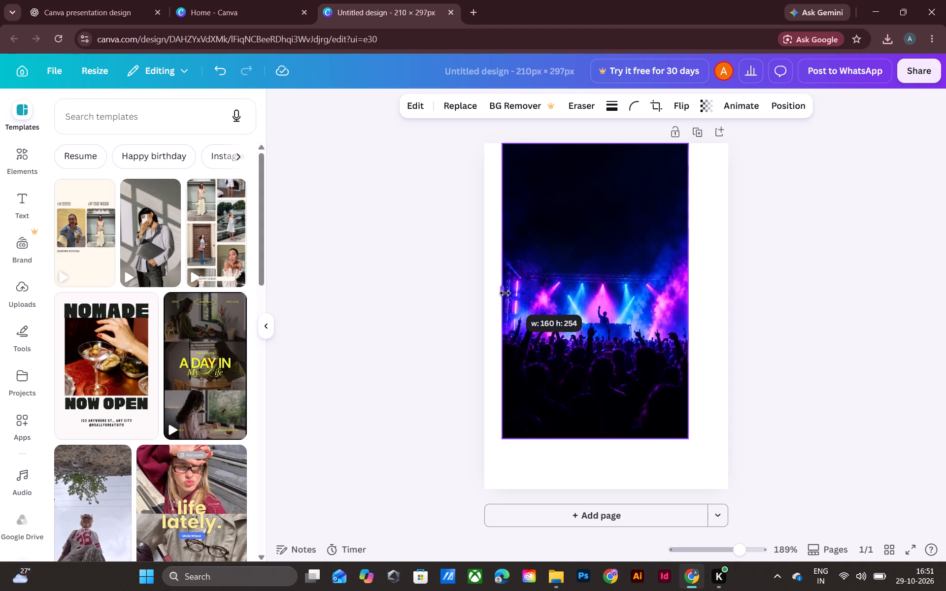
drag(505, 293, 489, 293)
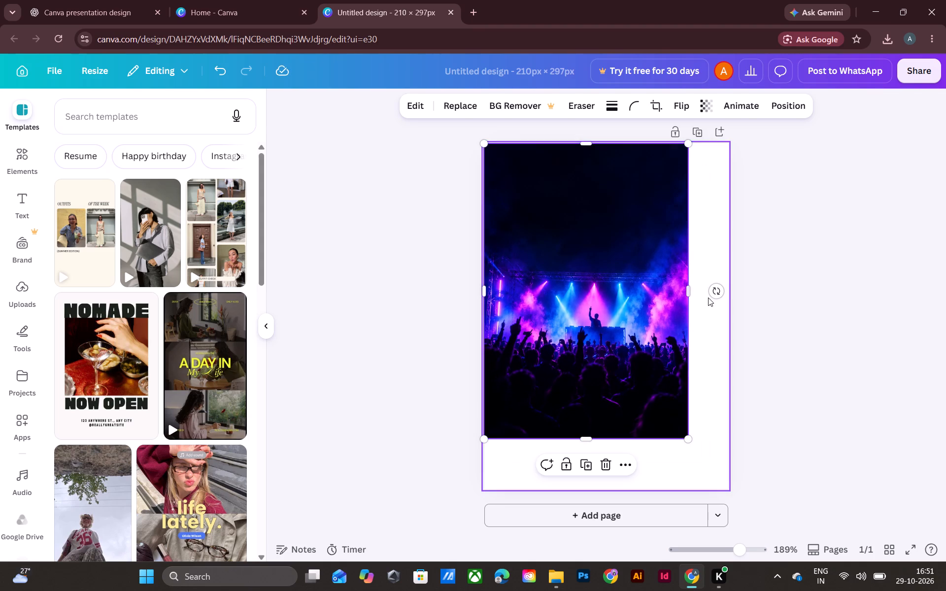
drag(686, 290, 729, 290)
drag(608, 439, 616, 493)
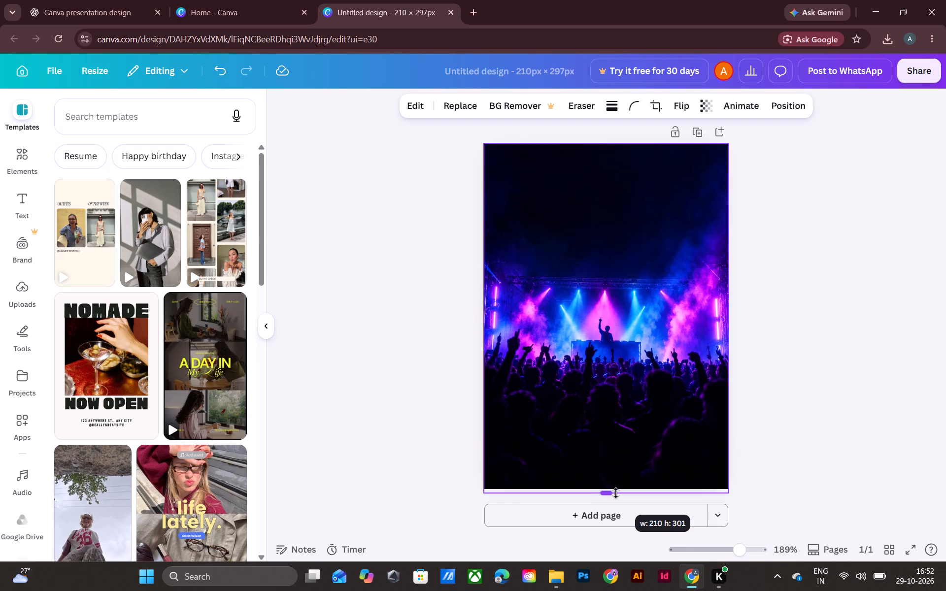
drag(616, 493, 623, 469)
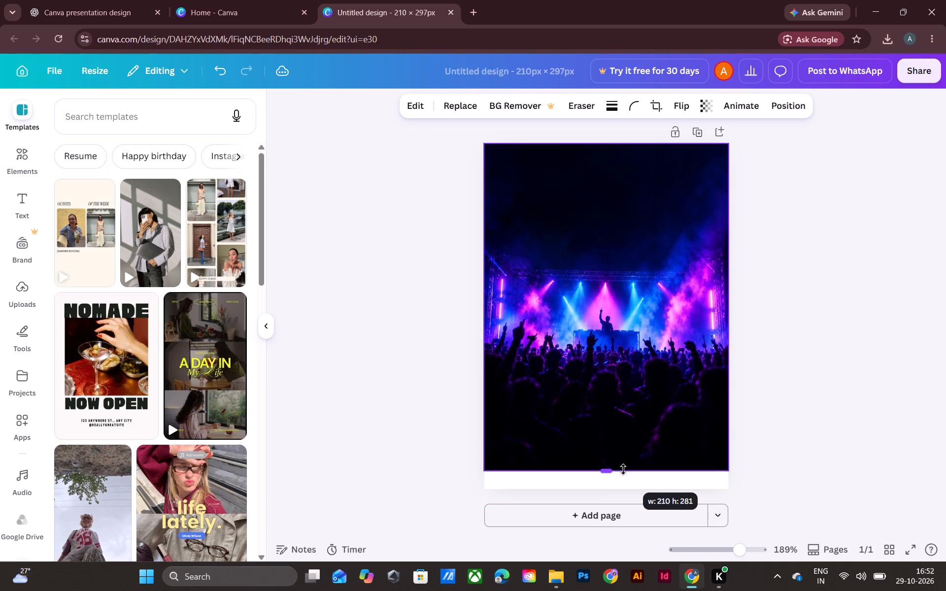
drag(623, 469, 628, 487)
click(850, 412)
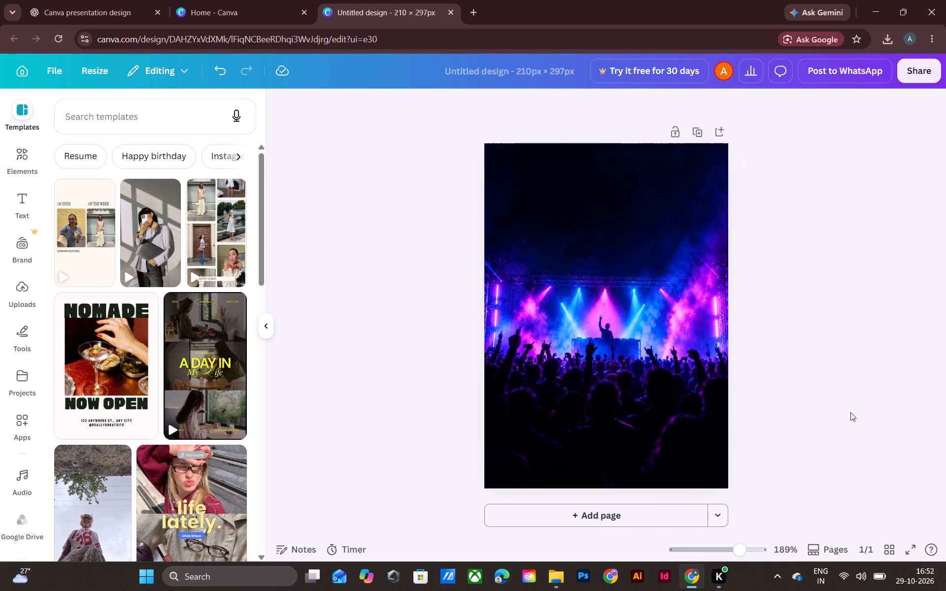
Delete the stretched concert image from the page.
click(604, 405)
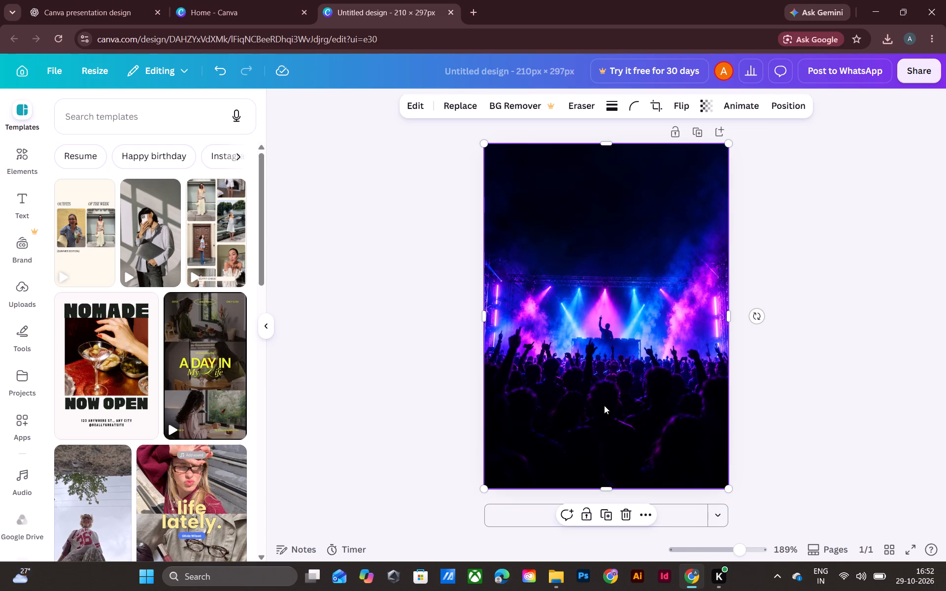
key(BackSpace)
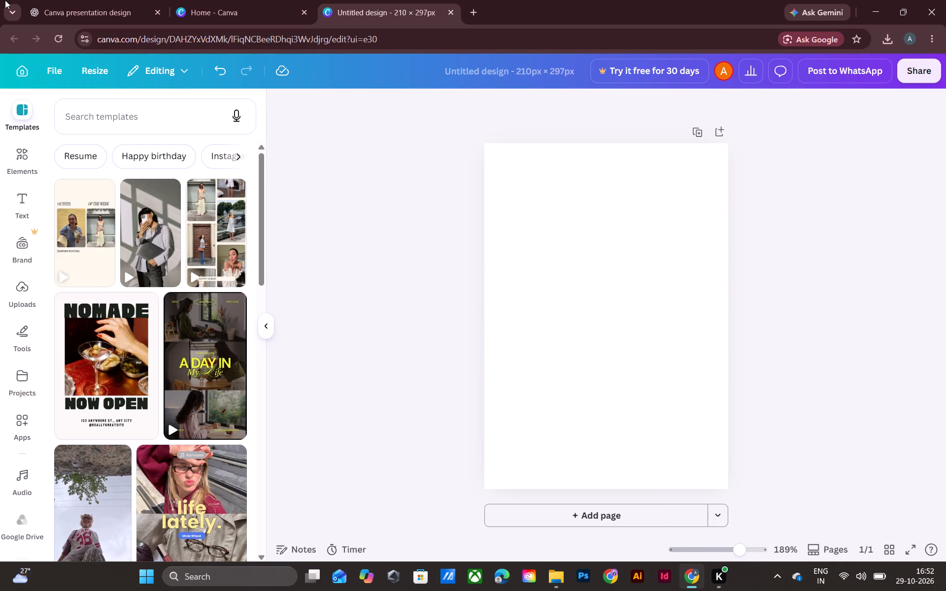
Search the elements library for frames and add the plain square frame to the page.
click(19, 161)
click(147, 116)
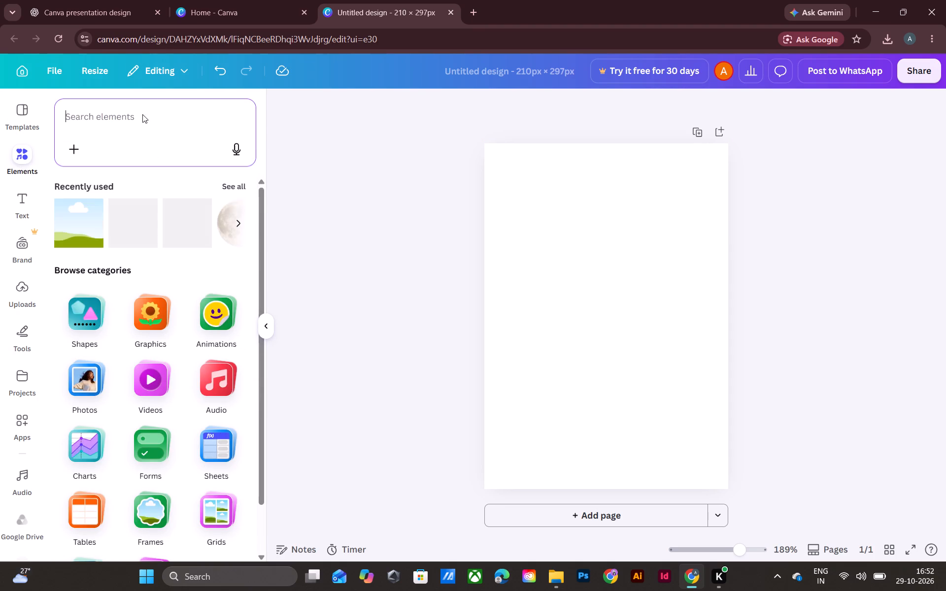
click(107, 209)
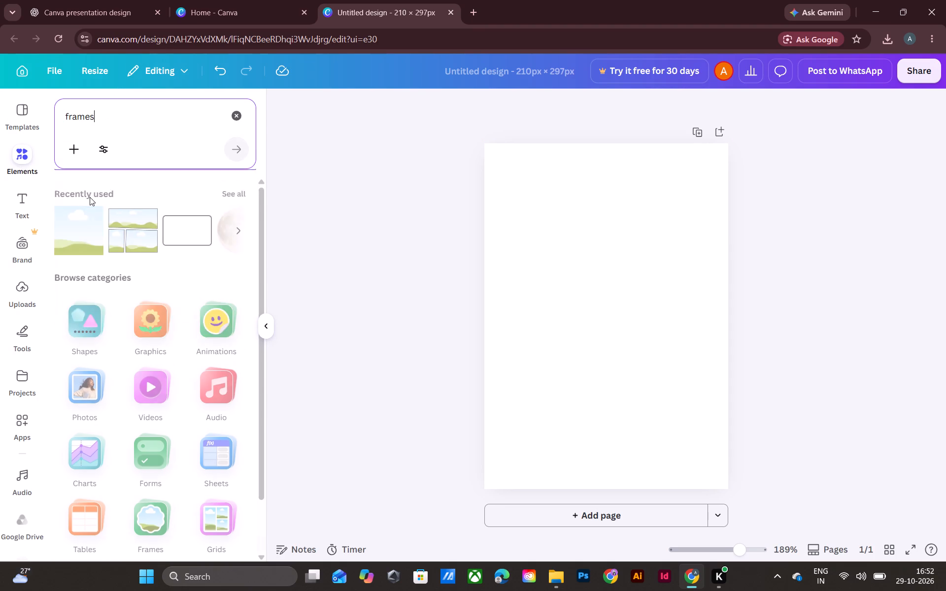
click(71, 256)
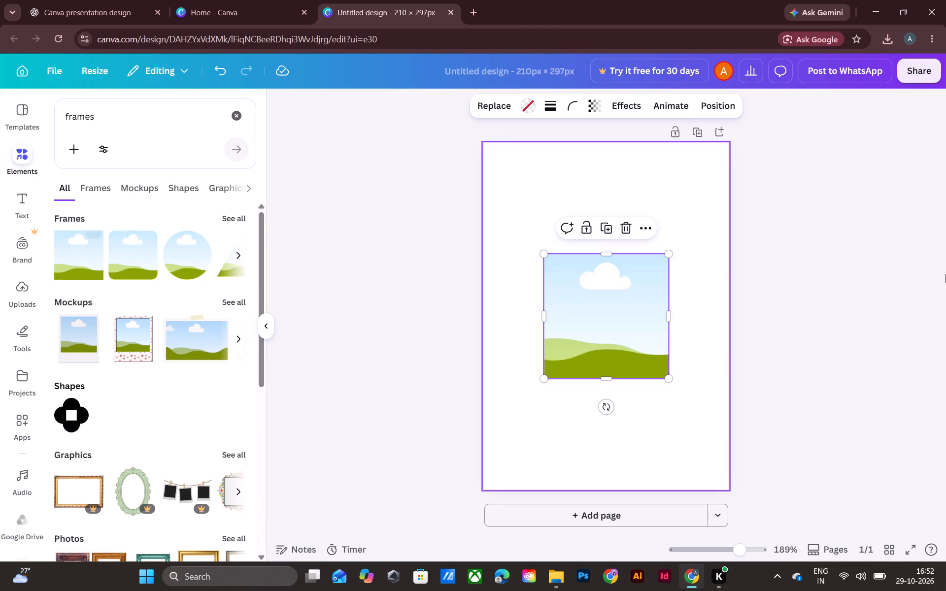
Stretch the square frame on all four sides to cover the entire 210 × 297 px page.
drag(603, 253, 615, 146)
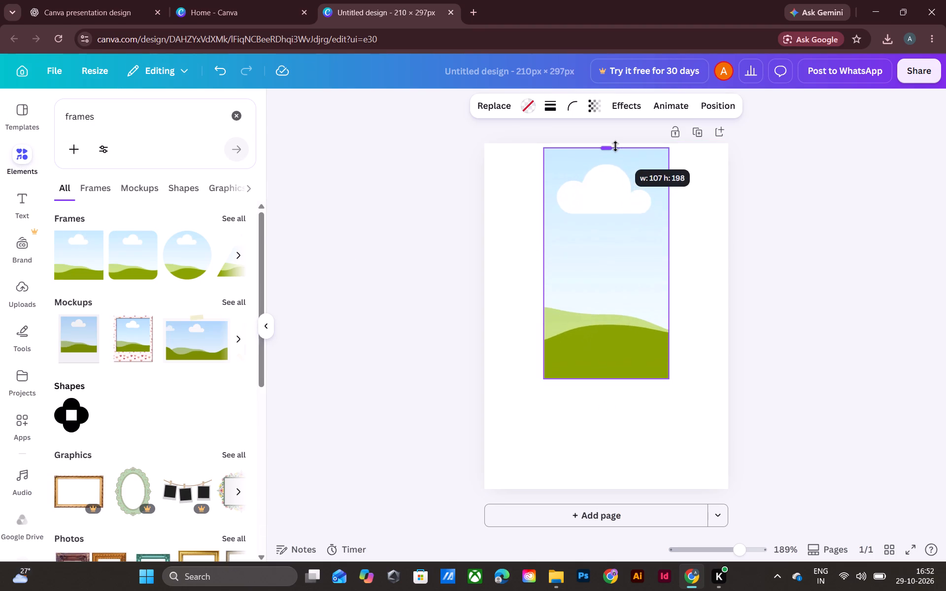
drag(615, 146, 616, 144)
drag(546, 264, 521, 267)
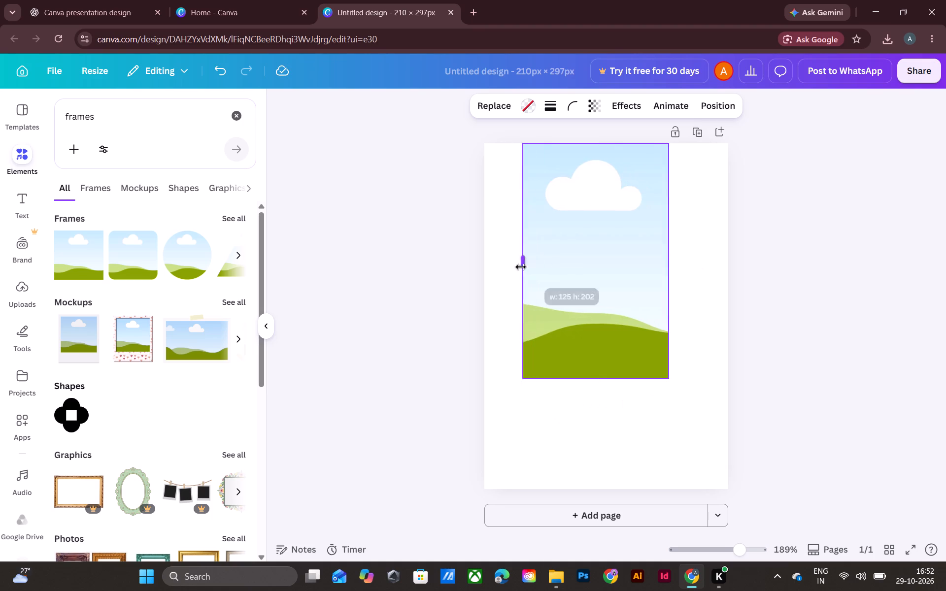
drag(521, 267, 486, 267)
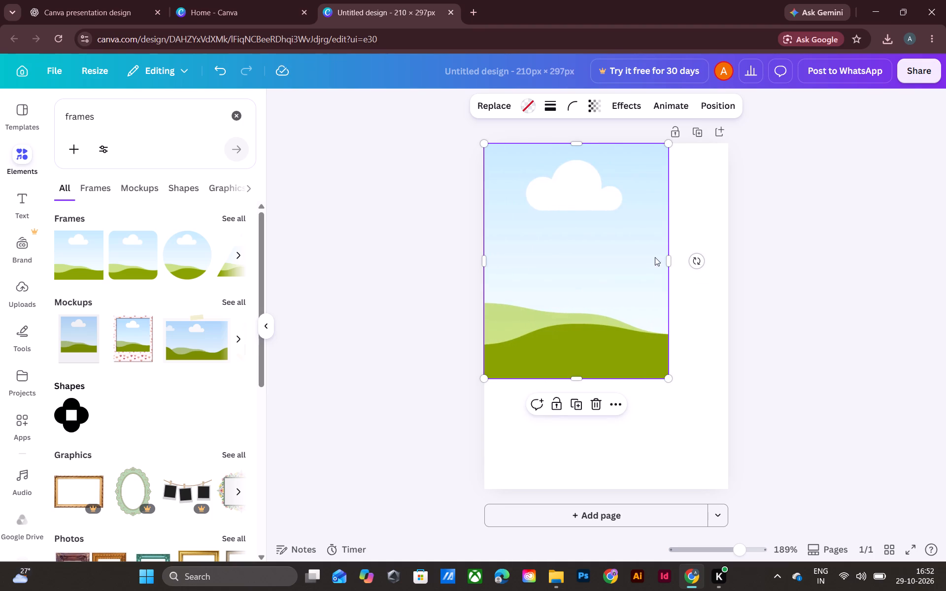
drag(665, 261, 710, 264)
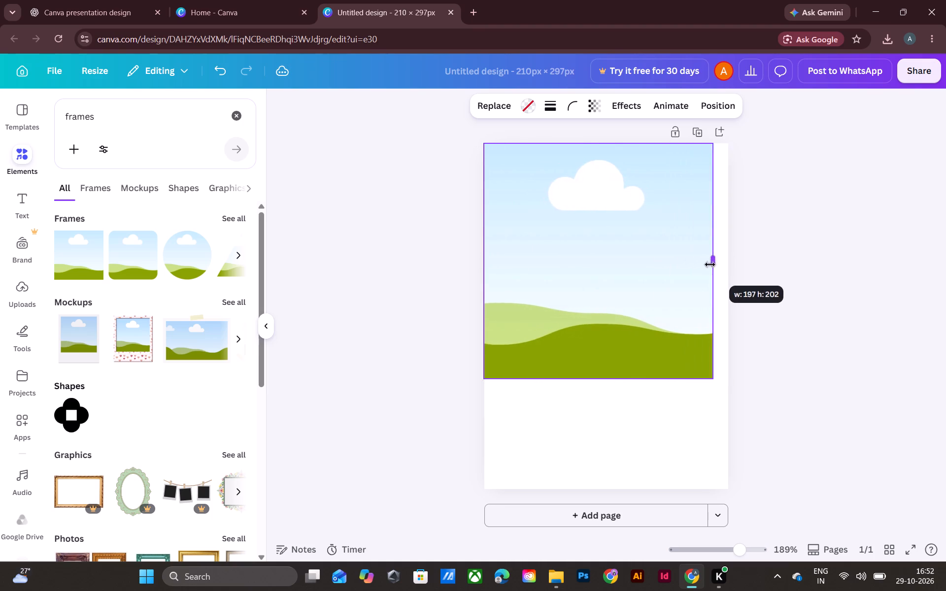
drag(710, 264, 725, 265)
drag(607, 379, 613, 432)
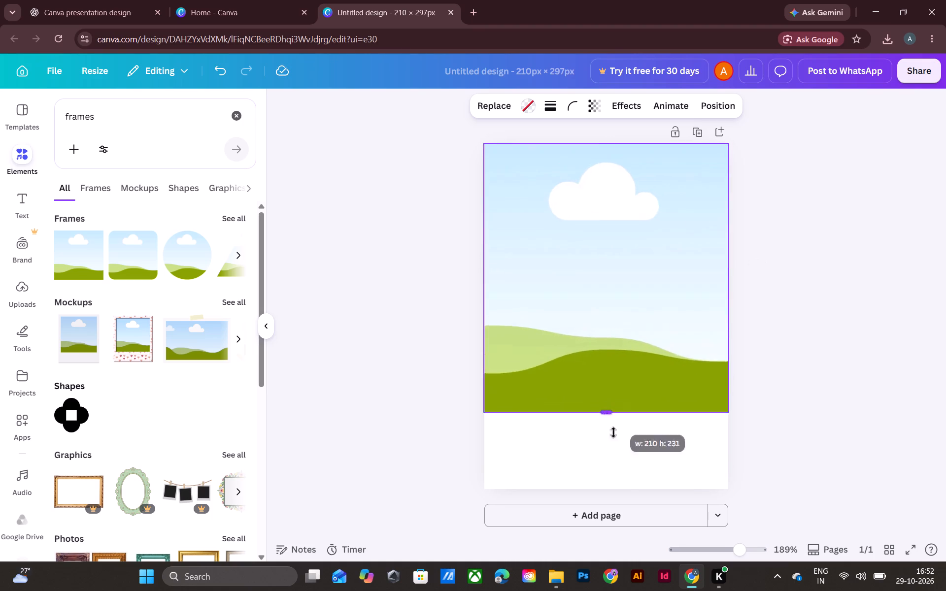
drag(613, 432, 620, 490)
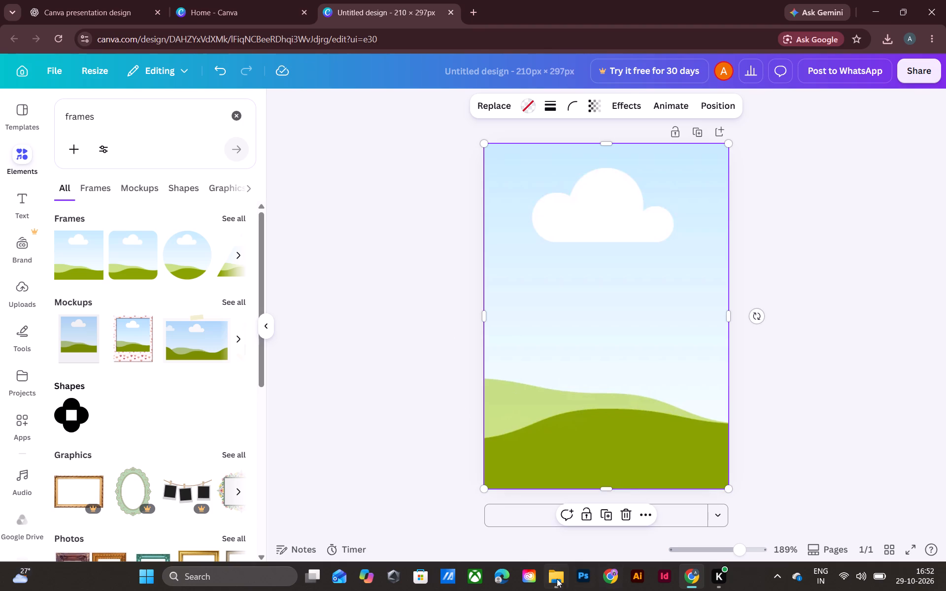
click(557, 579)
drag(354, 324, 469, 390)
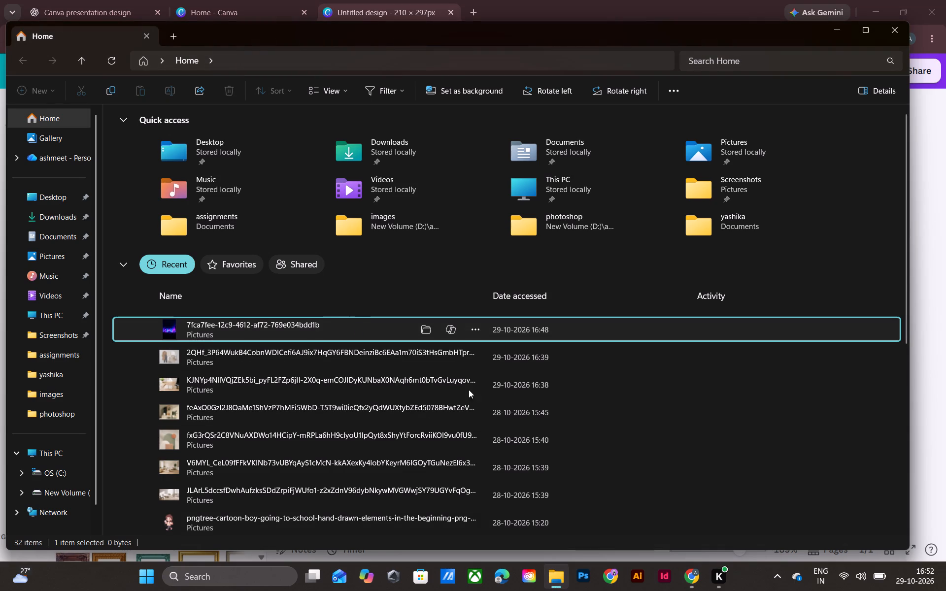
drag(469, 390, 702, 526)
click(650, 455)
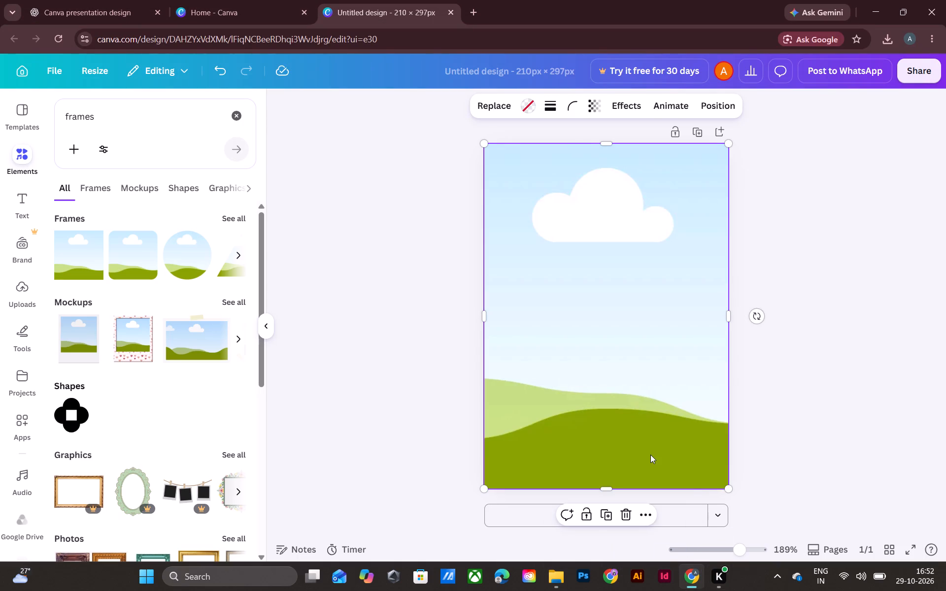
click(545, 575)
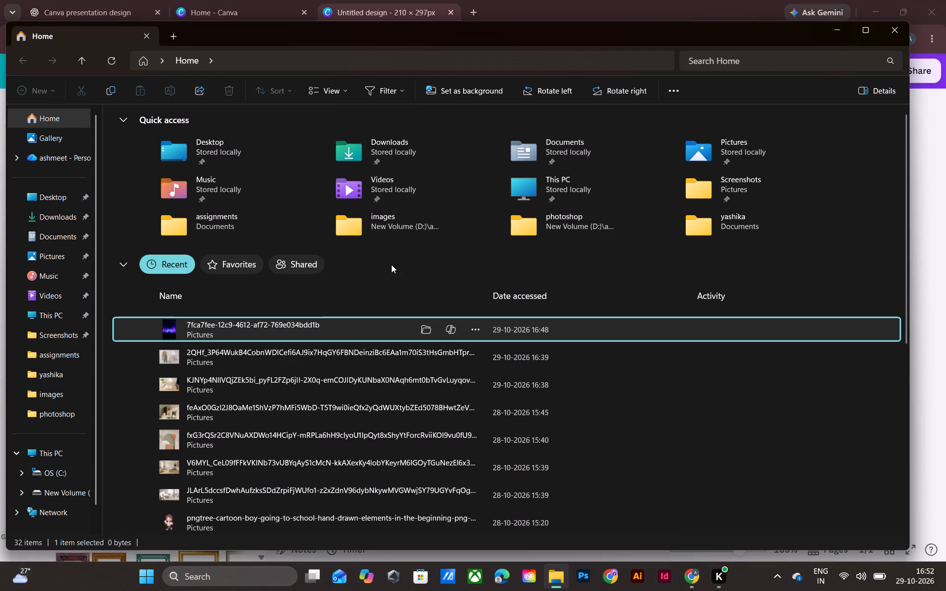
drag(392, 330, 679, 590)
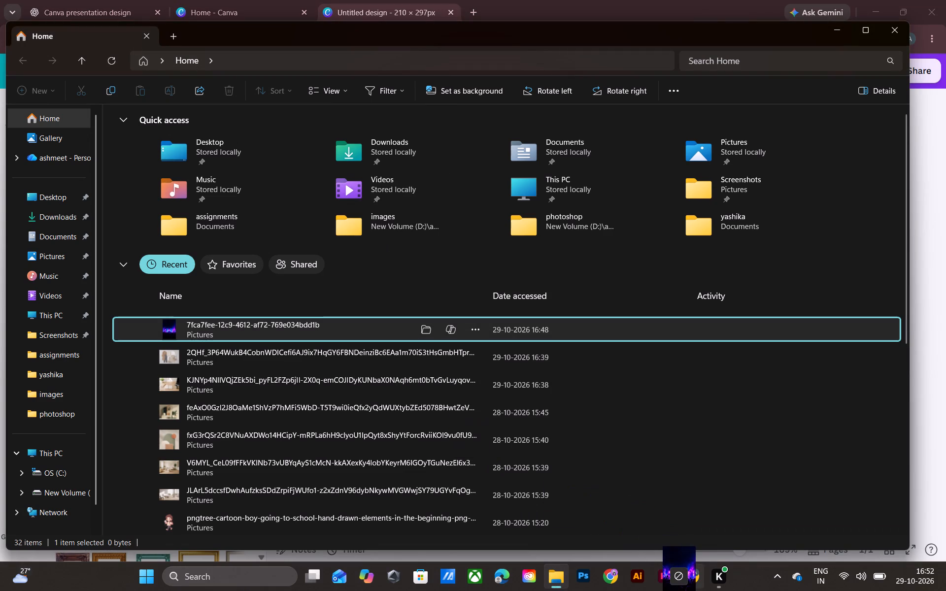
drag(679, 590, 610, 362)
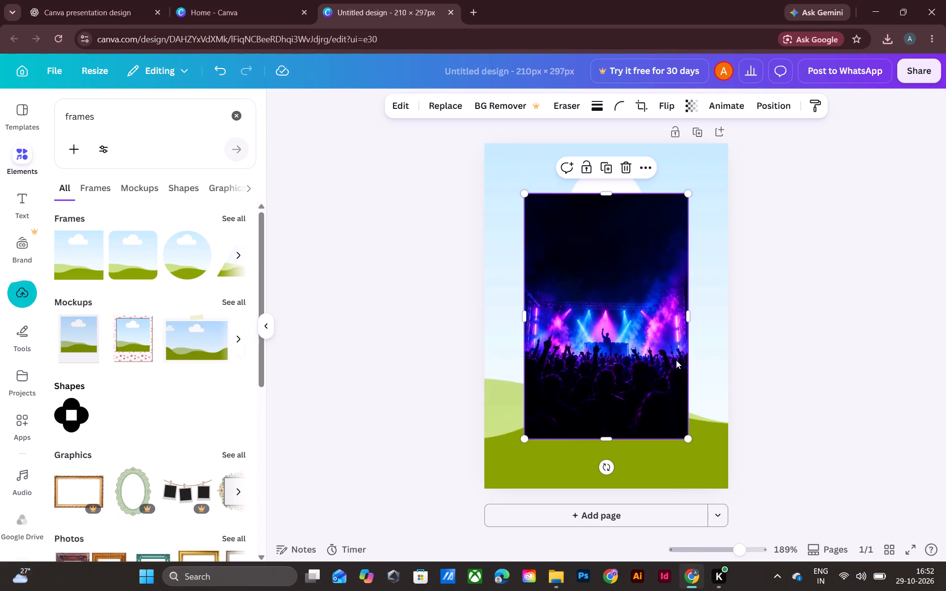
drag(642, 369, 648, 352)
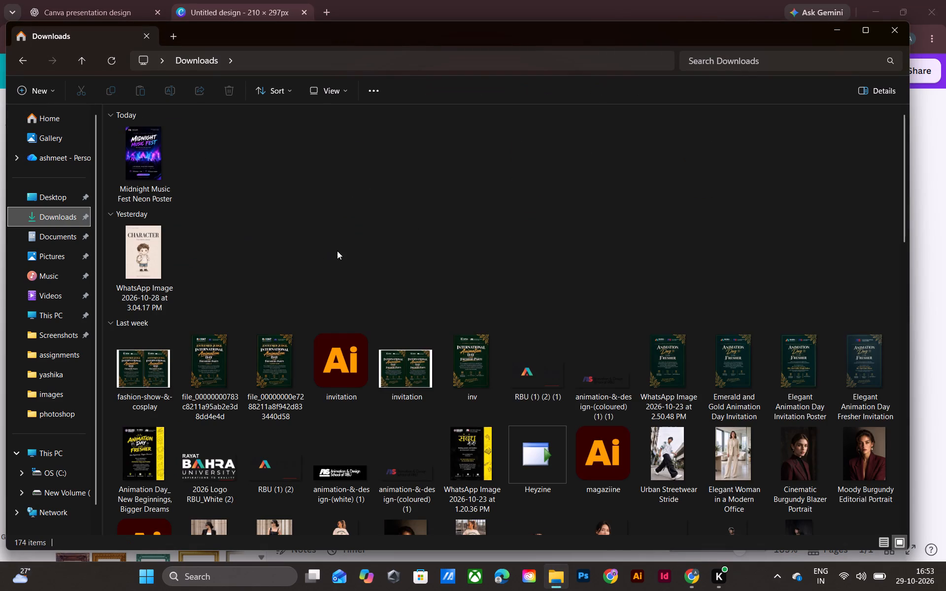
scroll(423, 338, down, 2)
scroll(414, 320, up, 3)
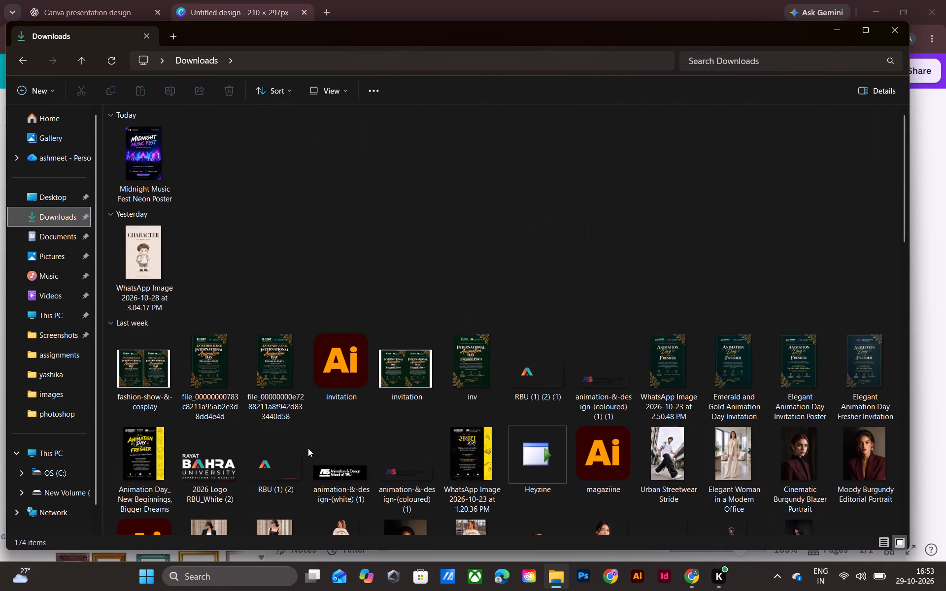
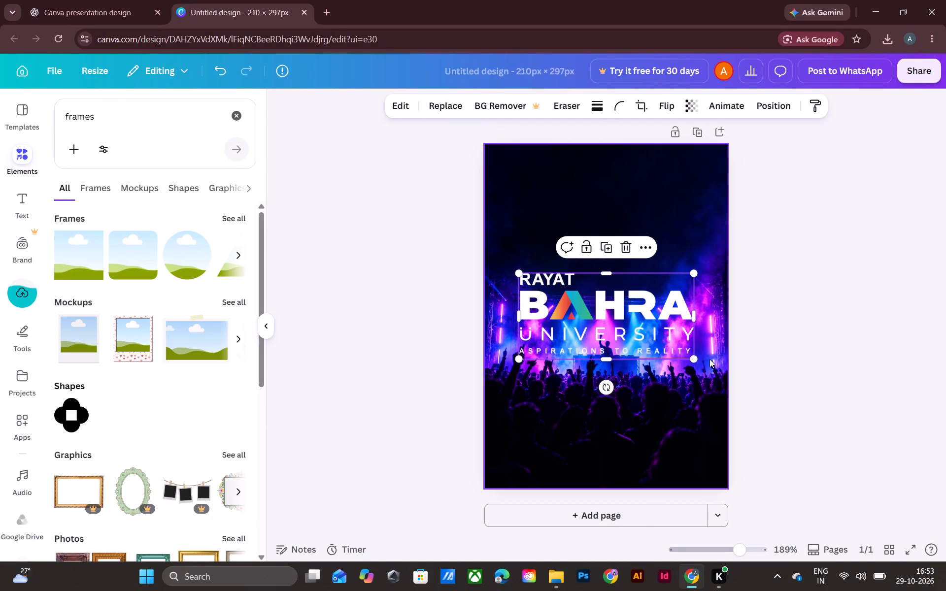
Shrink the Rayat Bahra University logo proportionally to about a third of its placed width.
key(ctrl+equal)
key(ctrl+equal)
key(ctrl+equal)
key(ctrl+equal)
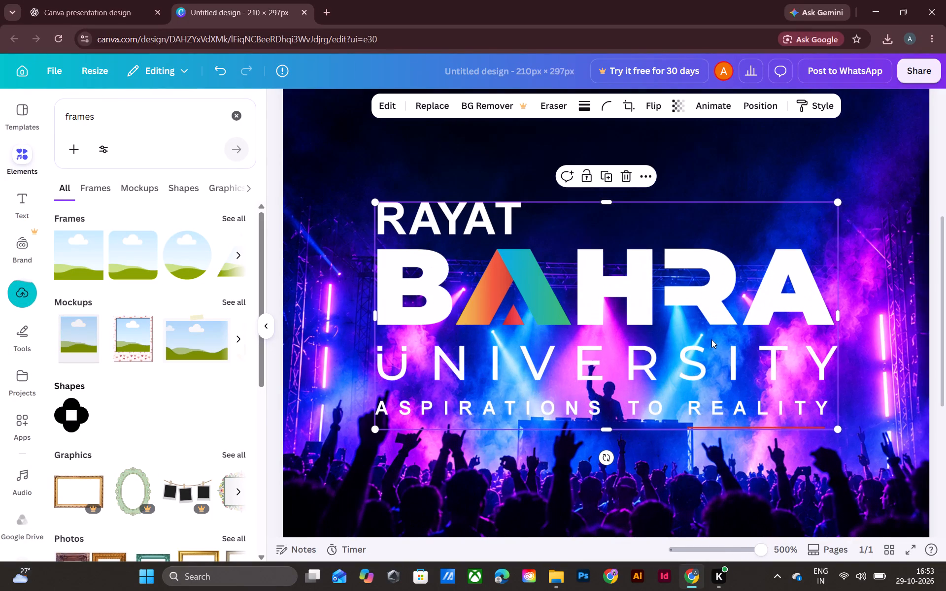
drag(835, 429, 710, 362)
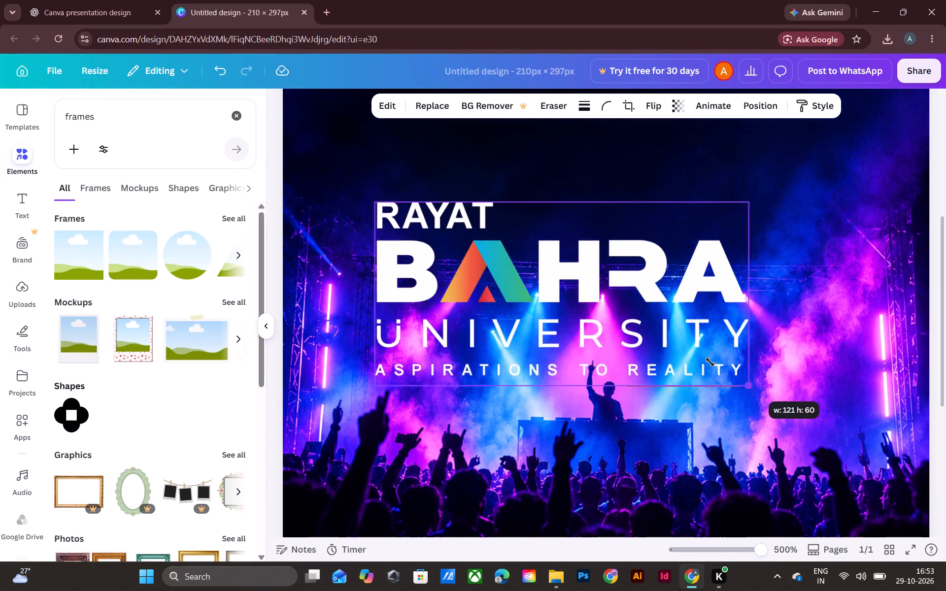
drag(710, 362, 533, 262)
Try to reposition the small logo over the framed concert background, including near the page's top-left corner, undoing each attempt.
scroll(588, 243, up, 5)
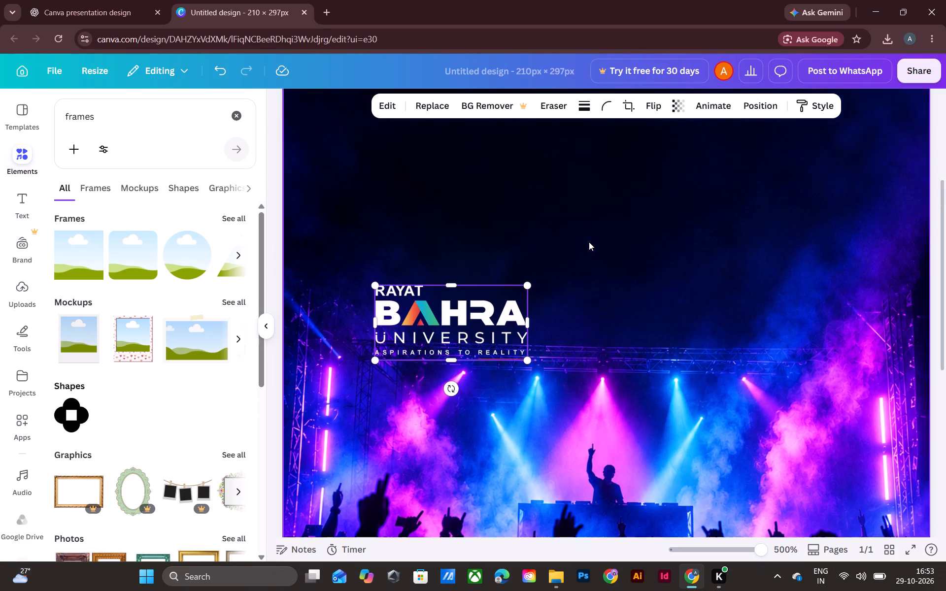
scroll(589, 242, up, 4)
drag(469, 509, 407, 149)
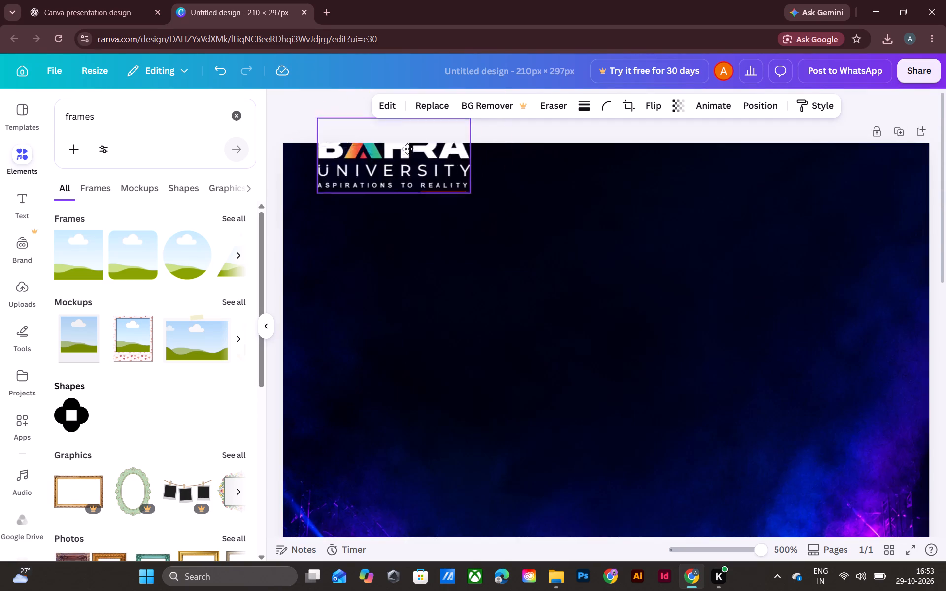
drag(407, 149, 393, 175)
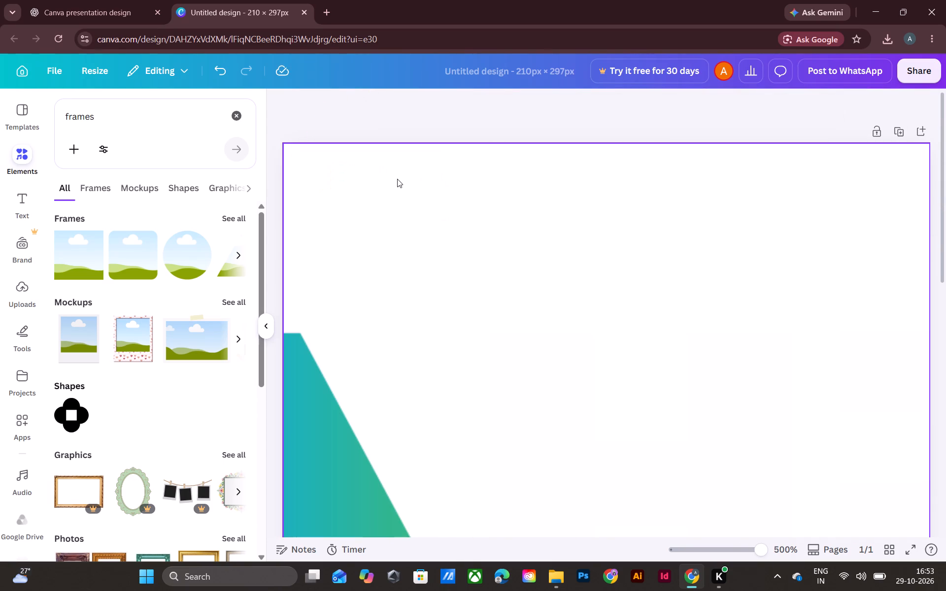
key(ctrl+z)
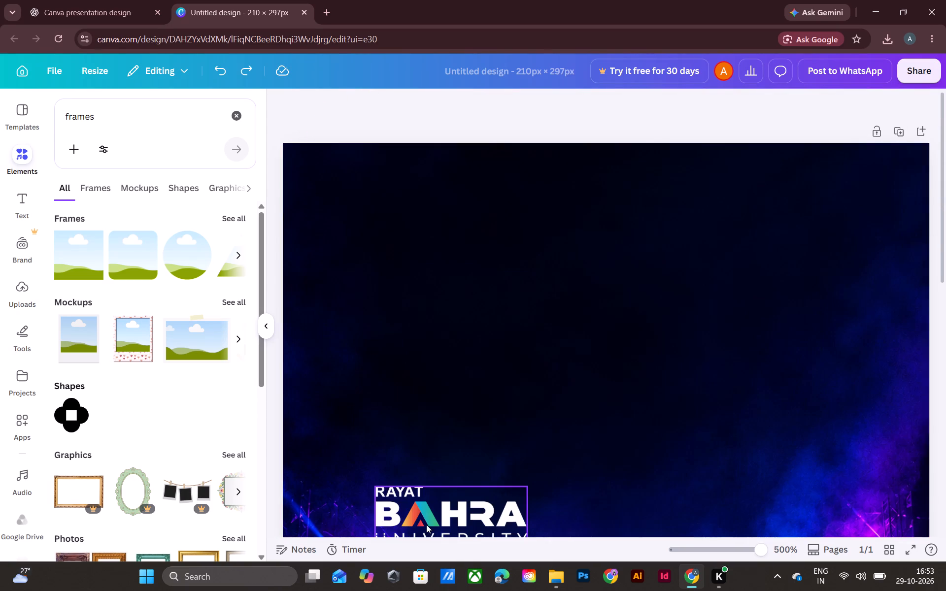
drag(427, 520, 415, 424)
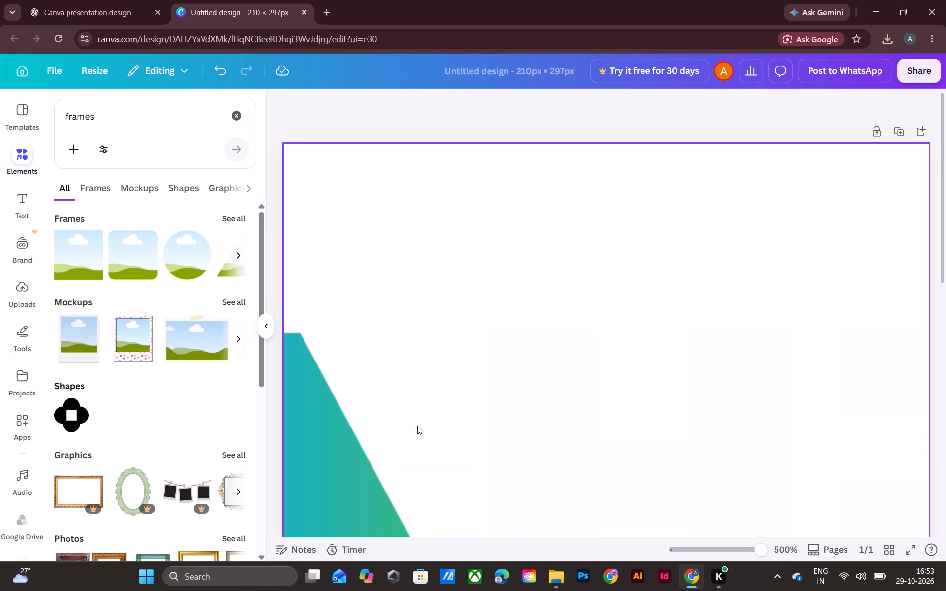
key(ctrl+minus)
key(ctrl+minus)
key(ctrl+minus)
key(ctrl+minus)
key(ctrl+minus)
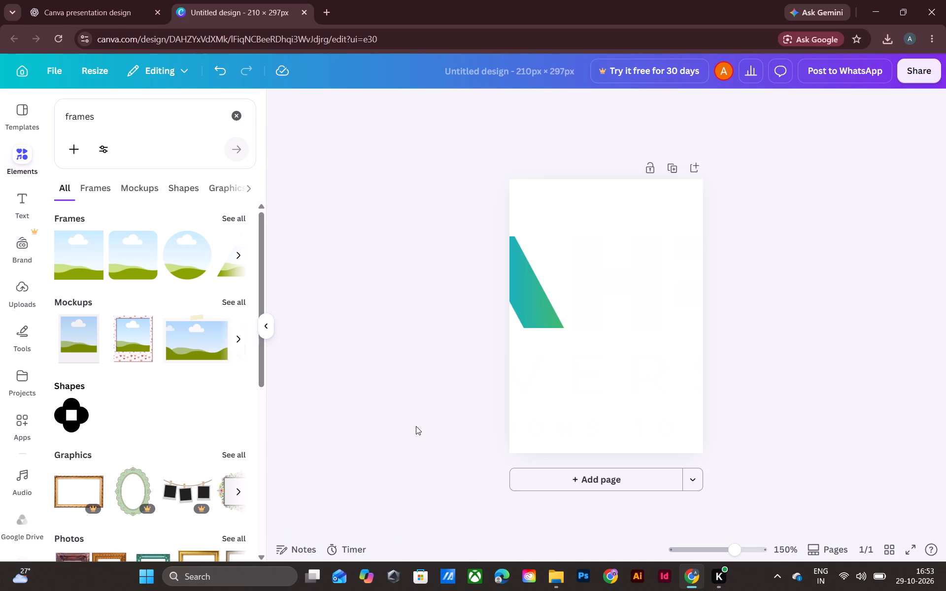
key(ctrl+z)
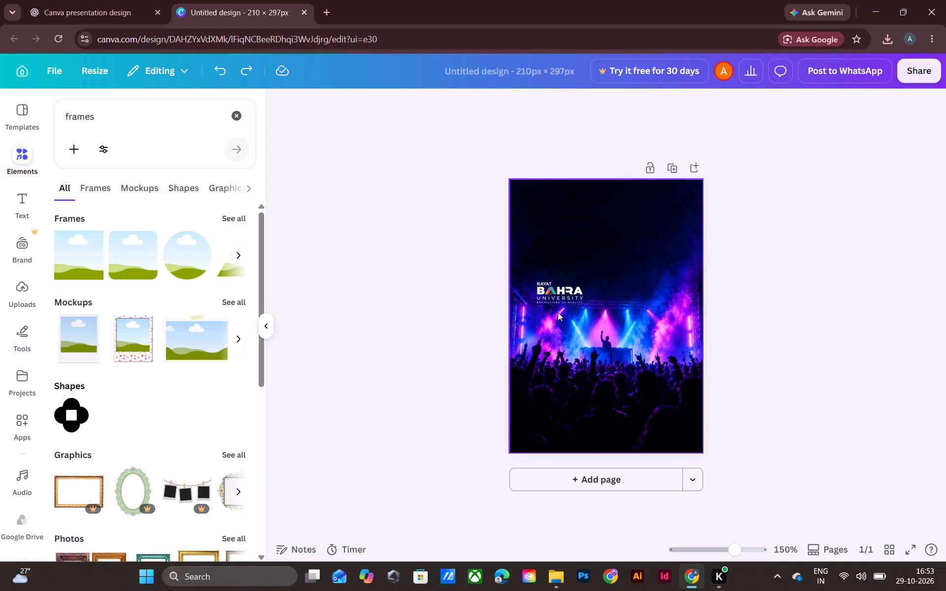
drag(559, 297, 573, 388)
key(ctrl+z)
Delete the concert image, its full-page frame and the university logo to clear the page.
click(600, 341)
key(BackSpace)
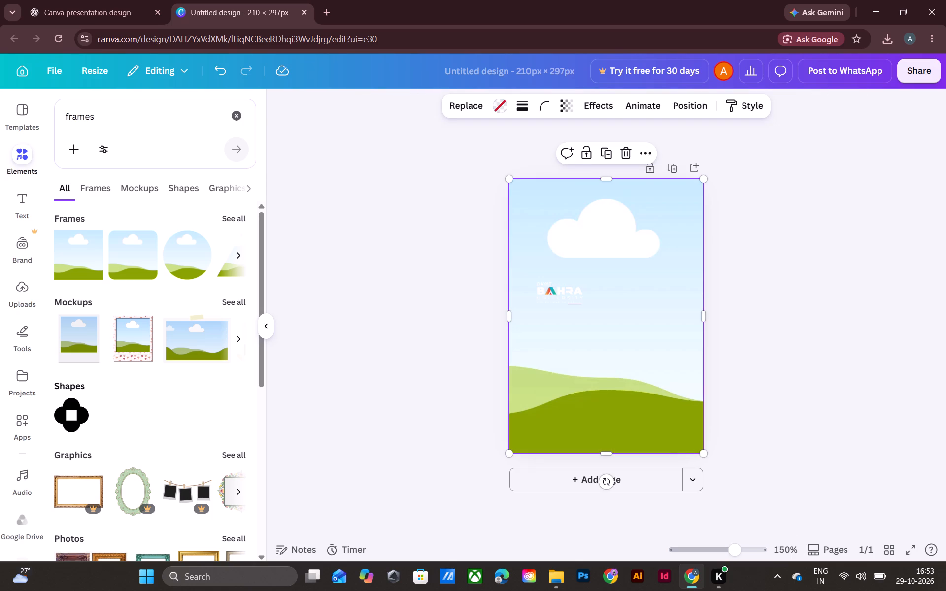
click(600, 337)
key(BackSpace)
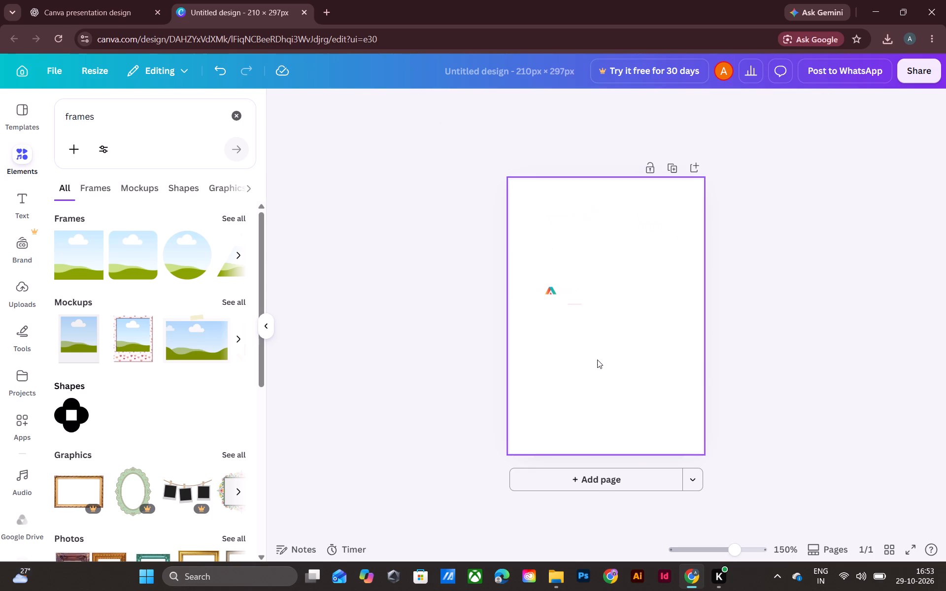
click(544, 291)
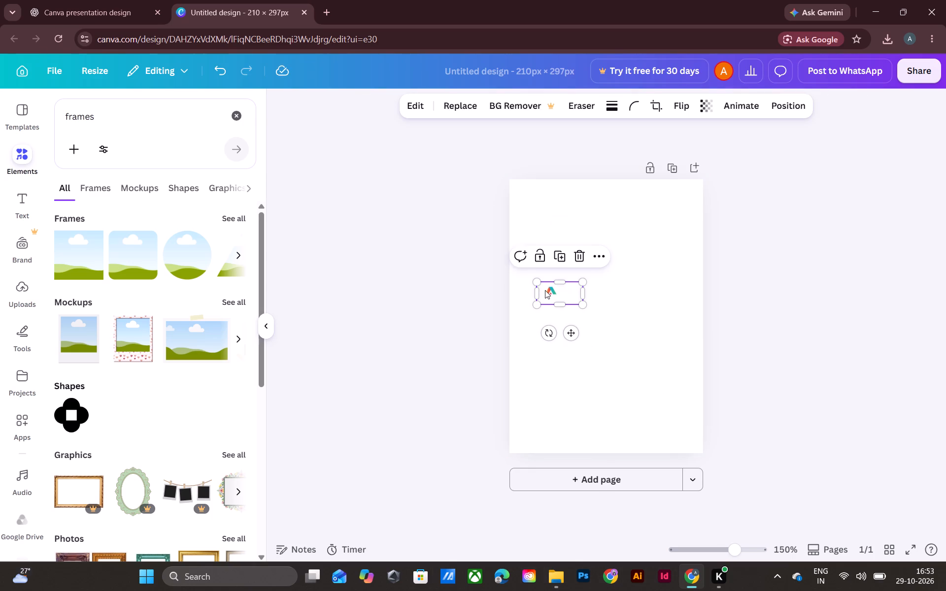
key(BackSpace)
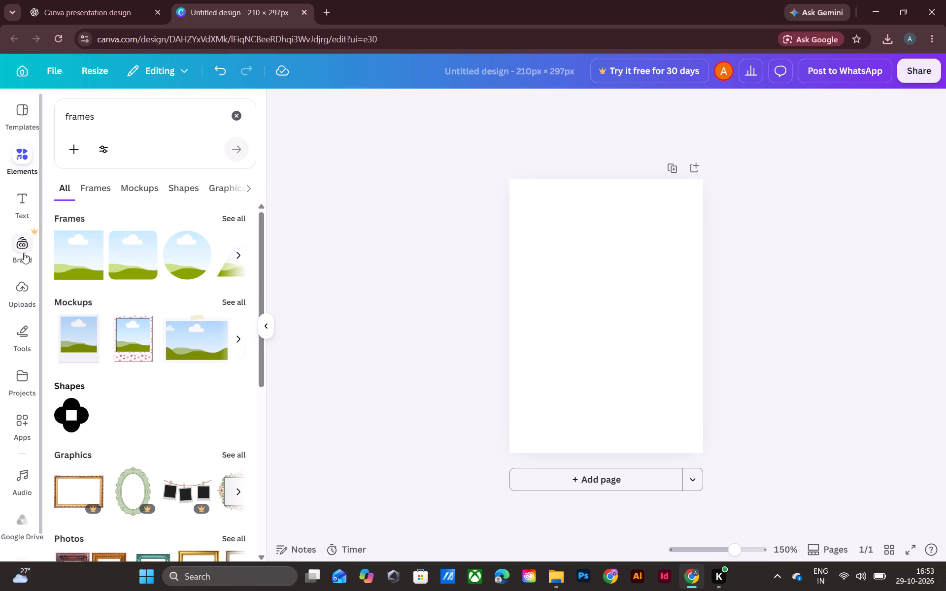
Add the uploaded concert image without a frame and stretch its four sides to cover the full 210 × 297 px page.
click(14, 295)
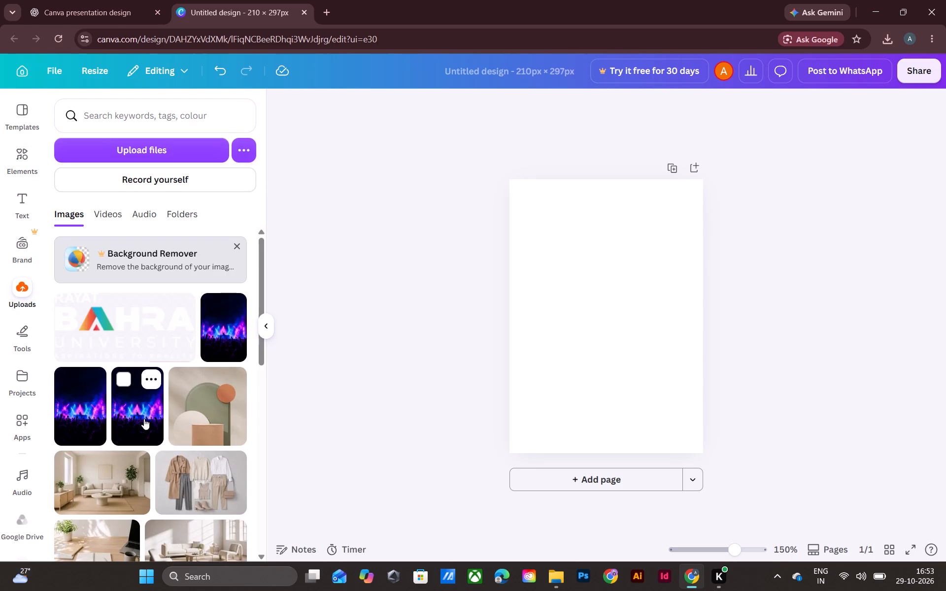
click(226, 332)
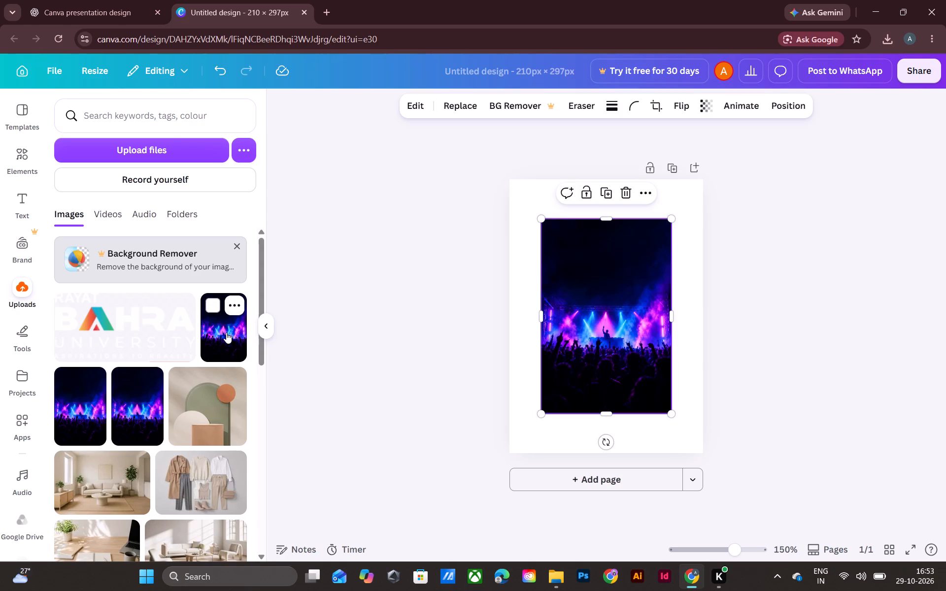
drag(604, 413, 607, 428)
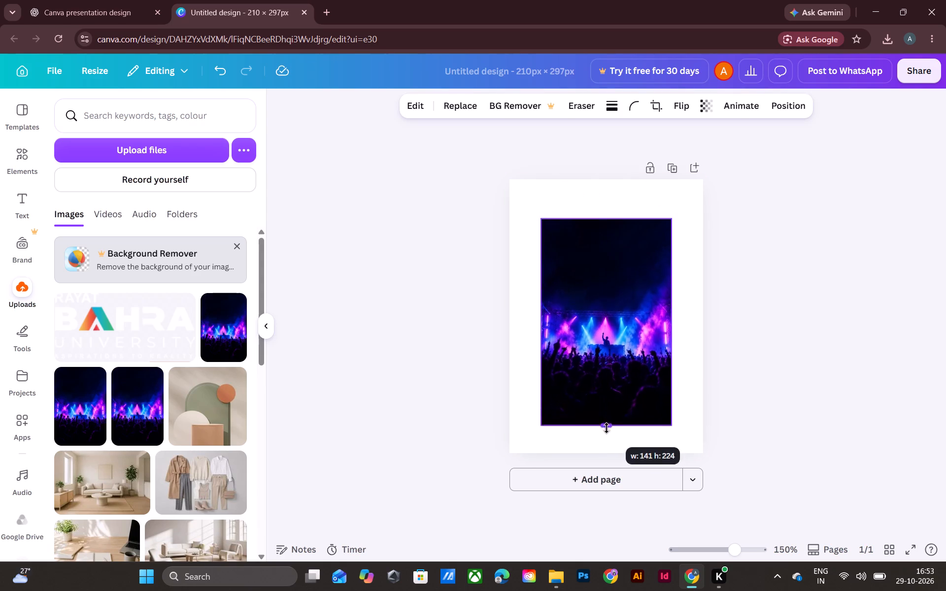
drag(607, 428, 603, 450)
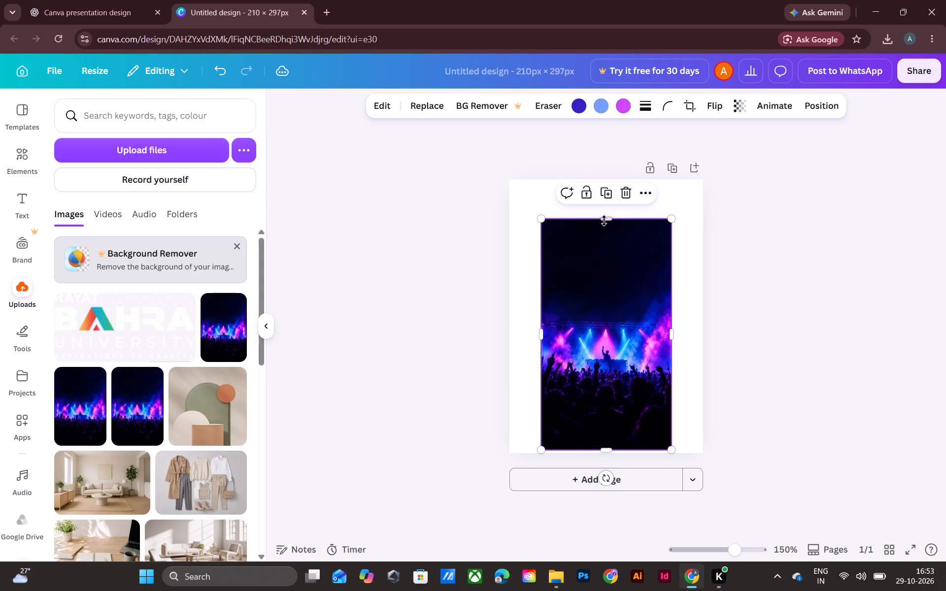
drag(605, 217, 608, 188)
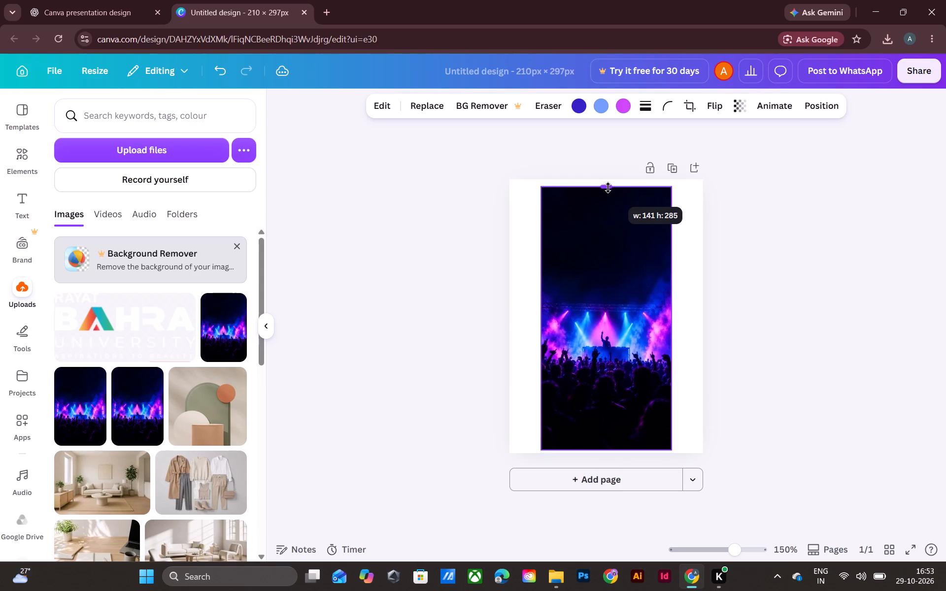
drag(608, 188, 608, 175)
click(535, 309)
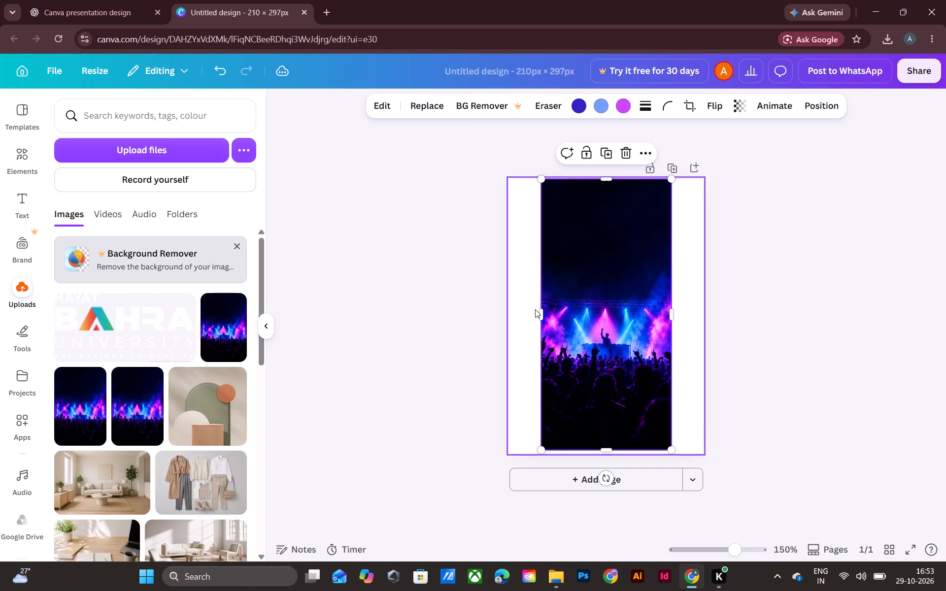
click(561, 313)
drag(541, 312, 526, 314)
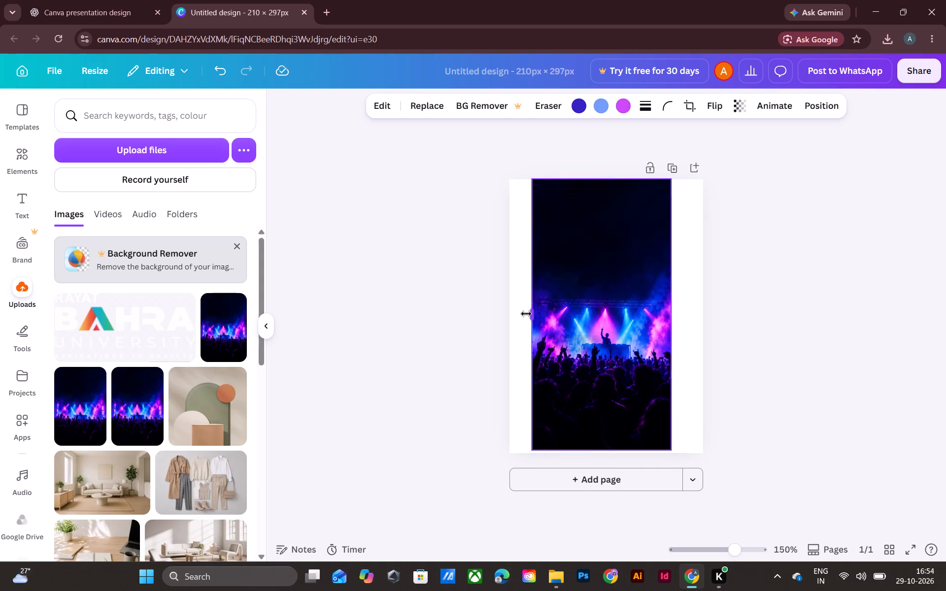
drag(526, 314, 507, 315)
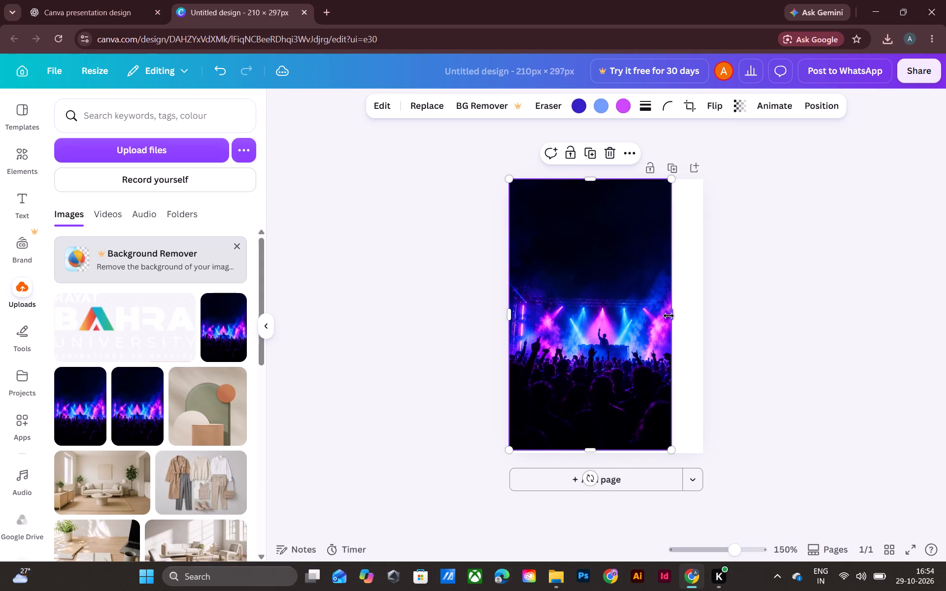
drag(669, 316, 703, 315)
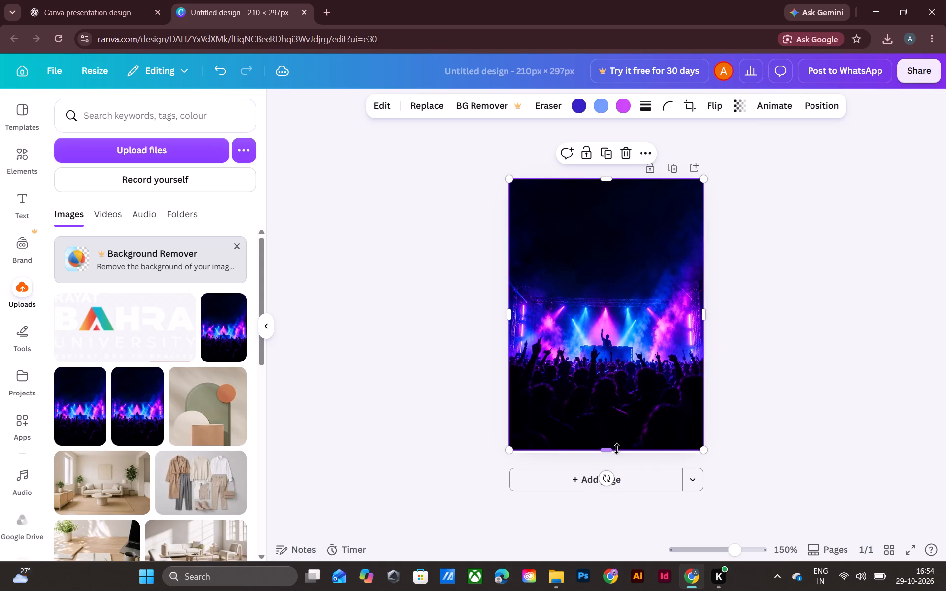
click(610, 449)
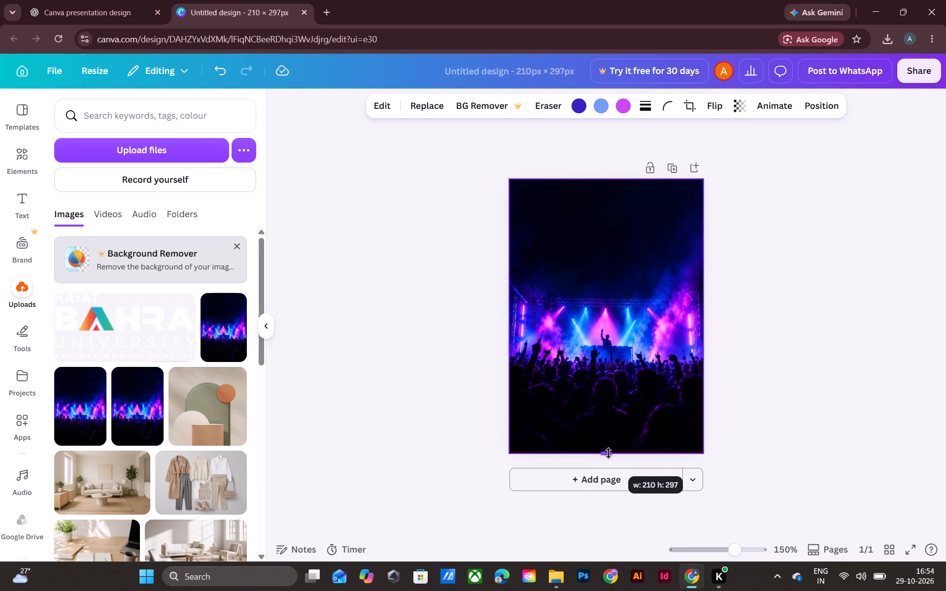
click(938, 364)
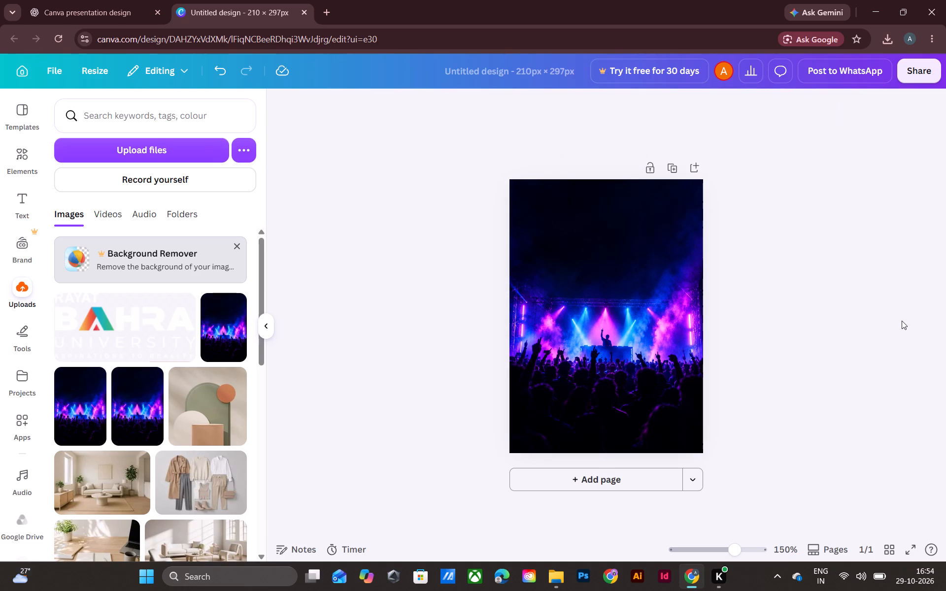
Bring the logo file 2026 Logo RBU_White (2) in from File Explorer's Downloads folder and shrink it to about a third of its width.
key(ctrl+equal)
key(ctrl+equal)
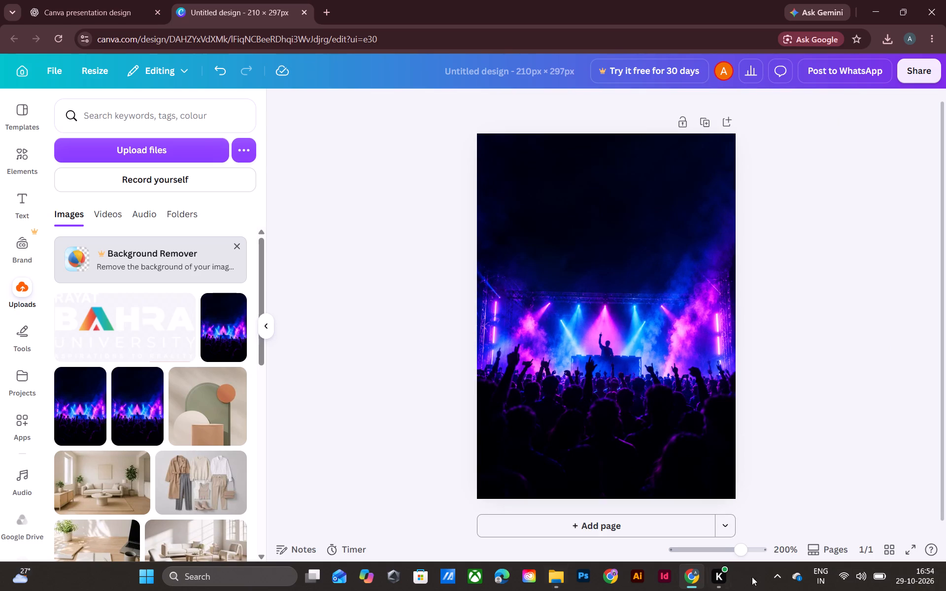
click(550, 582)
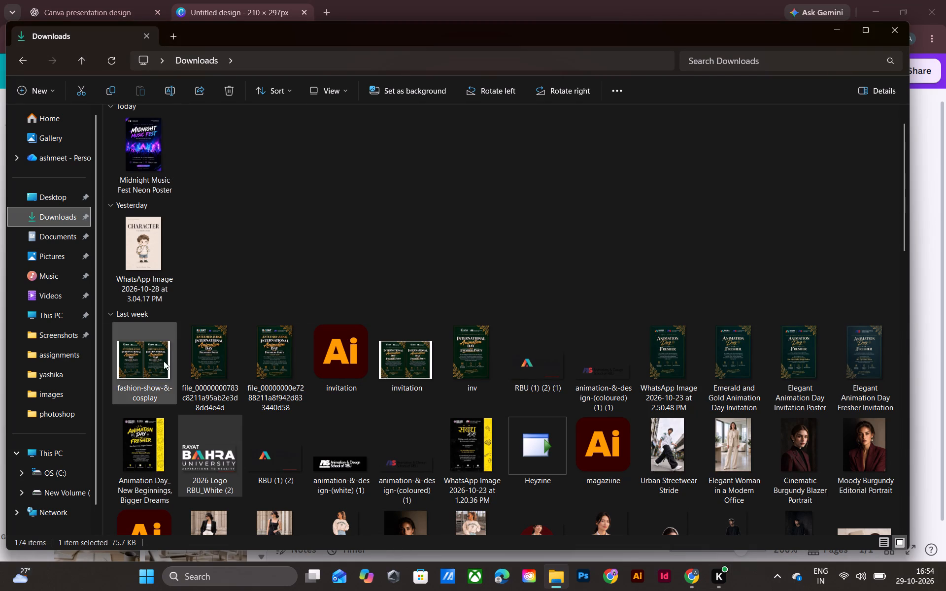
drag(194, 471, 675, 516)
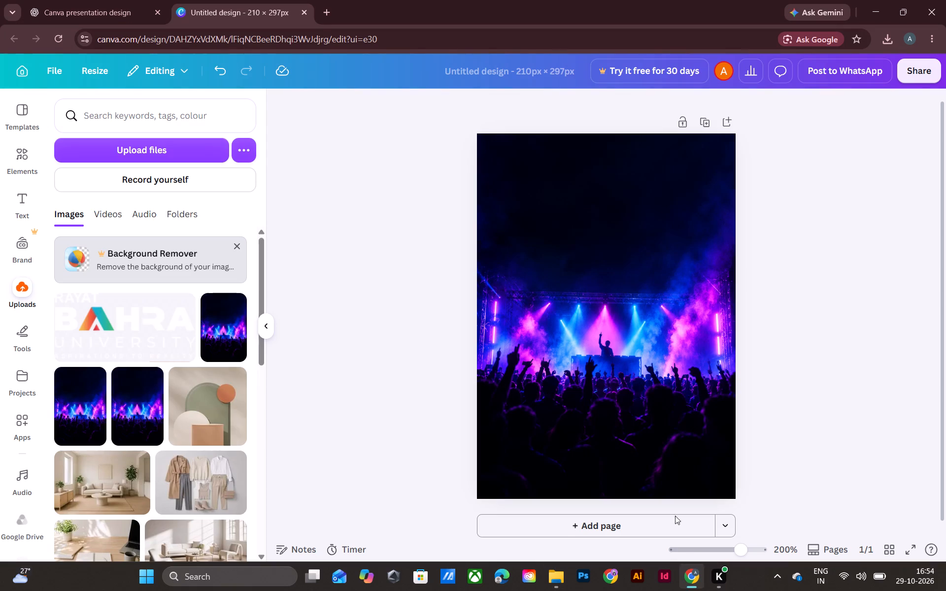
drag(675, 516, 542, 206)
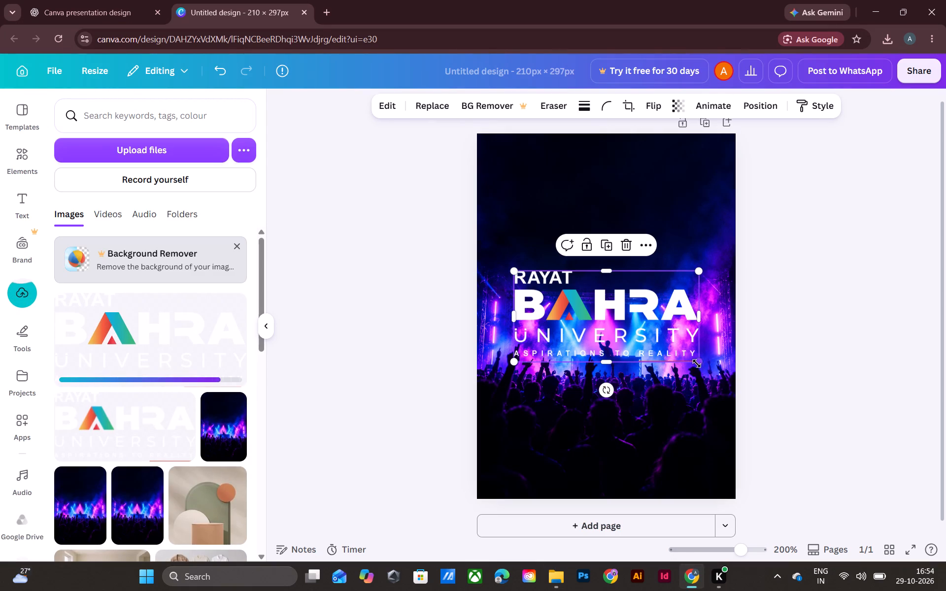
drag(697, 362, 572, 292)
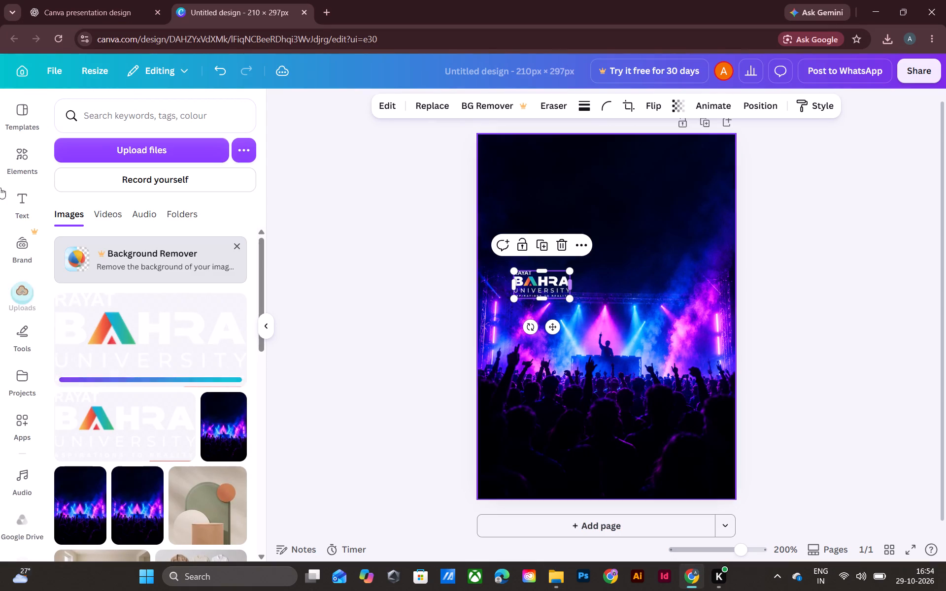
Place the university logo in the poster's top-left corner with a small margin and reduce its size slightly.
click(11, 155)
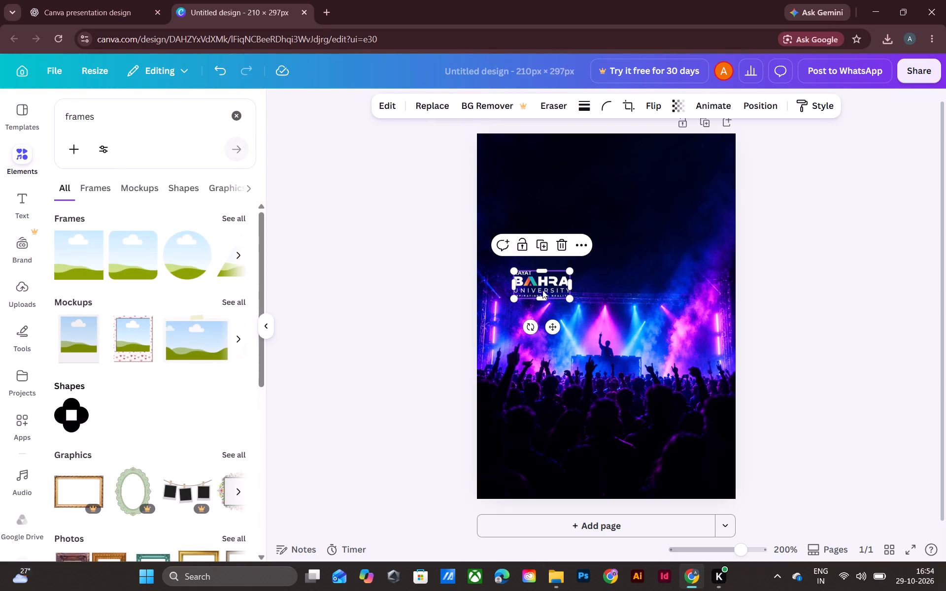
click(542, 281)
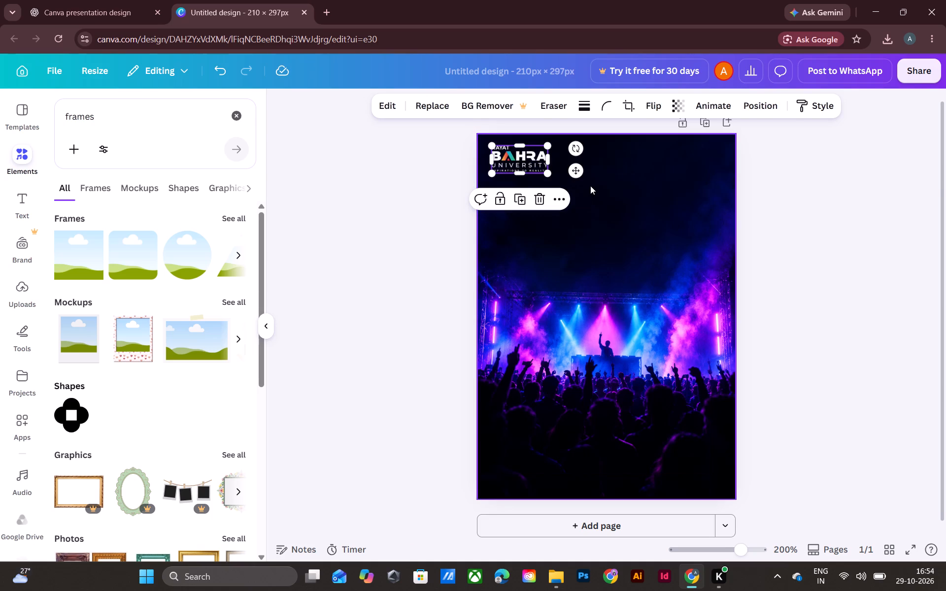
key(ctrl+equal)
key(ctrl+equal)
key(ctrl+equal)
key(ctrl+equal)
scroll(590, 179, up, 9)
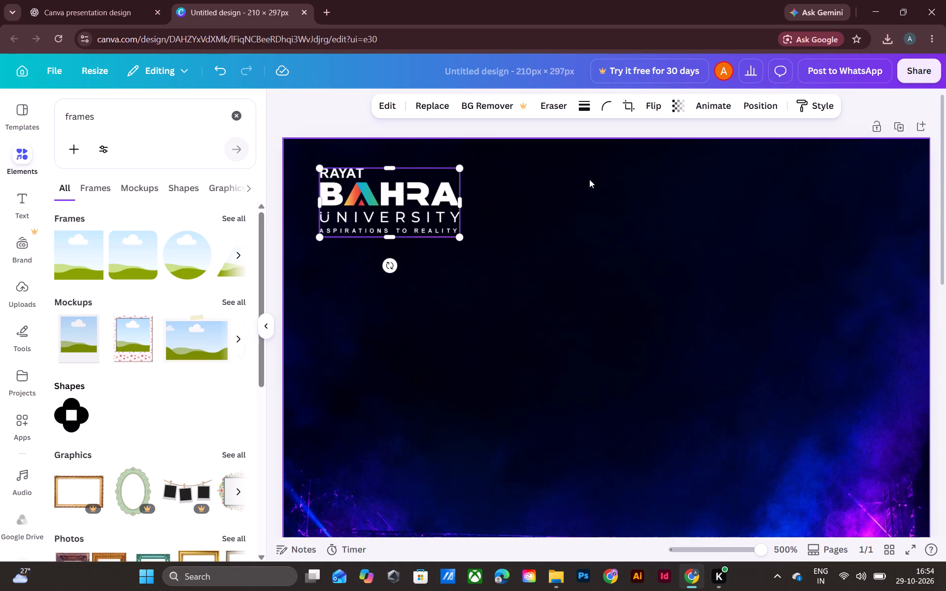
scroll(589, 179, up, 3)
drag(459, 239, 456, 237)
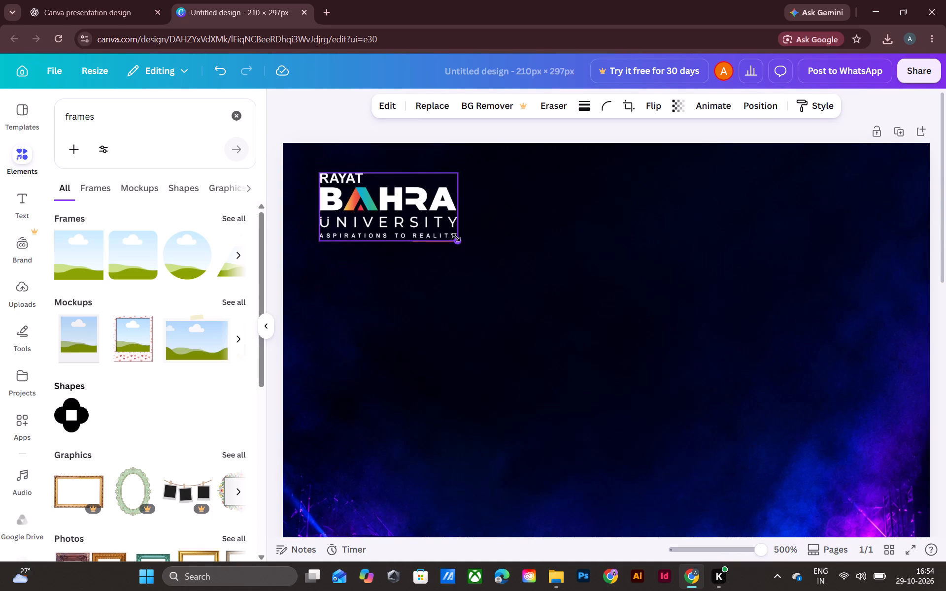
drag(456, 237, 449, 230)
click(324, 118)
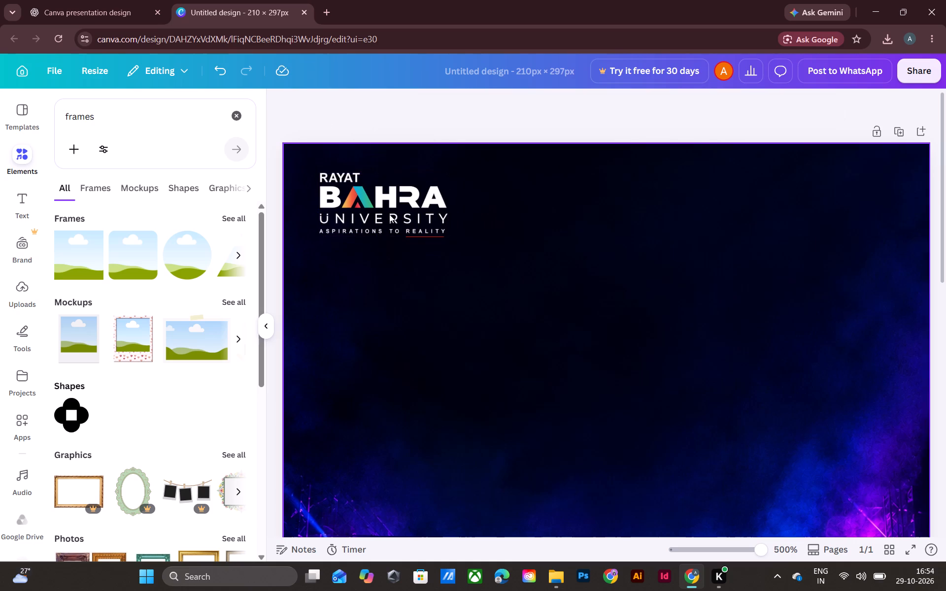
Nudge the university logo slightly closer to the poster's top-left corner, keeping a small margin from both edges.
drag(389, 214, 386, 206)
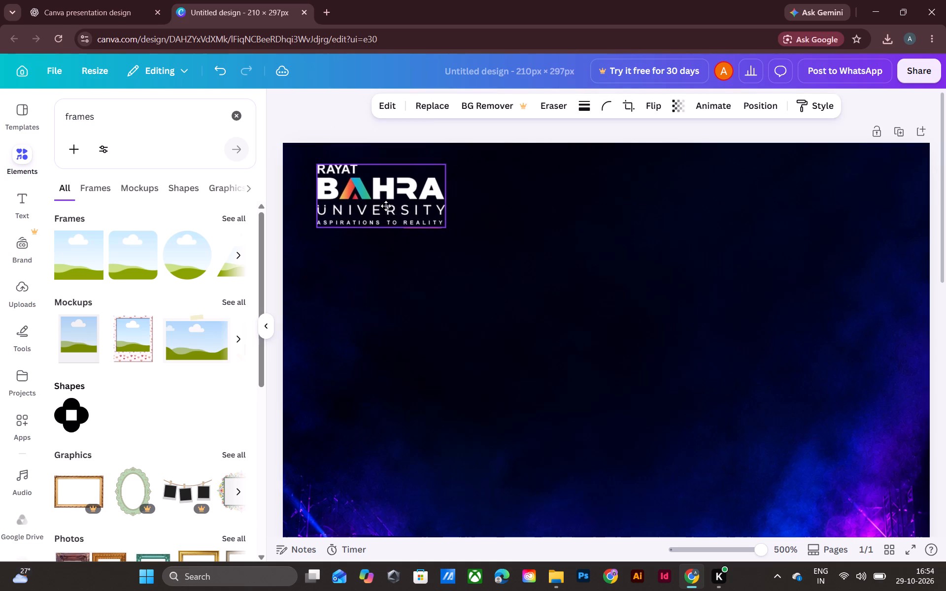
drag(386, 206, 381, 204)
click(317, 120)
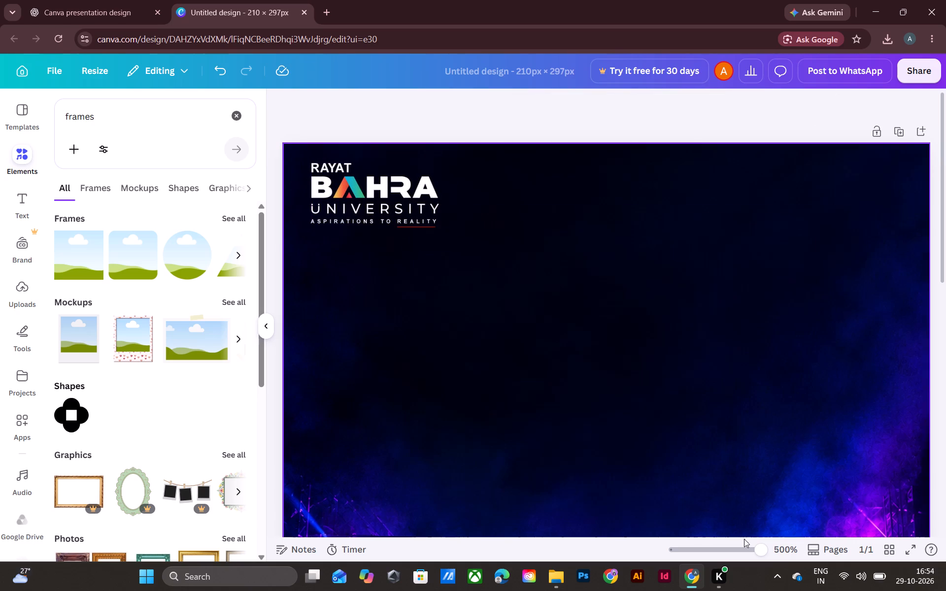
Switch to File Explorer's Downloads folder and bring the logo file animation-&-design-(white) (1) into the poster design.
click(546, 574)
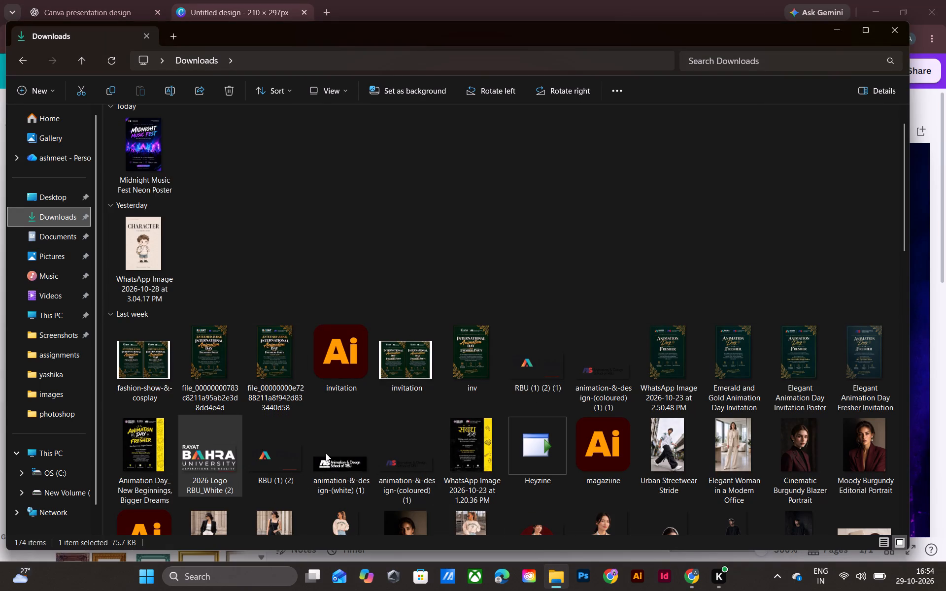
drag(345, 447, 733, 517)
click(602, 190)
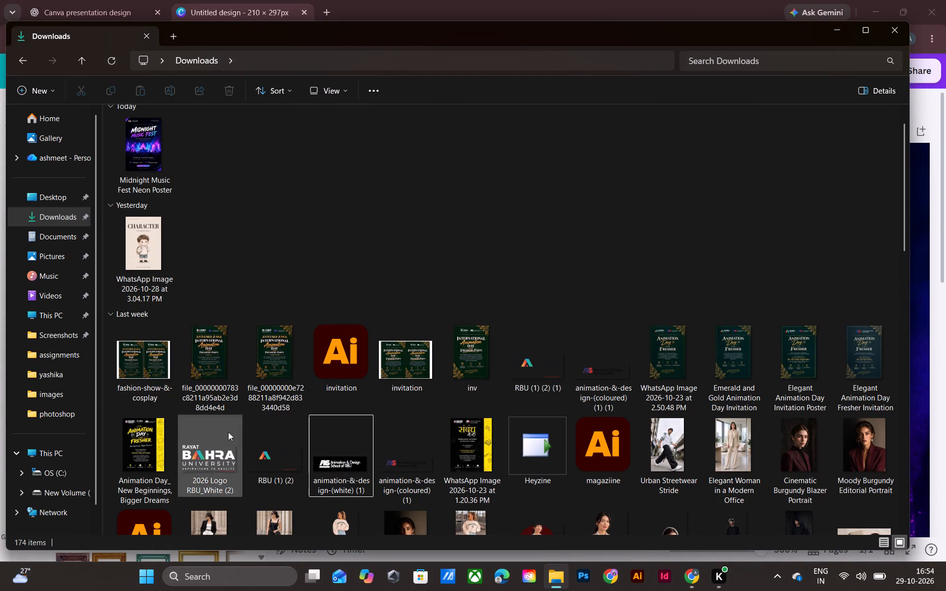
drag(343, 453, 357, 452)
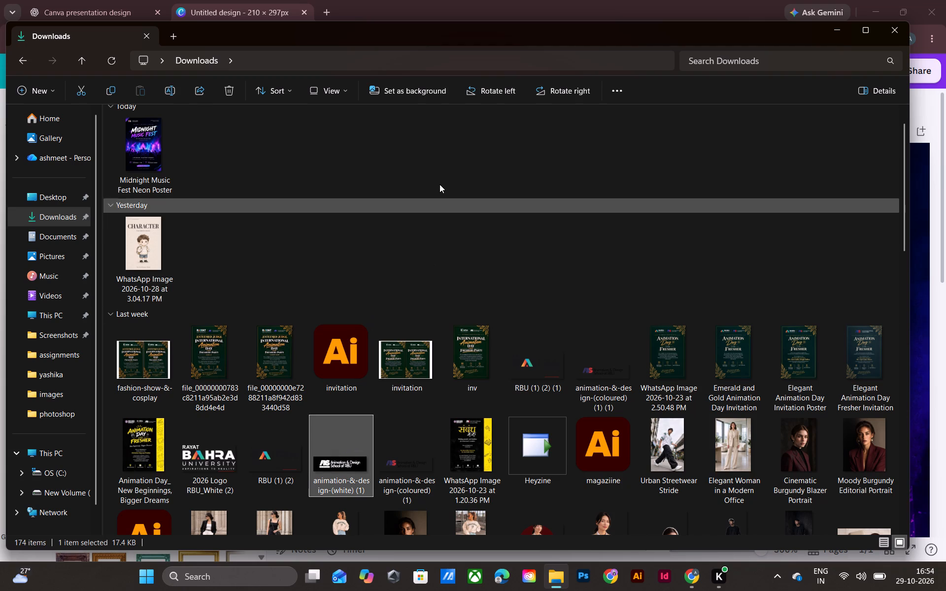
click(439, 178)
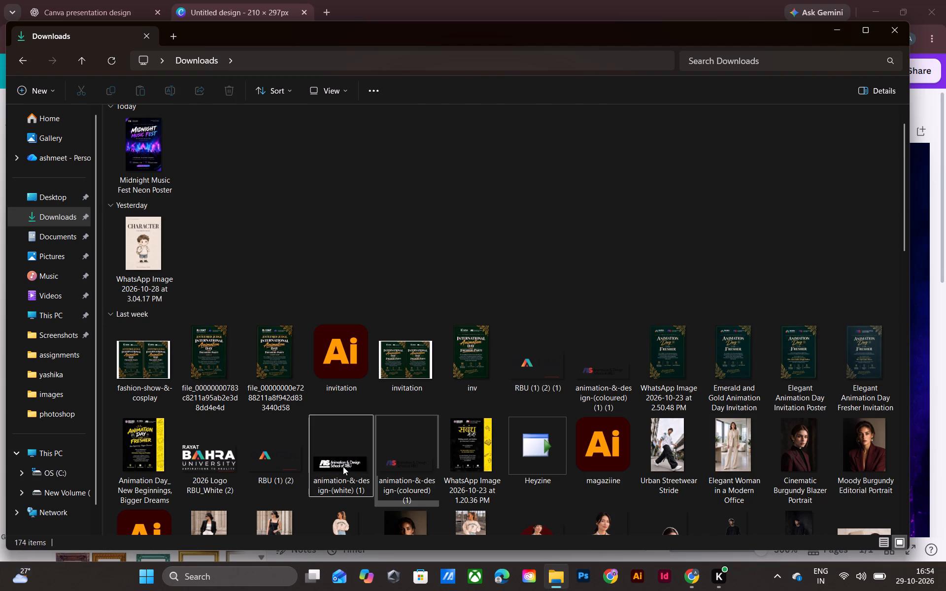
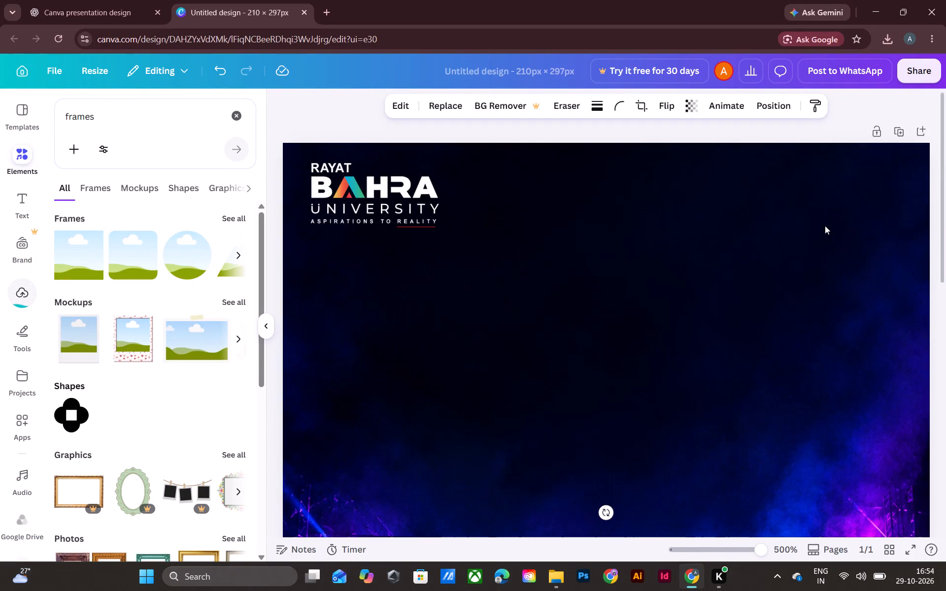
Shrink the Animation & Design logo proportionally to a little under half its width.
key(ctrl+minus)
key(ctrl+minus)
key(ctrl+minus)
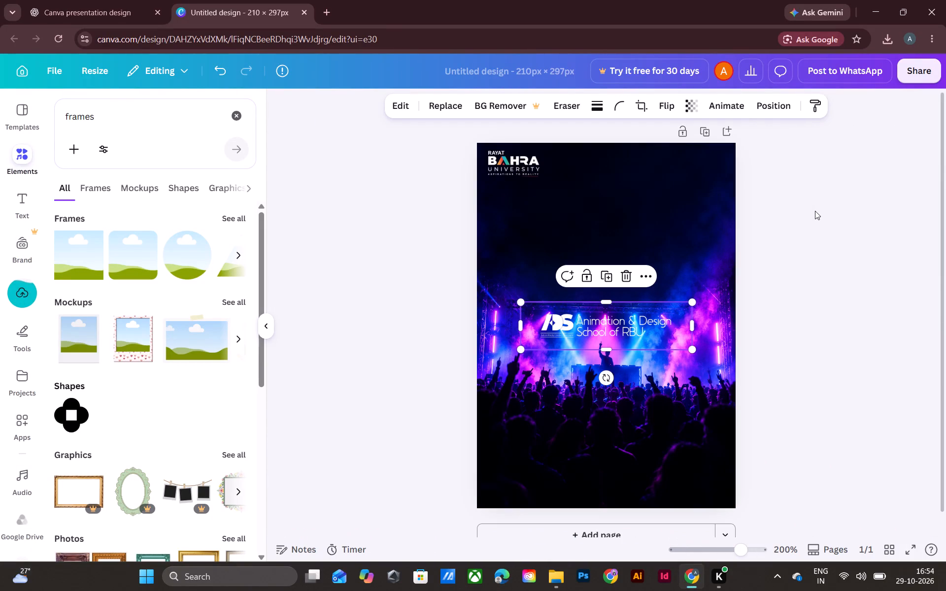
scroll(831, 358, up, 2)
key(ctrl+equal)
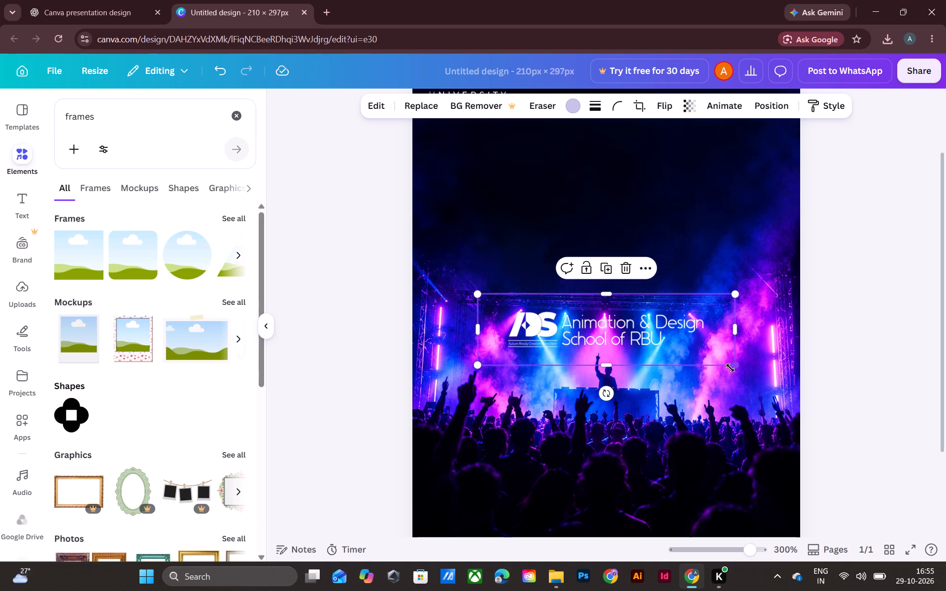
drag(730, 368, 577, 355)
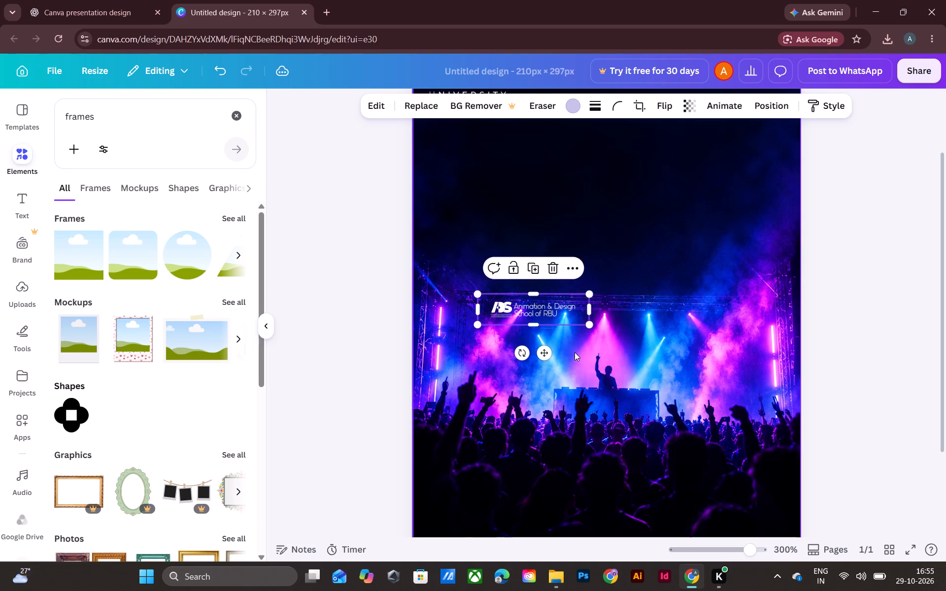
Place the Animation & Design logo in the poster's top-right corner, aligning its frame with the top of the university logo.
drag(558, 304, 685, 168)
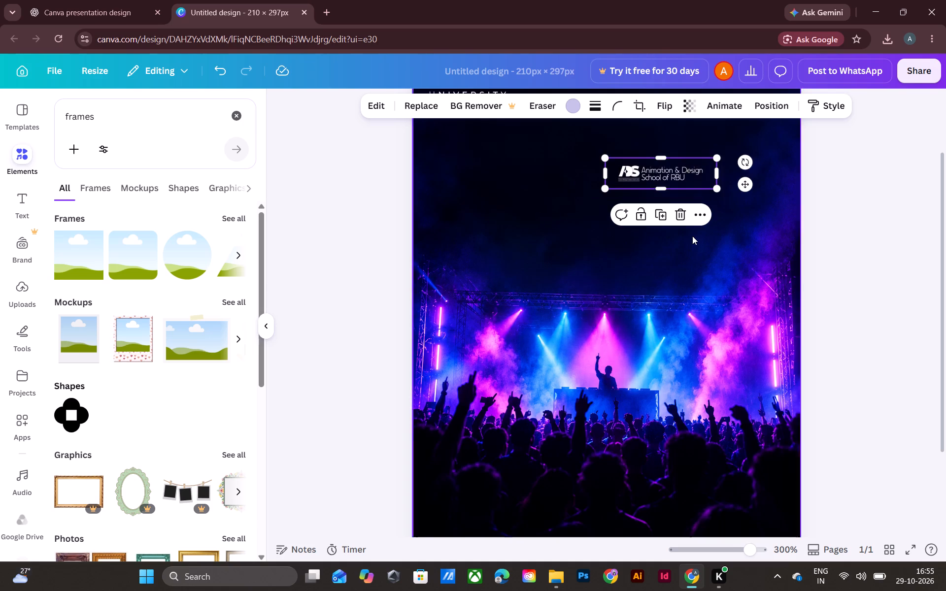
ctrl+scroll(692, 236, up, 6)
scroll(808, 236, up, 10)
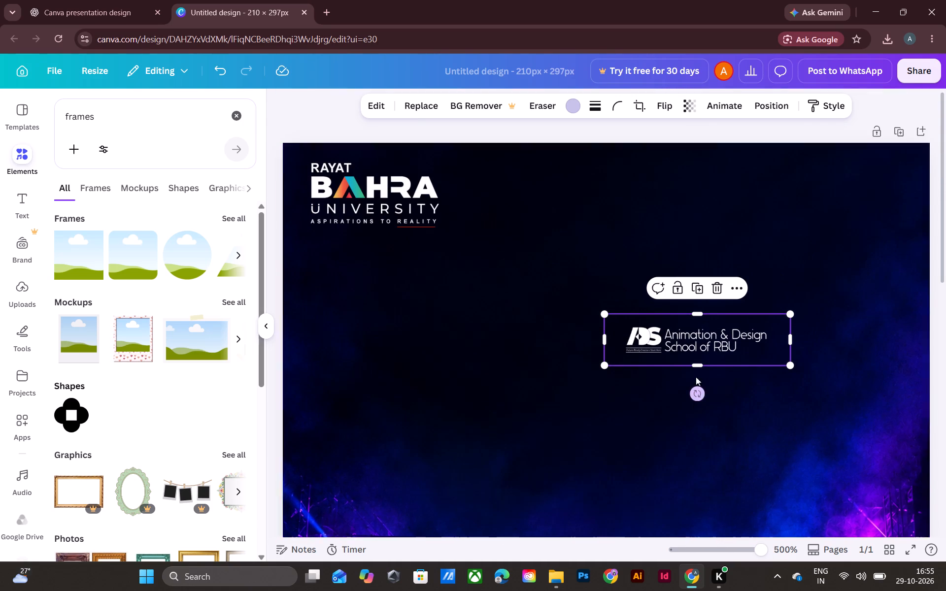
ctrl+scroll(795, 358, down, 1)
drag(689, 308, 689, 309)
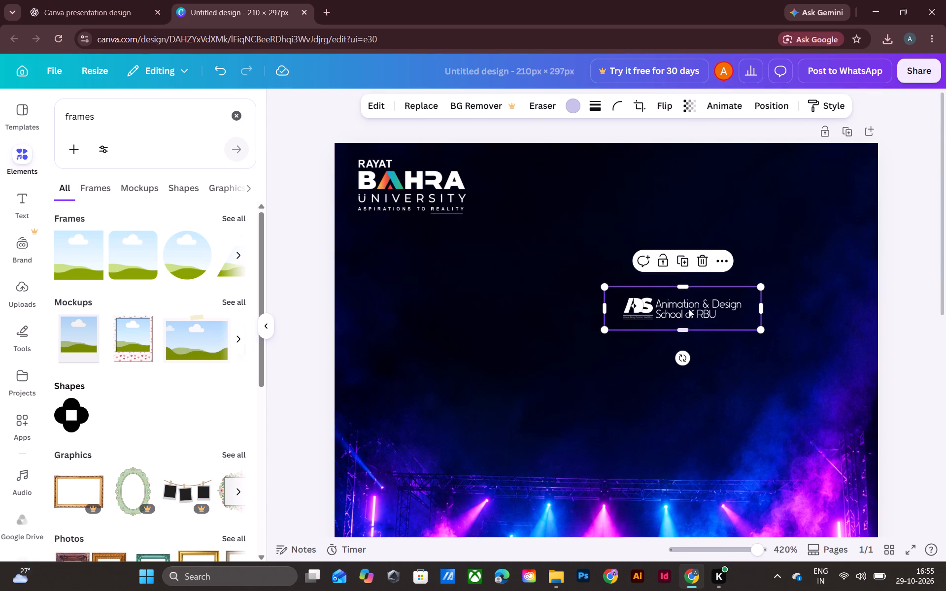
drag(689, 309, 794, 174)
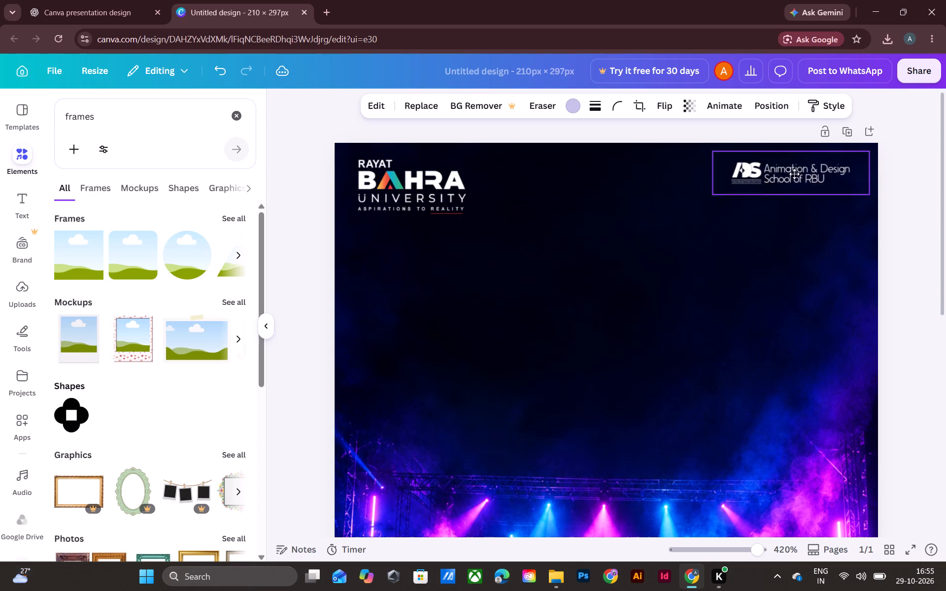
drag(794, 174, 792, 181)
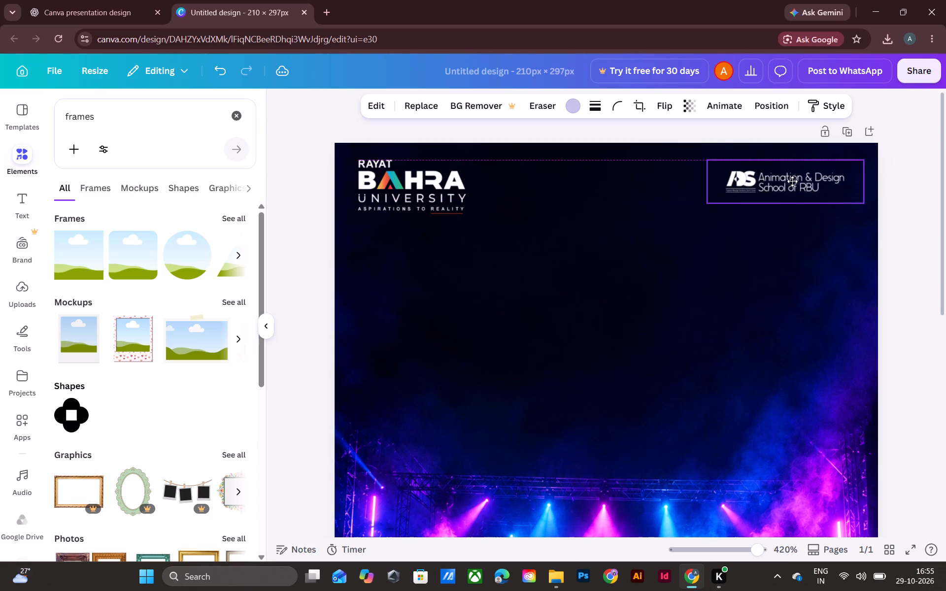
drag(792, 181, 792, 179)
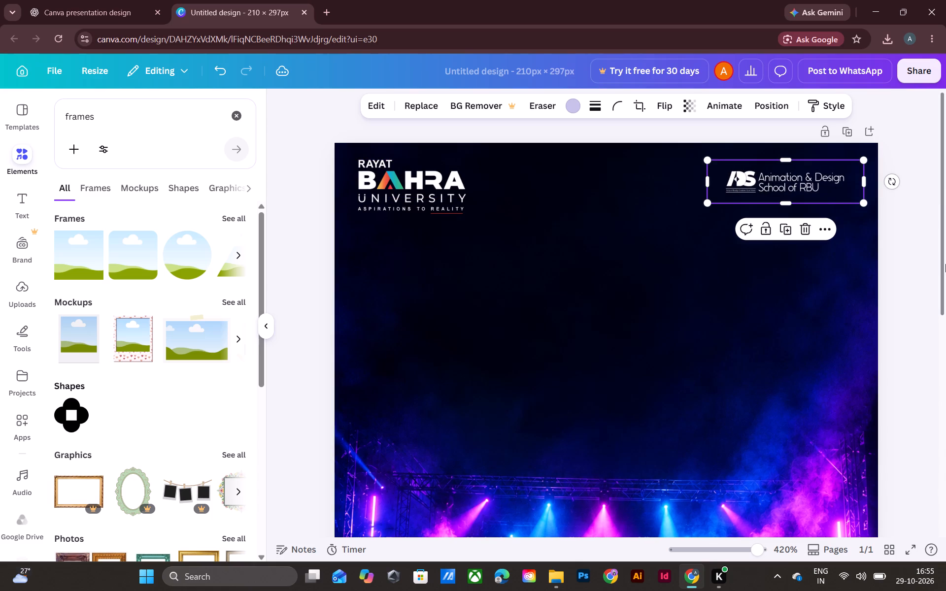
click(945, 264)
click(926, 276)
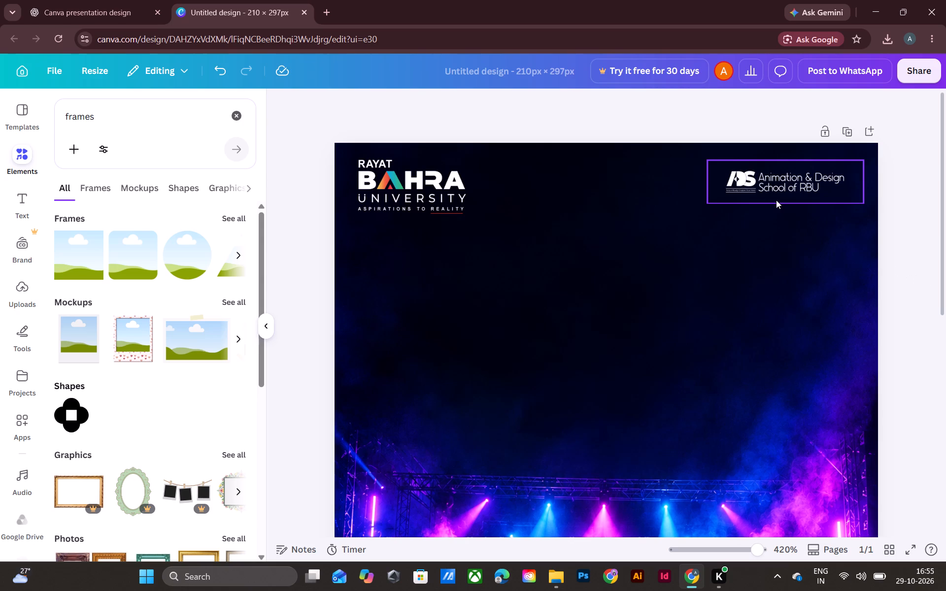
Nudge the Animation & Design logo slightly closer to the poster's right edge, keeping its height on the page.
click(749, 188)
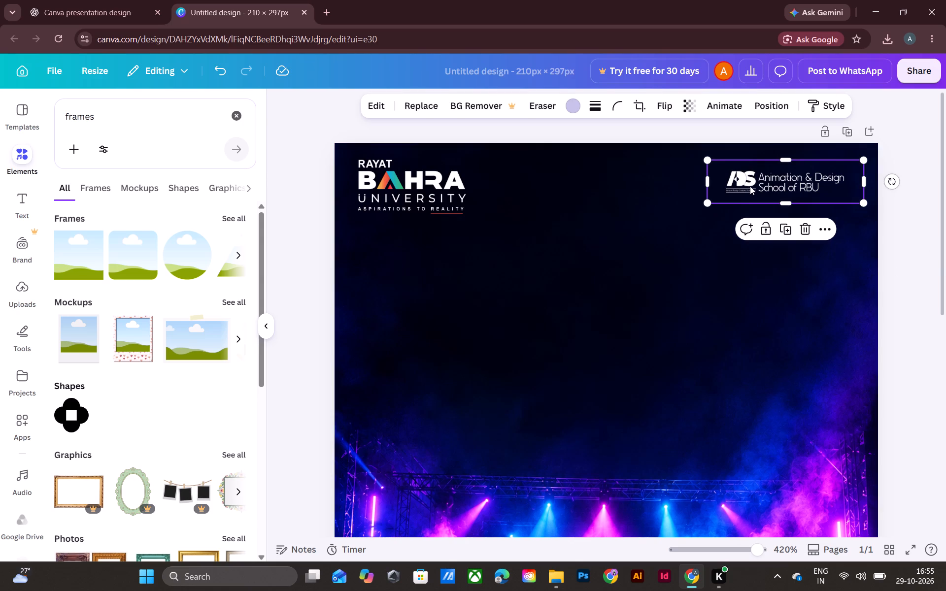
key(Left)
key(Right)
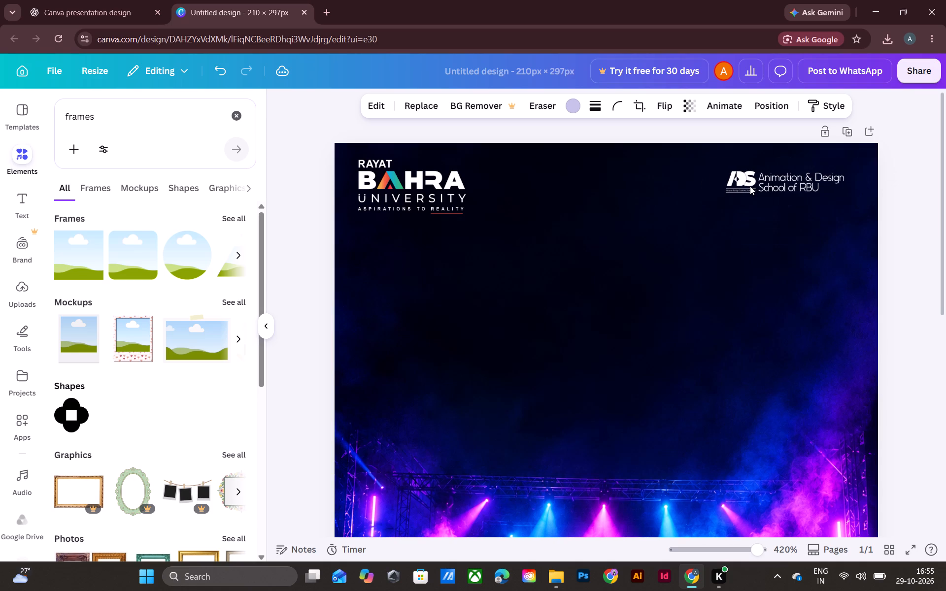
key(Right)
key(Right)
key(Right)
key(Right)
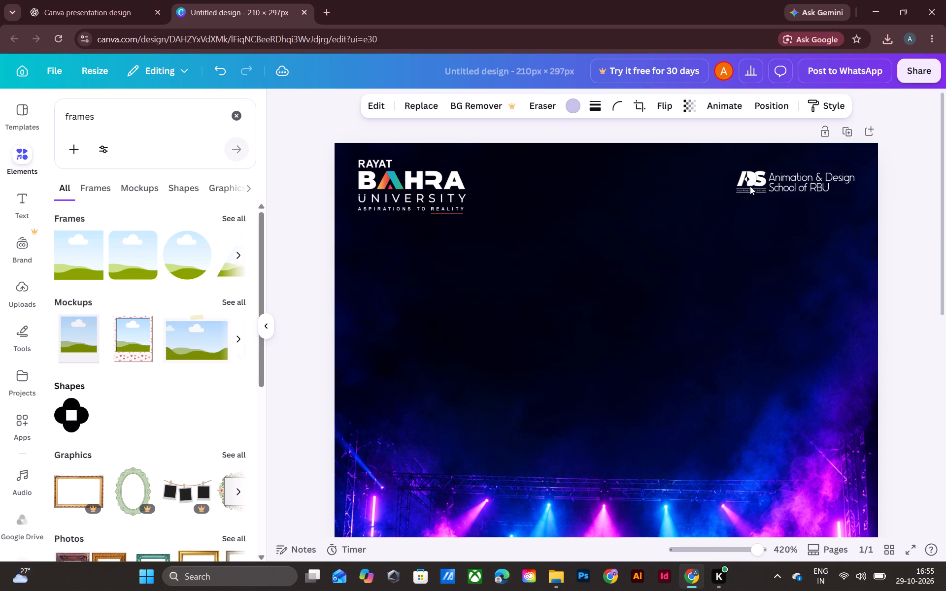
key(Left)
key(Left)
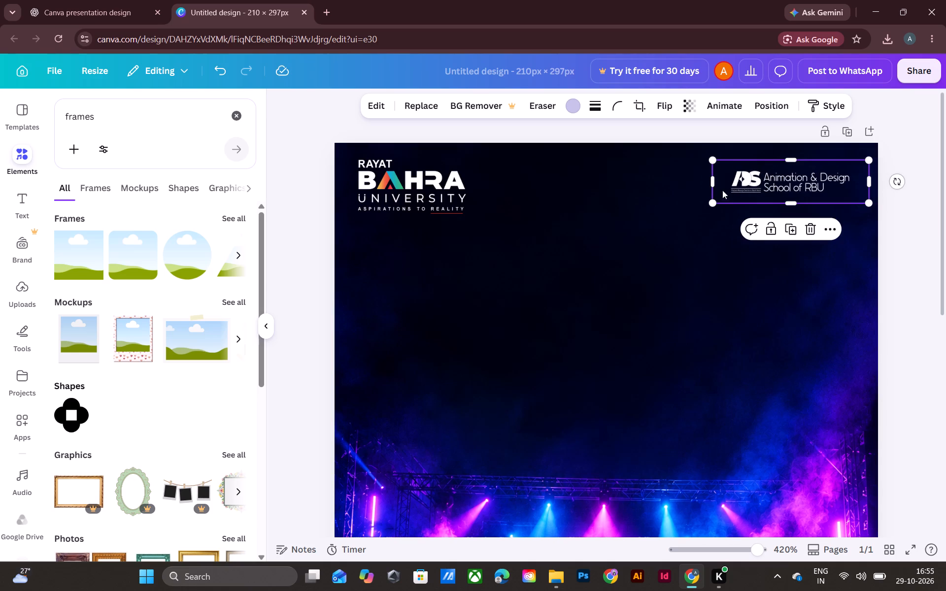
Enlarge the Animation & Design logo slightly from its lower-left corner, keeping its proportions.
drag(710, 203, 697, 210)
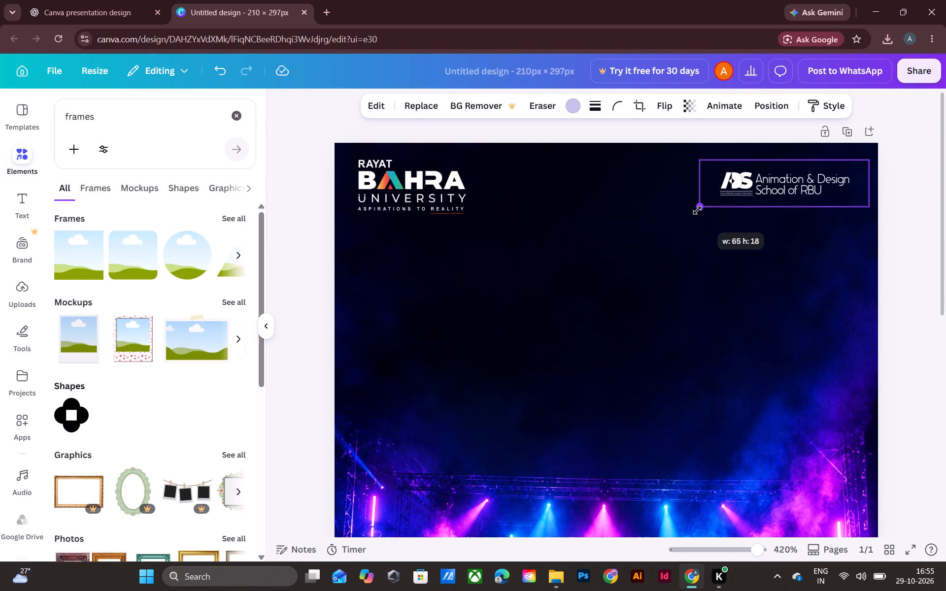
drag(697, 210, 693, 211)
click(901, 244)
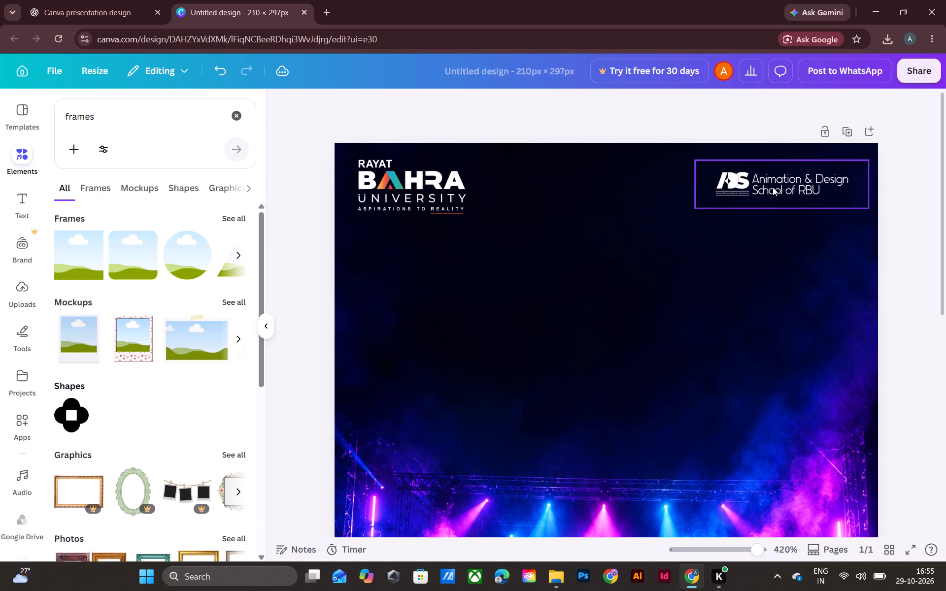
drag(773, 187, 772, 186)
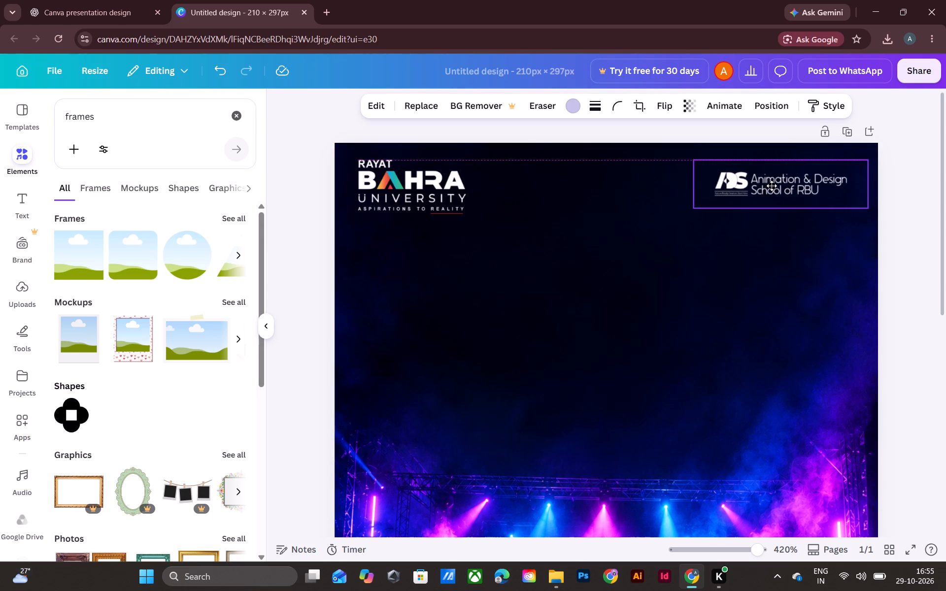
drag(772, 186, 769, 186)
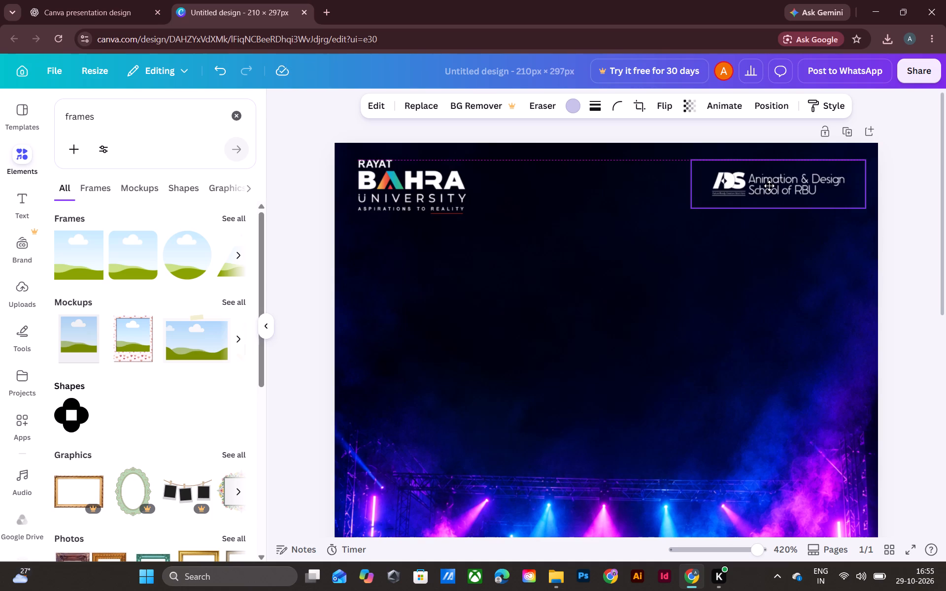
drag(769, 186, 780, 188)
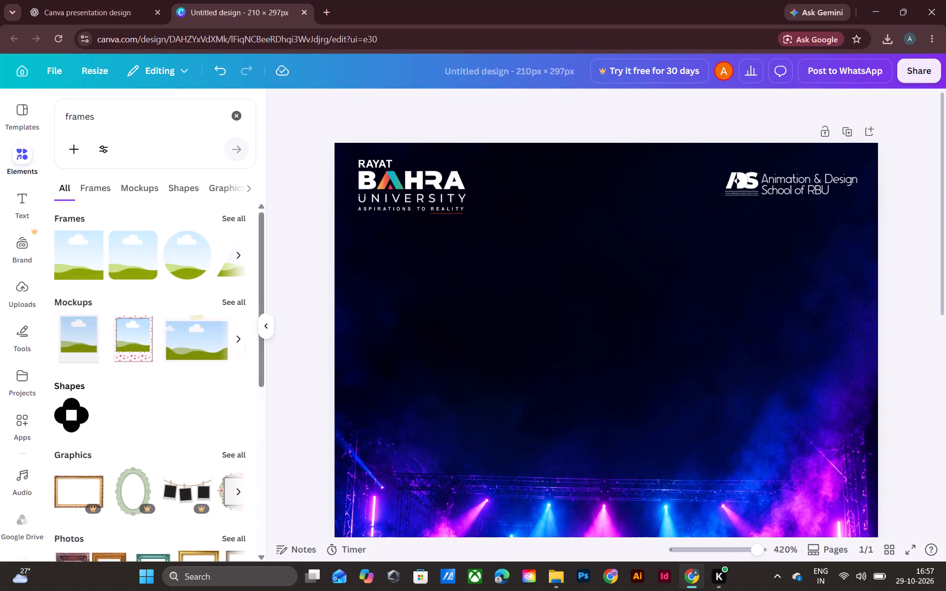
click(241, 119)
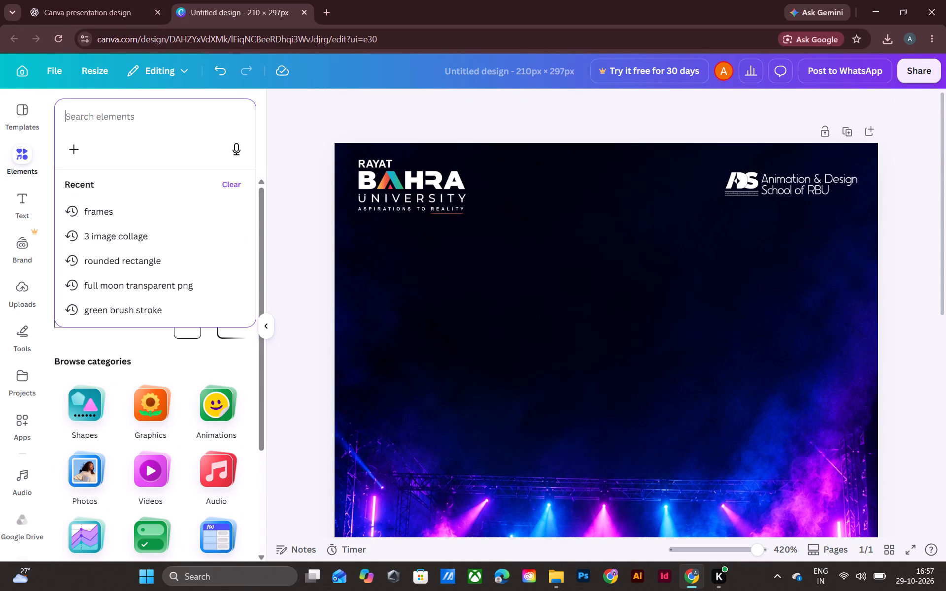
text(CALEN)
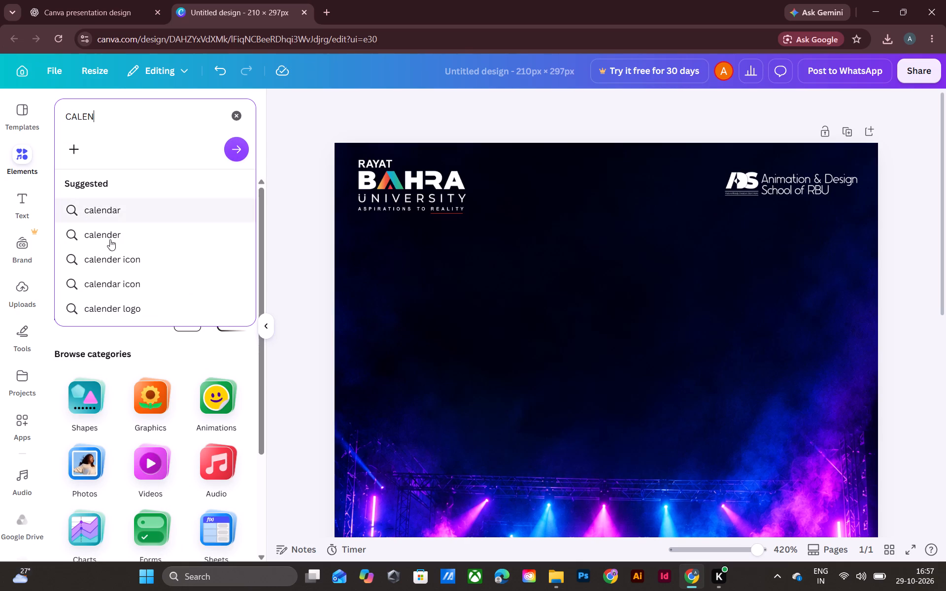
click(112, 266)
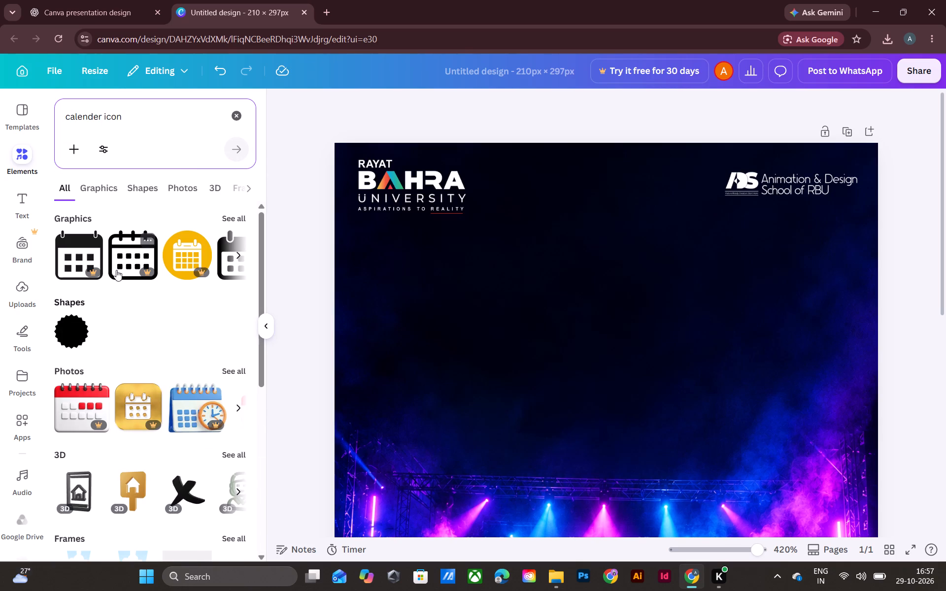
Show all matching graphics and add the solid black calendar icon with three binding rings and a square day grid to the poster.
click(238, 215)
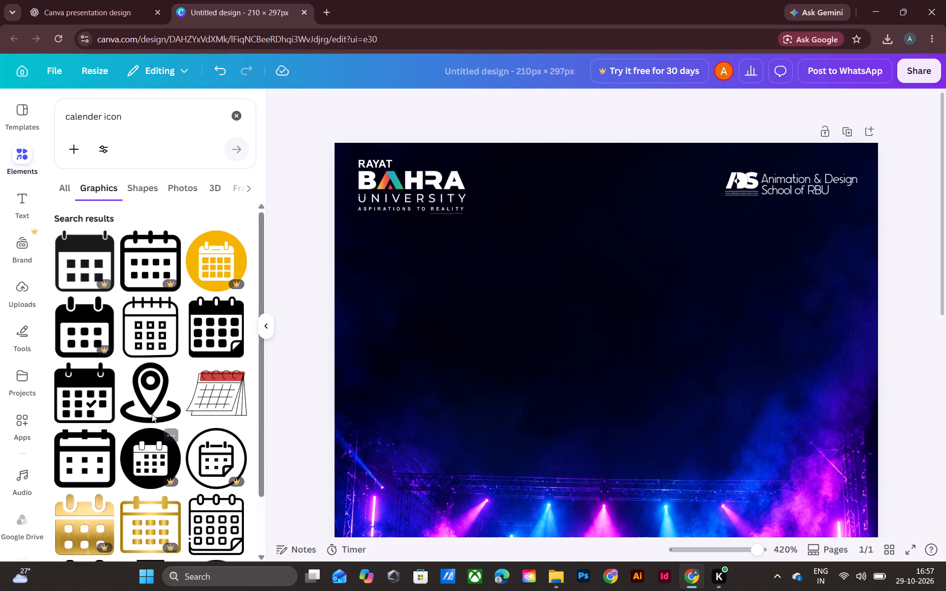
scroll(143, 306, down, 2)
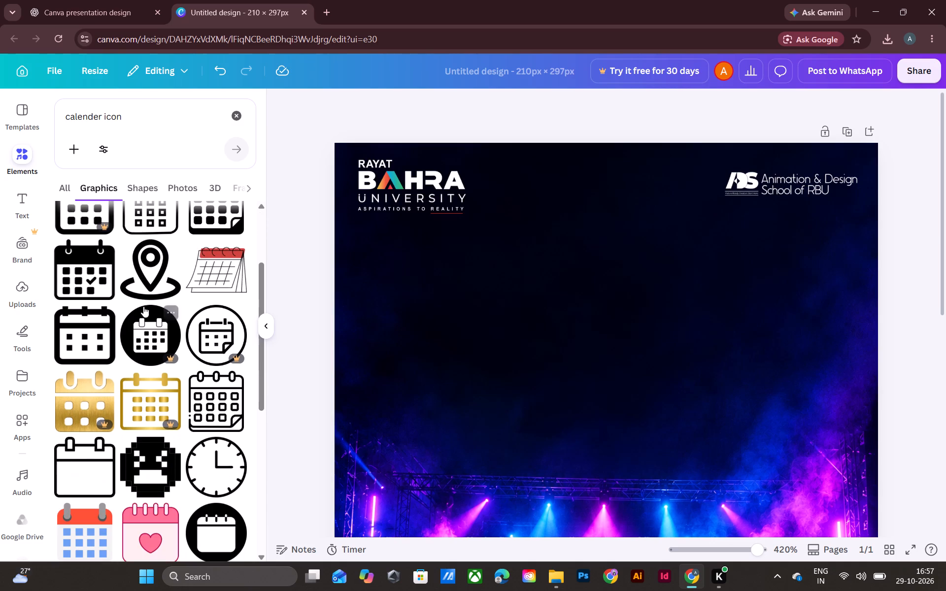
scroll(152, 295, down, 3)
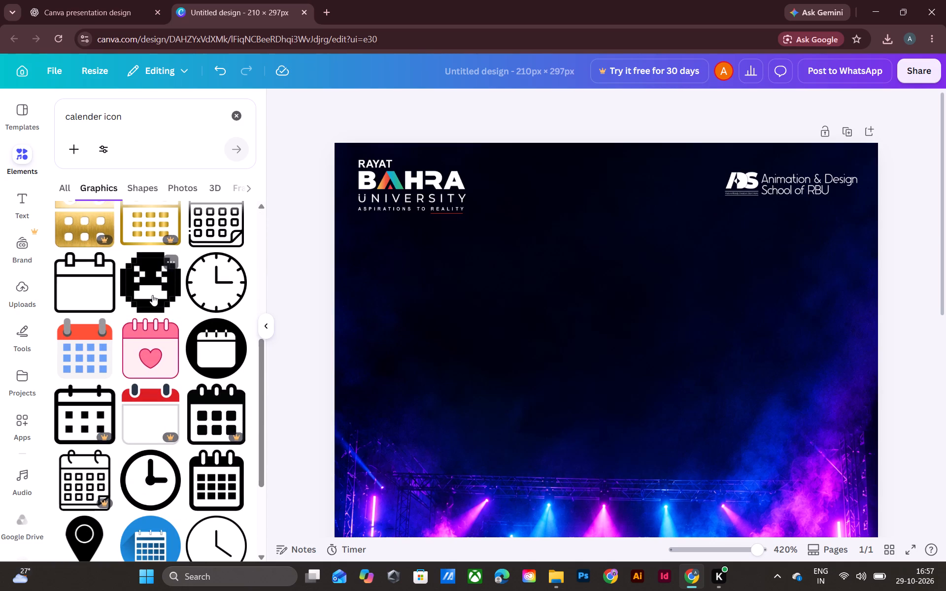
click(205, 490)
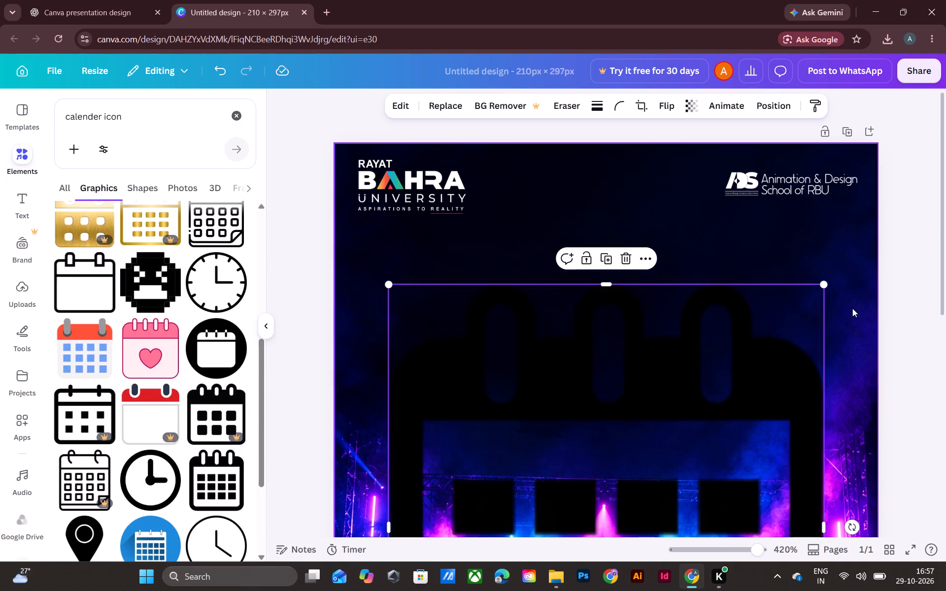
Examine the placed calendar icon on the poster and the editing options offered for it, including style copying and the erasers.
click(509, 387)
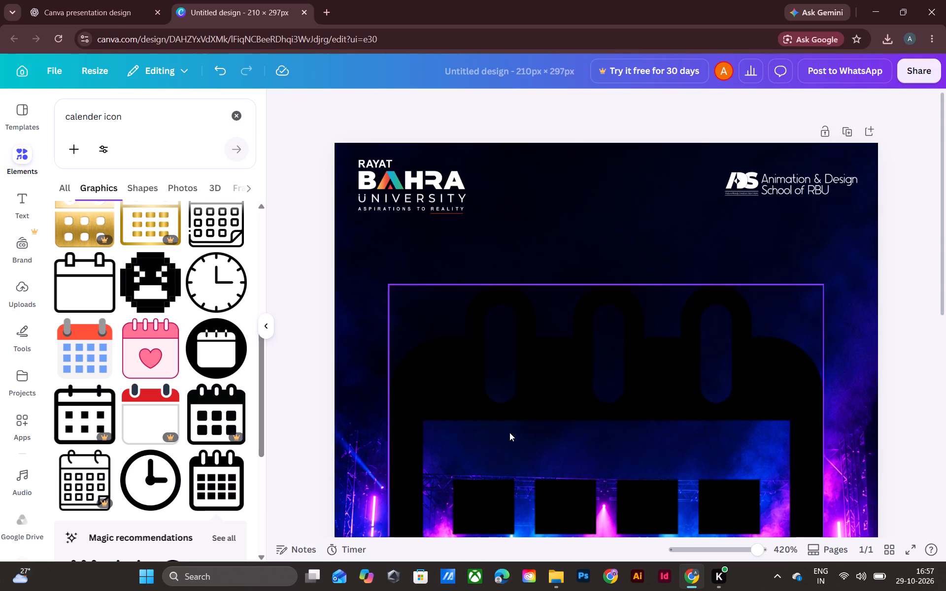
click(494, 512)
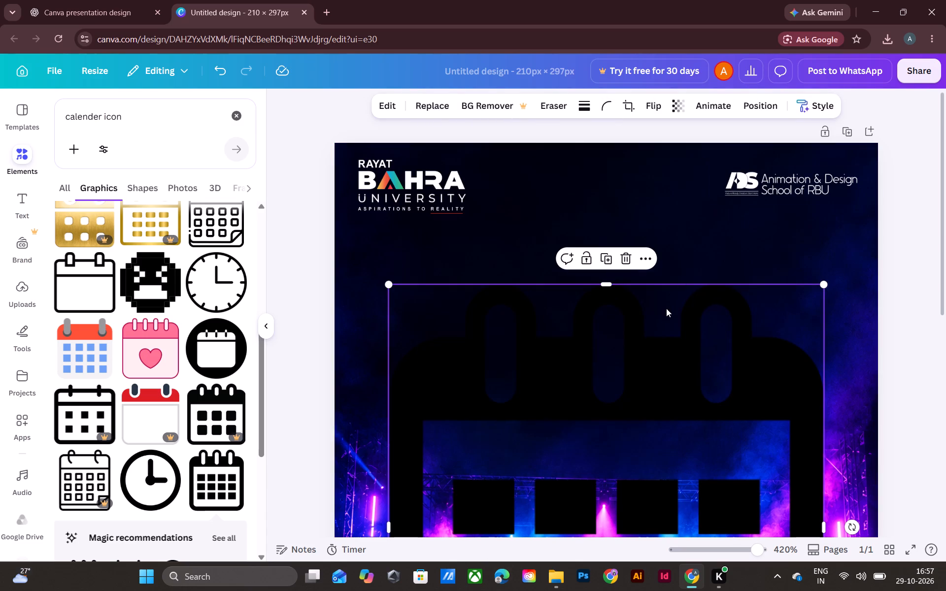
click(643, 257)
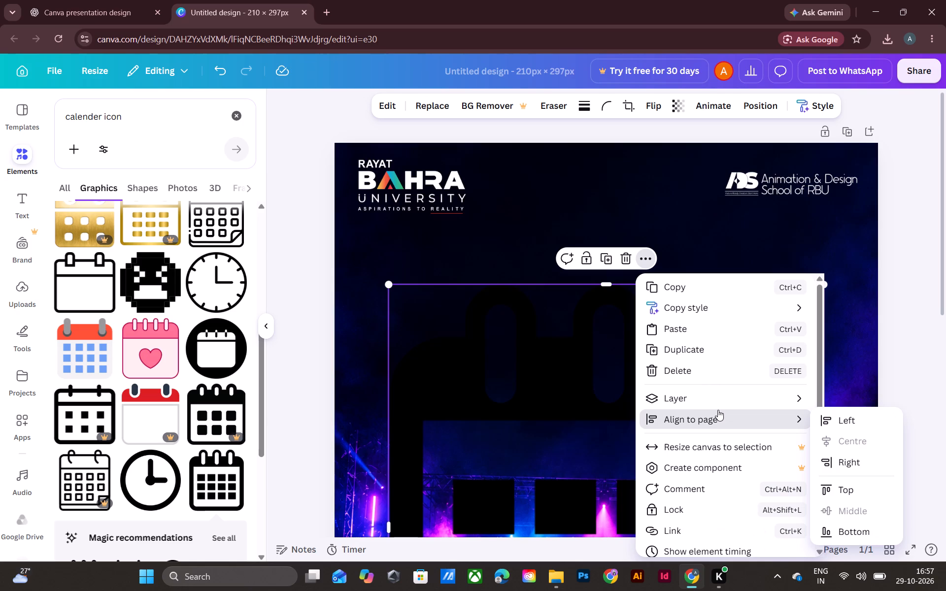
click(489, 525)
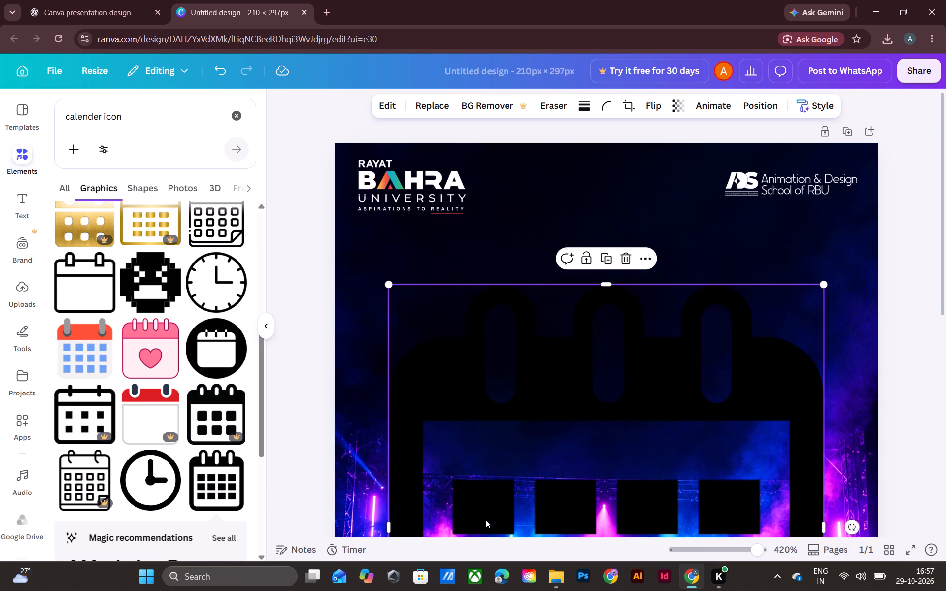
scroll(544, 466, down, 5)
scroll(548, 441, up, 4)
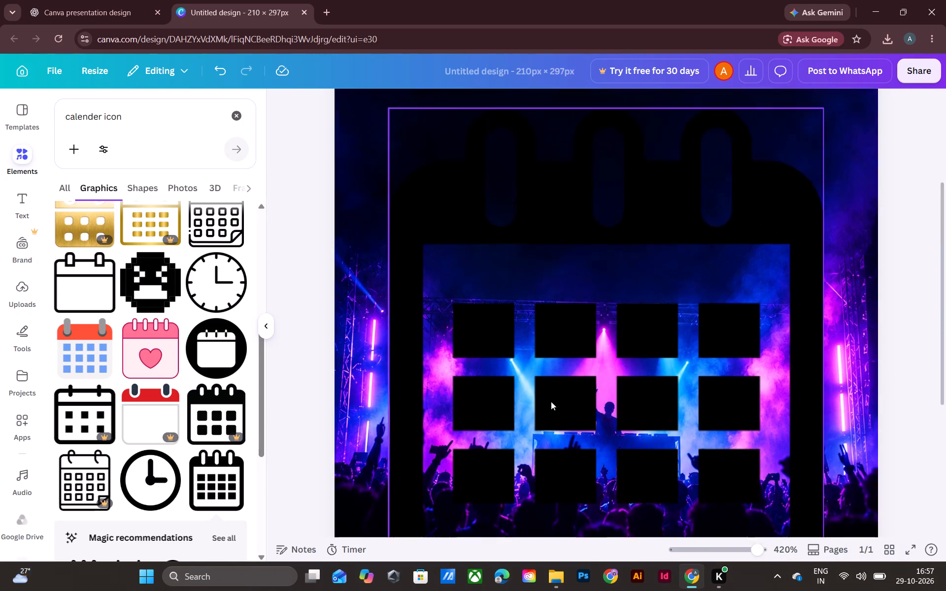
scroll(551, 401, up, 18)
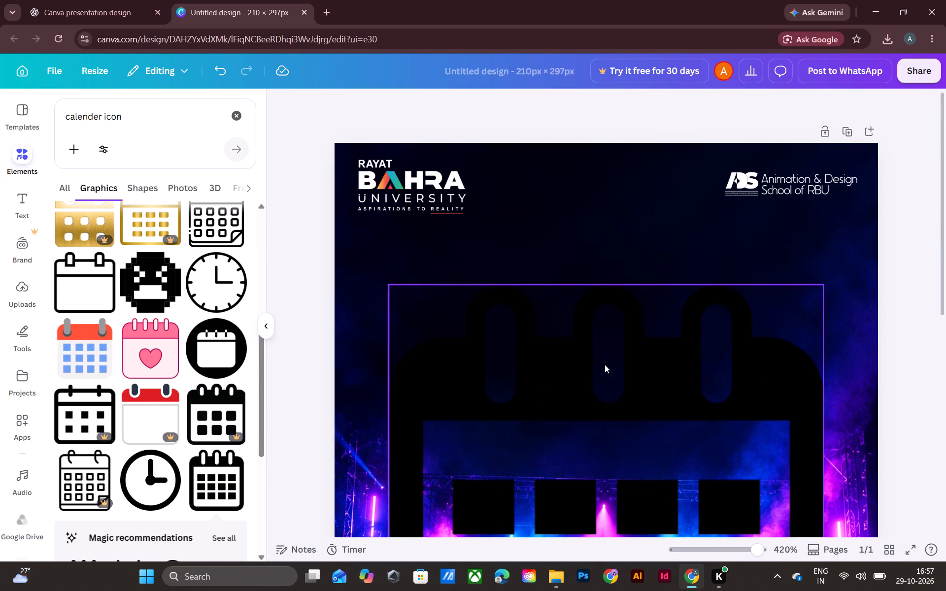
click(593, 383)
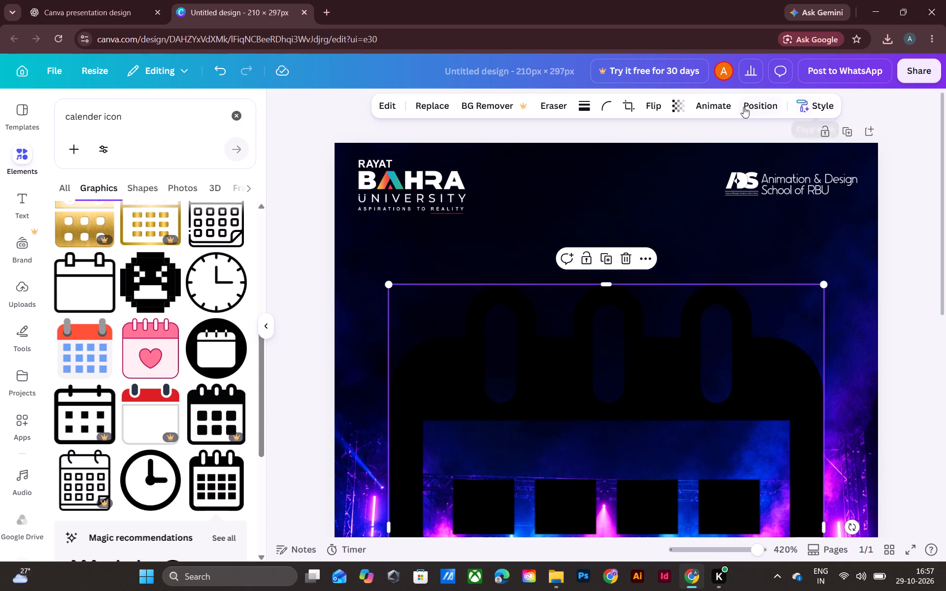
click(805, 106)
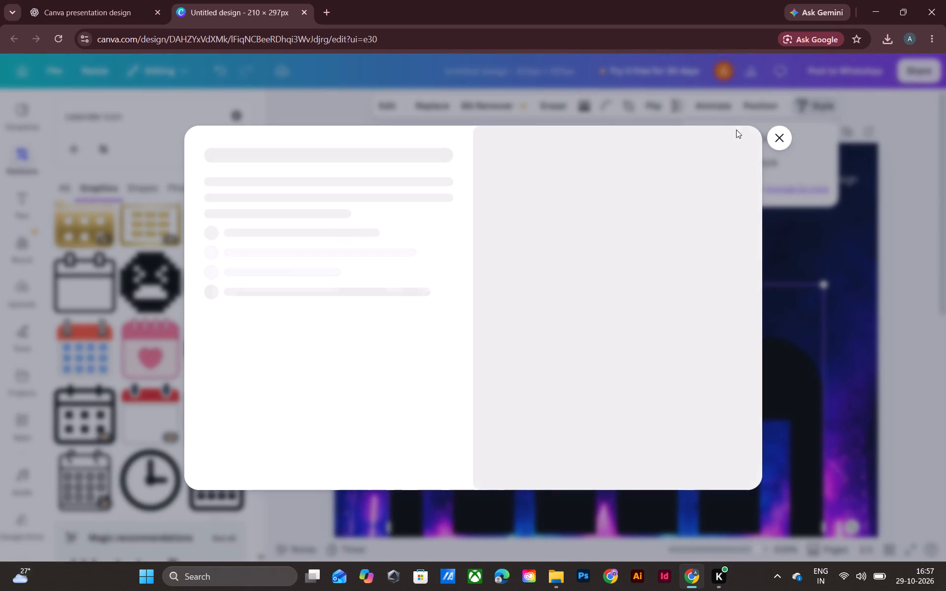
click(788, 142)
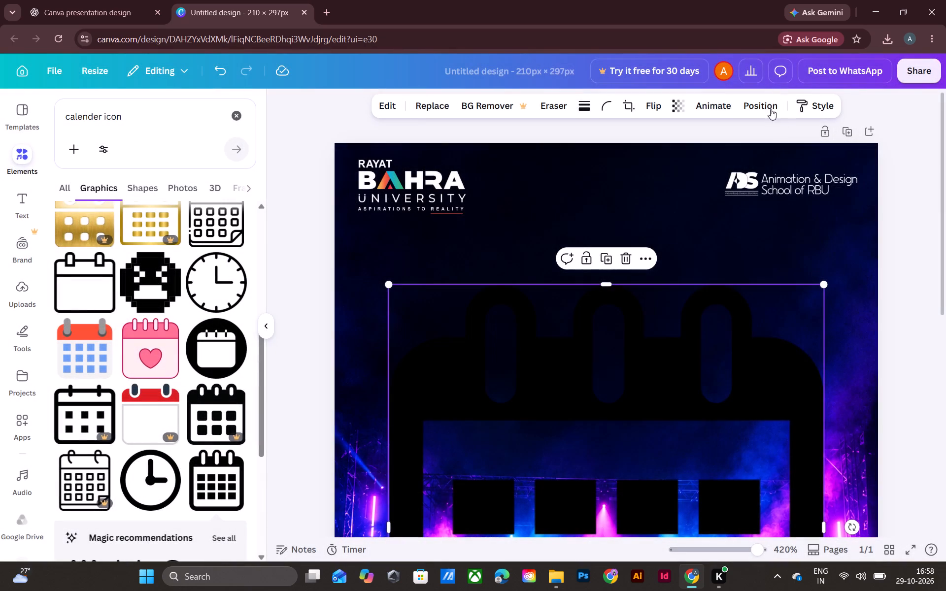
click(554, 105)
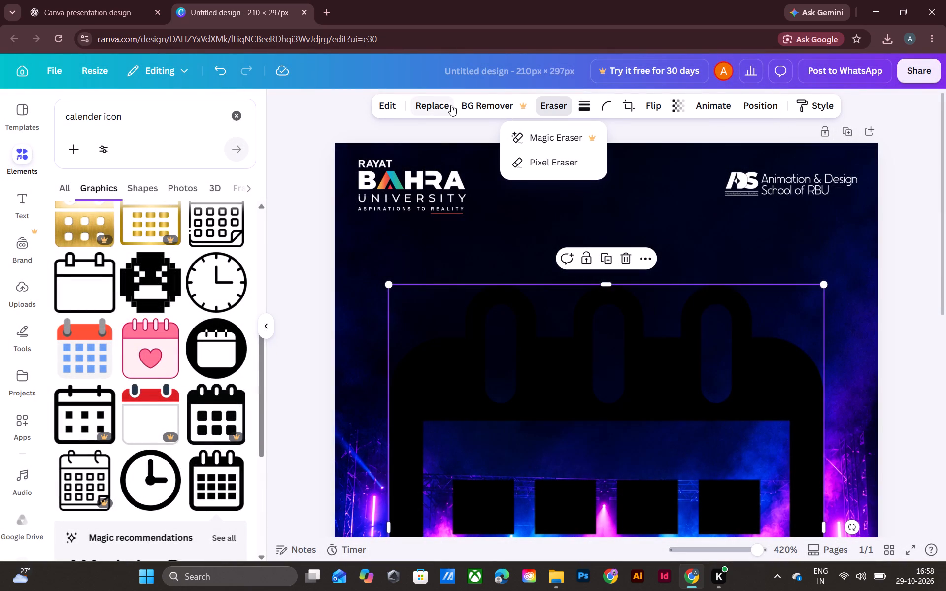
click(509, 382)
Delete the oversized black calendar icon from the poster.
key(BackSpace)
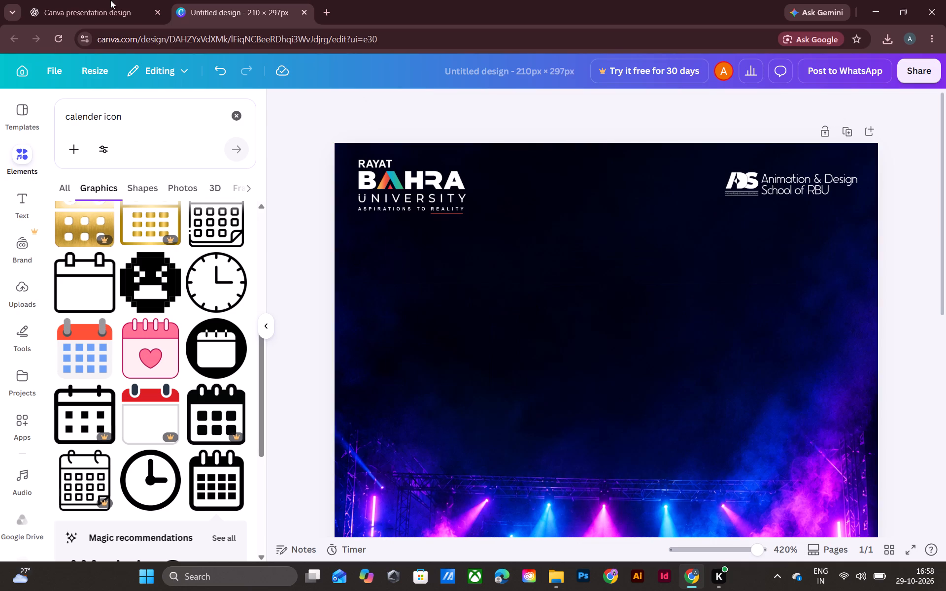
Search the graphics library for "PURPLE calender icon".
click(61, 118)
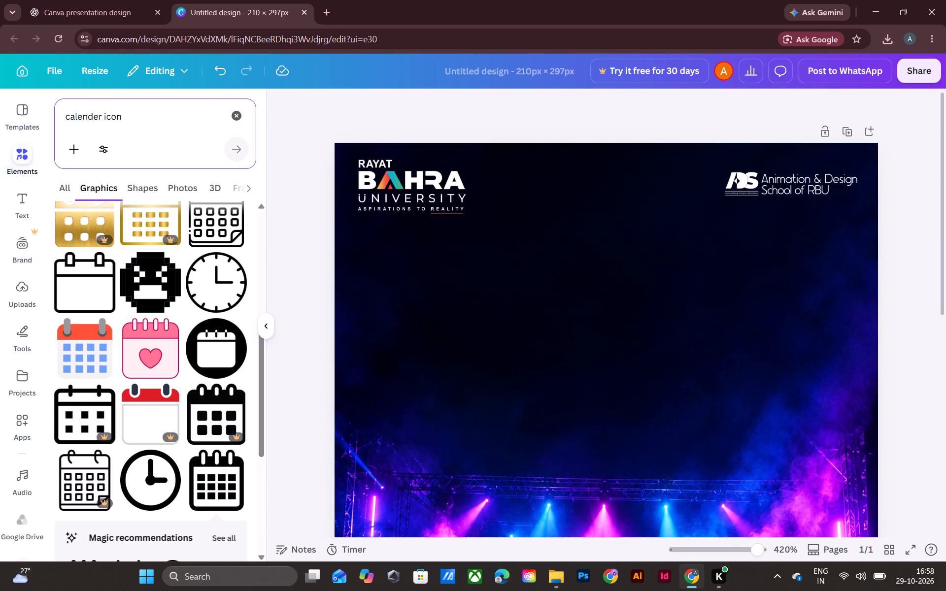
key(p)
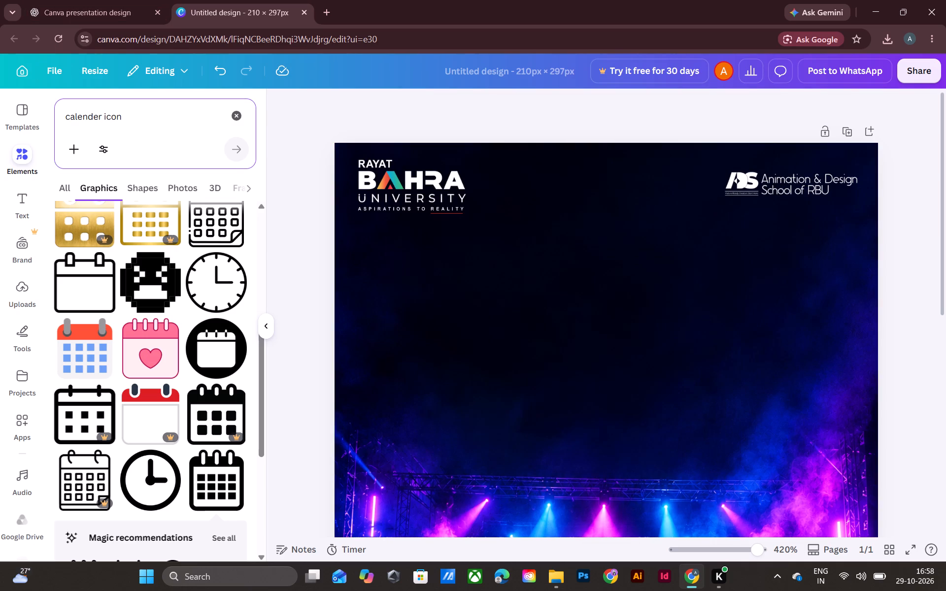
click(69, 119)
click(65, 118)
text(PURPLE)
key(space)
key(Return)
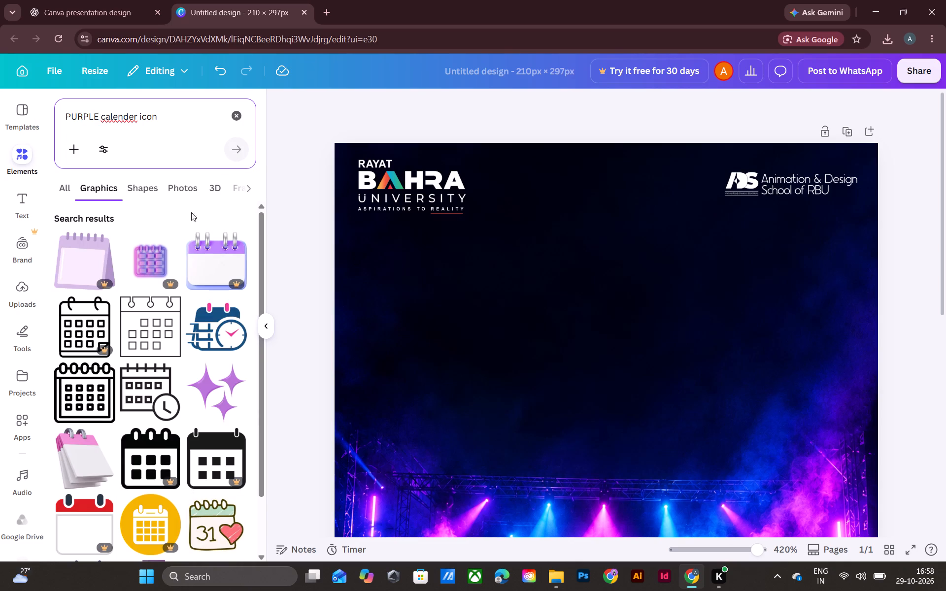
scroll(186, 300, down, 2)
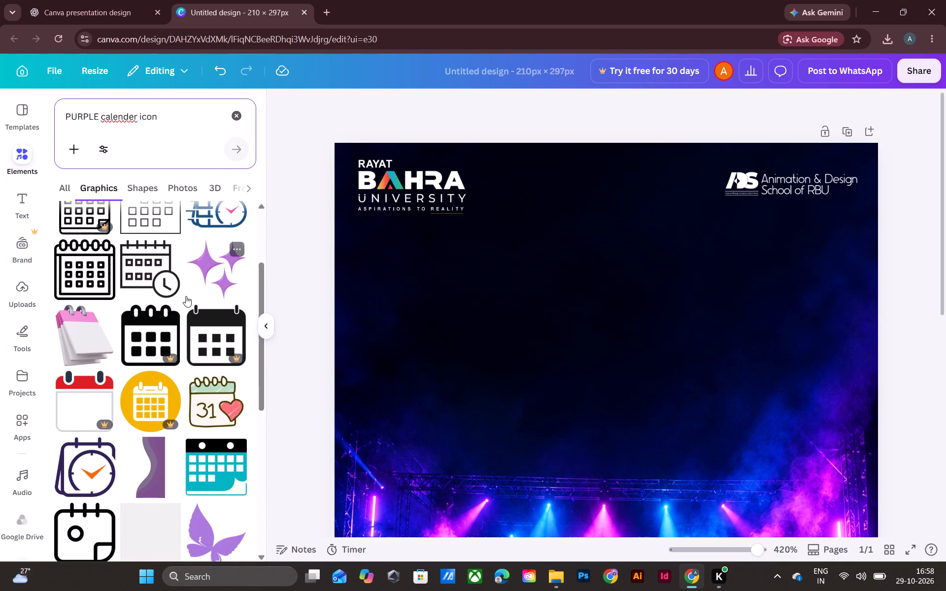
scroll(186, 295, up, 3)
scroll(186, 295, down, 6)
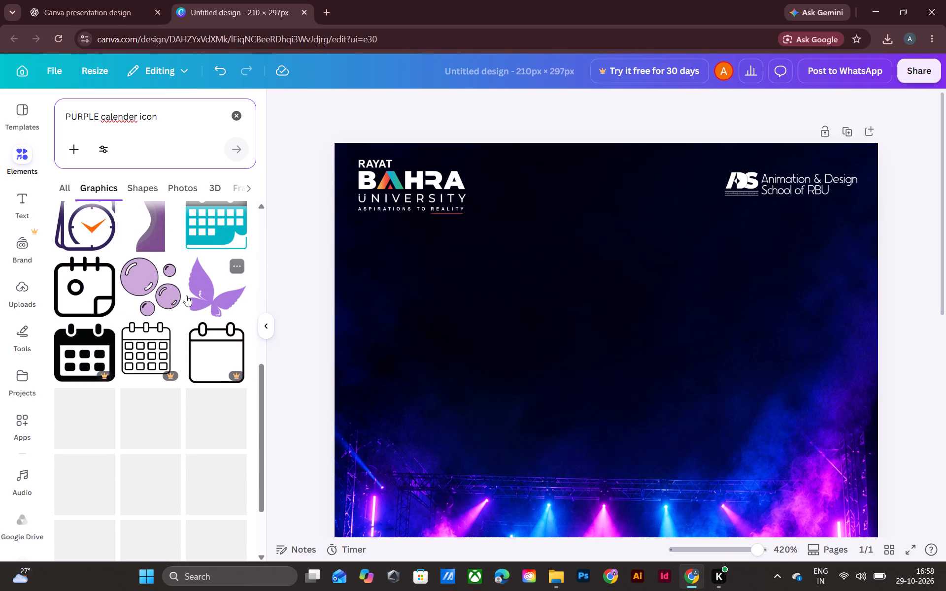
scroll(186, 295, up, 2)
scroll(186, 295, down, 9)
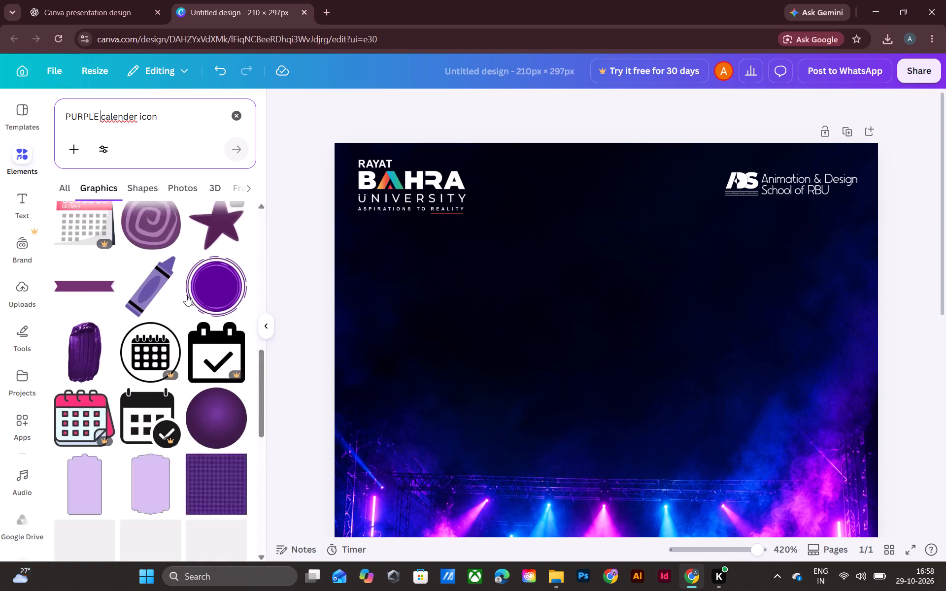
scroll(186, 295, up, 13)
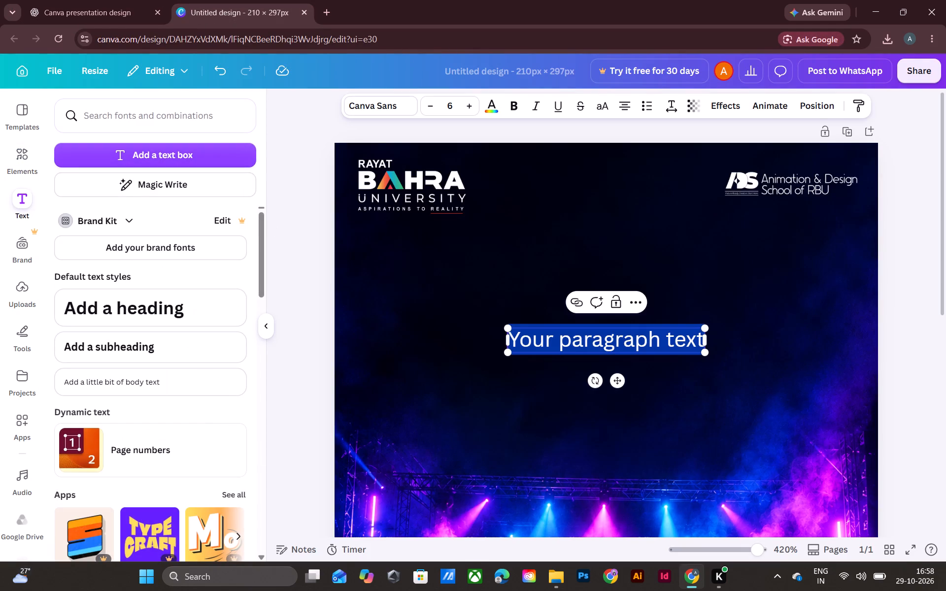
key(ctrl+v)
Style the whole "ONE NIGHT • ONE SOUND • ONE VIBE" line in white, bold Open Sans at font size 5.
key(ctrl+a)
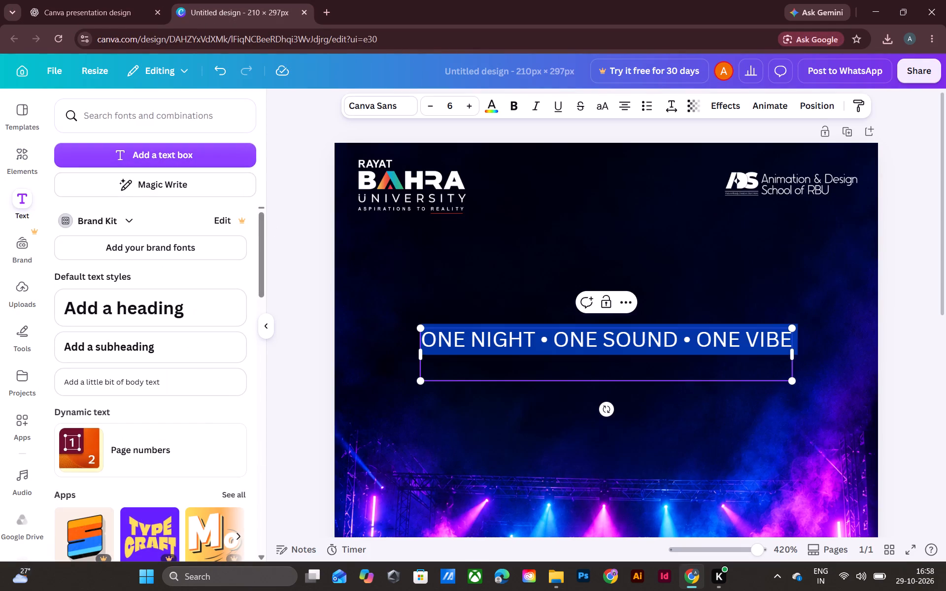
click(494, 106)
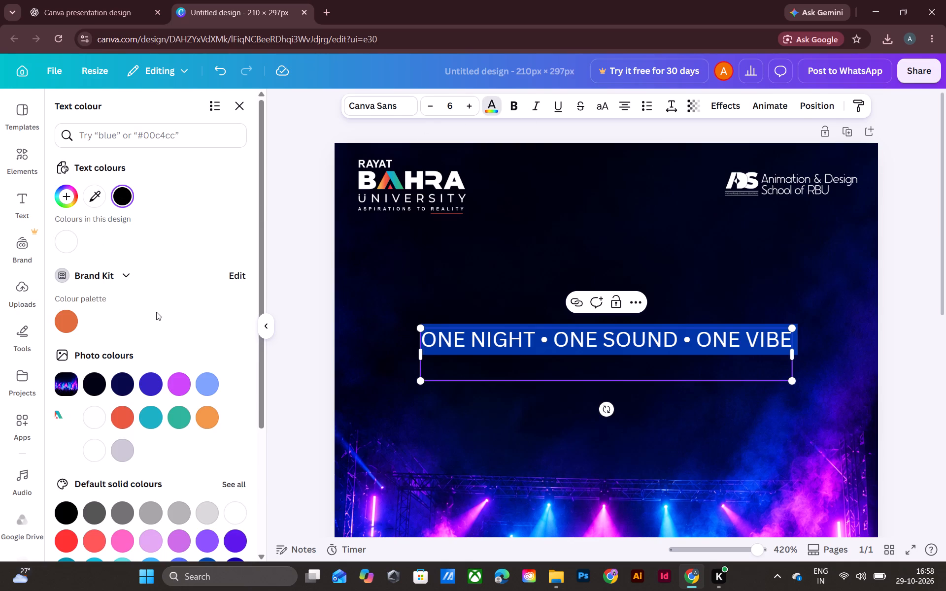
click(98, 422)
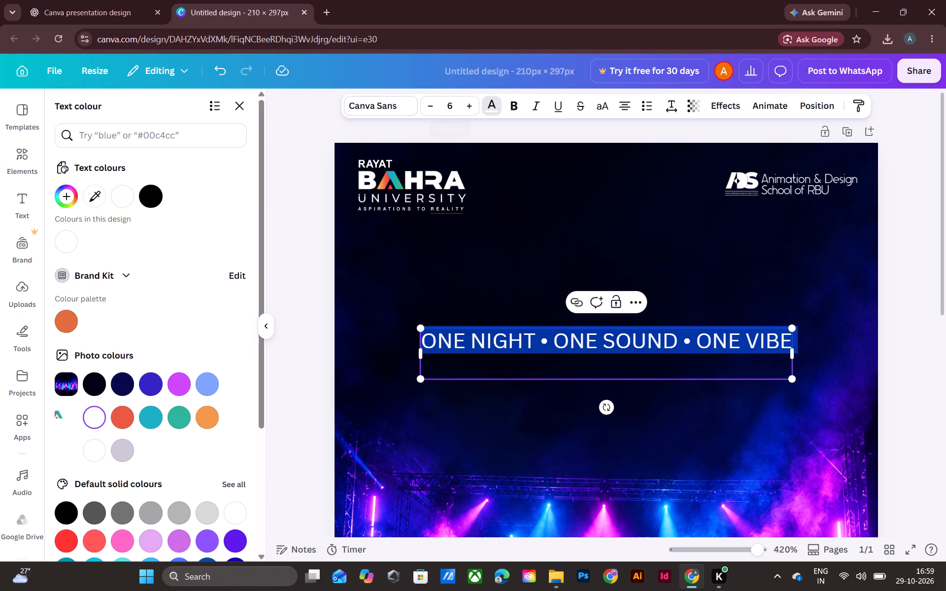
double_click(426, 105)
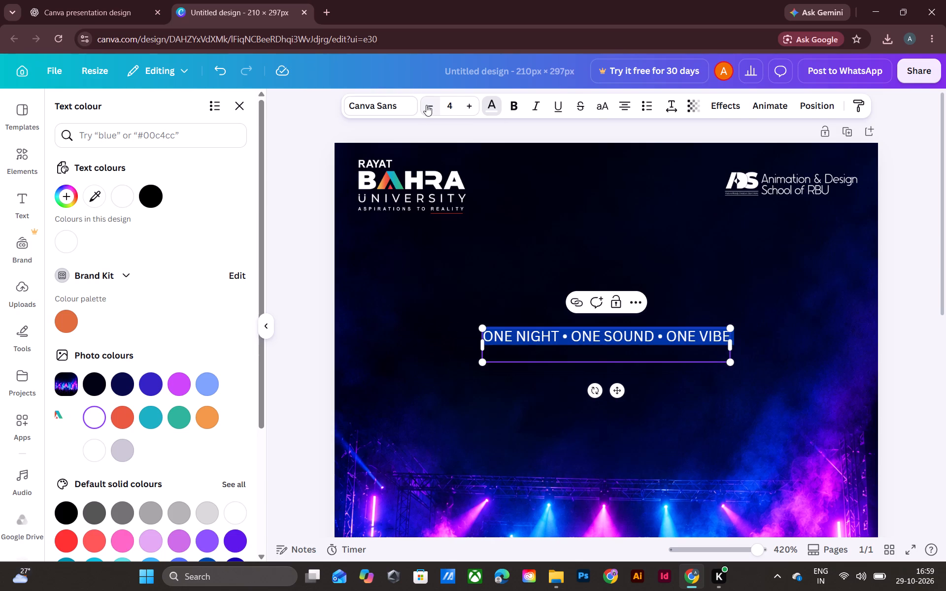
click(467, 107)
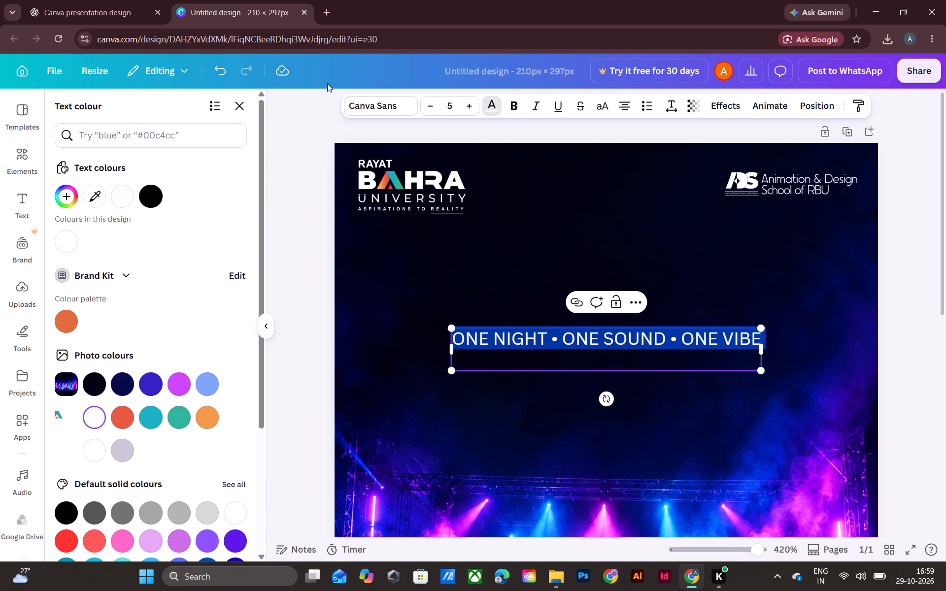
click(392, 104)
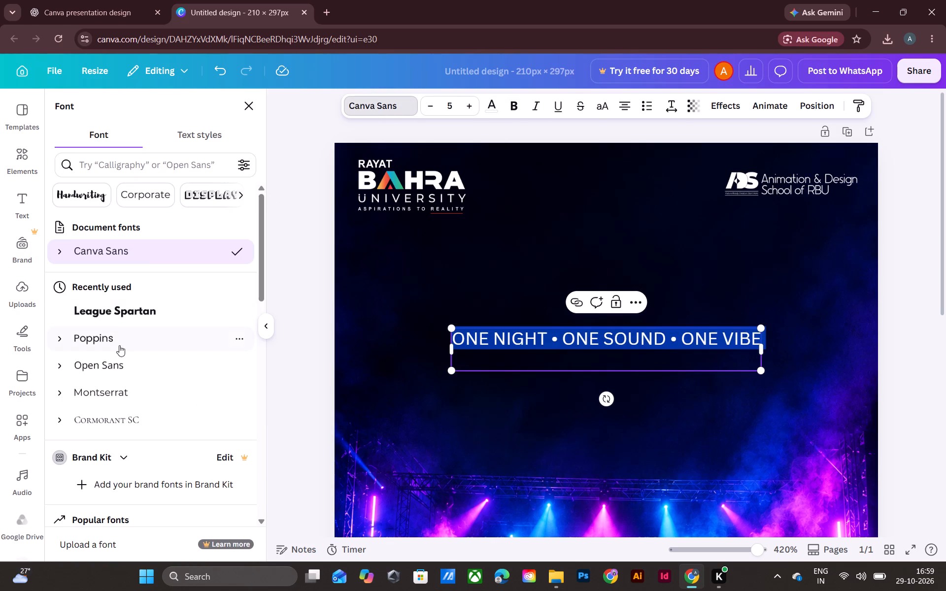
click(108, 364)
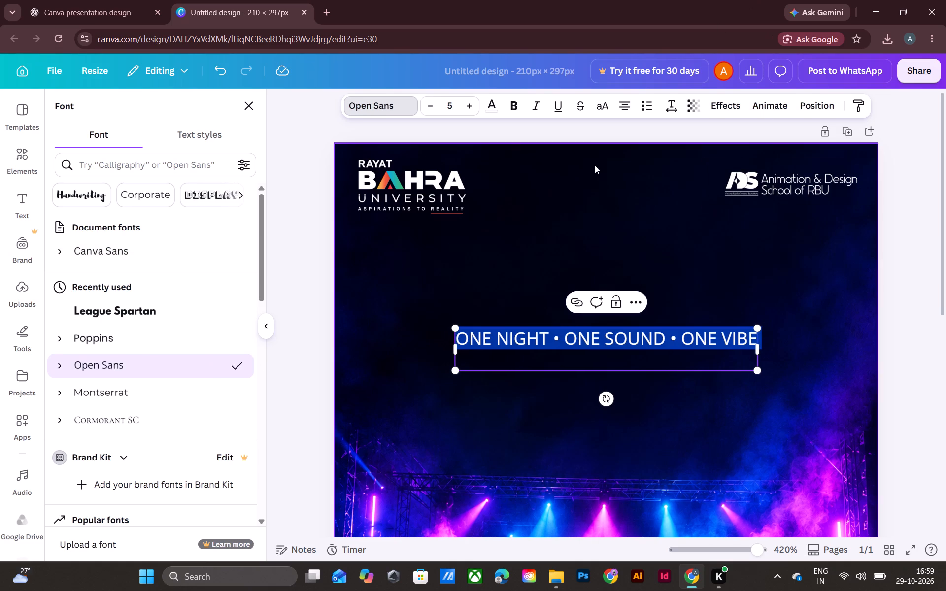
click(511, 103)
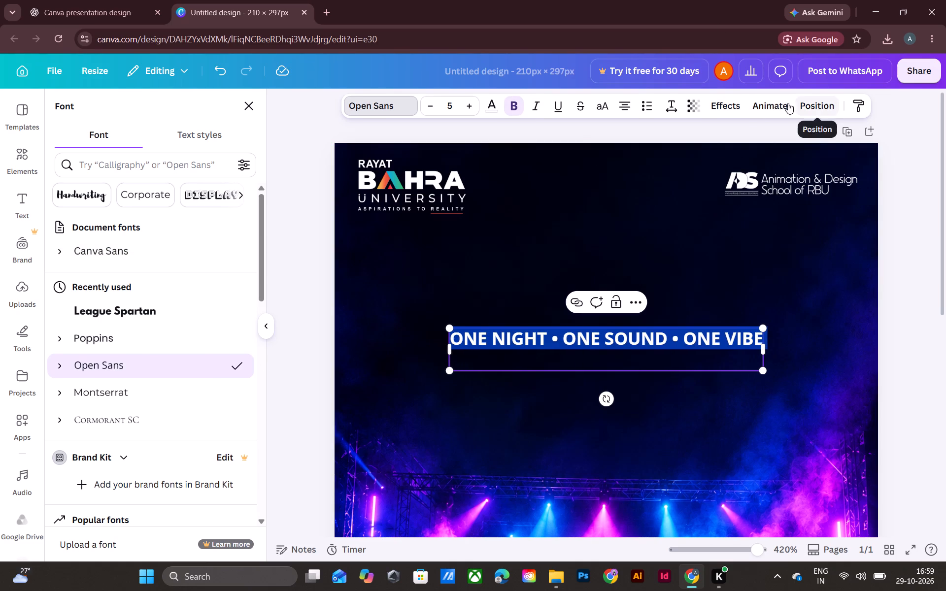
Widen the letter spacing of the "ONE NIGHT • ONE SOUND • ONE VIBE" line to 309.
click(674, 104)
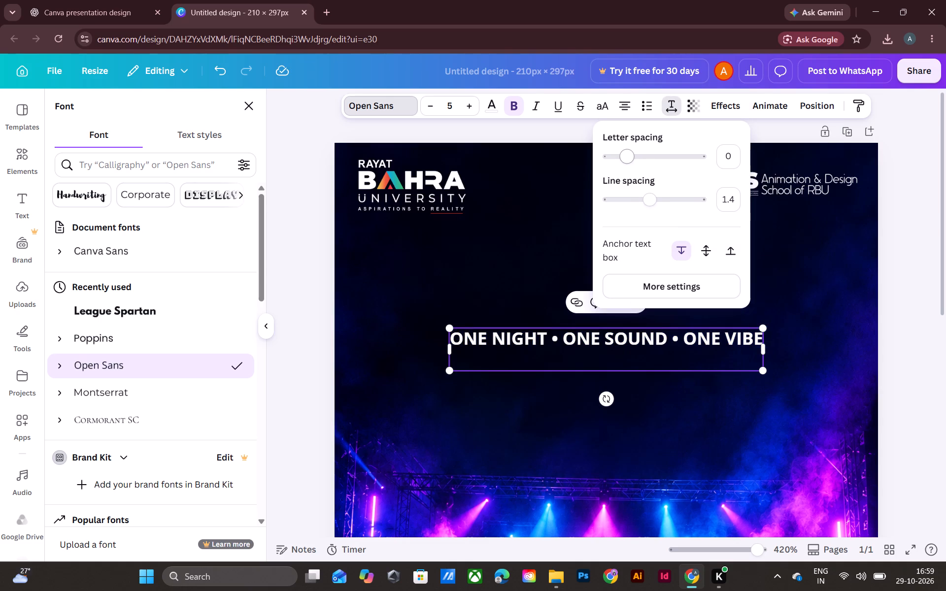
drag(627, 154, 652, 154)
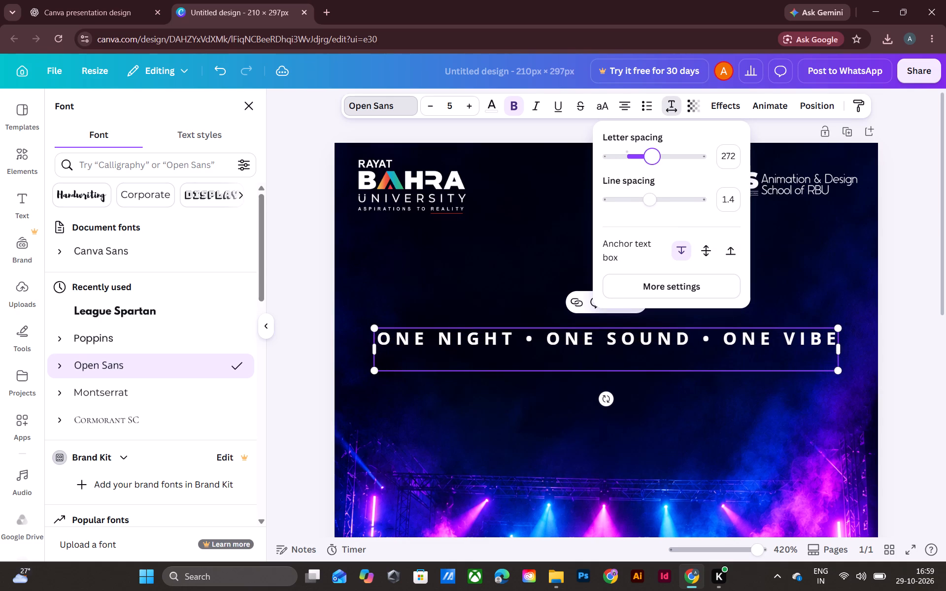
drag(652, 154, 655, 153)
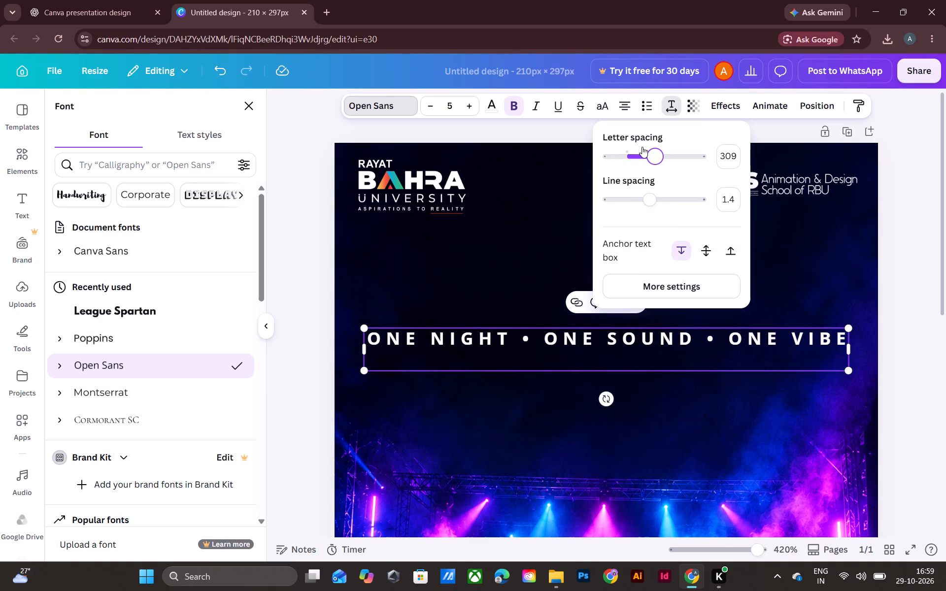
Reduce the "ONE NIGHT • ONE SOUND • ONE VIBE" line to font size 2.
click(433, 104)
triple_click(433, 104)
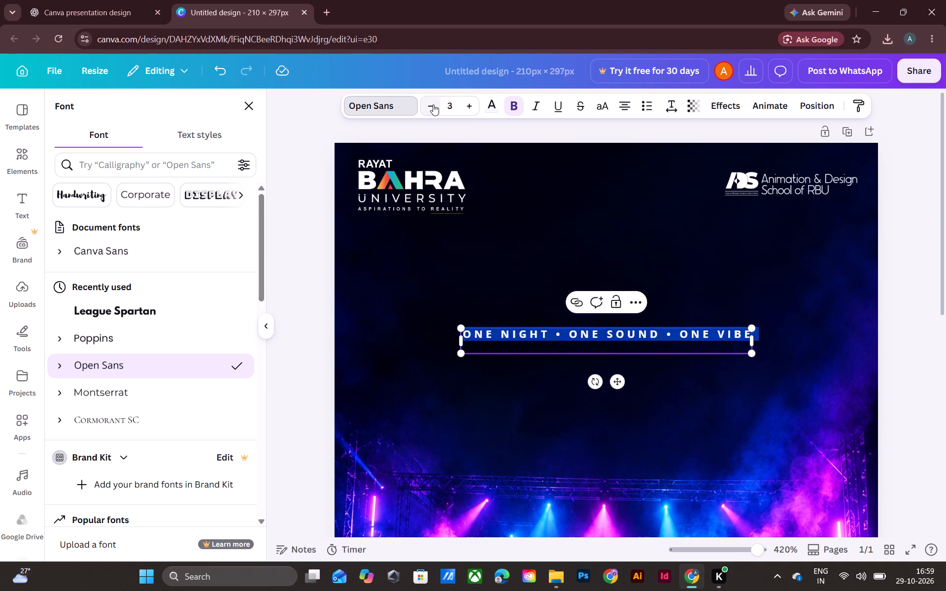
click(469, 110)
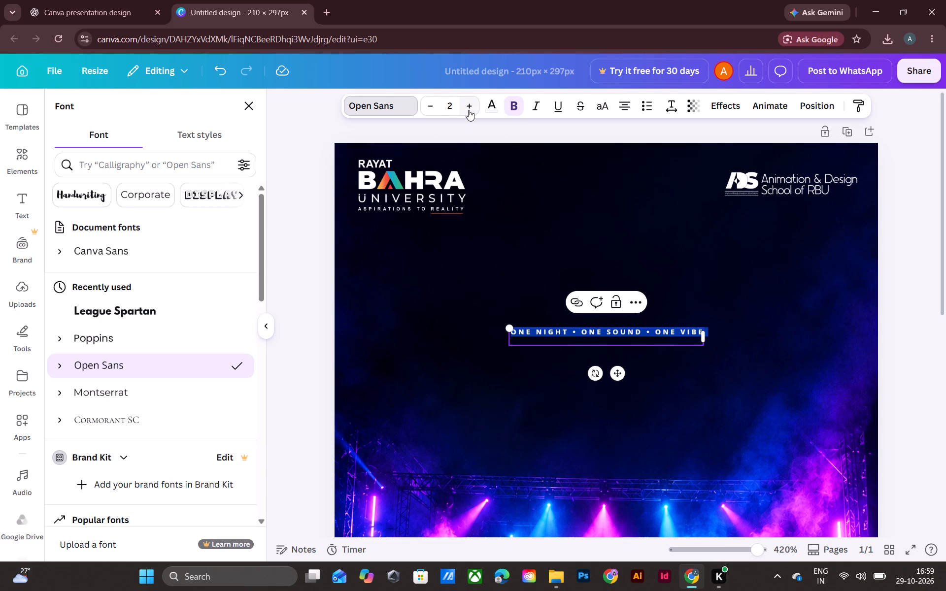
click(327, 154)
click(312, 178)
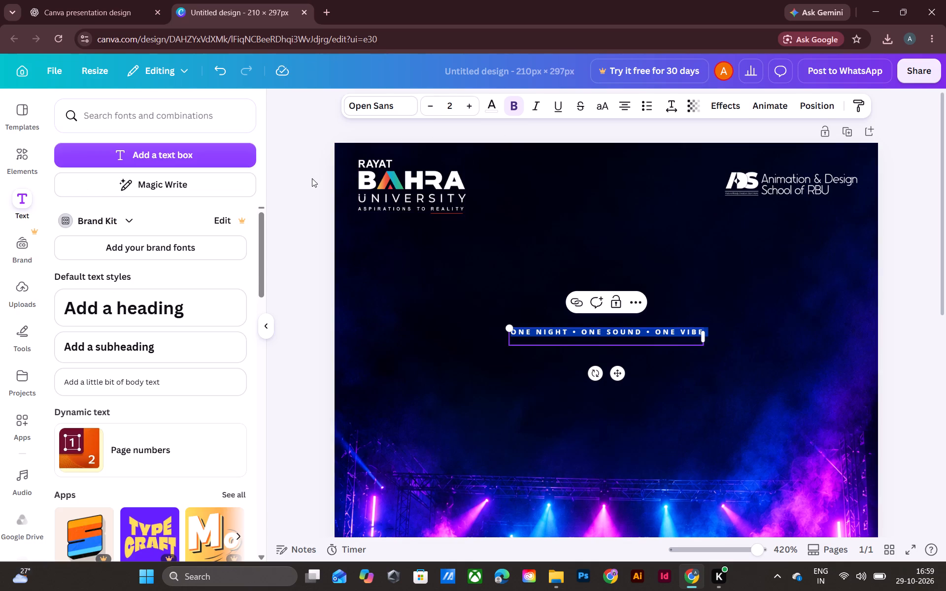
Check the small heading against the whole poster and set its font size to 3.
key(ctrl+minus)
key(ctrl+minus)
key(ctrl+minus)
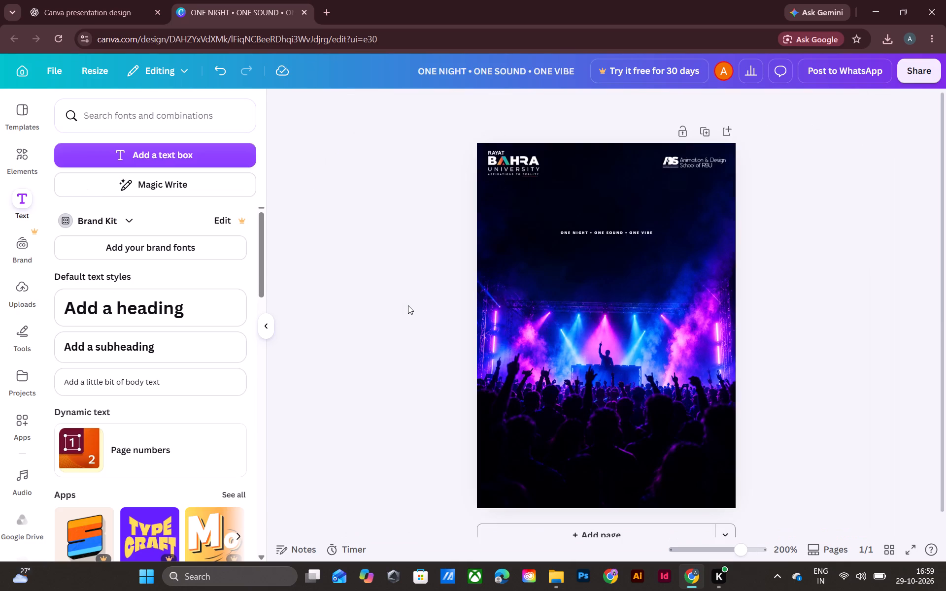
key(ctrl+equal)
scroll(541, 264, up, 3)
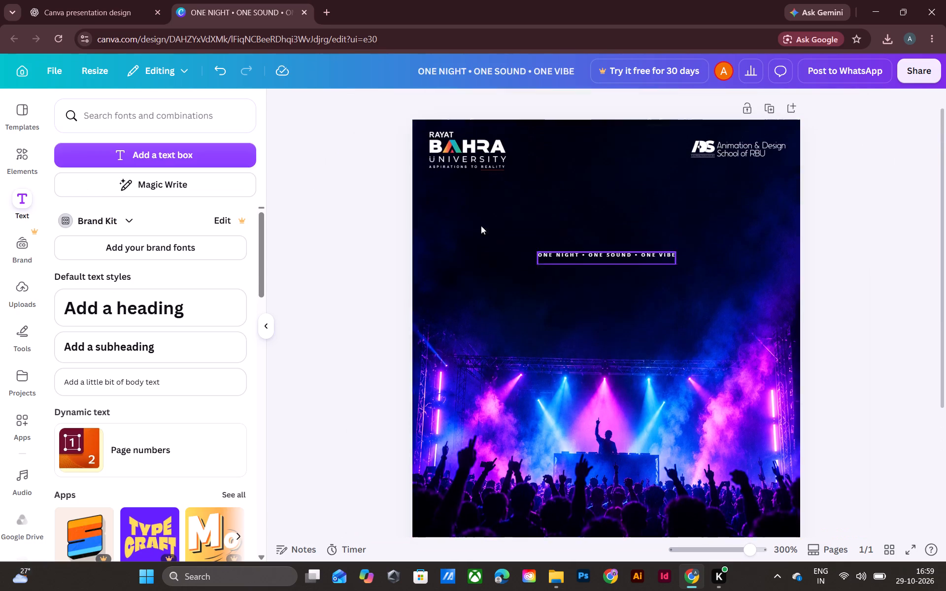
click(597, 281)
scroll(596, 279, up, 3)
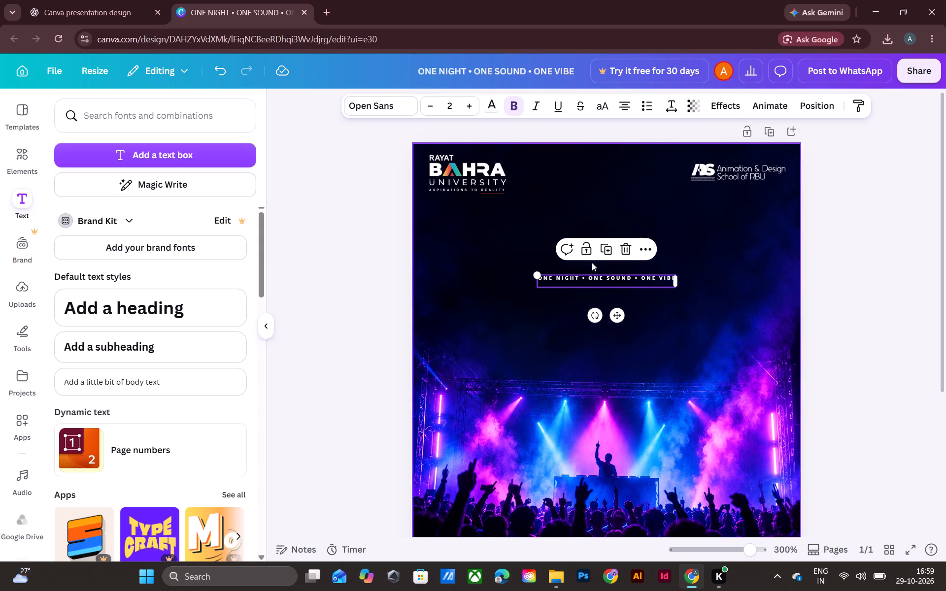
click(469, 103)
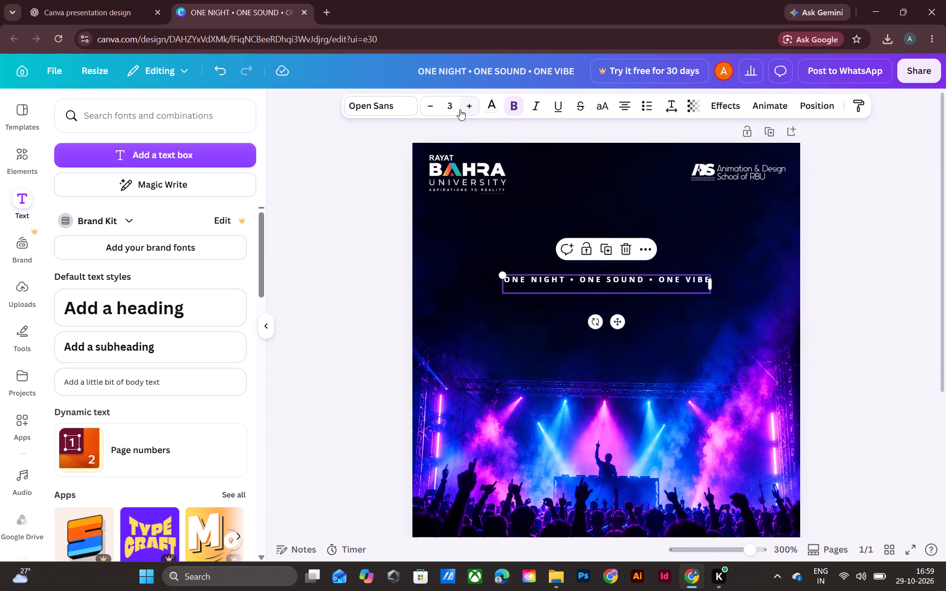
Reduce the "ONE NIGHT • ONE SOUND • ONE VIBE" line to font size 2.
click(427, 103)
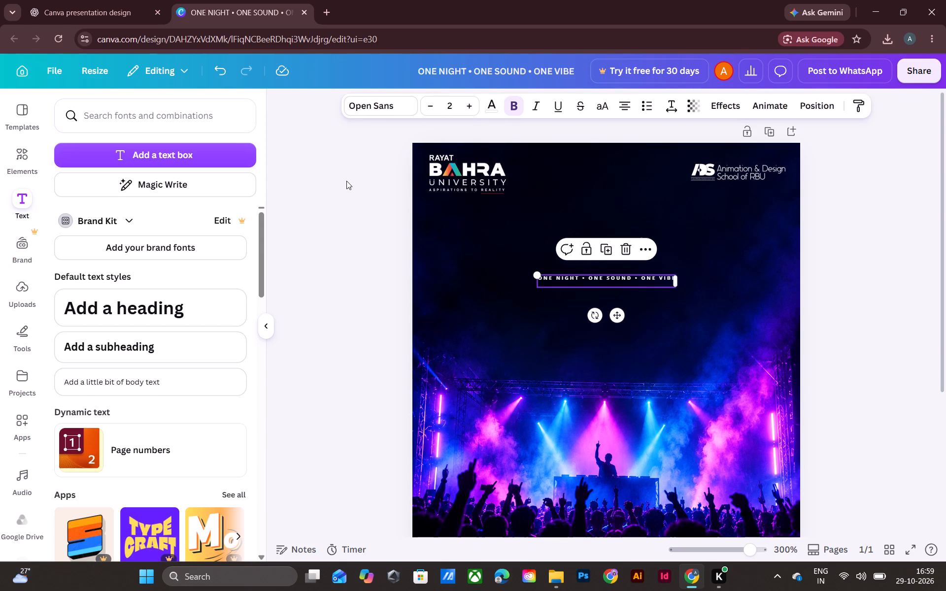
click(346, 181)
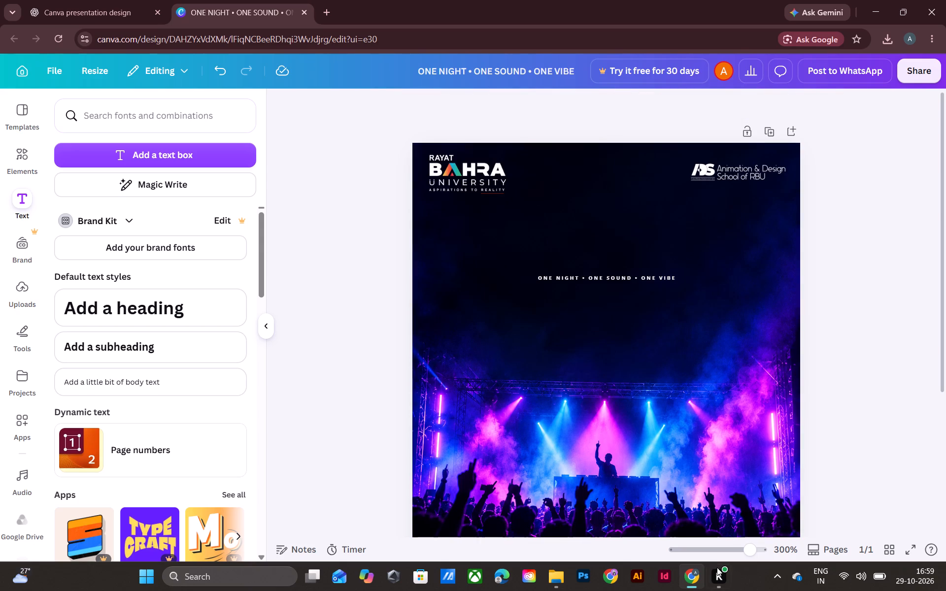
Open the Midnight Music Fest Neon Poster image from the Downloads folder and examine the reference design enlarged.
click(554, 581)
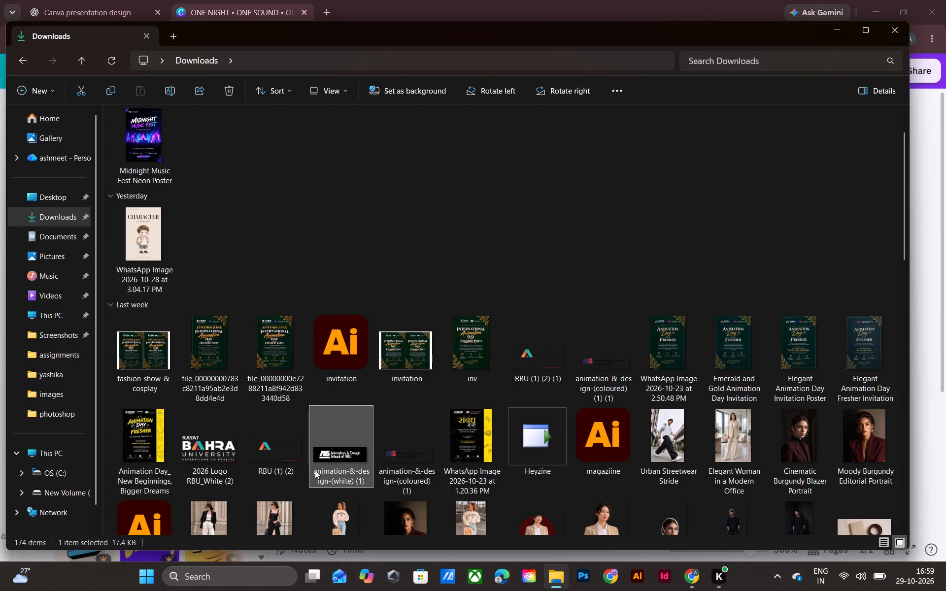
double_click(145, 131)
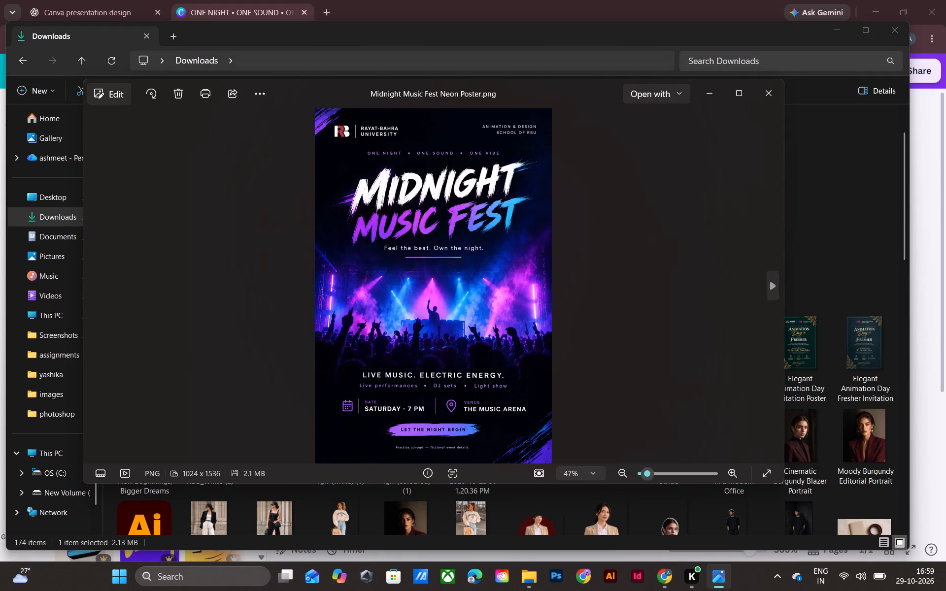
click(738, 95)
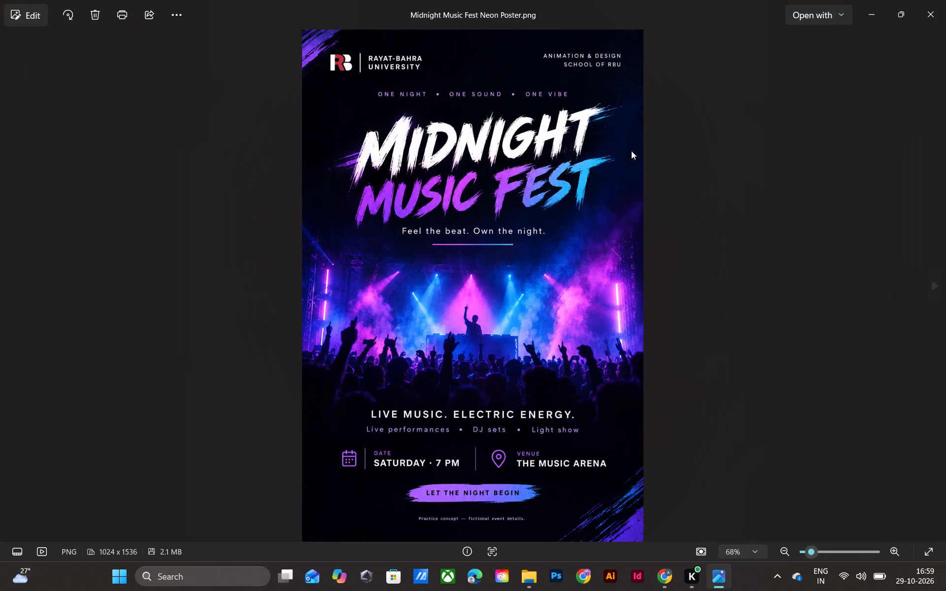
click(664, 581)
click(64, 3)
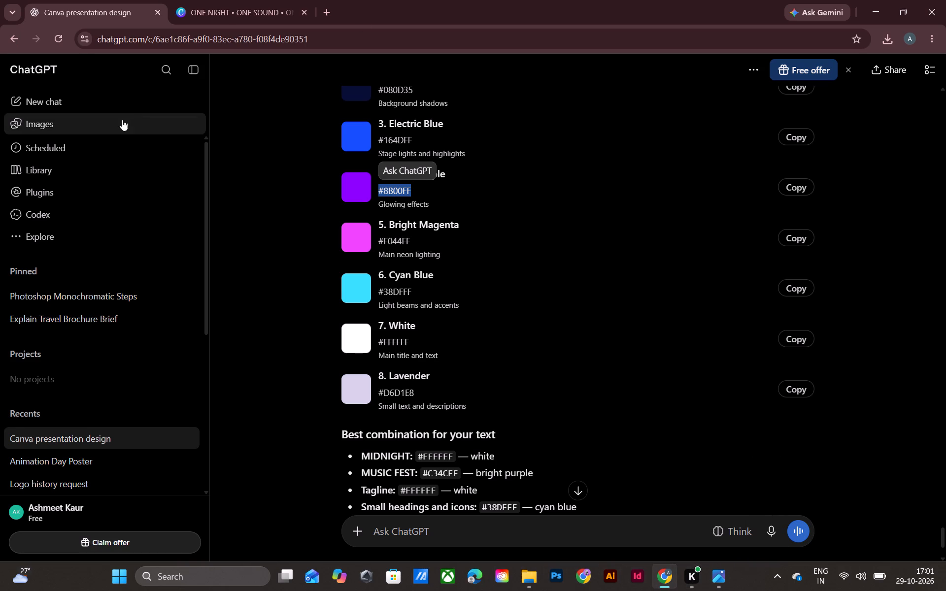
click(260, 0)
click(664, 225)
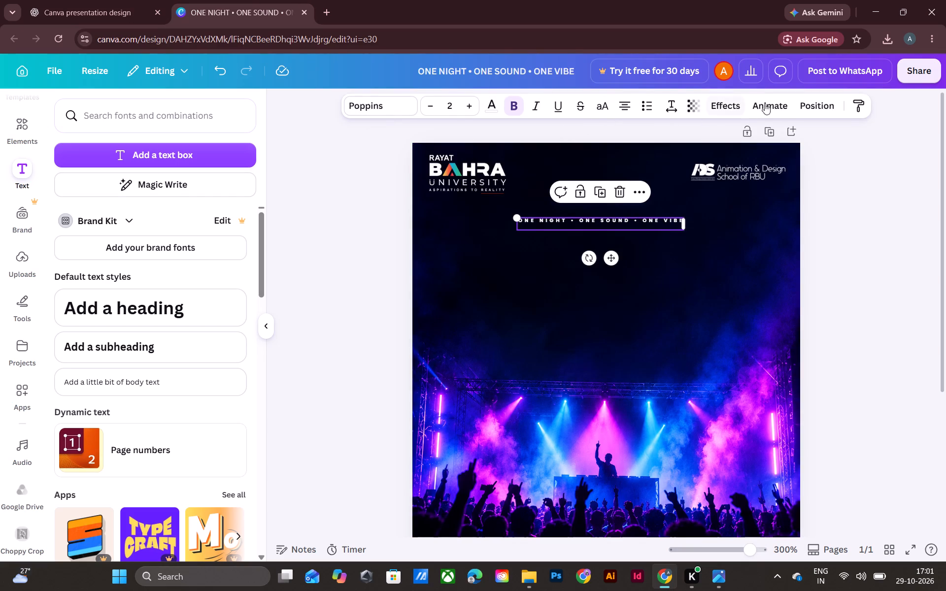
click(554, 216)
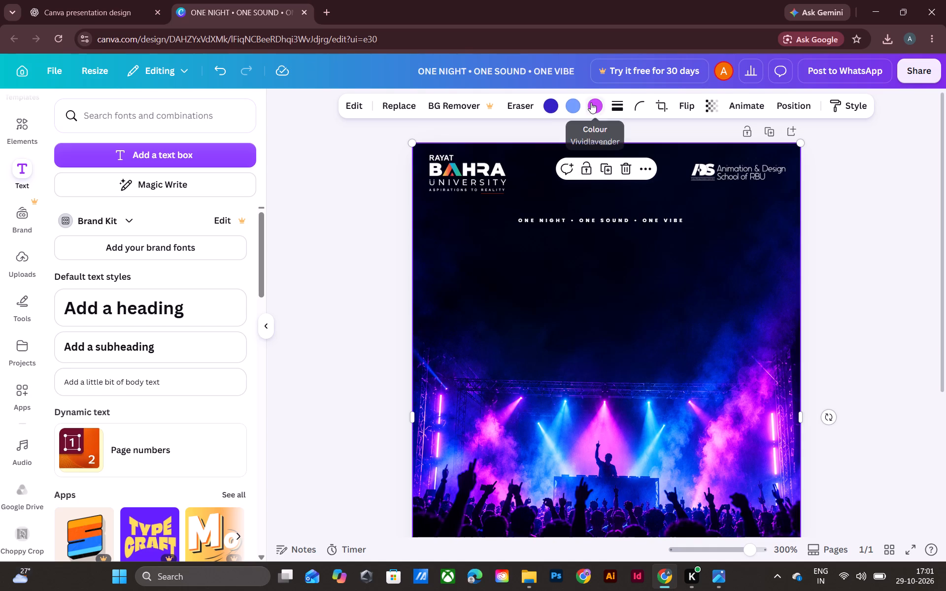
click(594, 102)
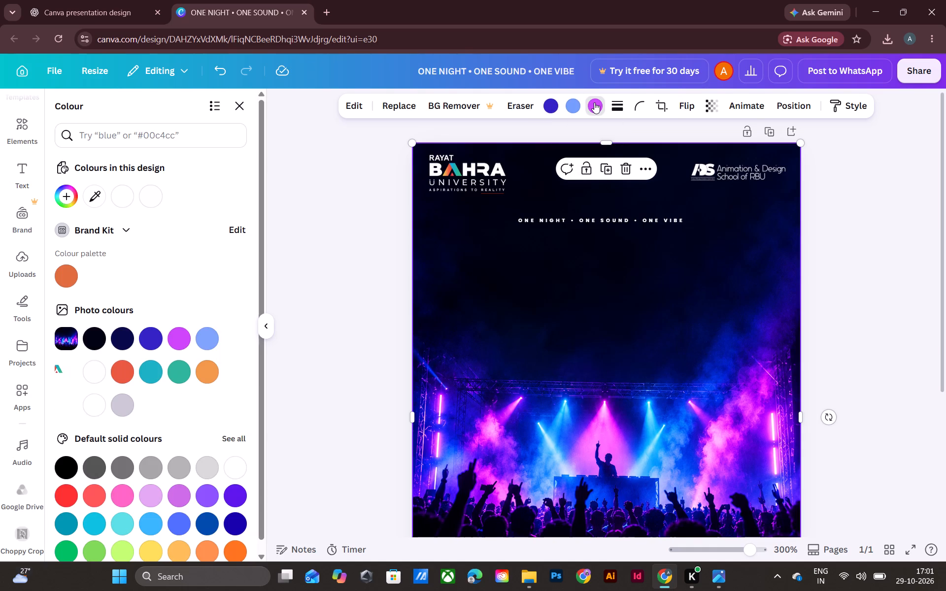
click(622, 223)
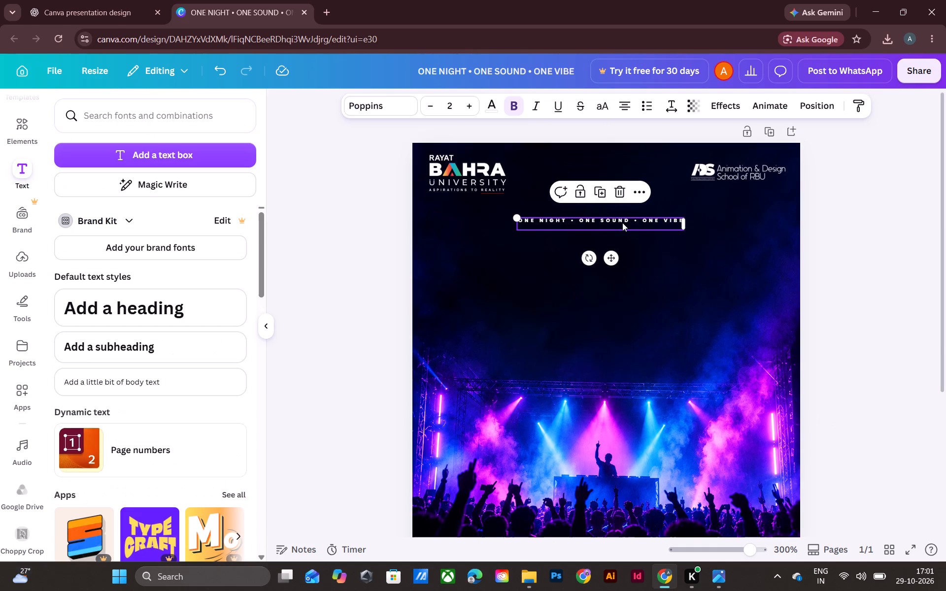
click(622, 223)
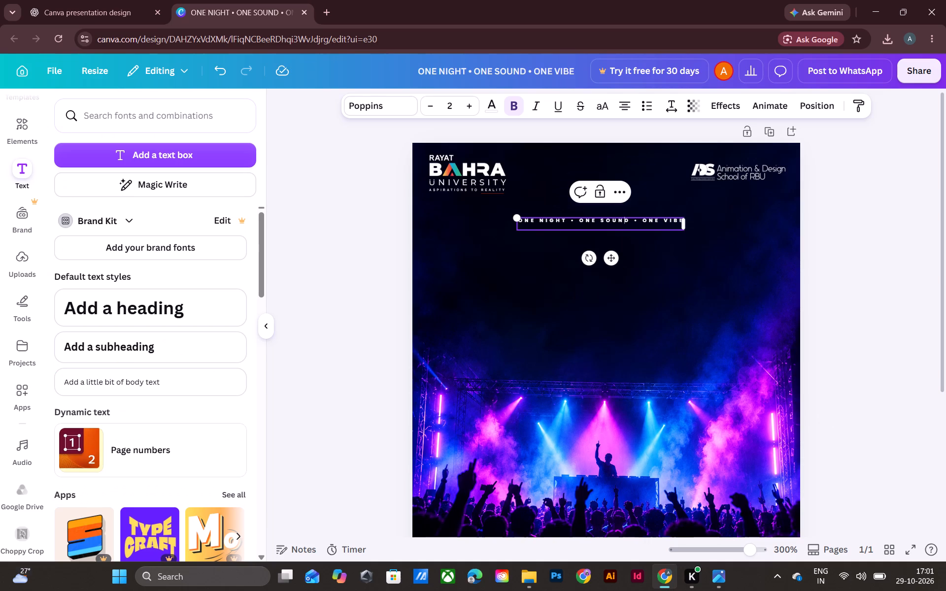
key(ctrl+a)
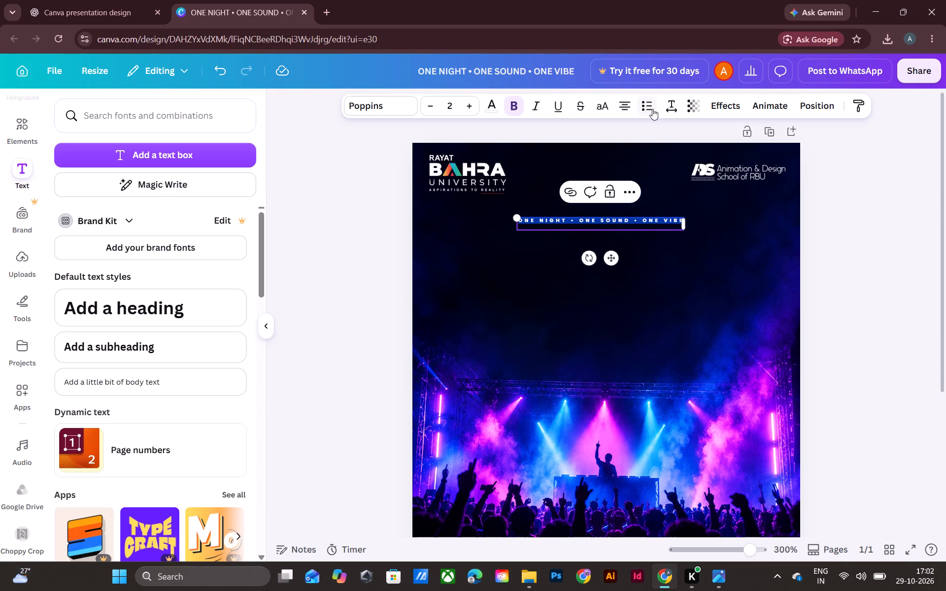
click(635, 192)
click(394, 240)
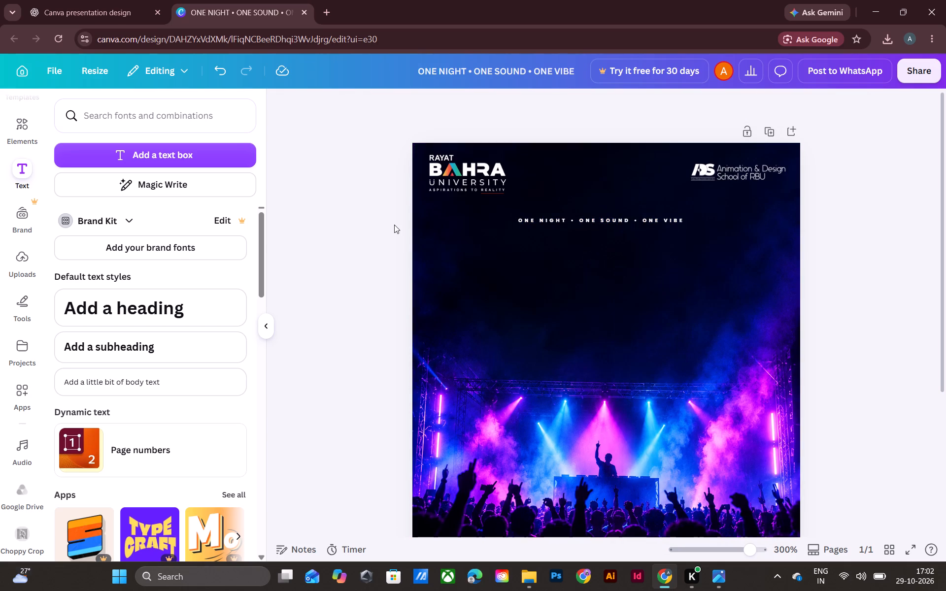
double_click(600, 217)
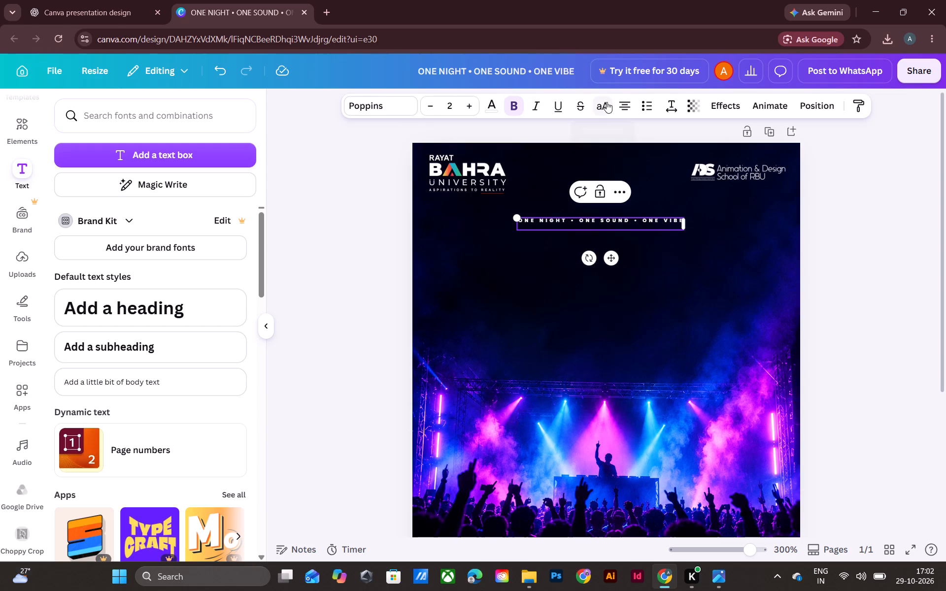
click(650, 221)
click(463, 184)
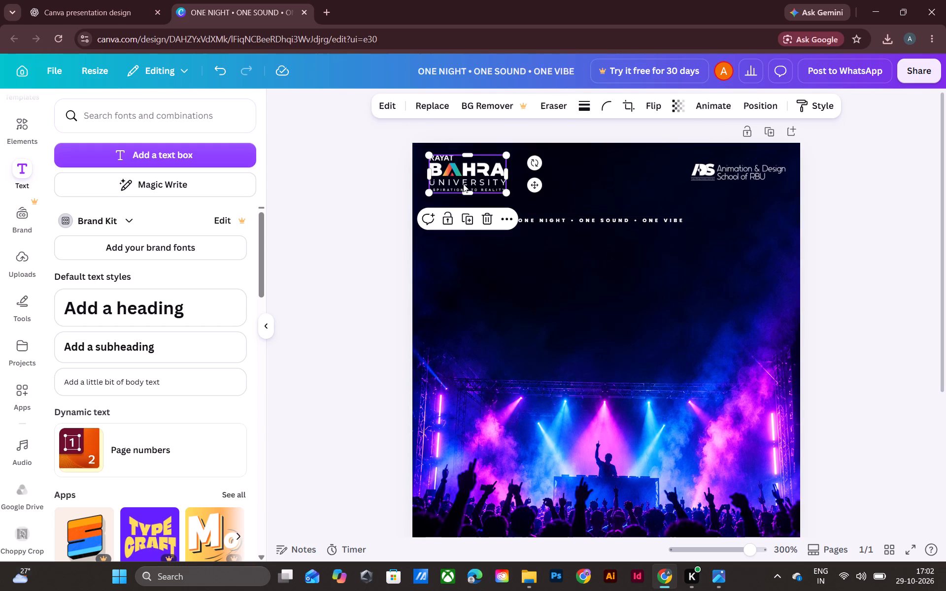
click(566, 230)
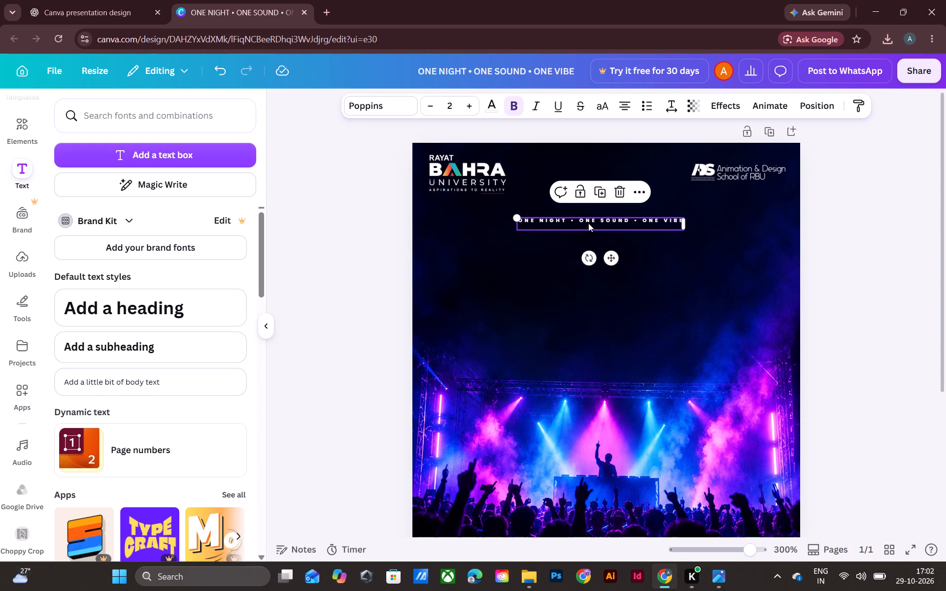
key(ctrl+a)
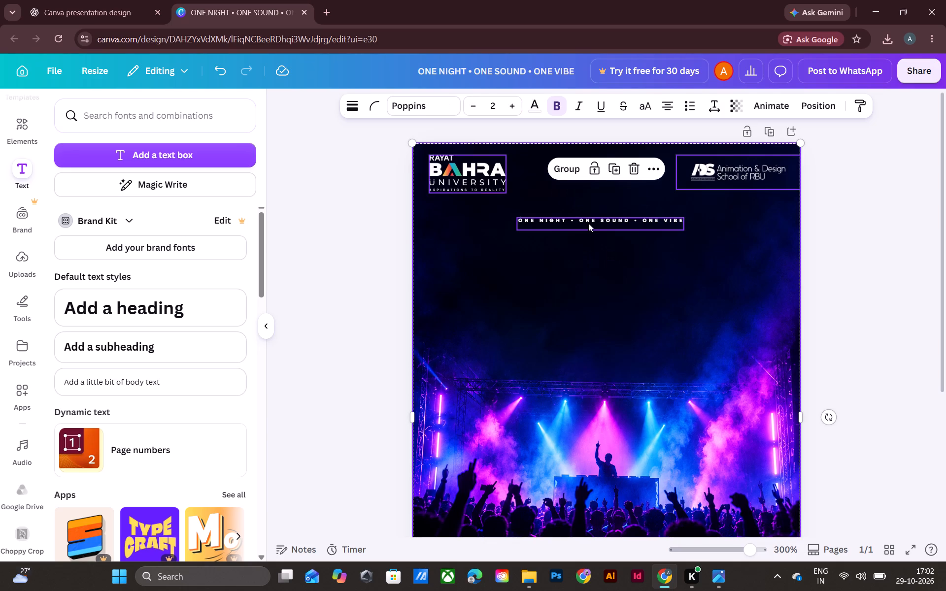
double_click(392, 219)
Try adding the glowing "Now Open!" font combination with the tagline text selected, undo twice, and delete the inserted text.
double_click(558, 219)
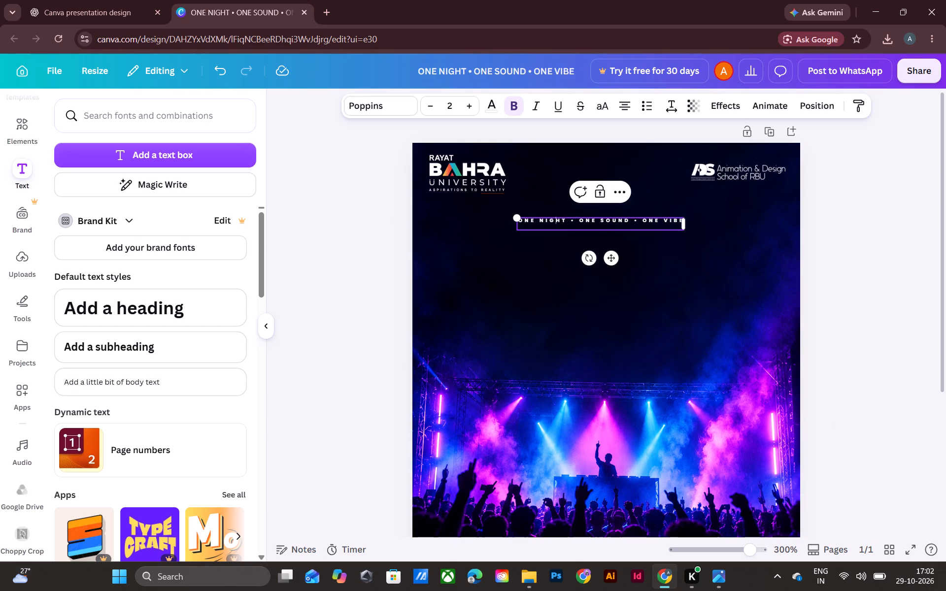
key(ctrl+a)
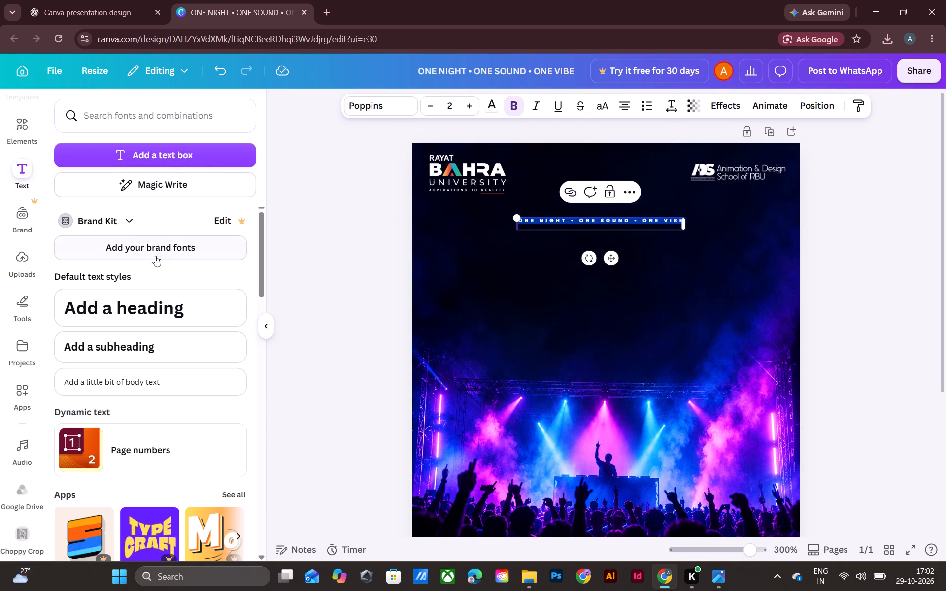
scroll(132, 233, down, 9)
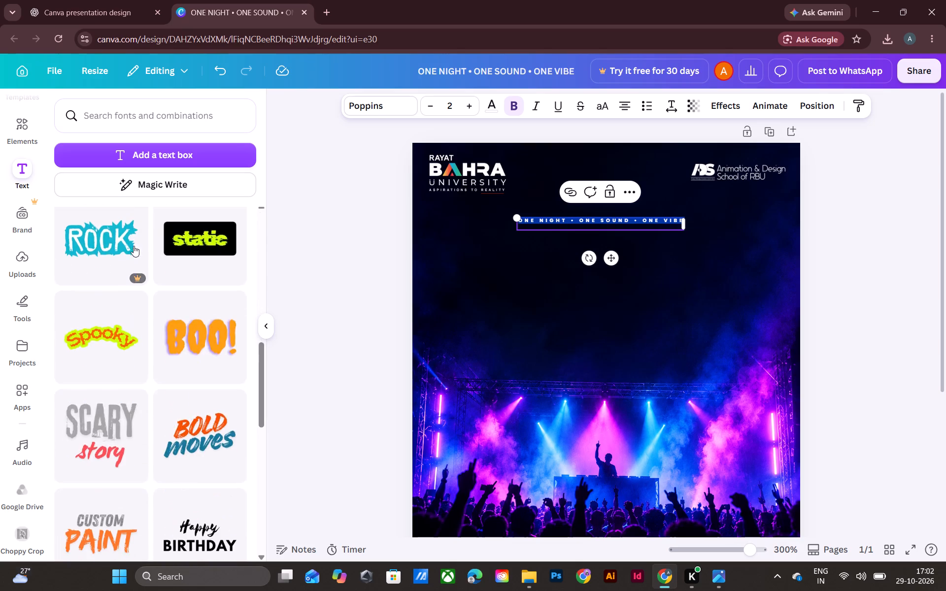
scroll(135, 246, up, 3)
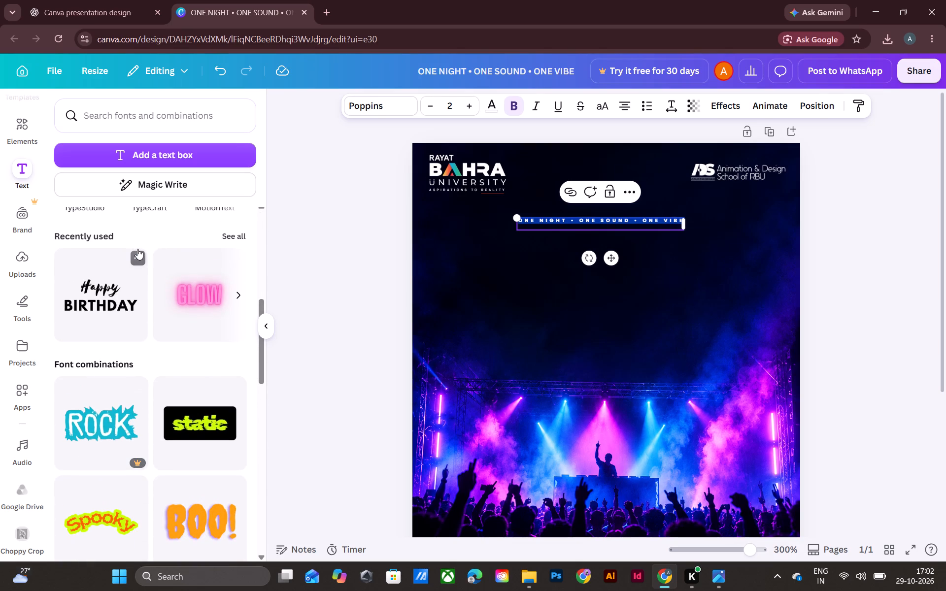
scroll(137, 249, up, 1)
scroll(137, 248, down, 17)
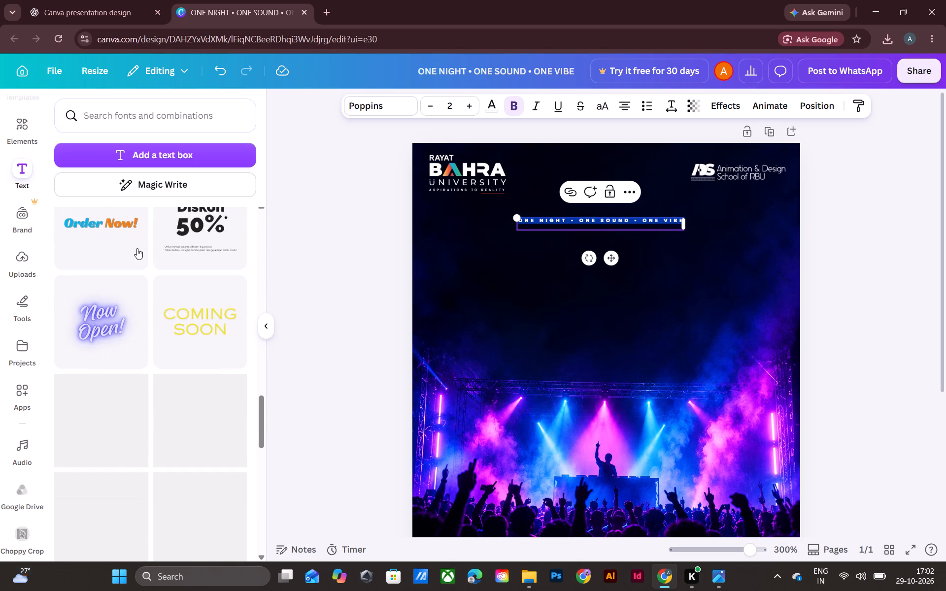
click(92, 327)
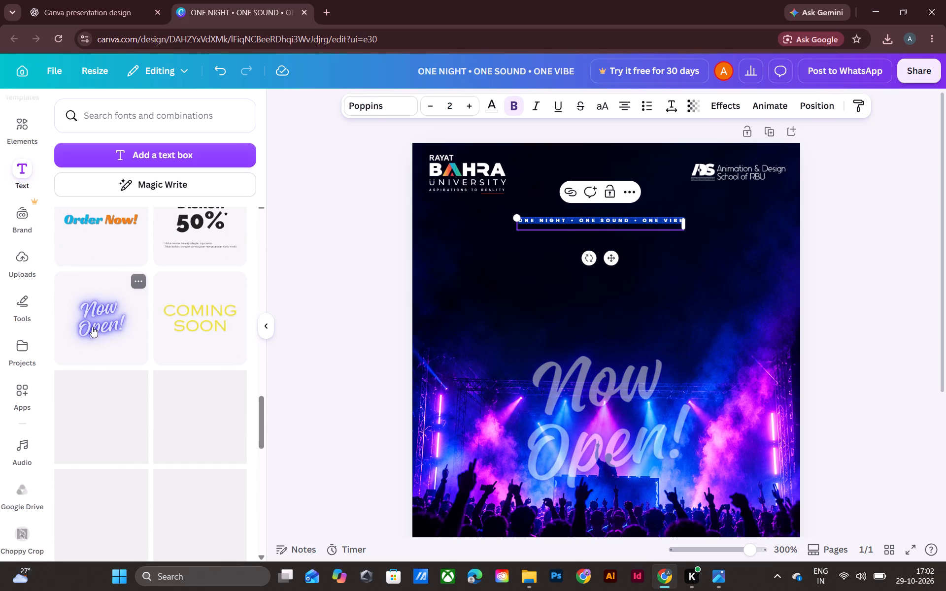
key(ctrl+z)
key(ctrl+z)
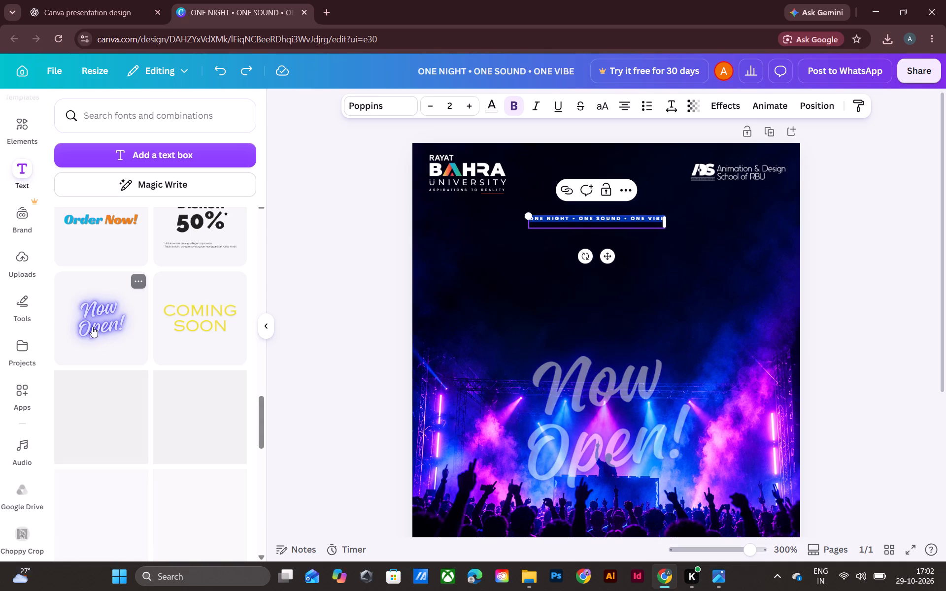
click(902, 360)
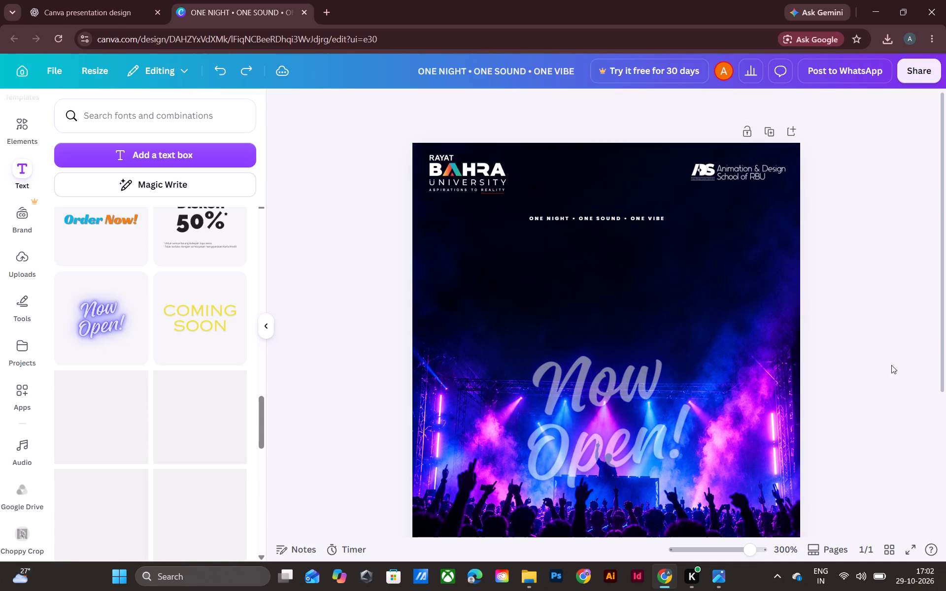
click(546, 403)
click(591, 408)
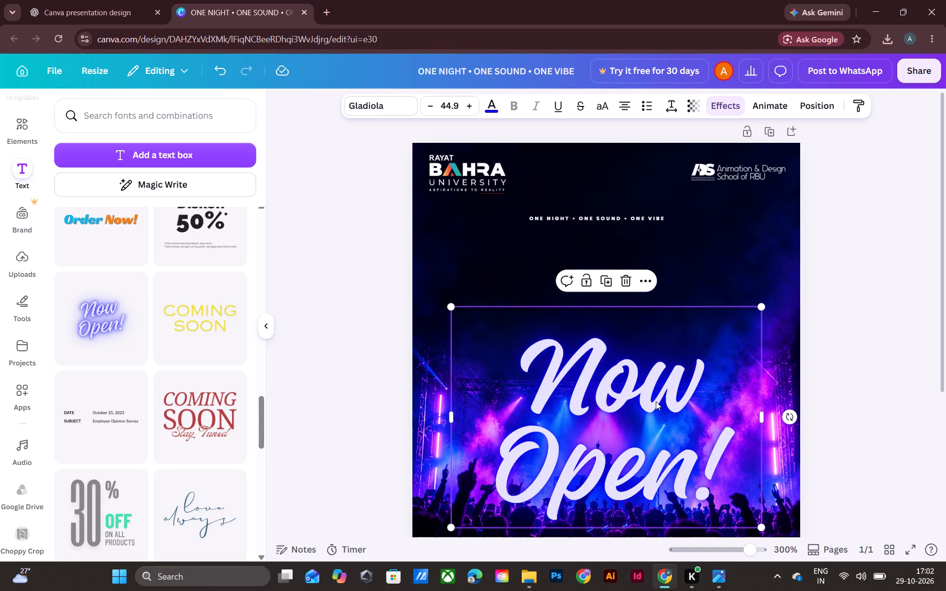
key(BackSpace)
Widen the letter spacing of the "ONE NIGHT • ONE SOUND • ONE VIBE" line to 719 and reduce it moderately from there.
click(622, 217)
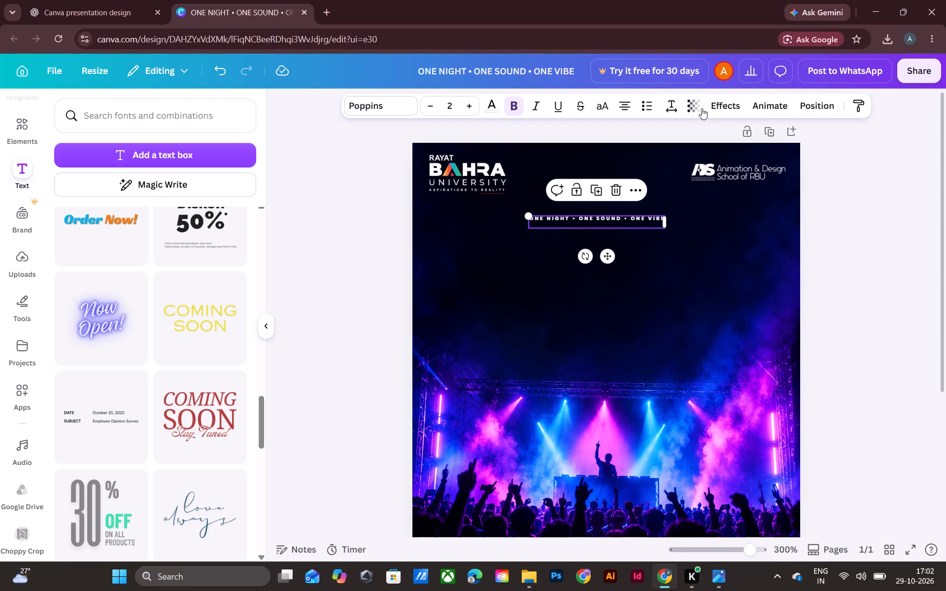
click(673, 106)
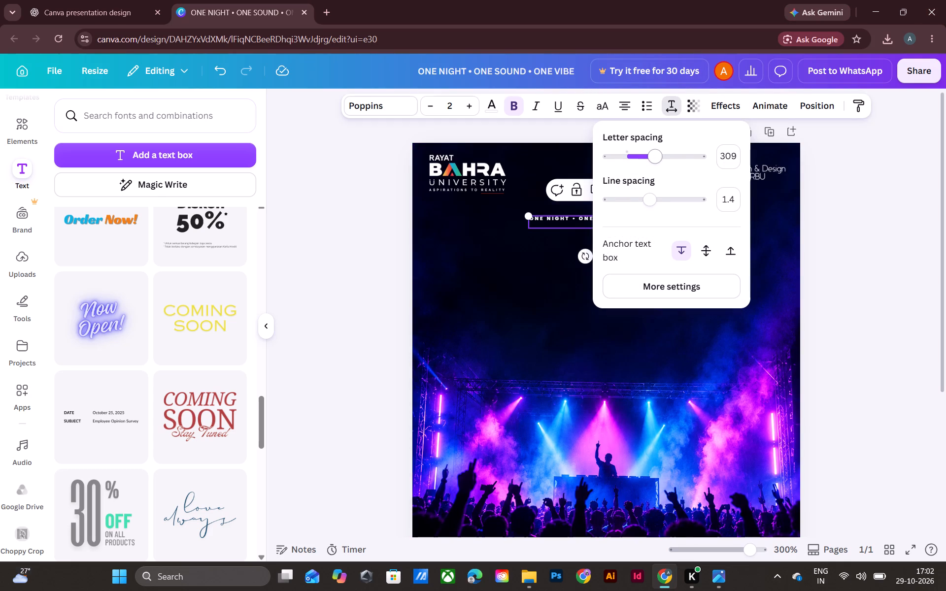
drag(655, 158, 694, 159)
click(945, 209)
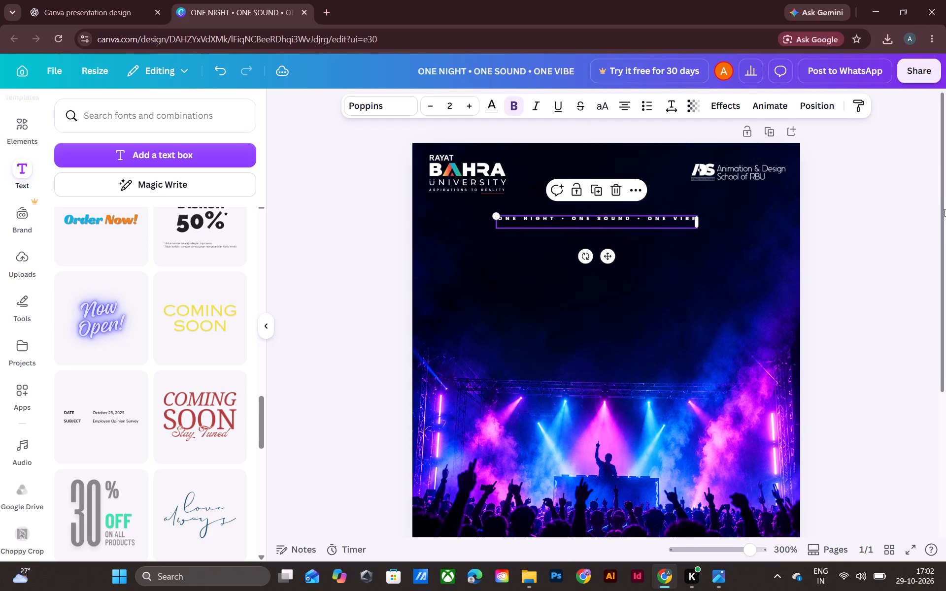
click(896, 227)
drag(635, 213, 648, 216)
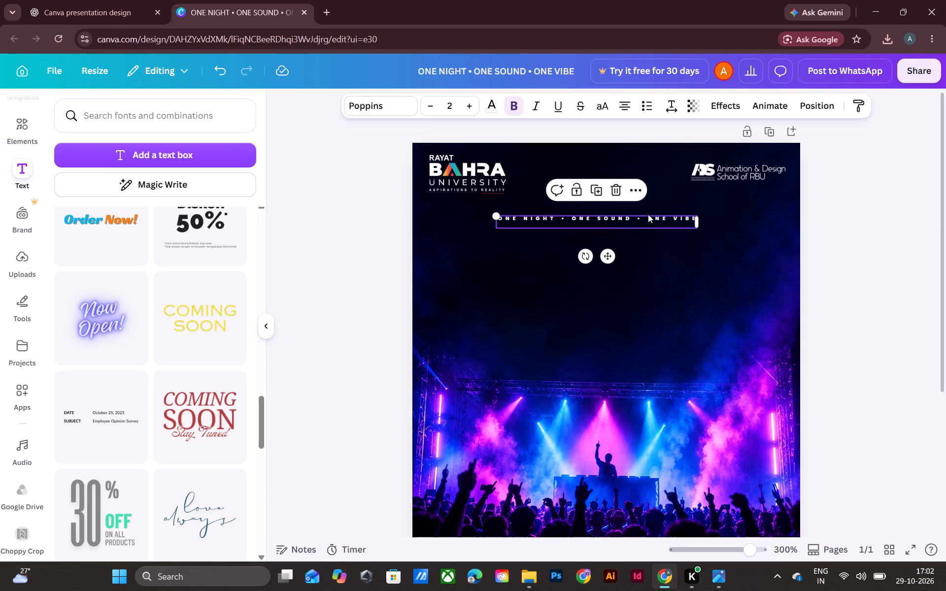
click(939, 222)
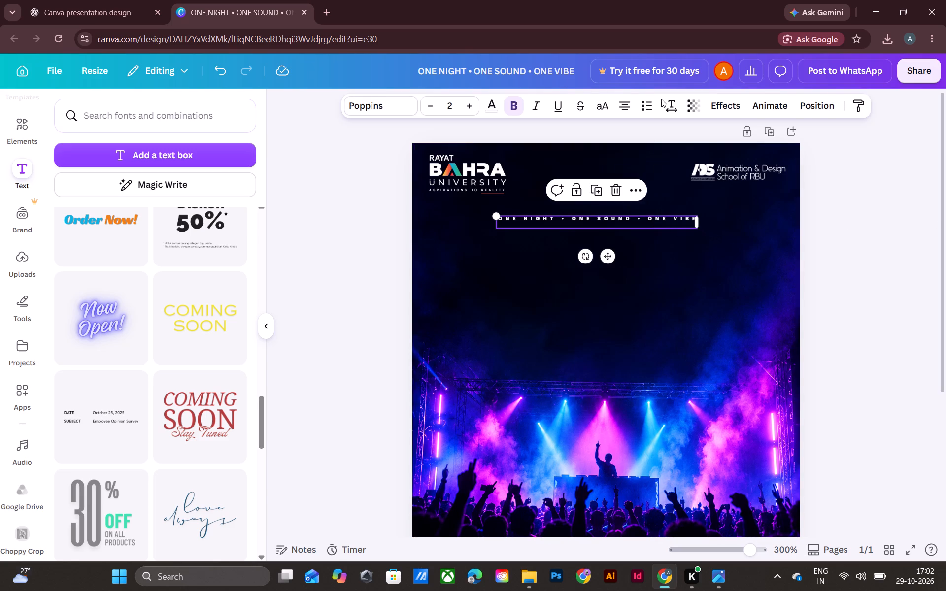
click(667, 104)
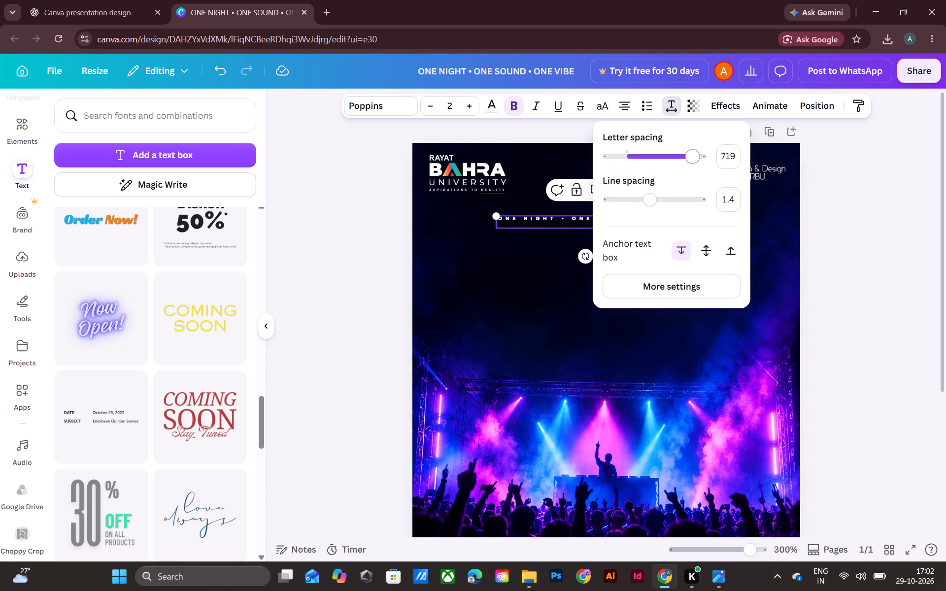
drag(694, 154, 680, 160)
click(896, 229)
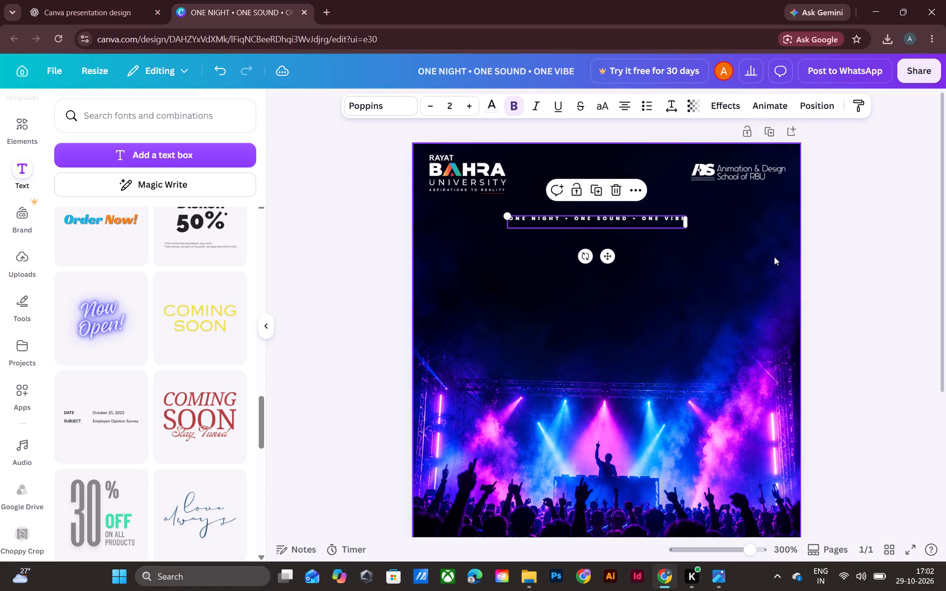
click(945, 265)
click(846, 250)
click(738, 245)
Move the "ONE NIGHT • ONE SOUND • ONE VIBE" line slightly right and up to centre it horizontally on the poster.
drag(609, 216, 610, 215)
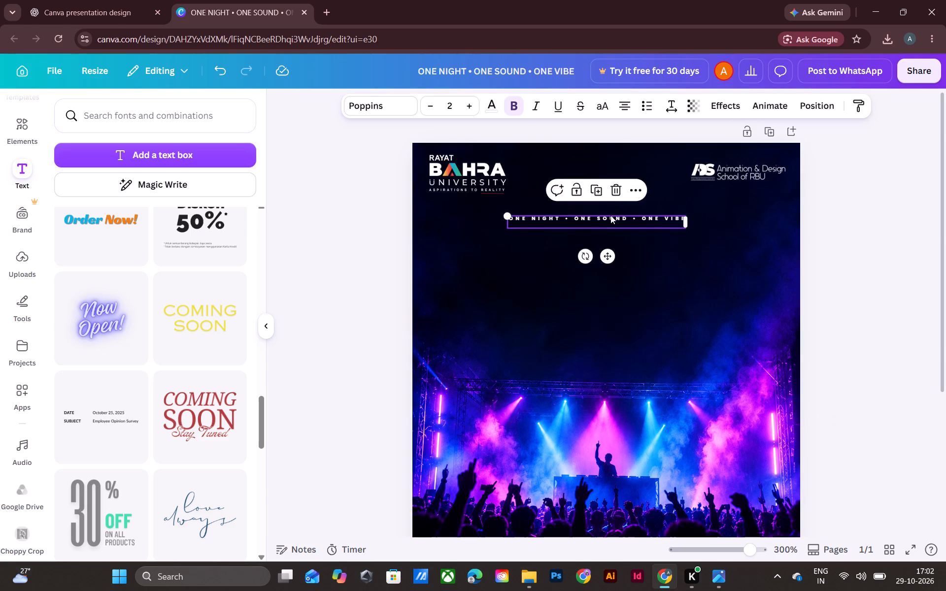
drag(610, 215, 615, 213)
click(632, 217)
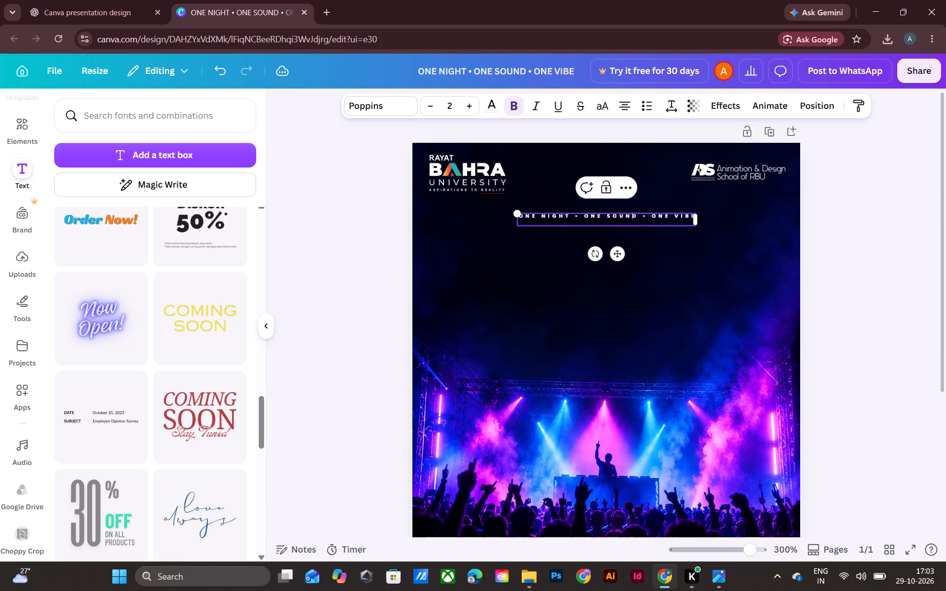
click(640, 255)
click(667, 318)
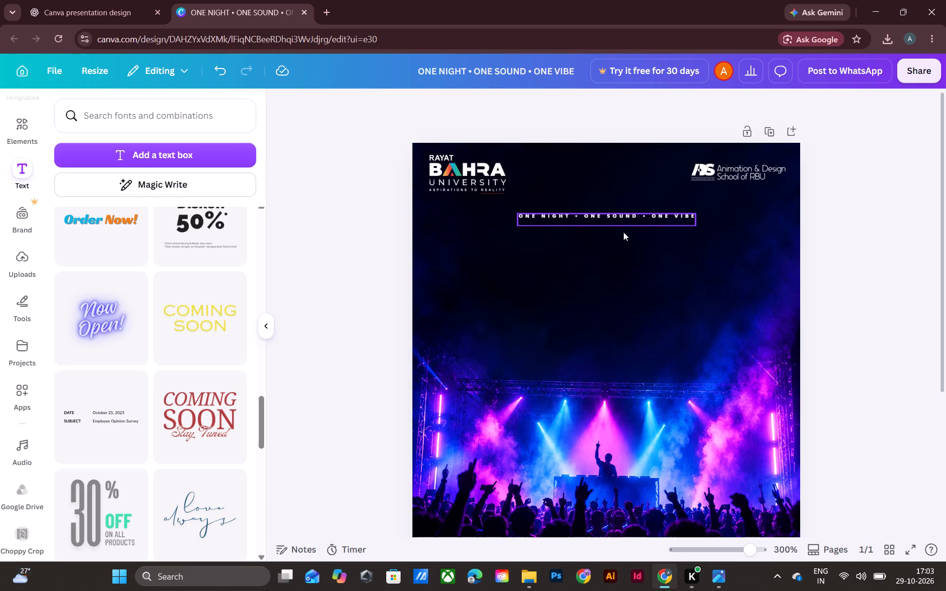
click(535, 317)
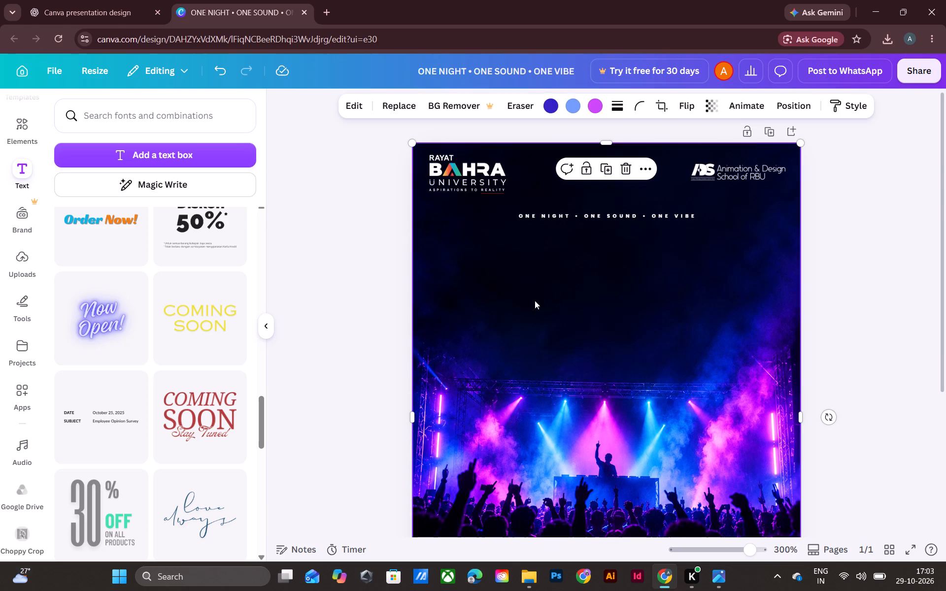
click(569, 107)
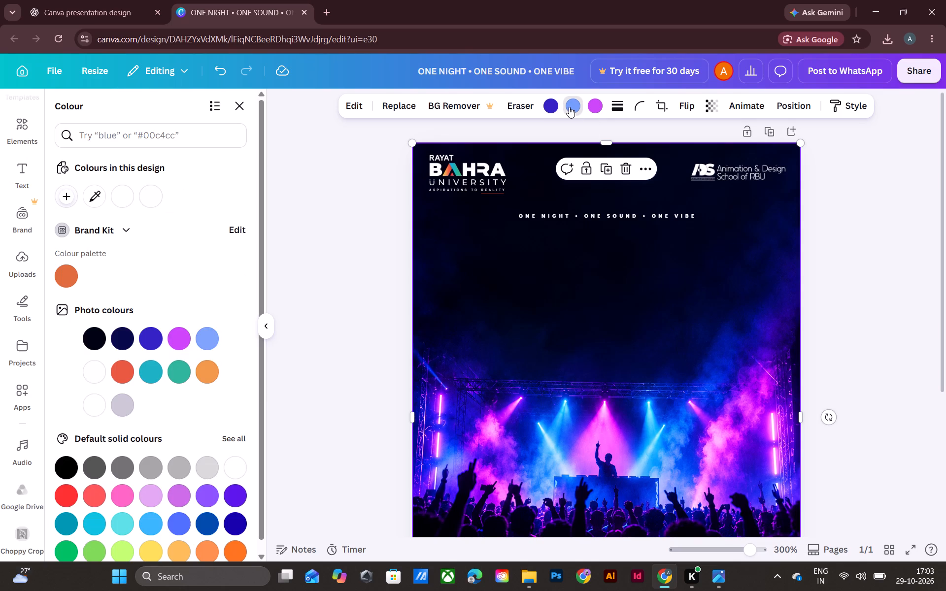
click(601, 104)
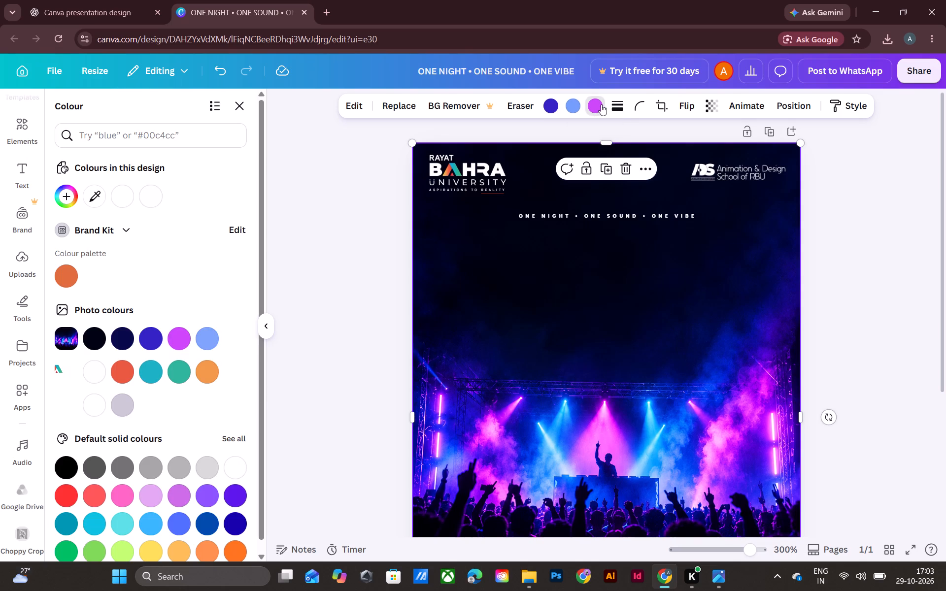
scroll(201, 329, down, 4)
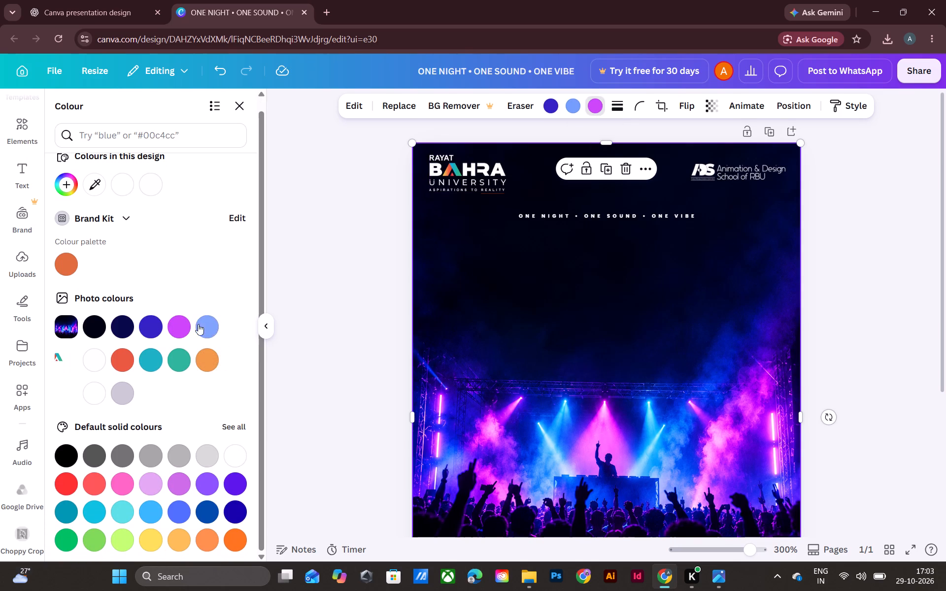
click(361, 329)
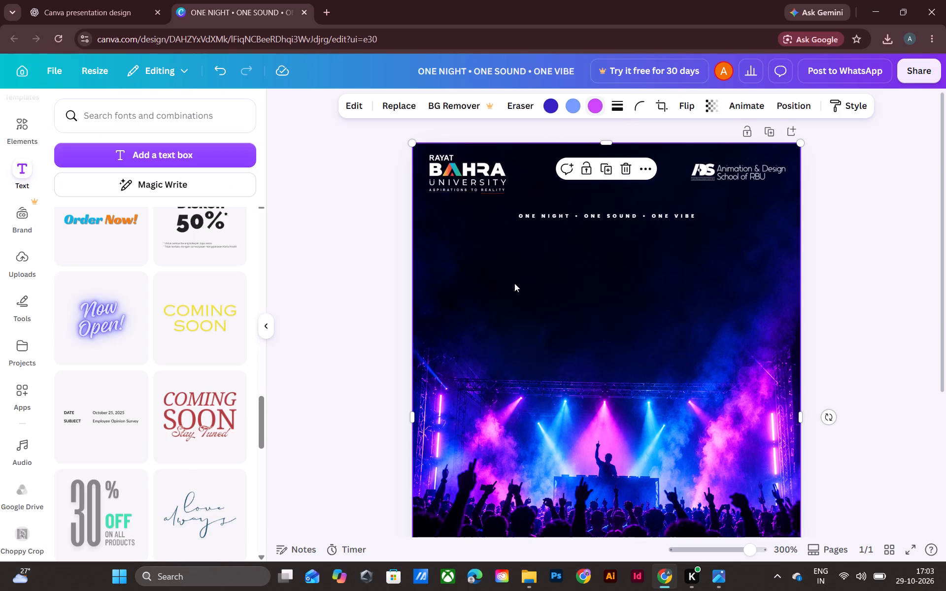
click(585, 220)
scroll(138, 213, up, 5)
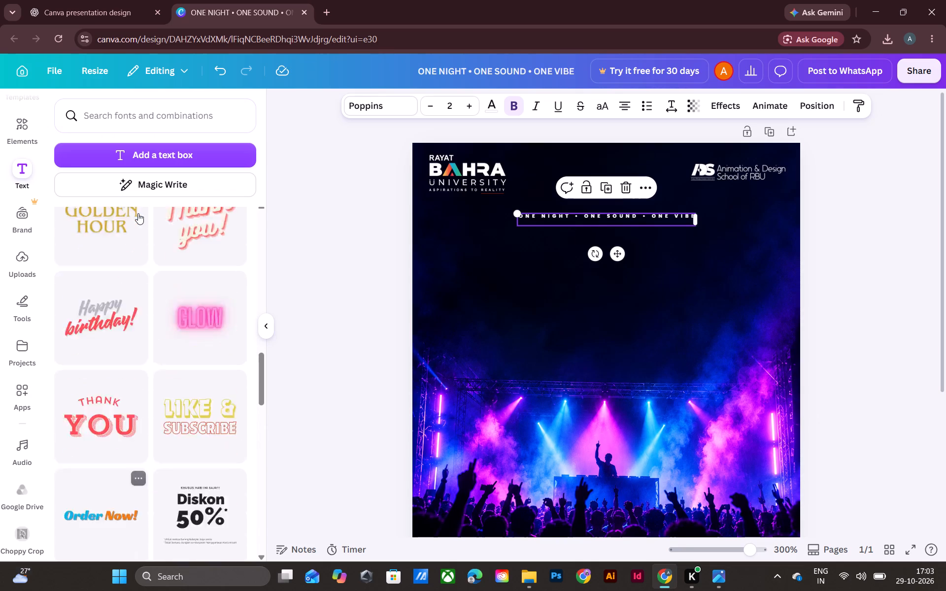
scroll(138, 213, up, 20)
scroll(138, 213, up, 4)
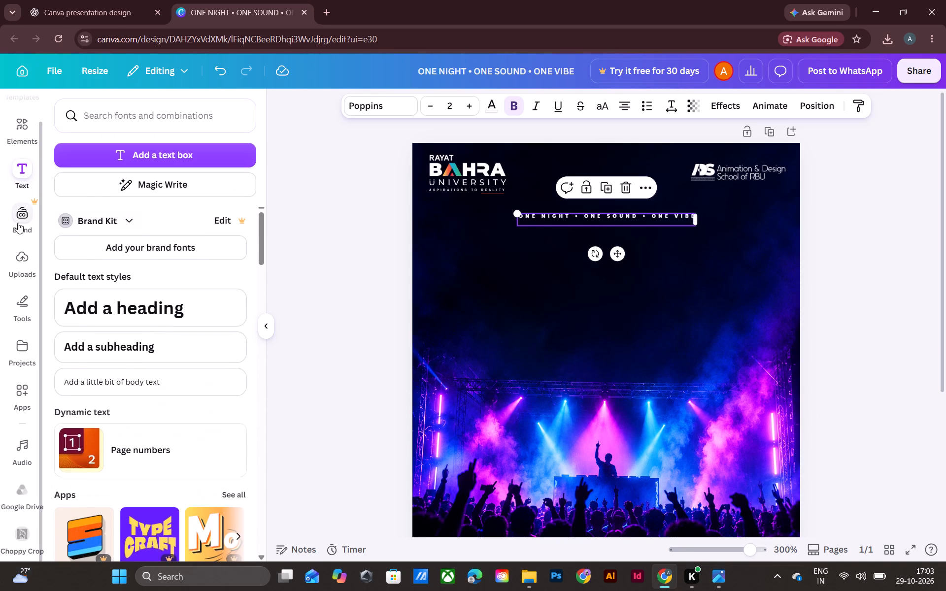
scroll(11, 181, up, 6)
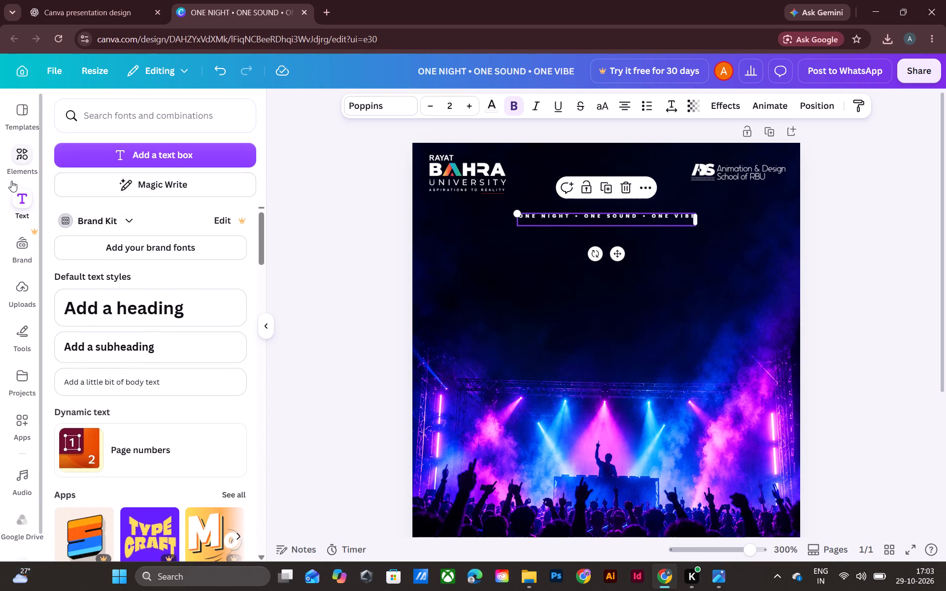
Undo the last move of the "ONE NIGHT • ONE SOUND • ONE VIBE" line and reposition it horizontally centred, slightly lower beneath the logos.
click(620, 220)
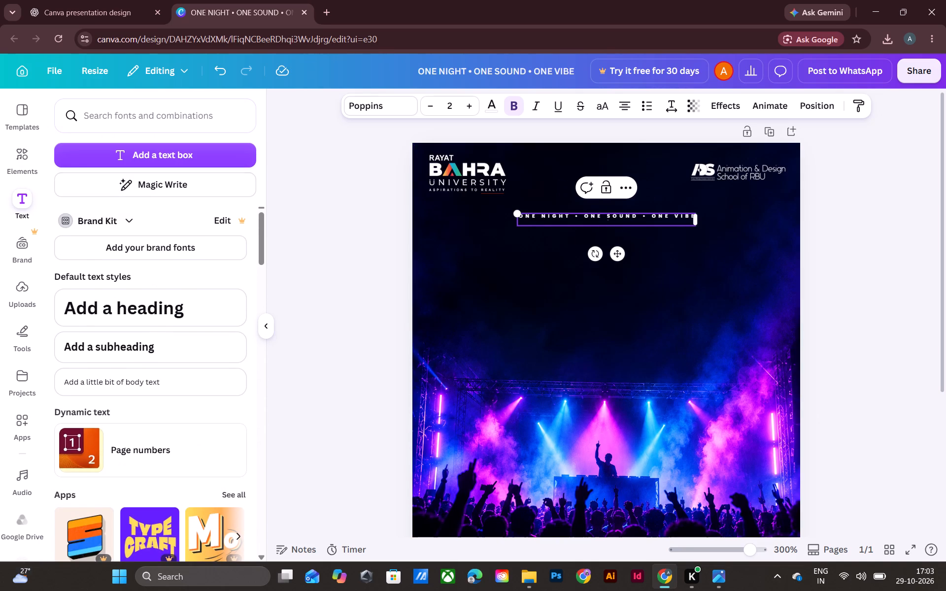
key(ctrl+z)
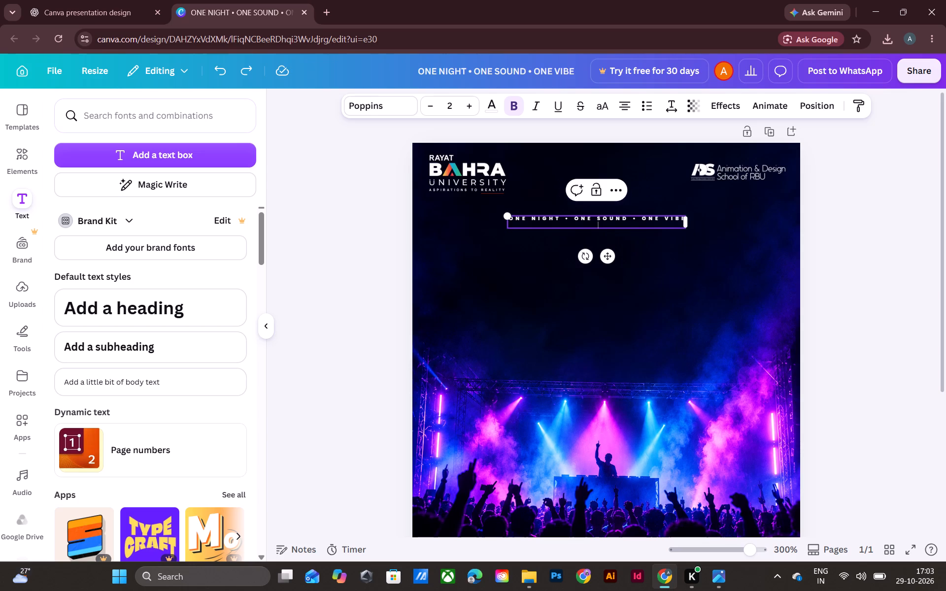
click(835, 230)
drag(660, 222, 660, 220)
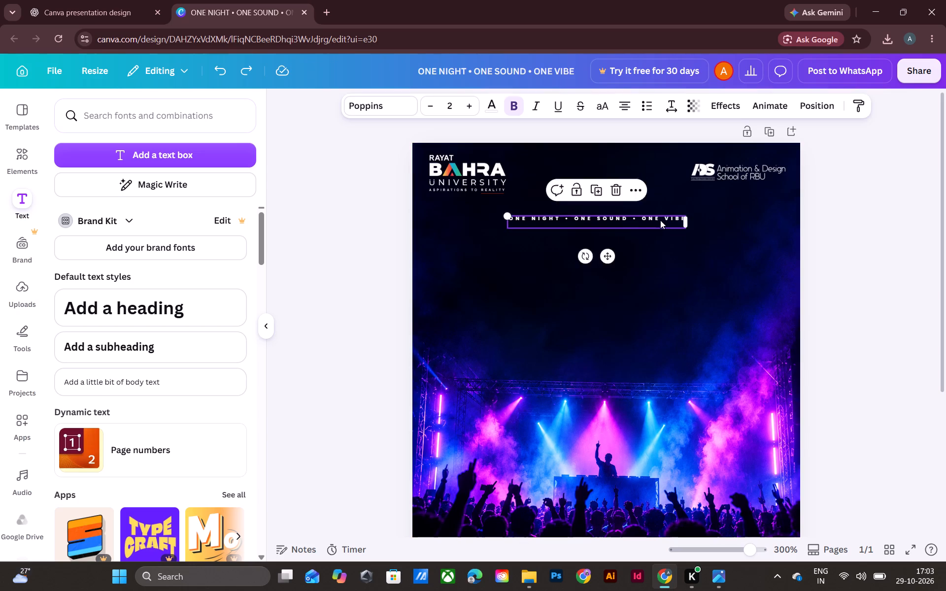
drag(660, 220, 670, 223)
click(945, 260)
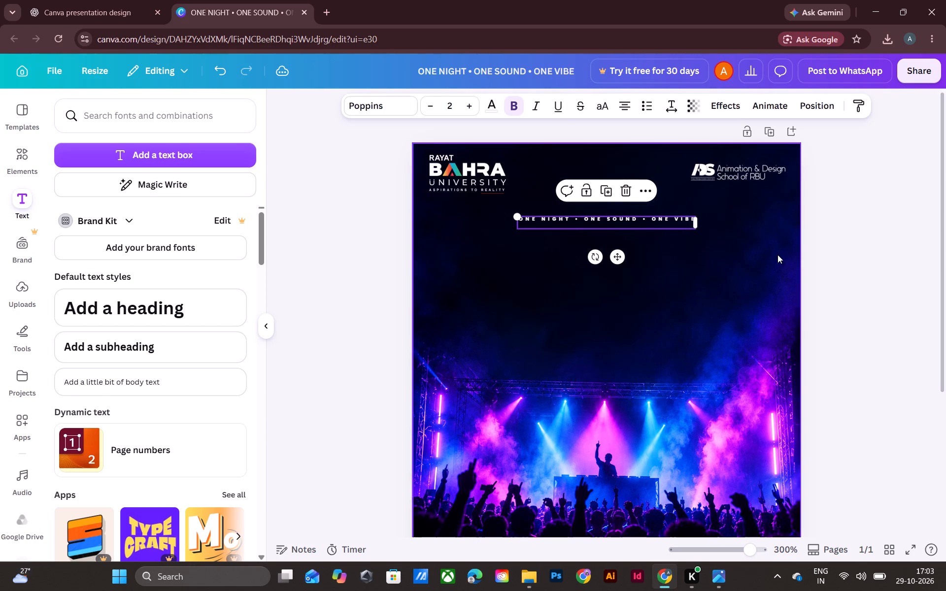
click(866, 263)
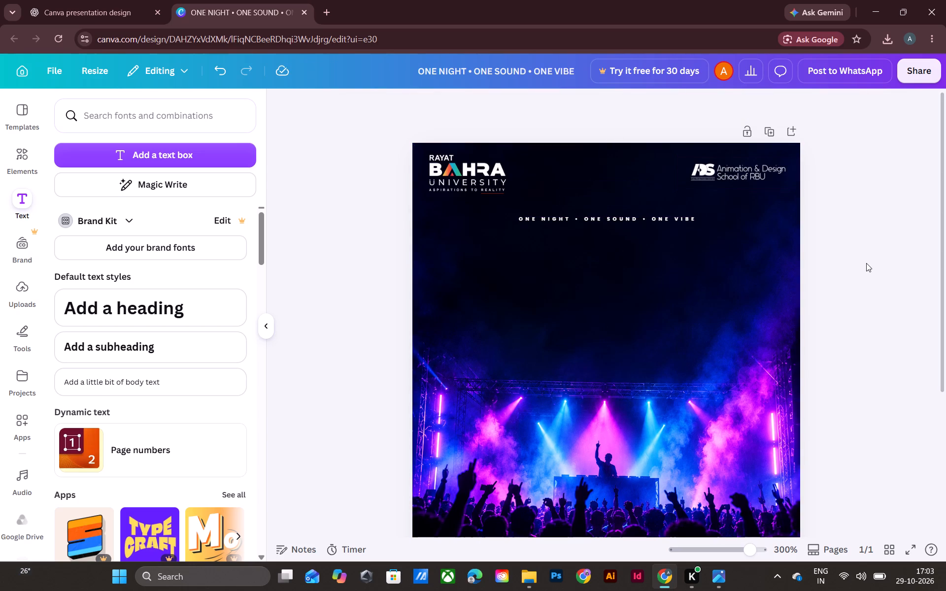
click(653, 222)
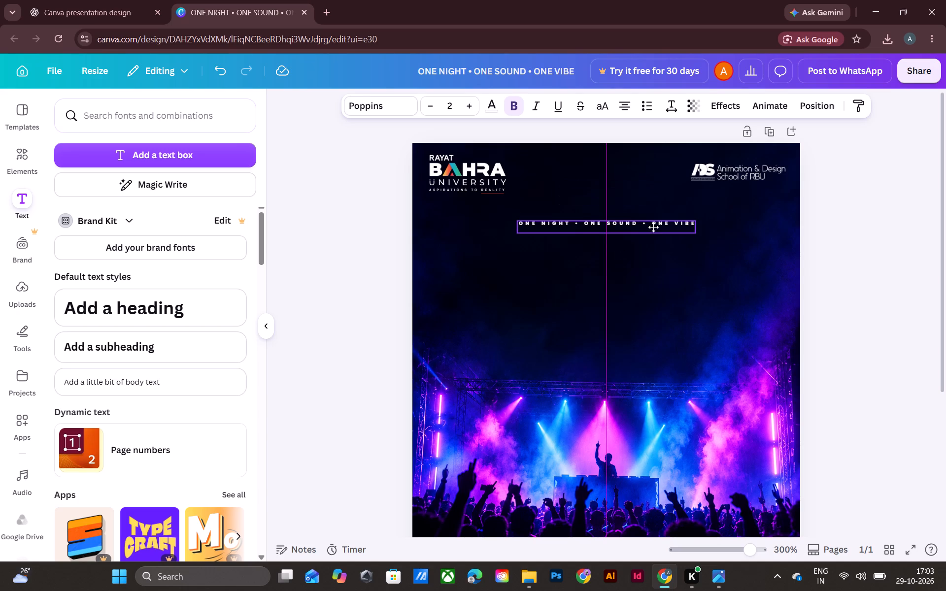
click(945, 312)
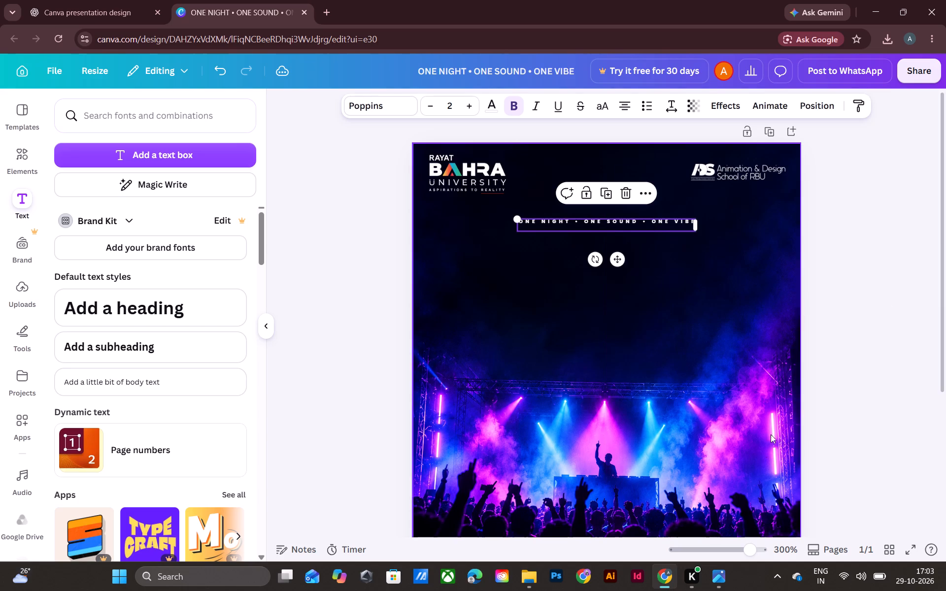
click(760, 450)
Check the Midnight Music Fest reference poster in Photos, return to Canva and tighten the tagline's letter spacing to 299, keeping font size 2.
click(715, 583)
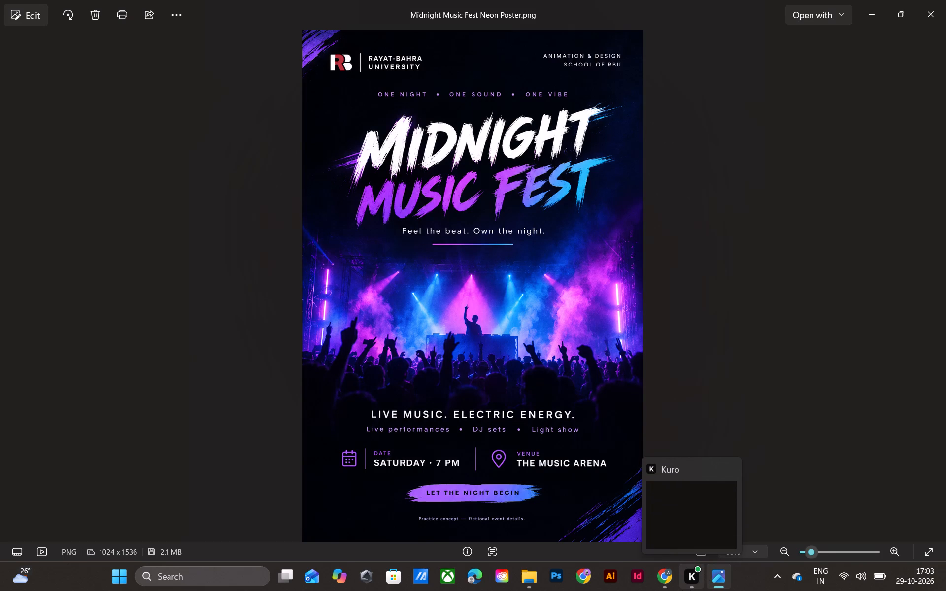
click(661, 577)
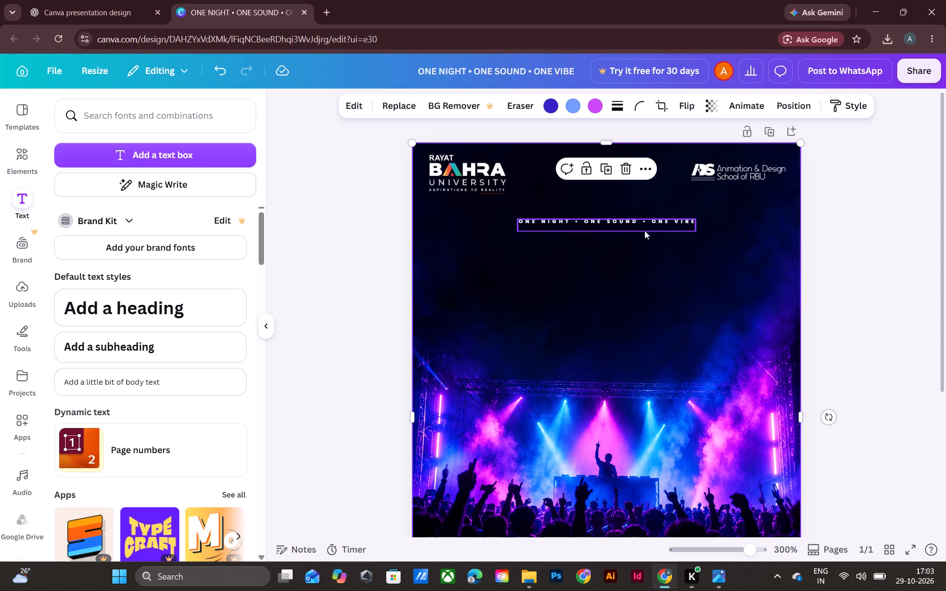
click(644, 230)
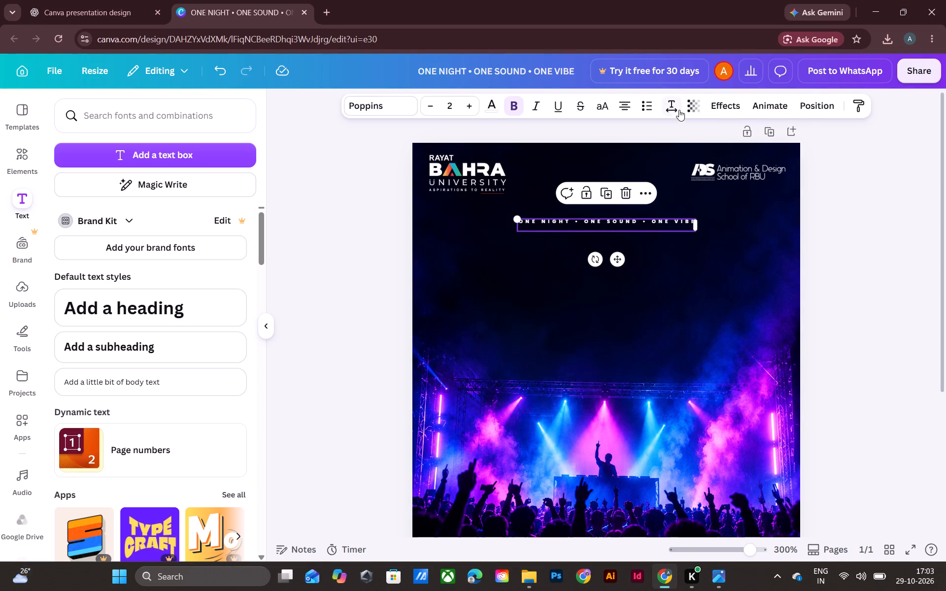
click(470, 102)
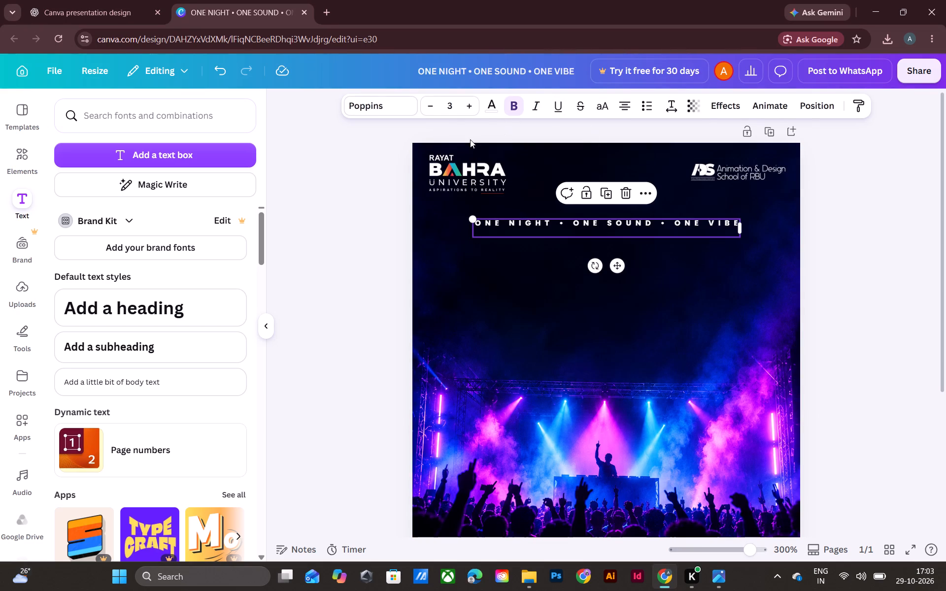
click(432, 107)
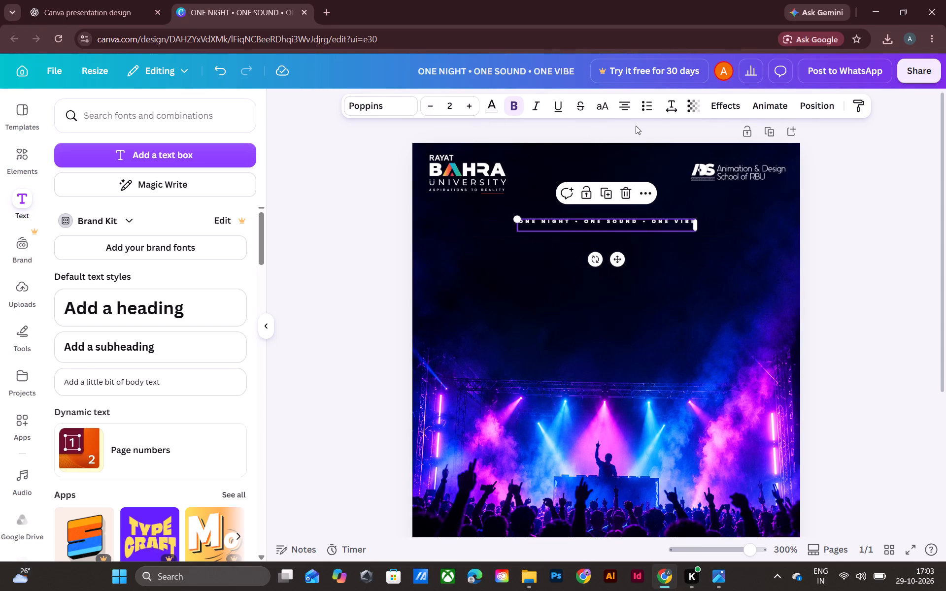
click(667, 109)
drag(671, 155, 654, 155)
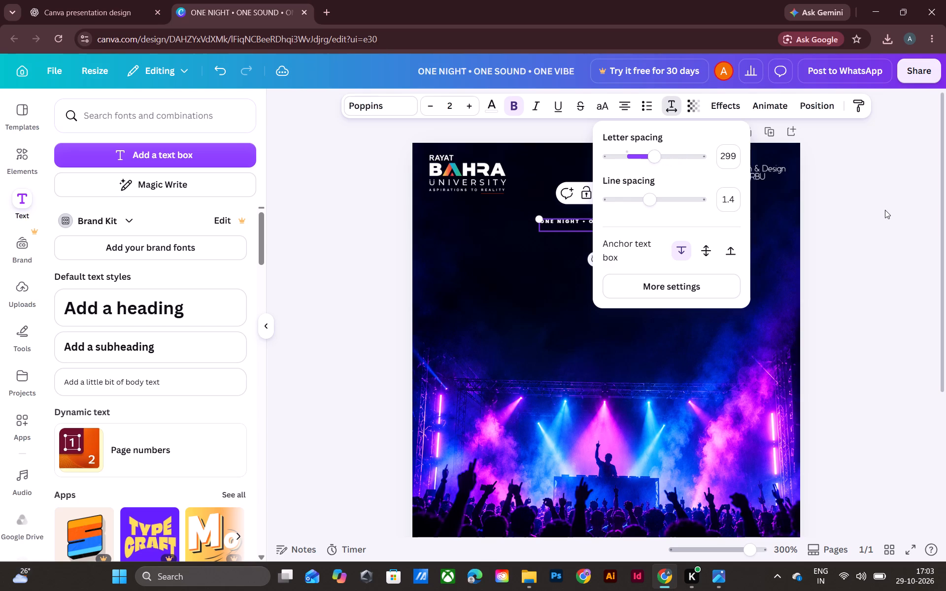
click(885, 210)
Insert an extra space after each of the two bullets in the "ONE NIGHT • ONE SOUND • ONE VIBE" line.
click(585, 217)
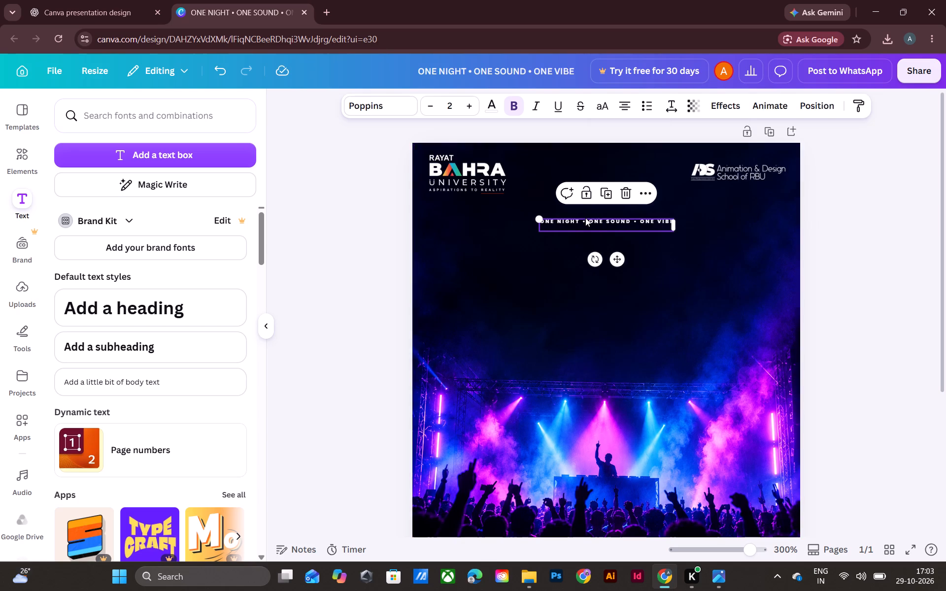
click(587, 222)
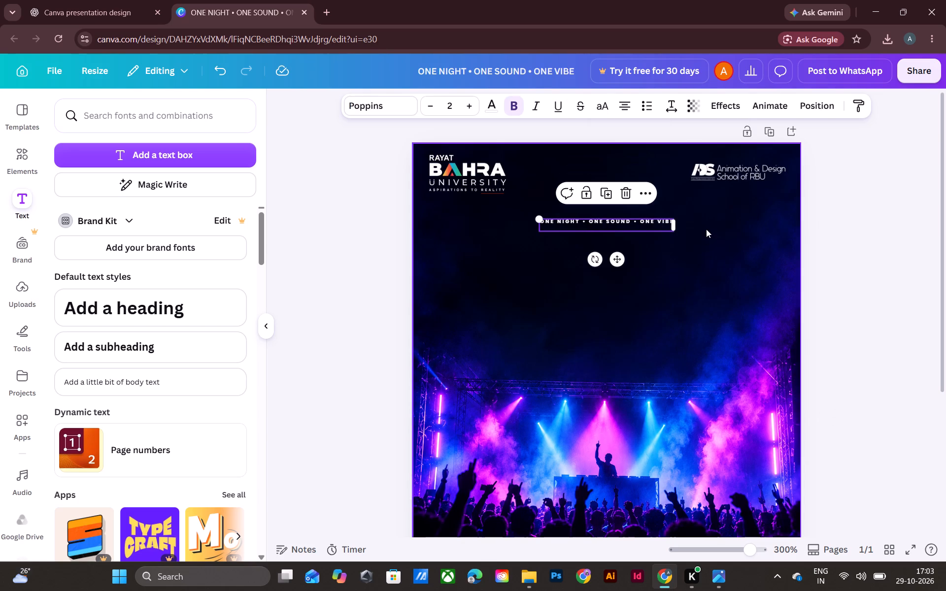
key(ctrl+equal)
key(ctrl+equal)
key(ctrl+equal)
scroll(689, 266, up, 5)
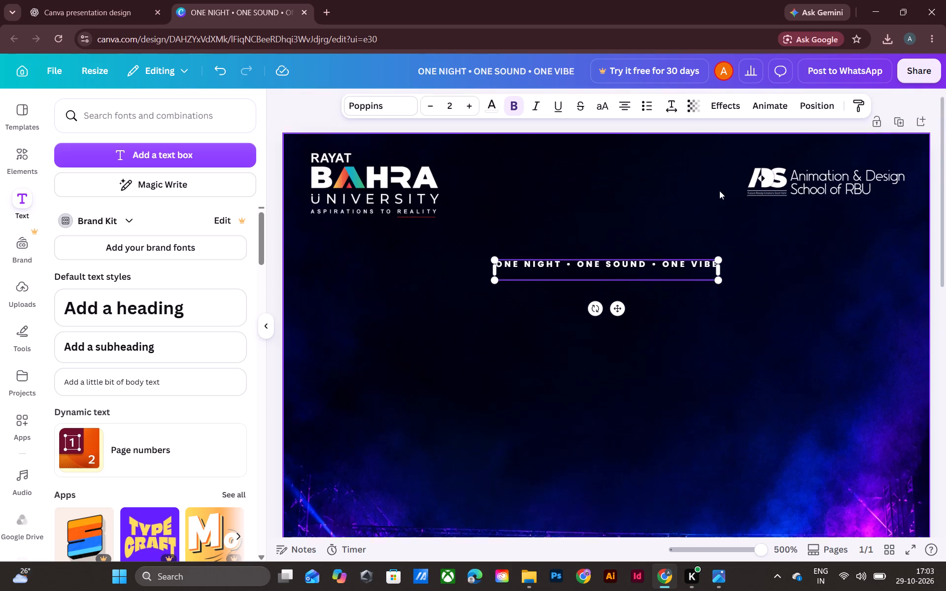
scroll(719, 191, up, 2)
double_click(657, 276)
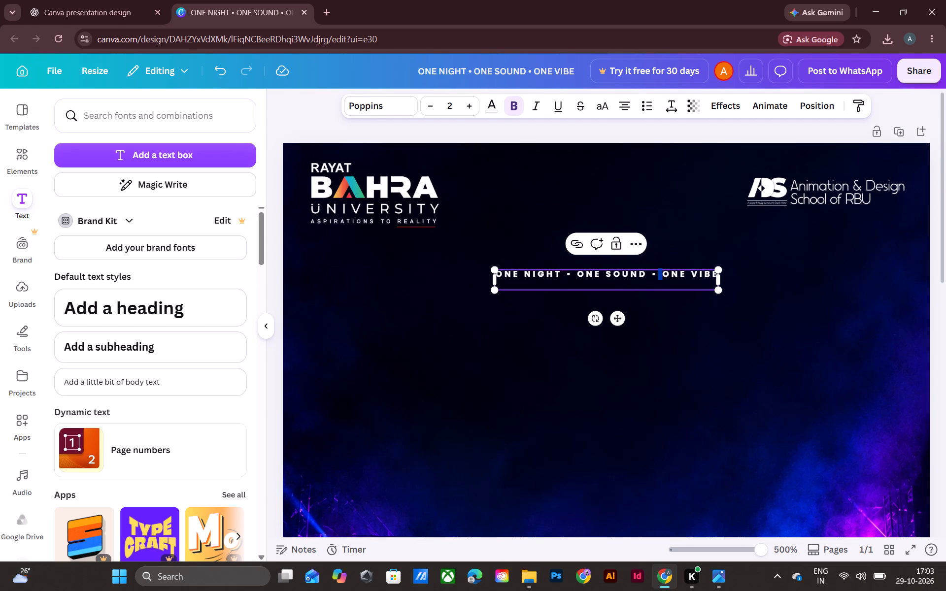
click(657, 275)
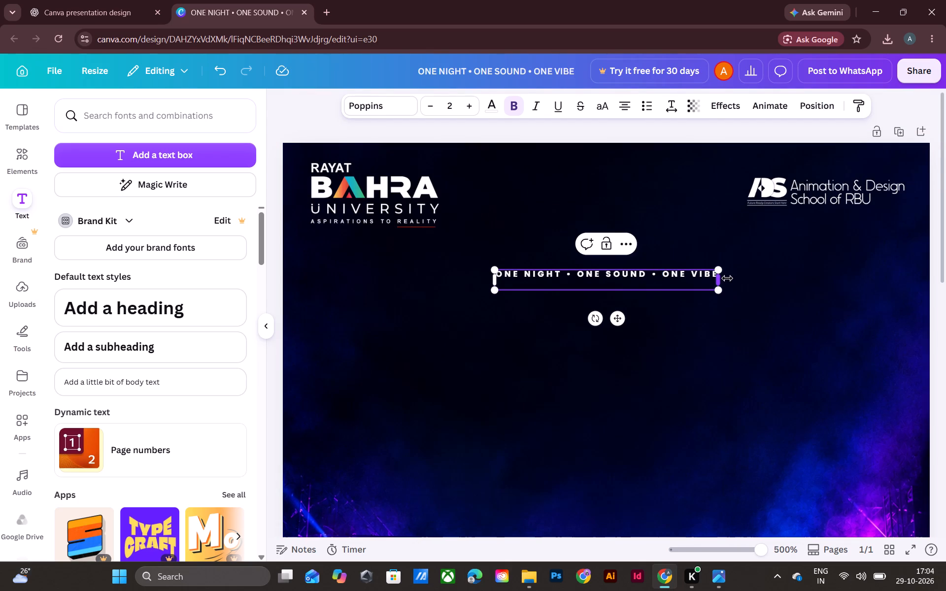
key(space)
click(567, 274)
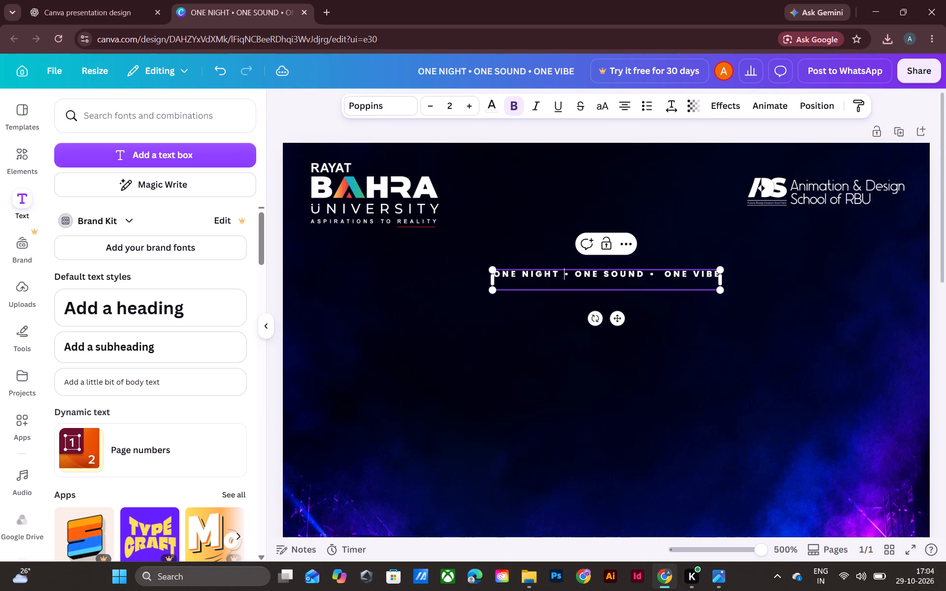
click(570, 277)
key(space)
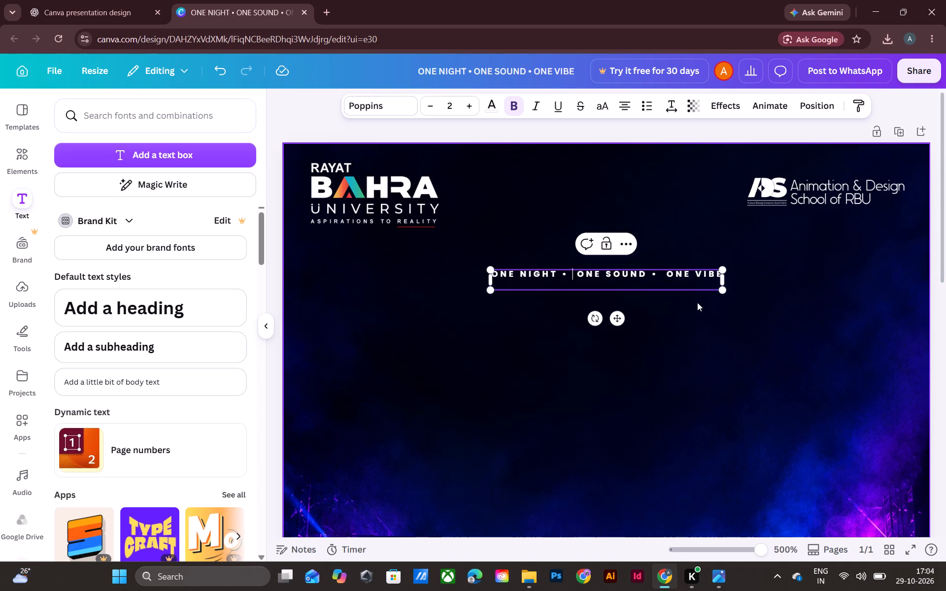
Move the tagline slightly up and to the right on the poster.
click(696, 302)
click(698, 350)
drag(633, 281, 643, 270)
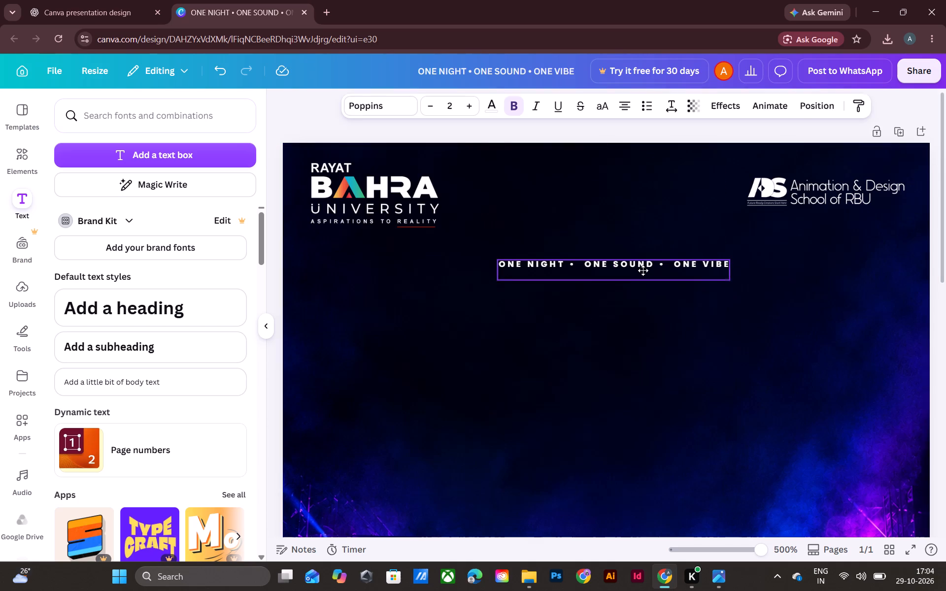
drag(643, 270, 644, 264)
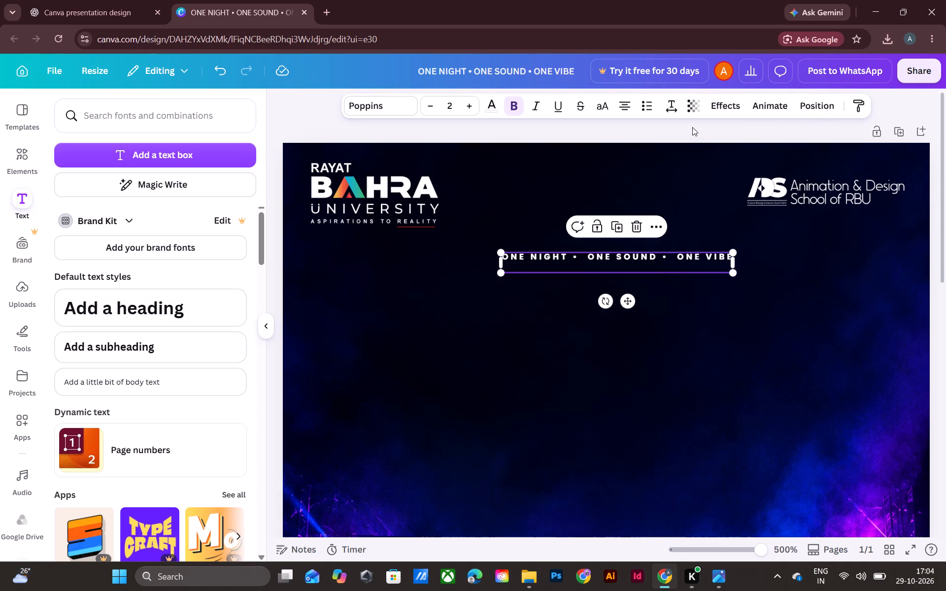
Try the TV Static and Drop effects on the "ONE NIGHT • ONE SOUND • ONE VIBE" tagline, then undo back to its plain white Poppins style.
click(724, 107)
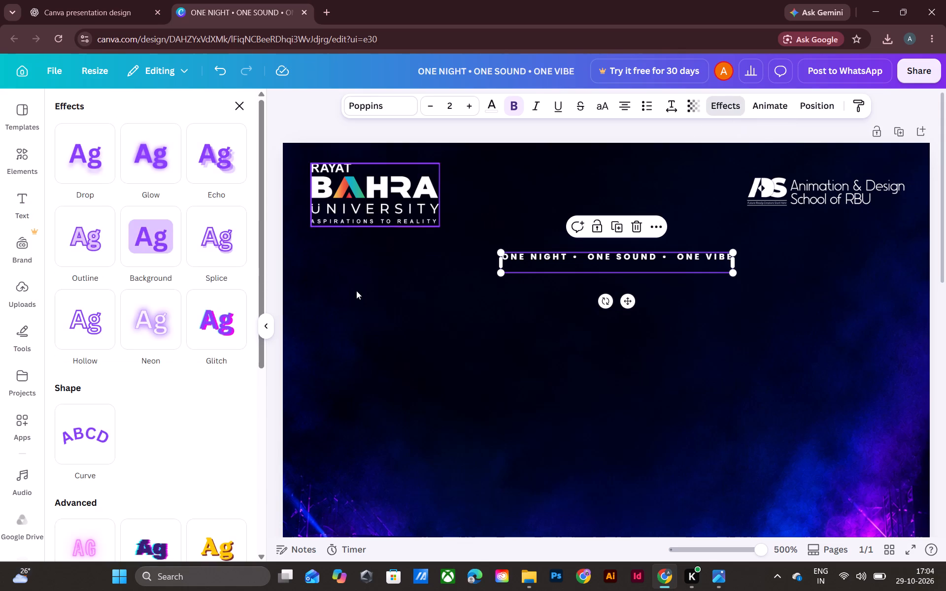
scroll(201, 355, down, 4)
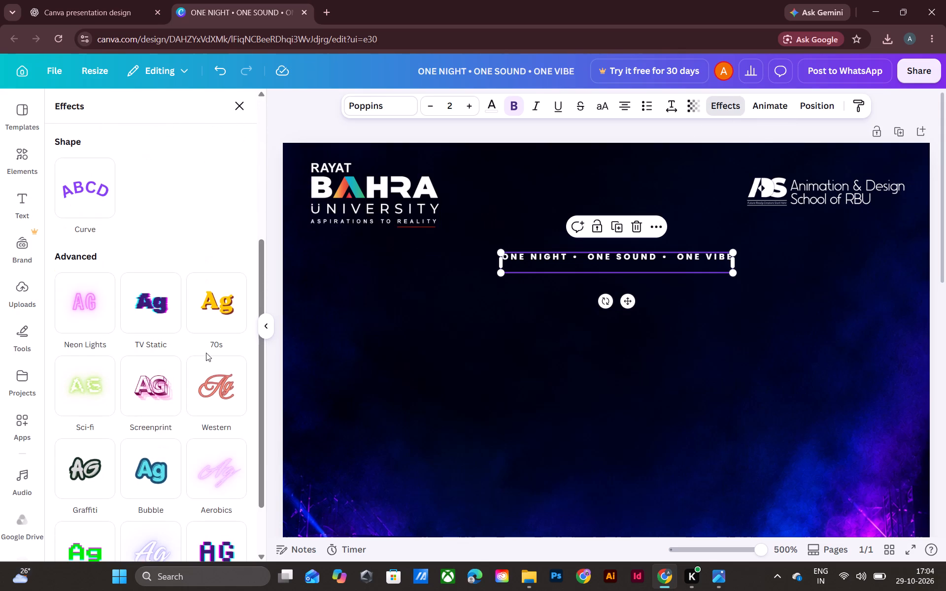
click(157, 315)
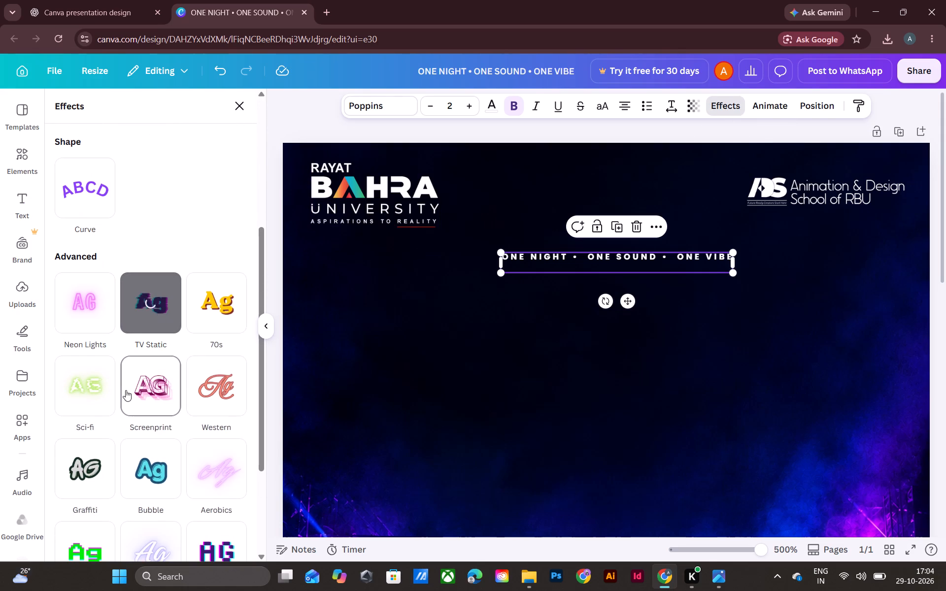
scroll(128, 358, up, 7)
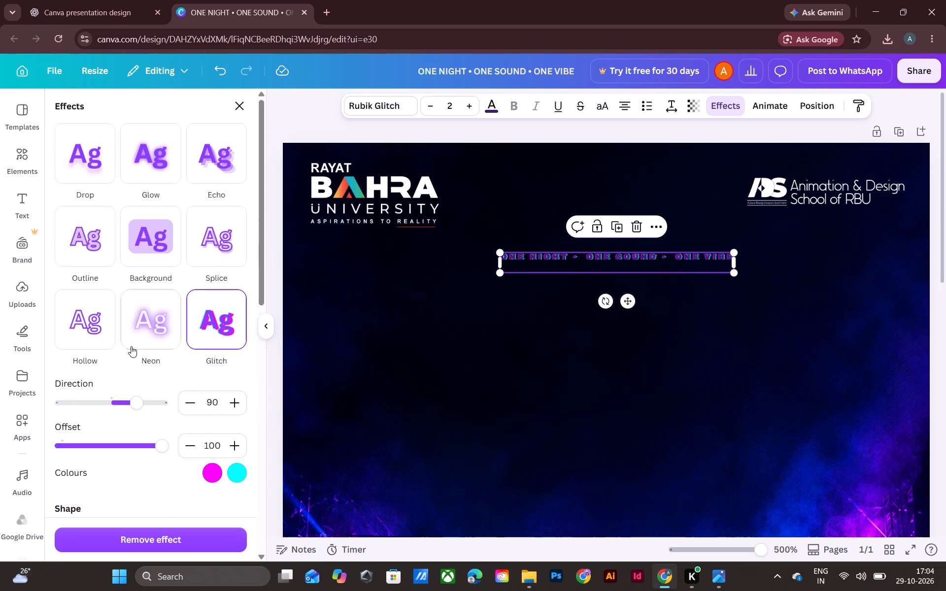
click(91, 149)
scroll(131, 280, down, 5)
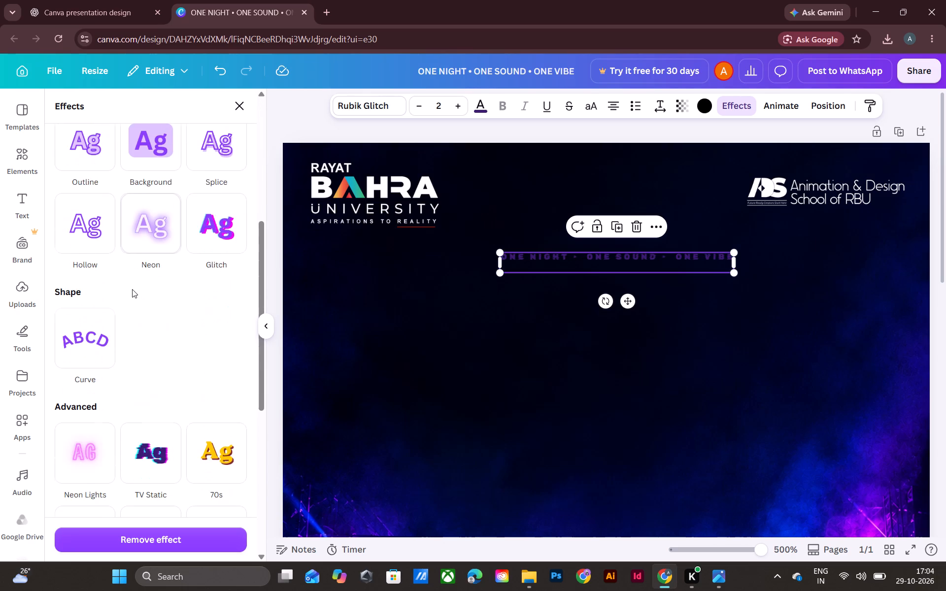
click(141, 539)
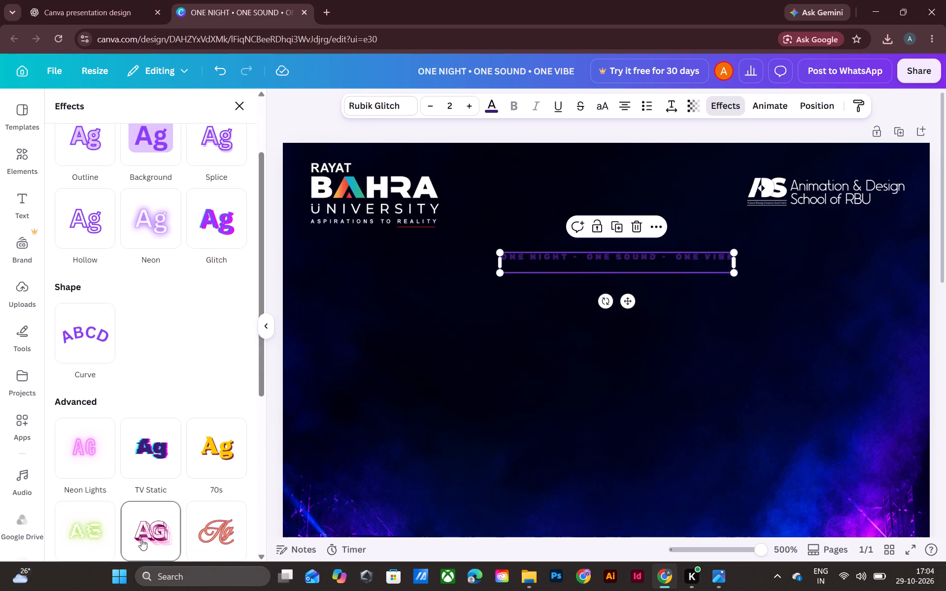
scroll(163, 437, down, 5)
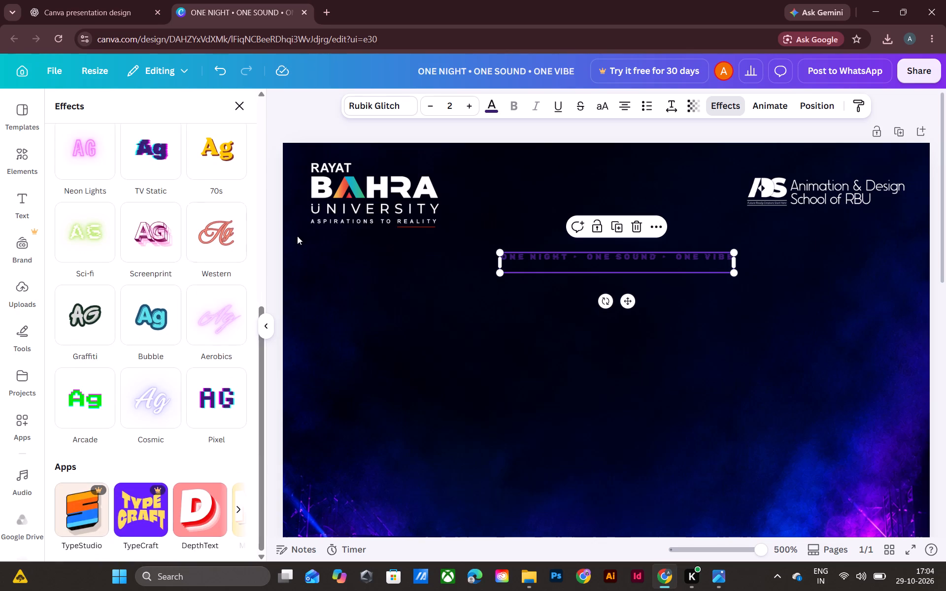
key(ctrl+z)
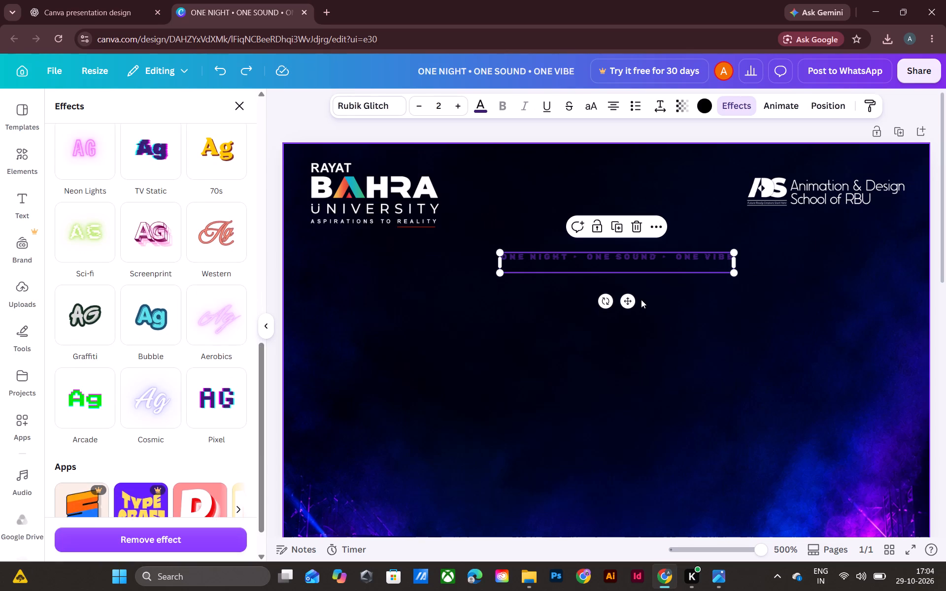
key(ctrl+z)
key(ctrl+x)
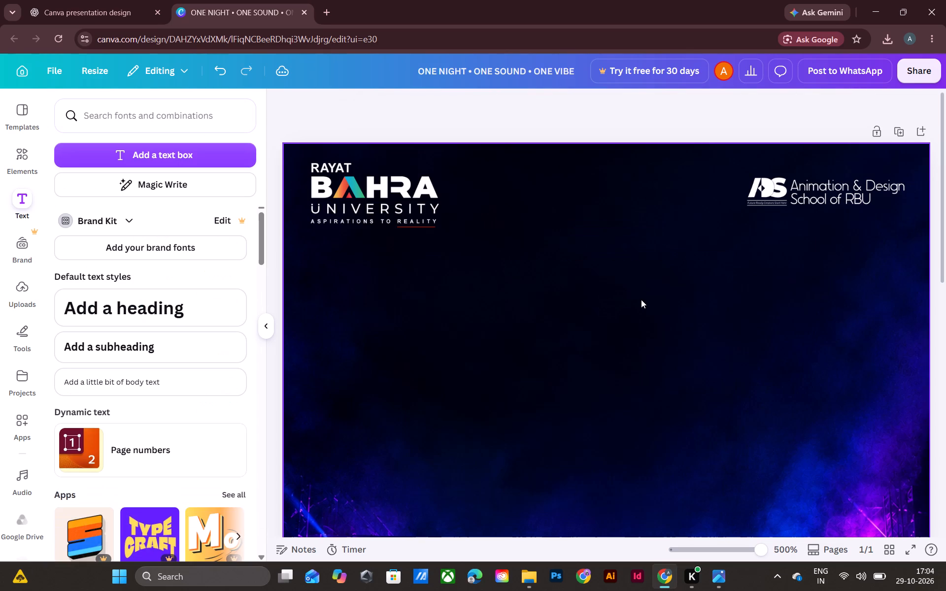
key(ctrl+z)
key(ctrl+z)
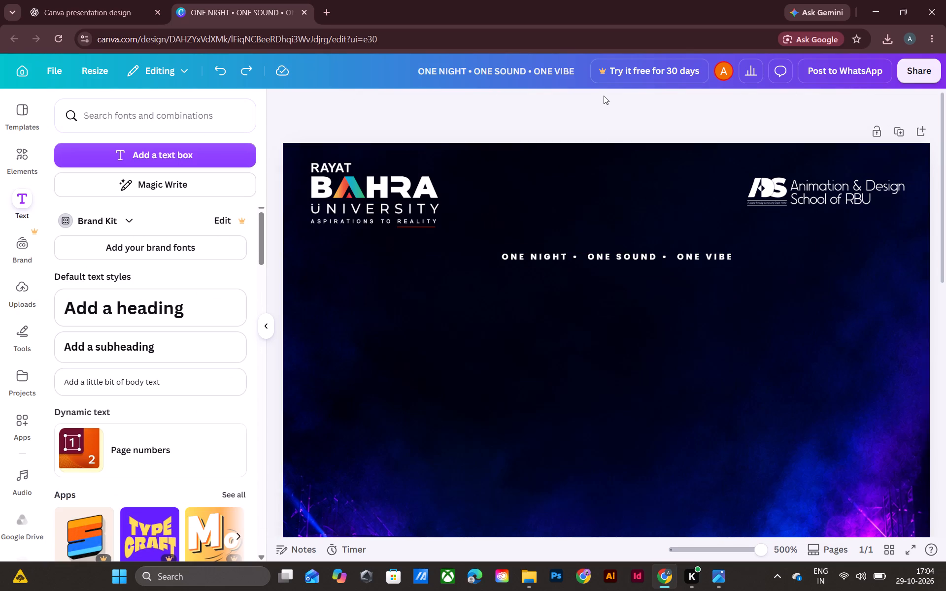
Add a new default text box to the poster.
click(604, 96)
key(ctrl+minus)
key(ctrl+minus)
key(ctrl+minus)
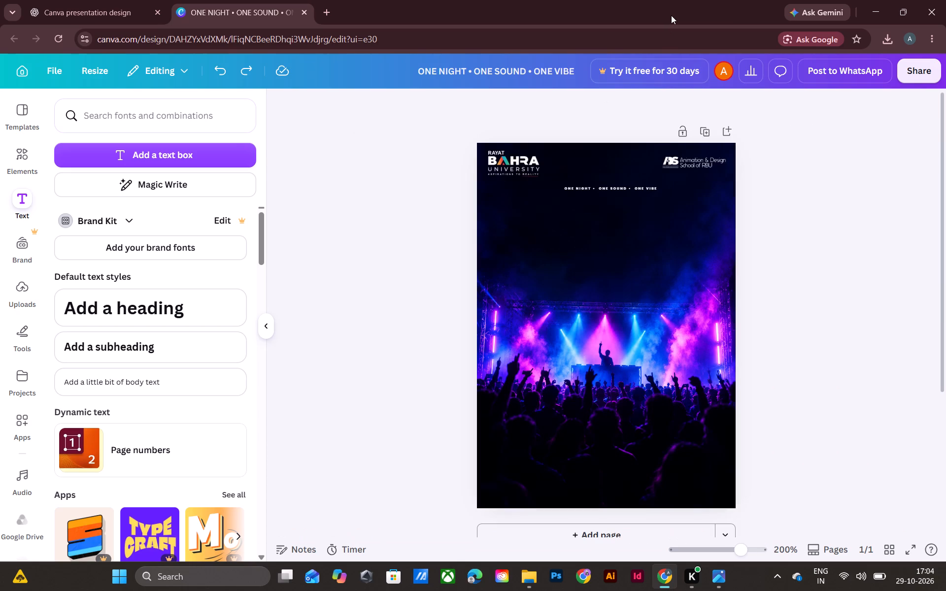
key(ctrl+equal)
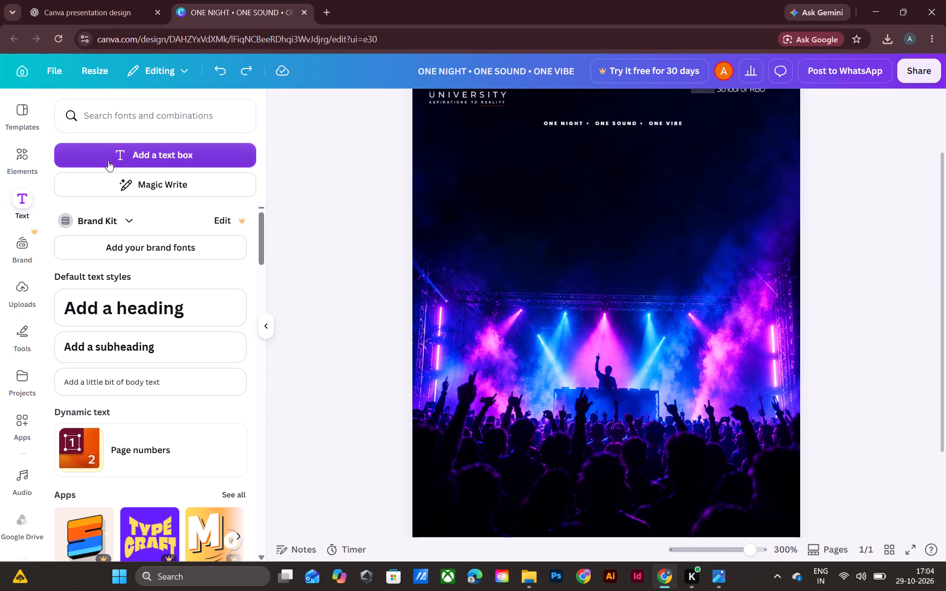
click(138, 151)
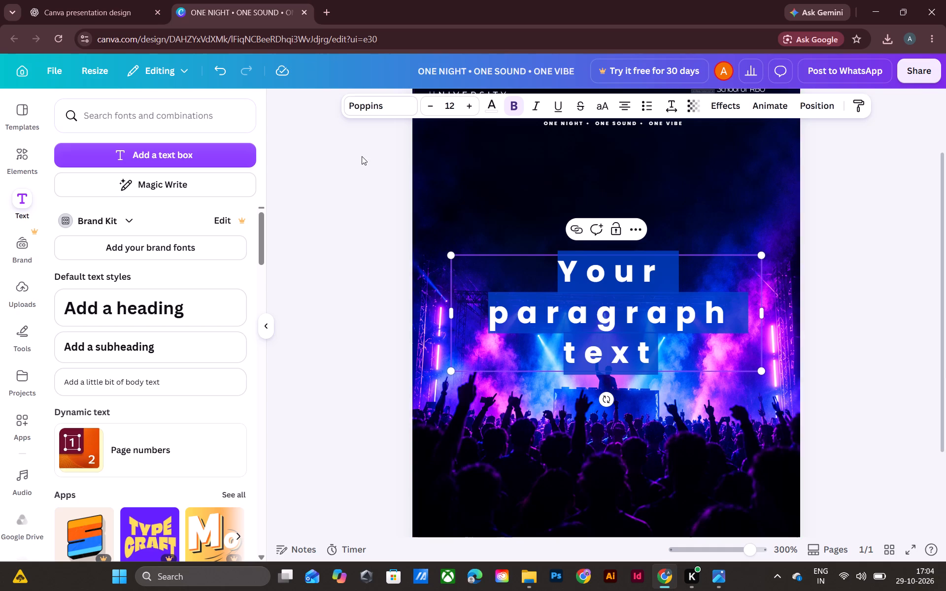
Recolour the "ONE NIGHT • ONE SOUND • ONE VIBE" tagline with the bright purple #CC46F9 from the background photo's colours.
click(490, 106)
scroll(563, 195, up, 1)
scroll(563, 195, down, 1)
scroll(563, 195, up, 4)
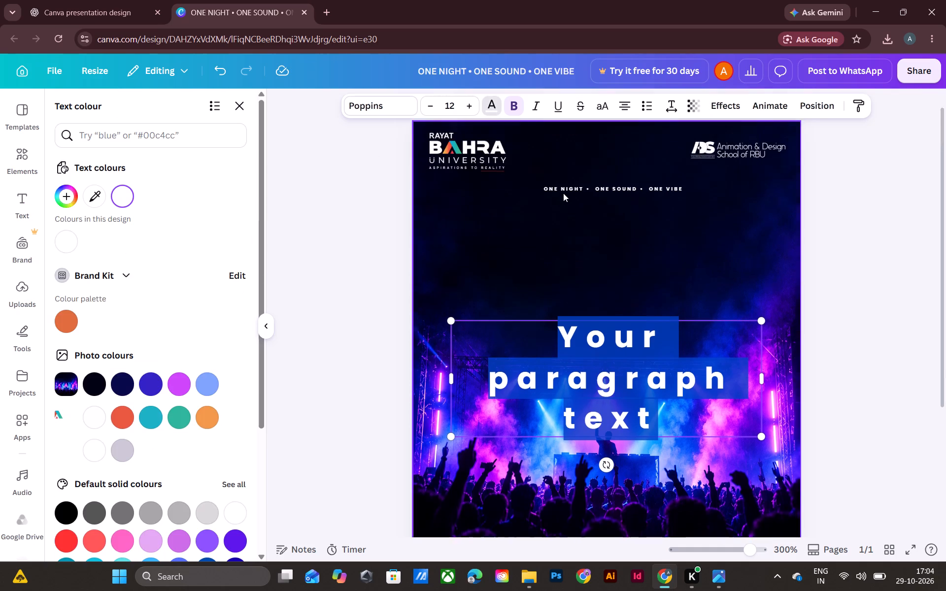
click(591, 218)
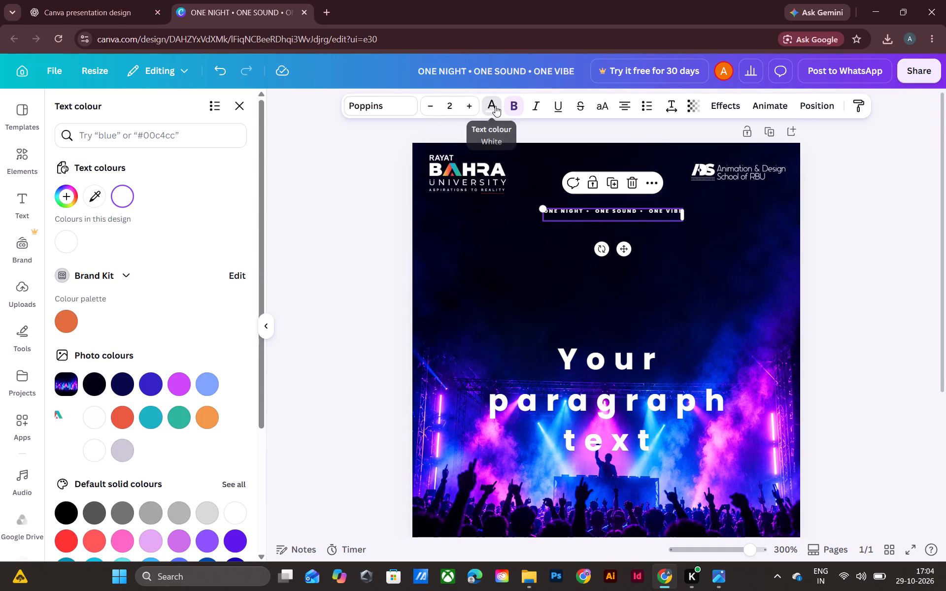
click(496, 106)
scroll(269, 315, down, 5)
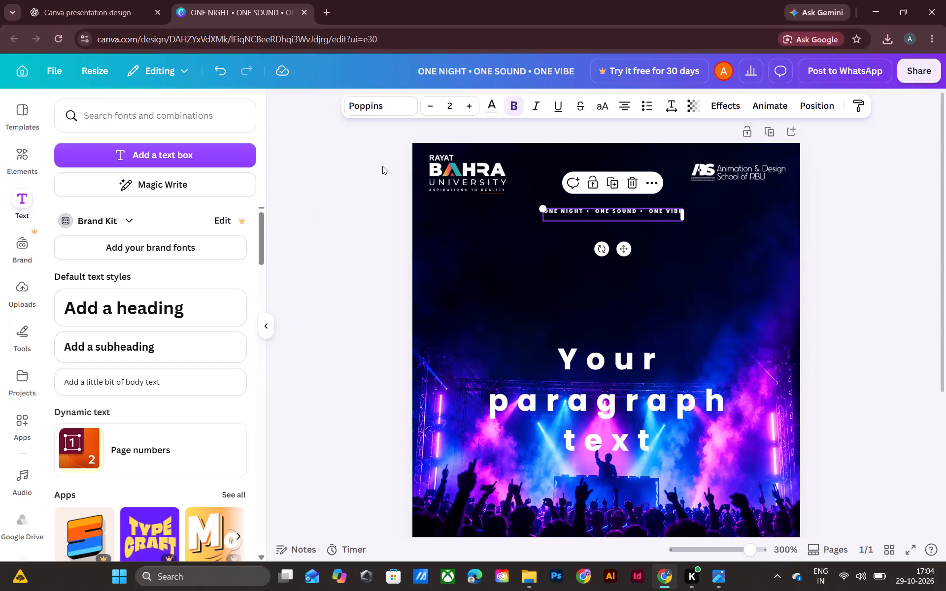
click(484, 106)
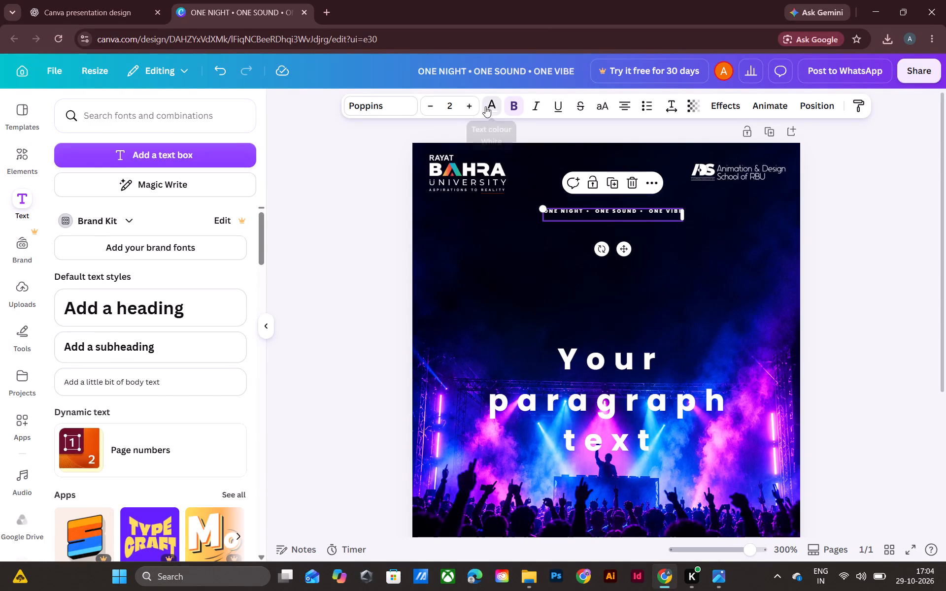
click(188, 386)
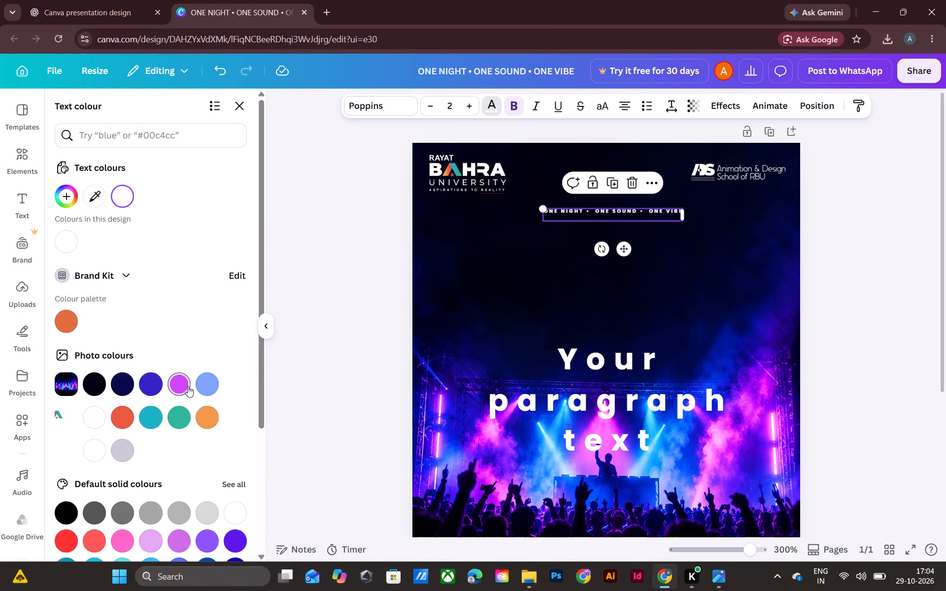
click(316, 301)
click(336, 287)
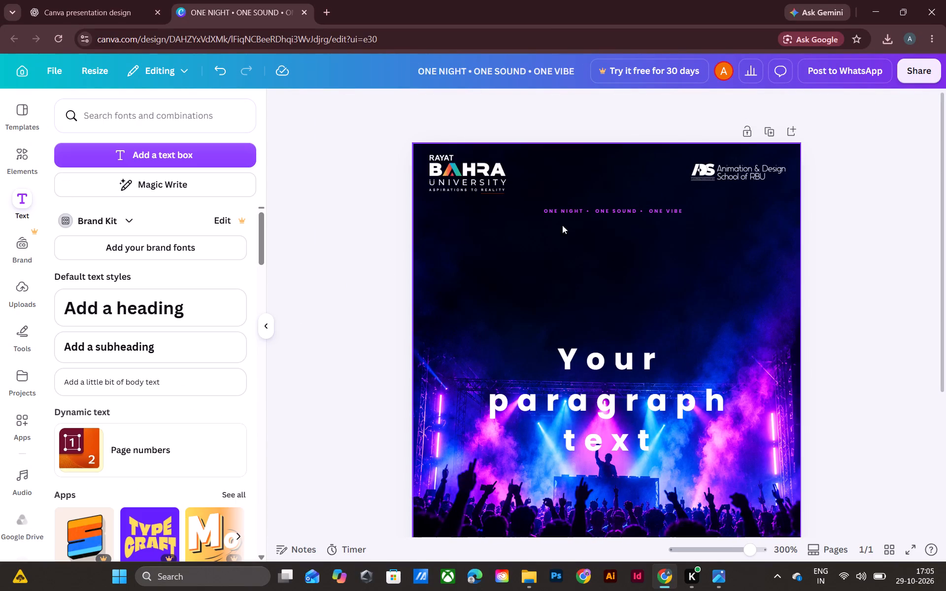
Check the reference poster in Photos, return to Canva and soften the tagline's colour to lavender #B371C9, keeping it bold.
click(715, 576)
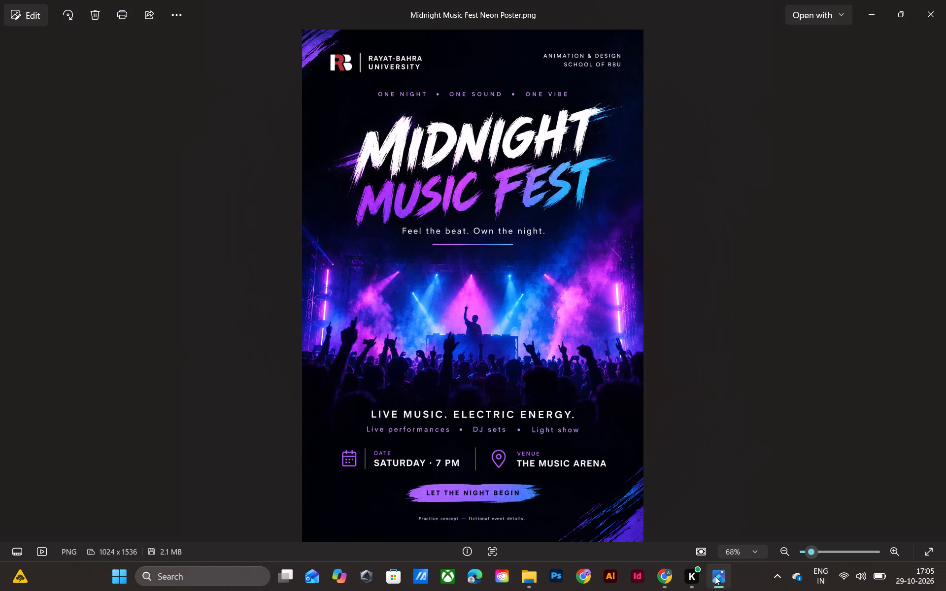
click(666, 584)
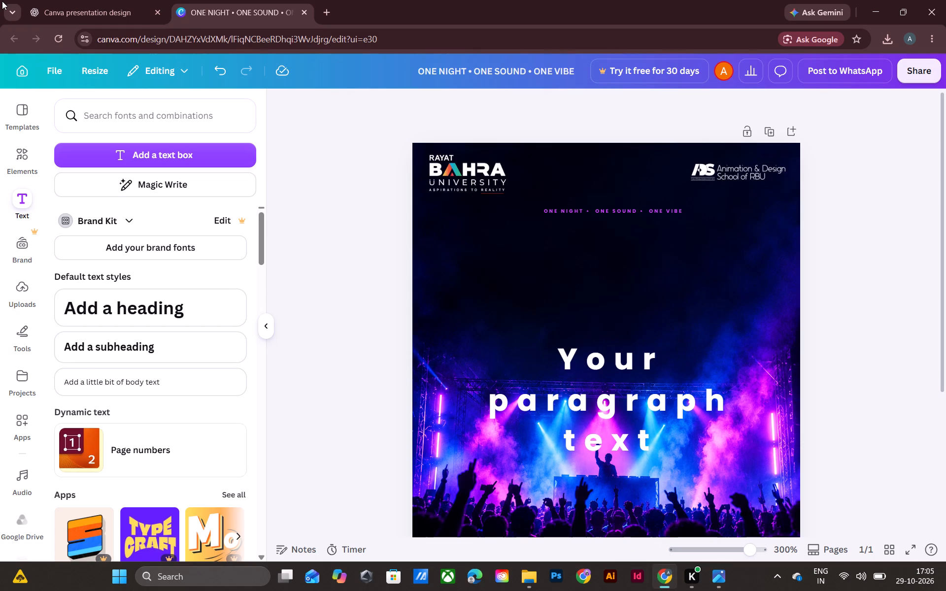
click(655, 212)
click(488, 107)
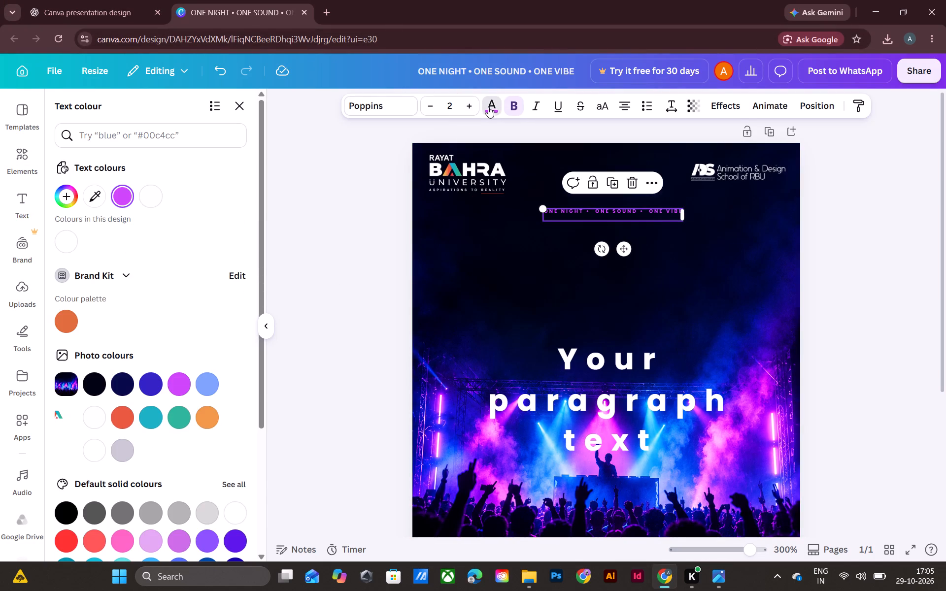
click(69, 191)
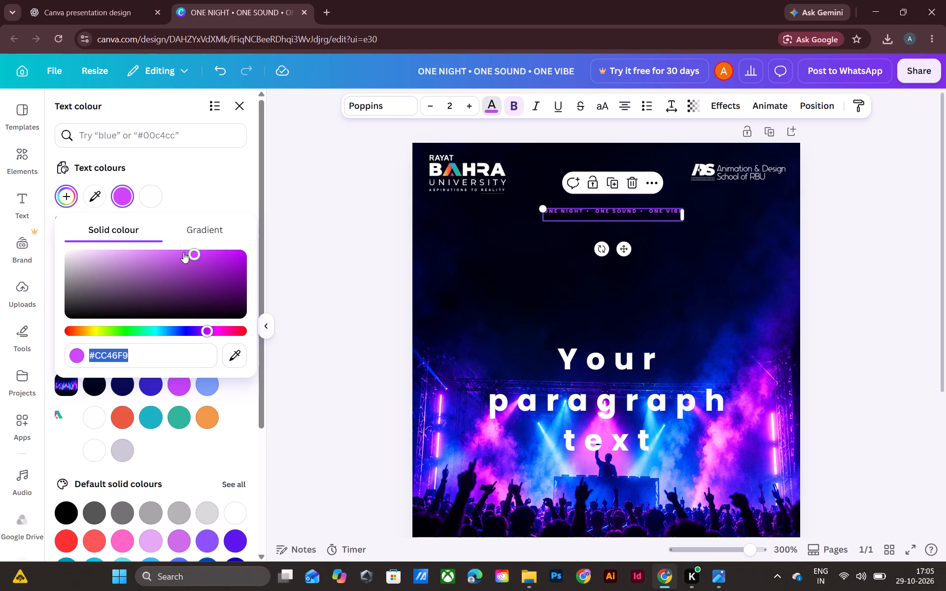
drag(194, 254, 167, 281)
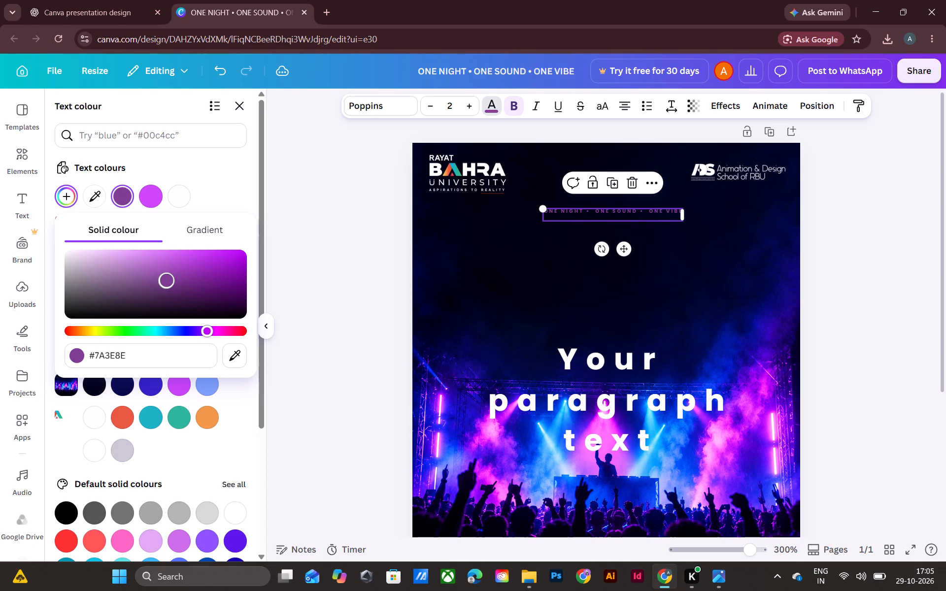
drag(167, 281, 145, 266)
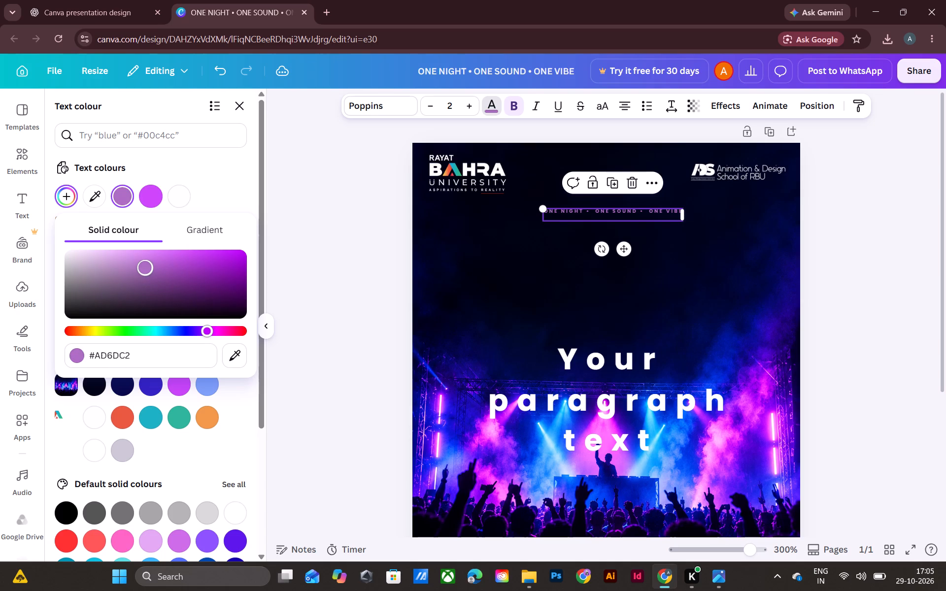
drag(145, 266, 145, 264)
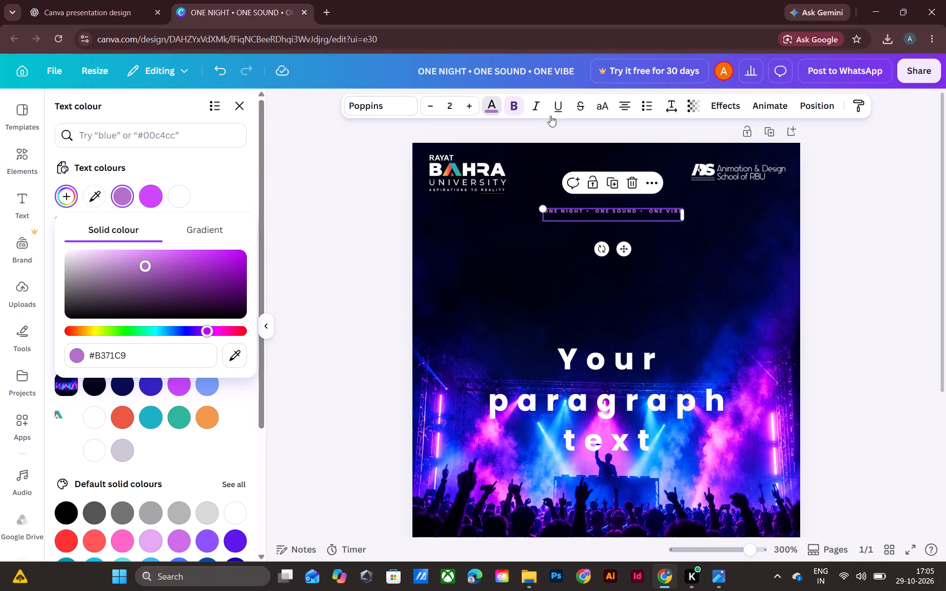
click(514, 104)
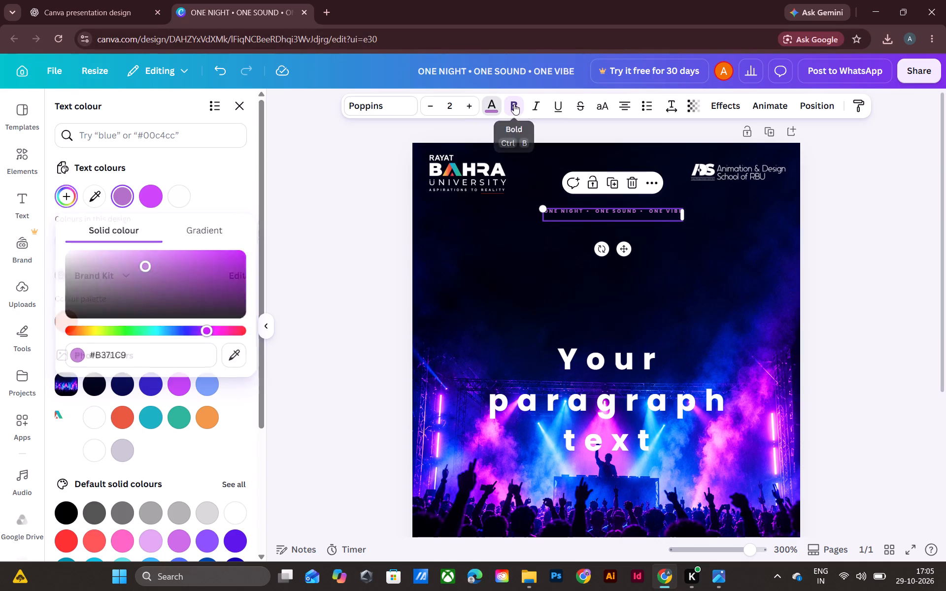
click(513, 108)
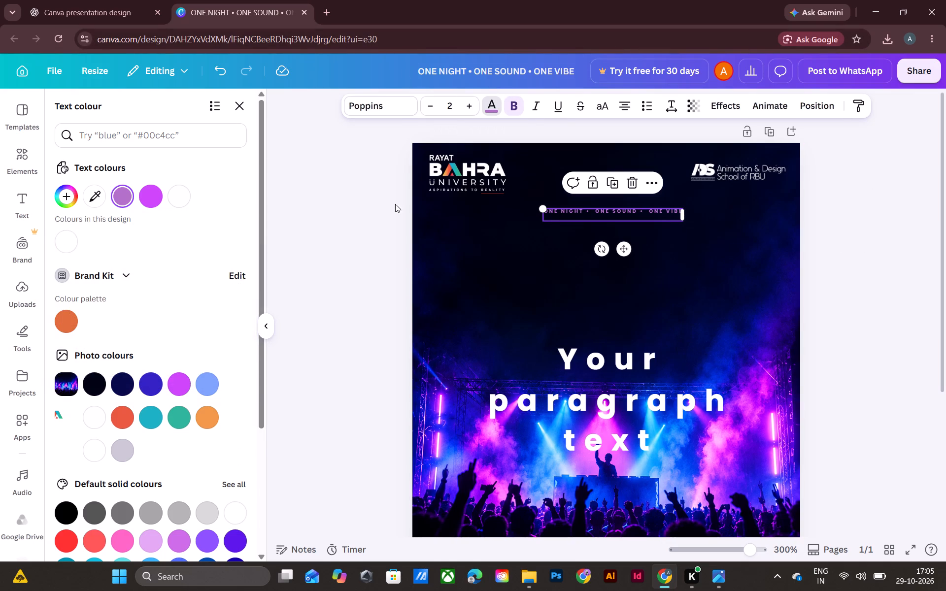
click(357, 257)
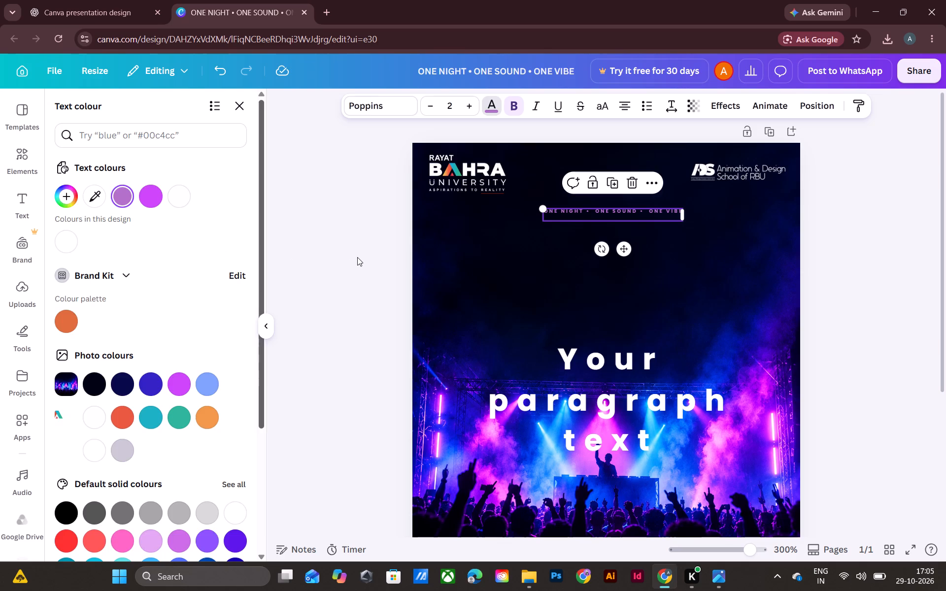
click(362, 254)
Move the tagline slightly left and down so it sits about horizontally centred on the poster.
click(651, 214)
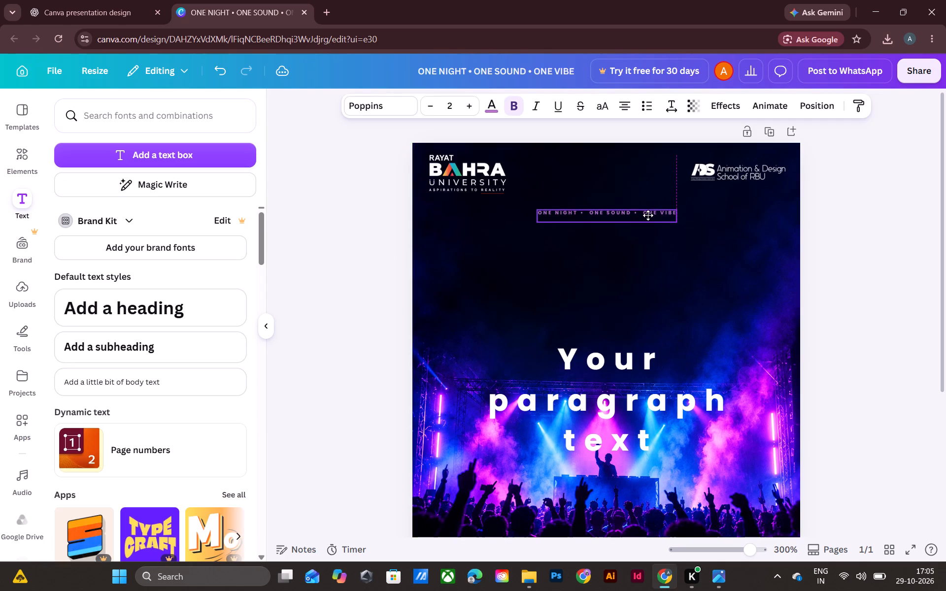
Set the Animation & Design School of RBU logo's editable colour to the design's lavender #B371C9.
click(738, 181)
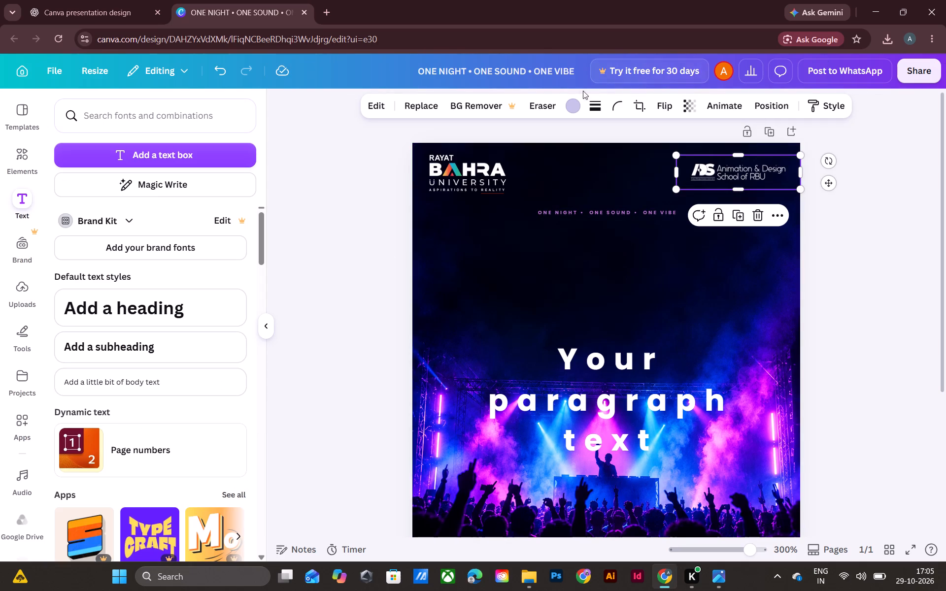
click(570, 101)
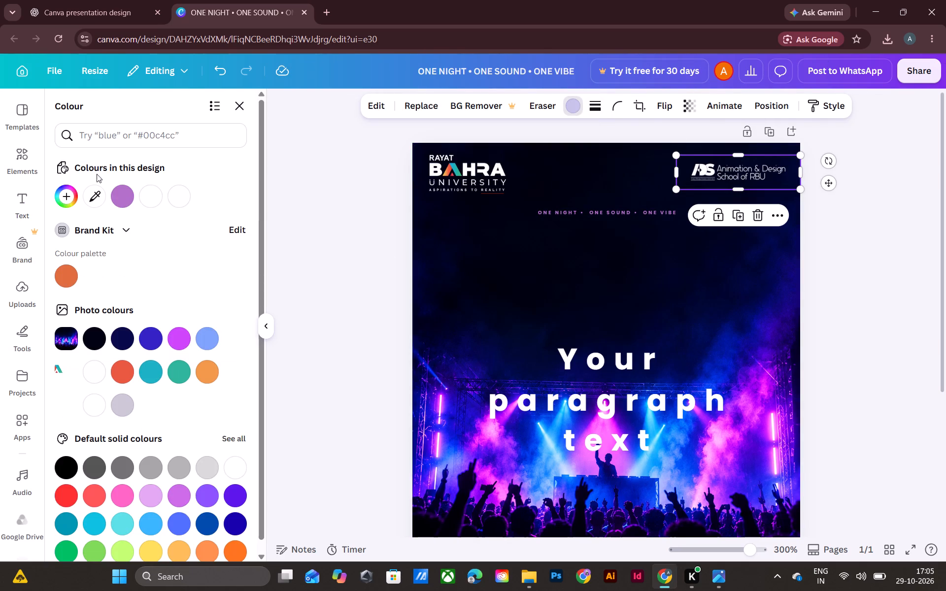
click(126, 196)
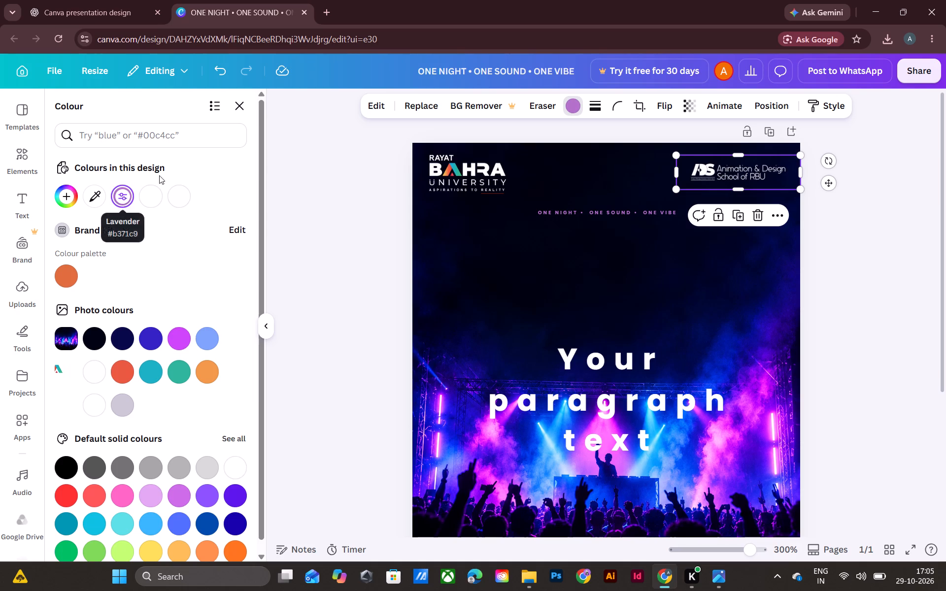
click(300, 174)
click(302, 173)
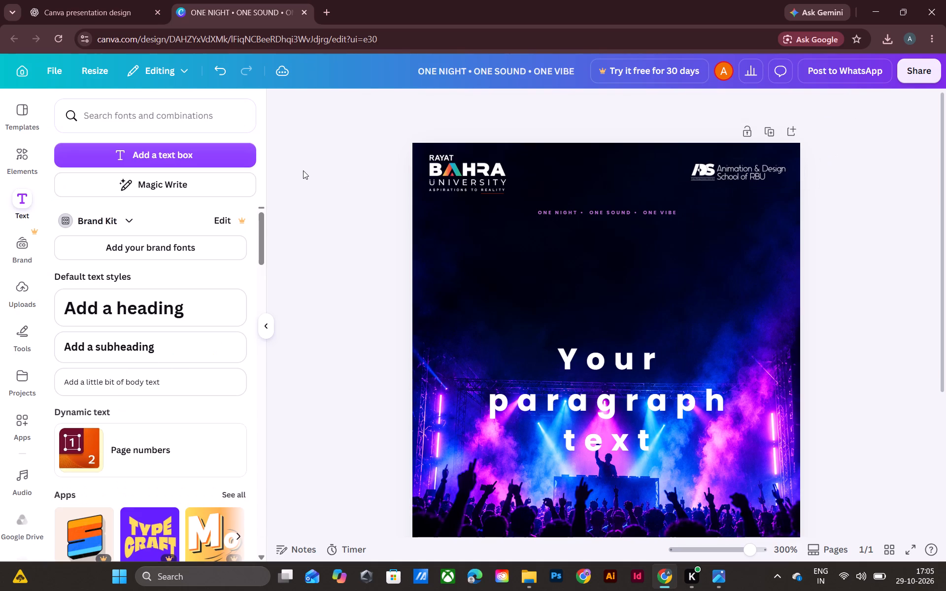
click(617, 426)
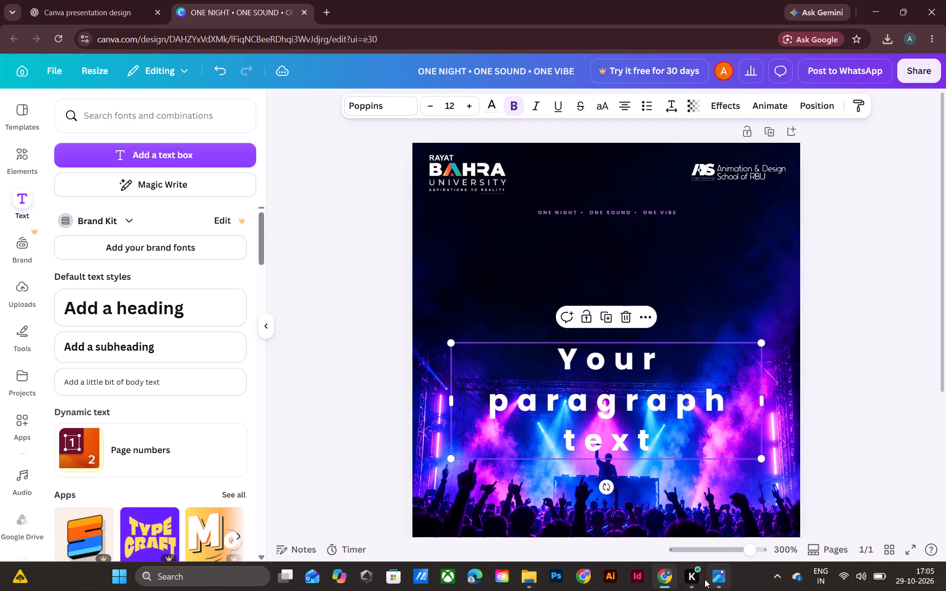
click(58, 25)
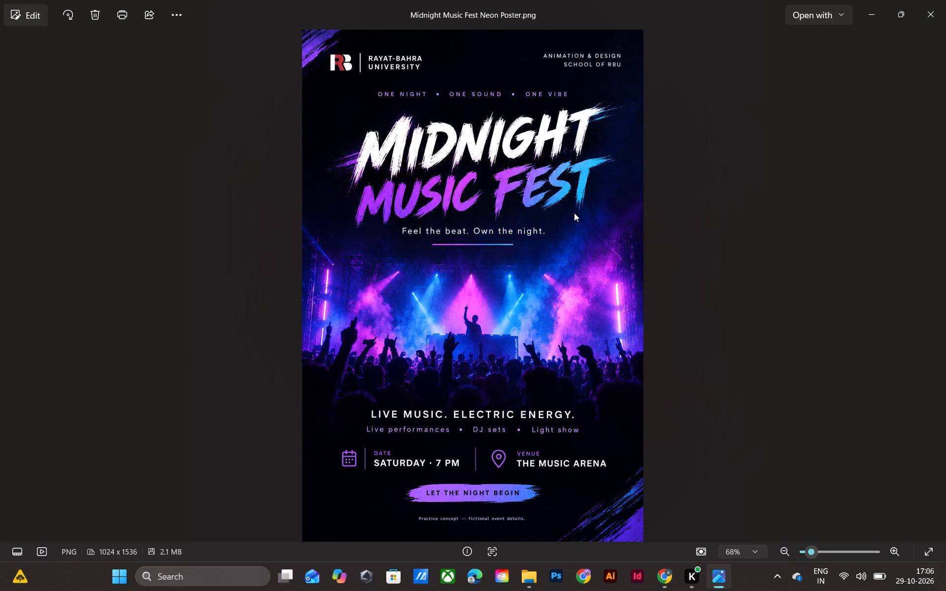
click(662, 581)
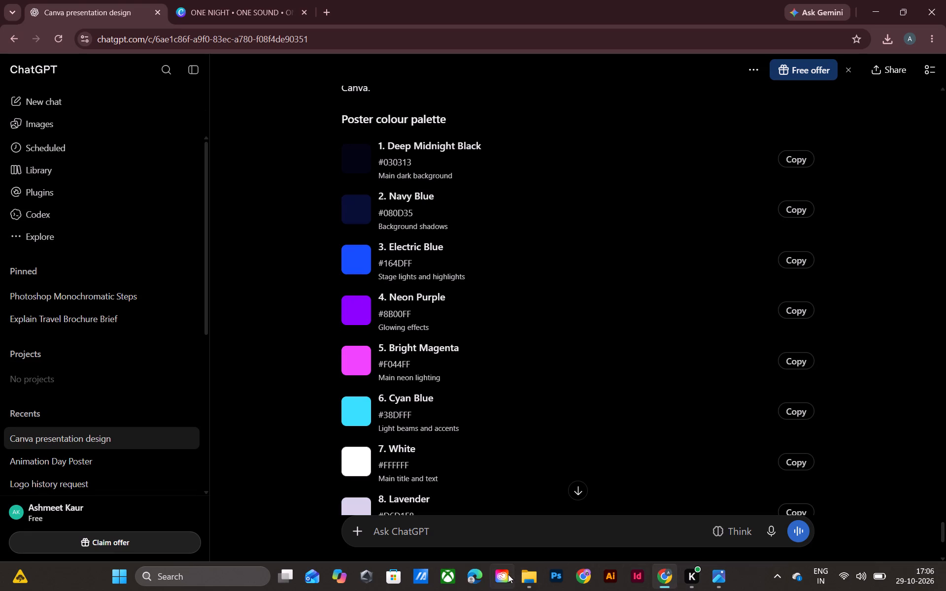
Return to the Canva design and replace the large placeholder paragraph text with the copied title "MIDNIGHT MUSIC FEST".
click(221, 6)
click(715, 411)
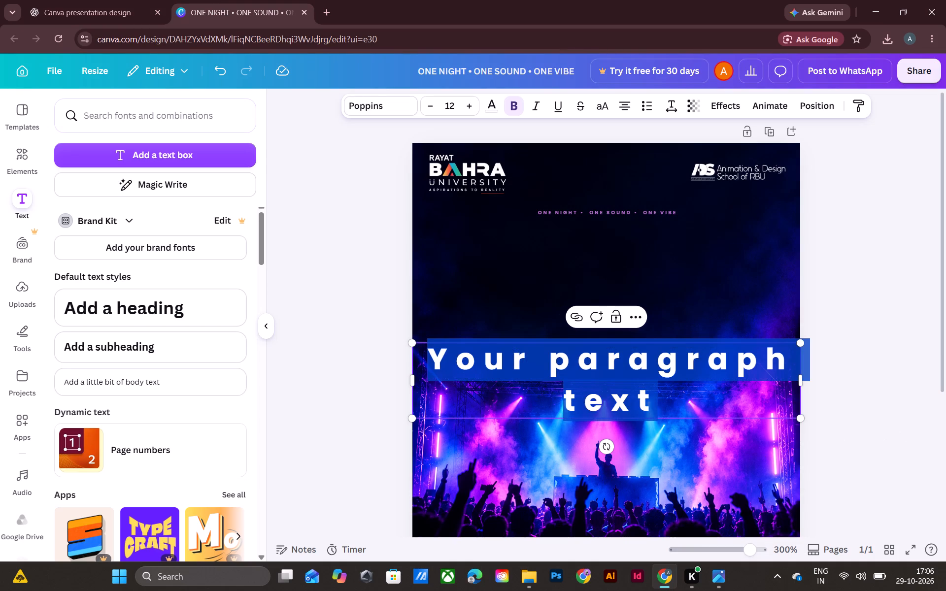
key(ctrl+v)
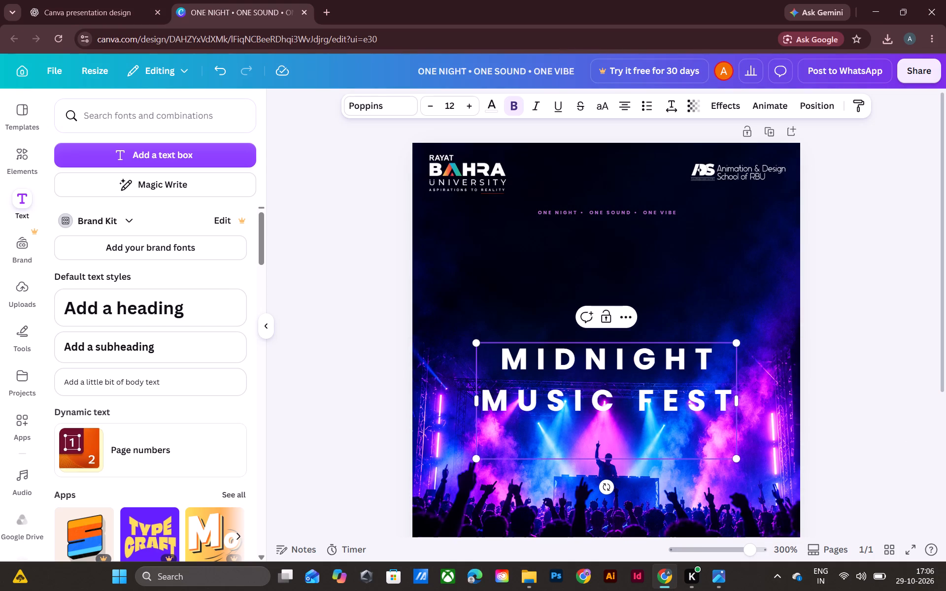
Select the whole "MIDNIGHT MUSIC FEST" title and look through the available fonts for one resembling the reference's brush lettering.
drag(713, 360, 787, 365)
drag(787, 365, 787, 365)
key(ctrl+a)
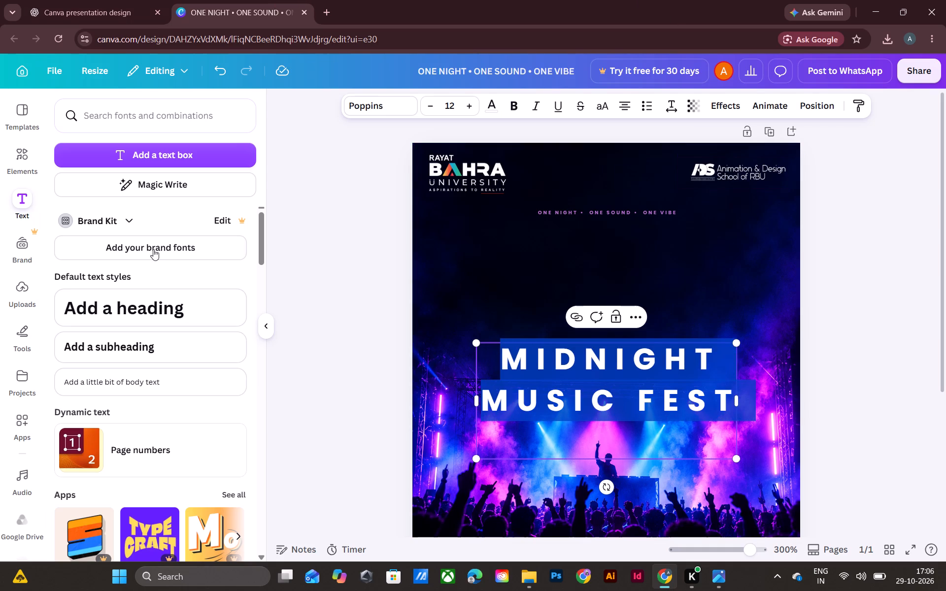
click(21, 201)
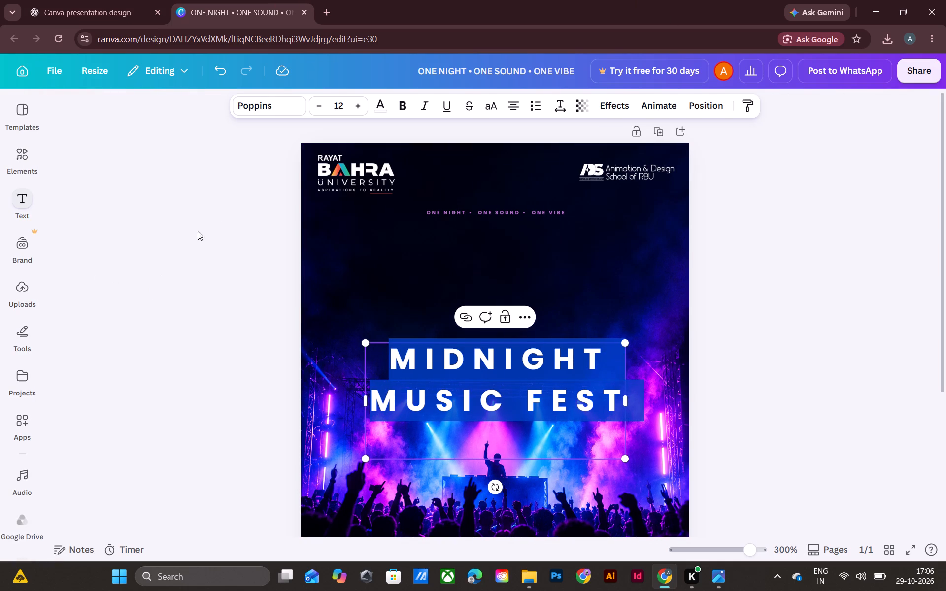
click(283, 98)
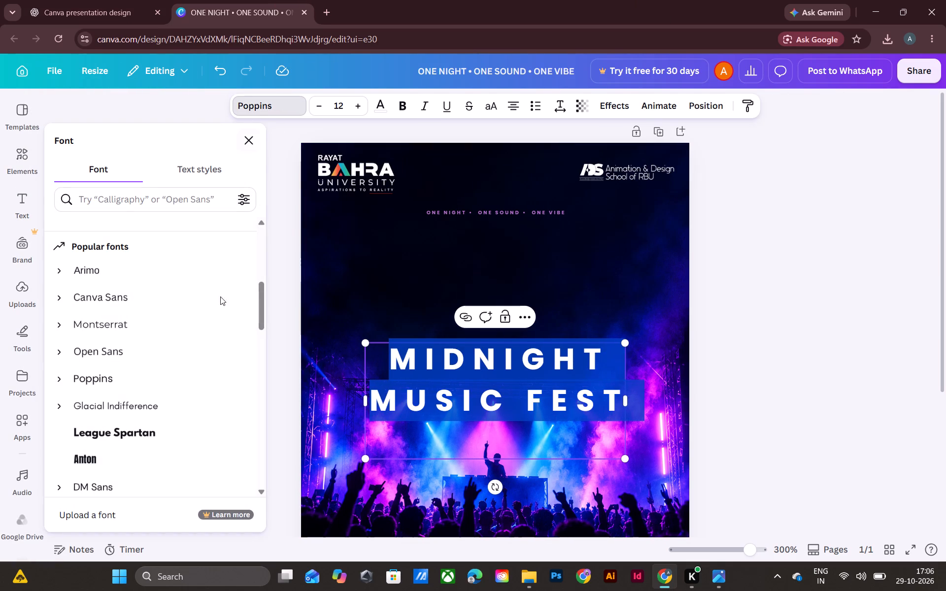
scroll(84, 373, down, 5)
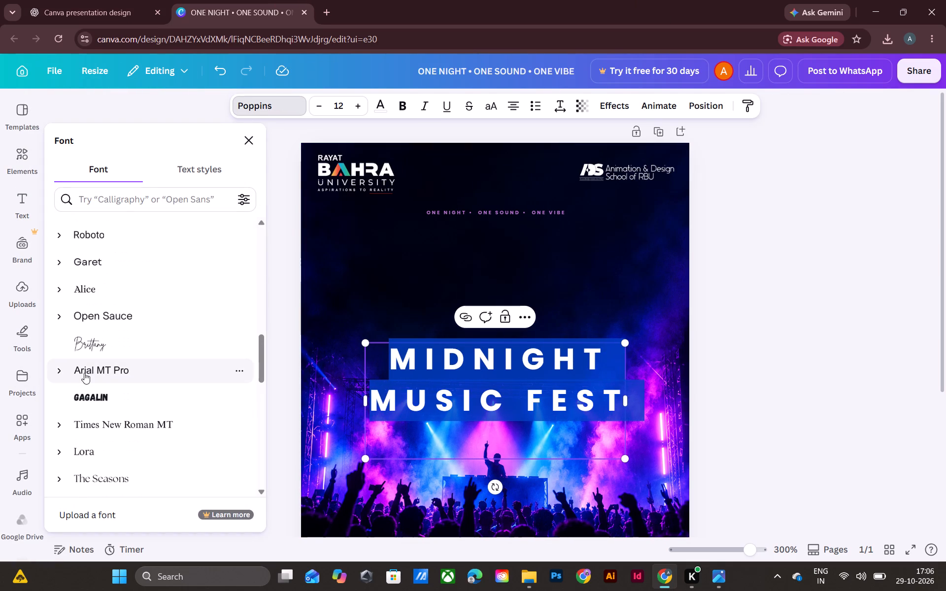
scroll(84, 373, down, 3)
scroll(84, 373, up, 2)
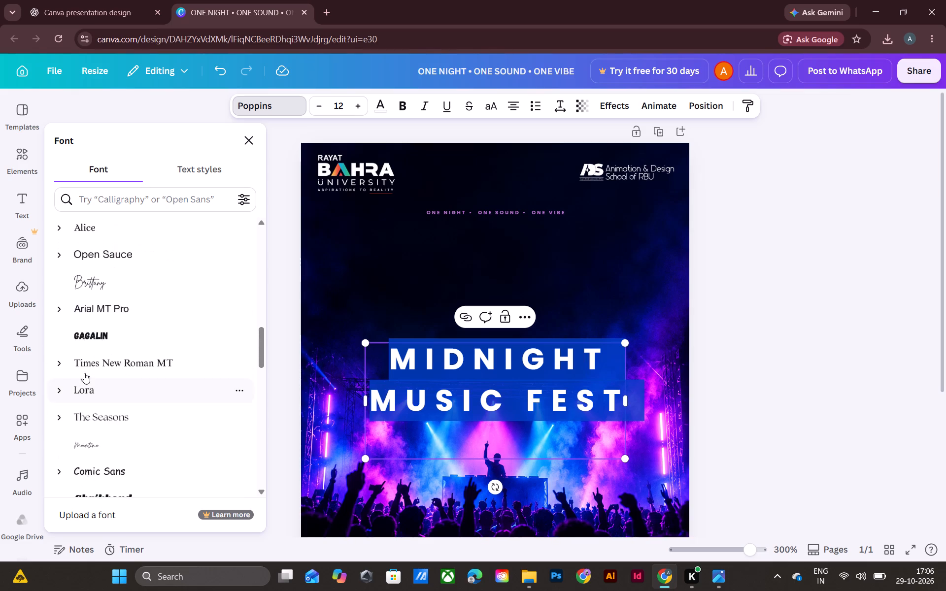
scroll(84, 373, down, 8)
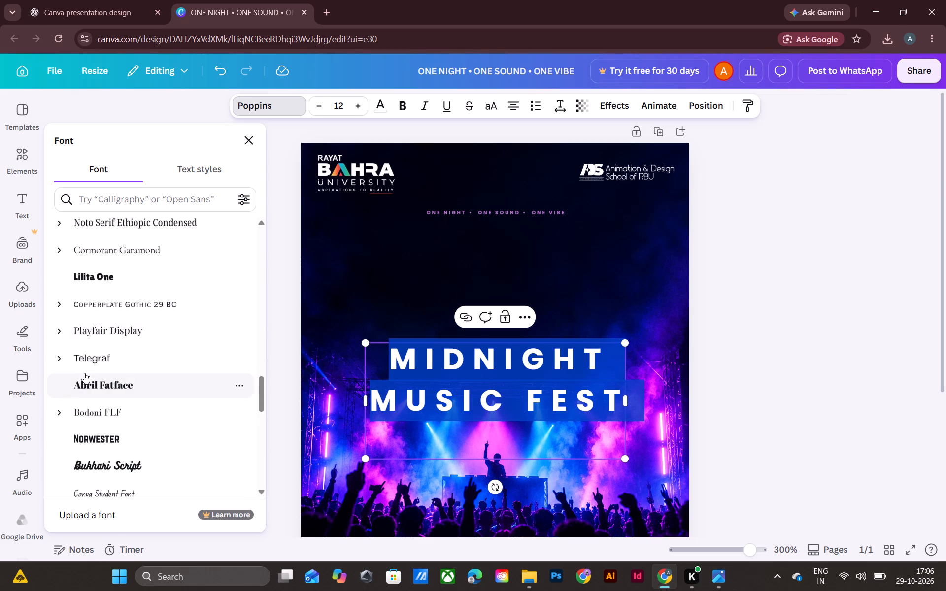
scroll(84, 373, down, 6)
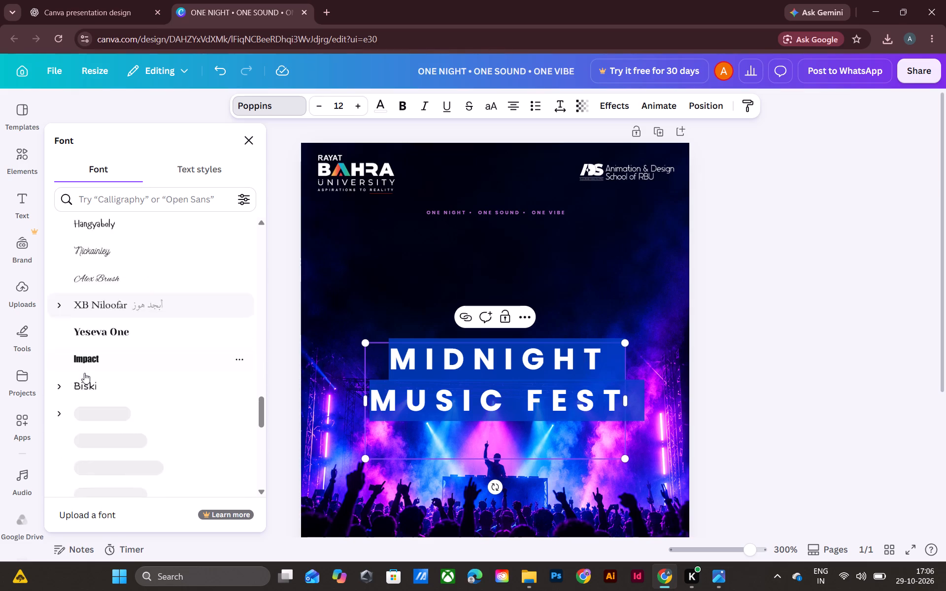
scroll(84, 373, down, 5)
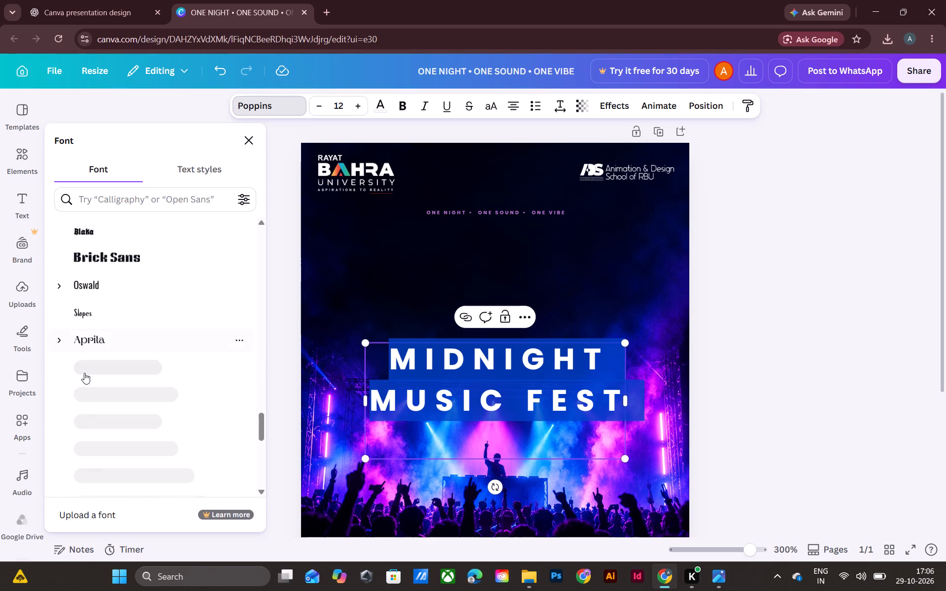
scroll(84, 373, down, 3)
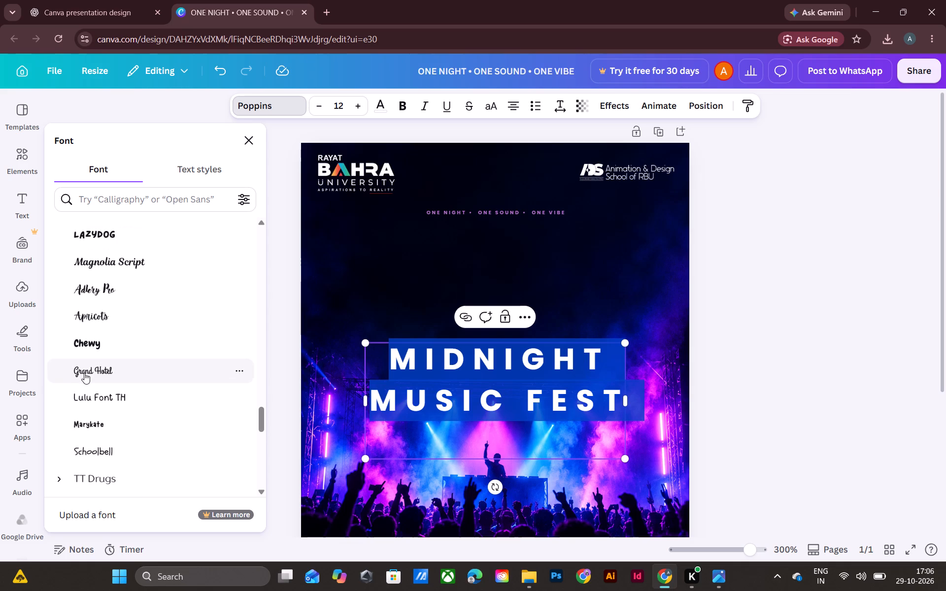
scroll(84, 373, down, 8)
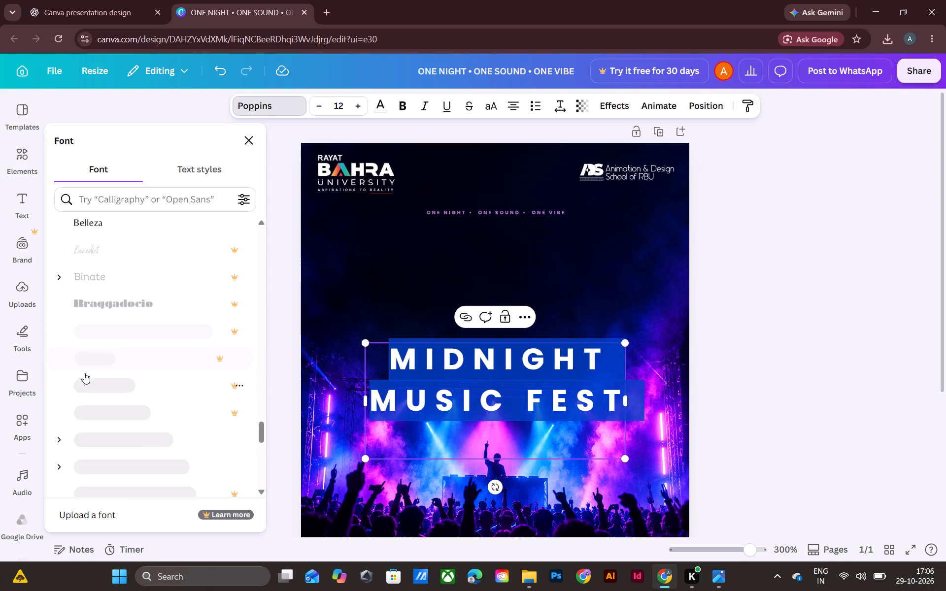
scroll(84, 373, down, 2)
scroll(84, 373, up, 13)
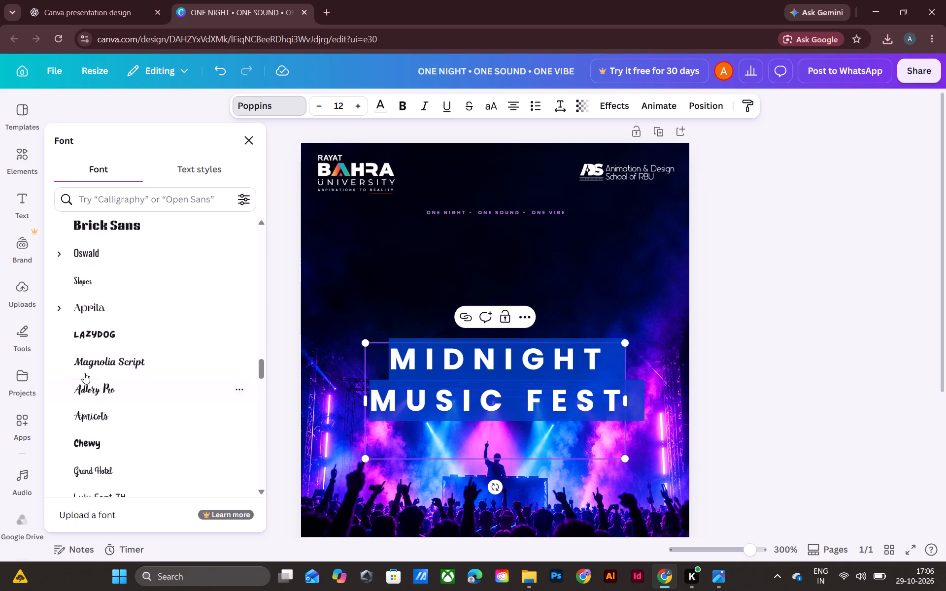
scroll(84, 373, up, 7)
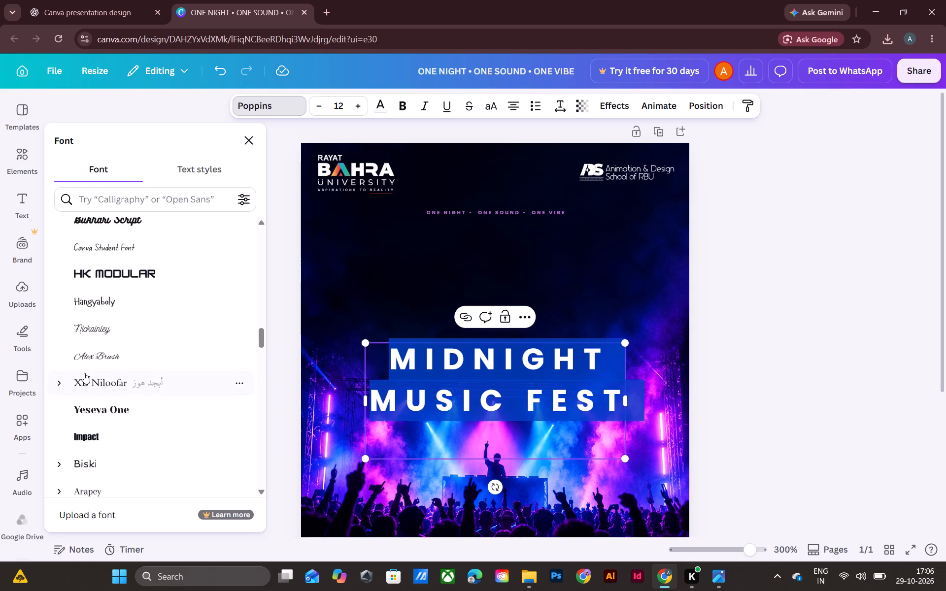
scroll(84, 373, up, 6)
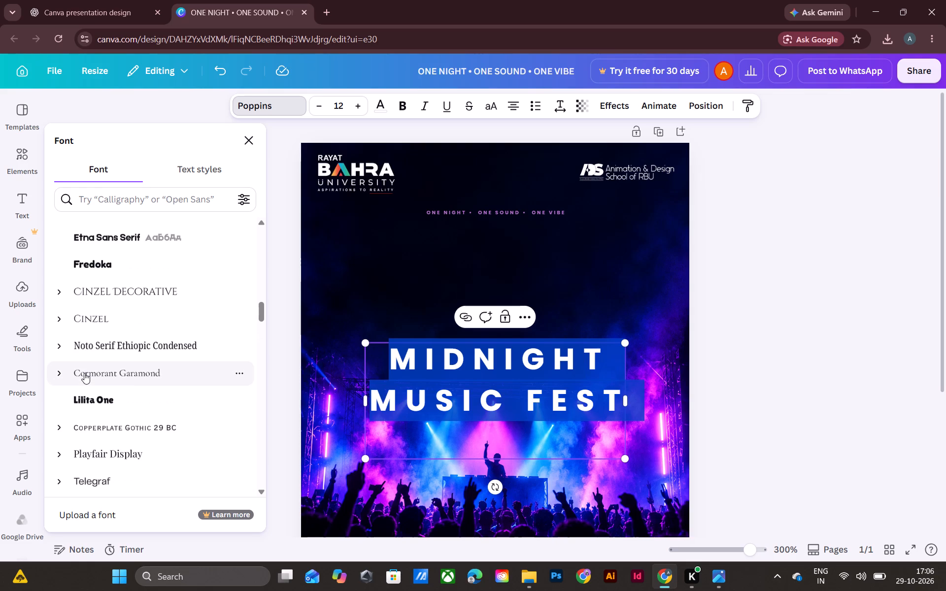
scroll(84, 373, down, 4)
scroll(88, 382, up, 6)
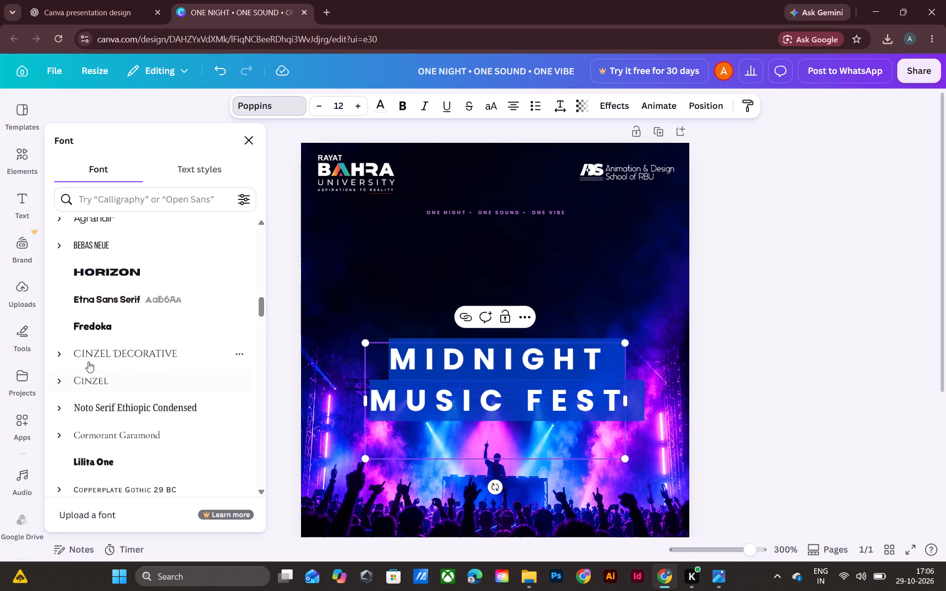
scroll(88, 361, up, 7)
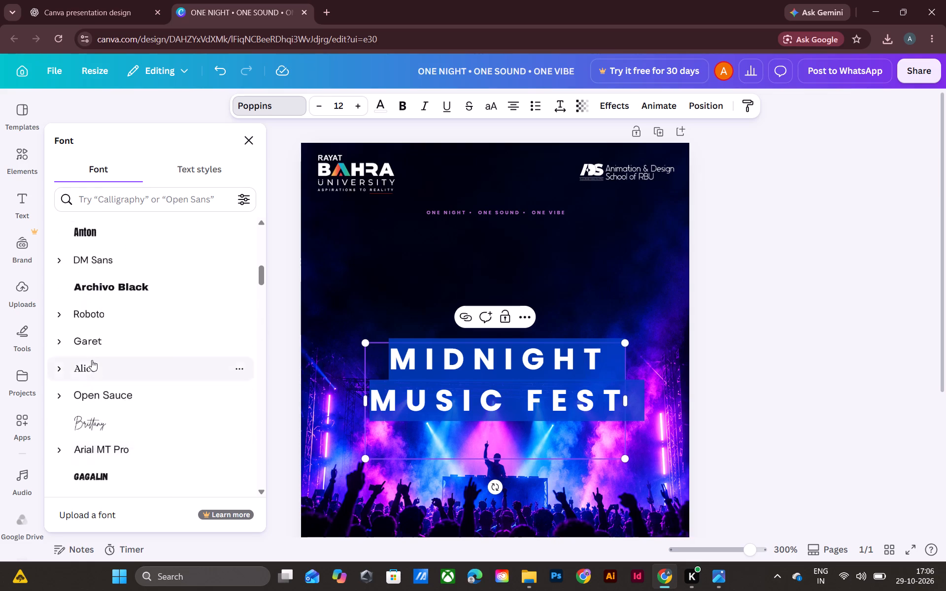
scroll(92, 360, up, 5)
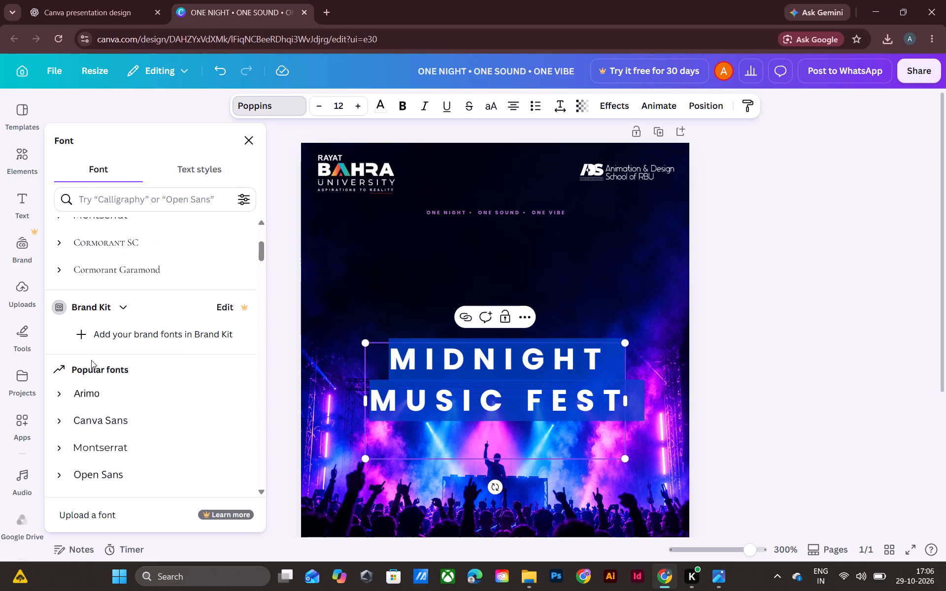
scroll(91, 360, up, 6)
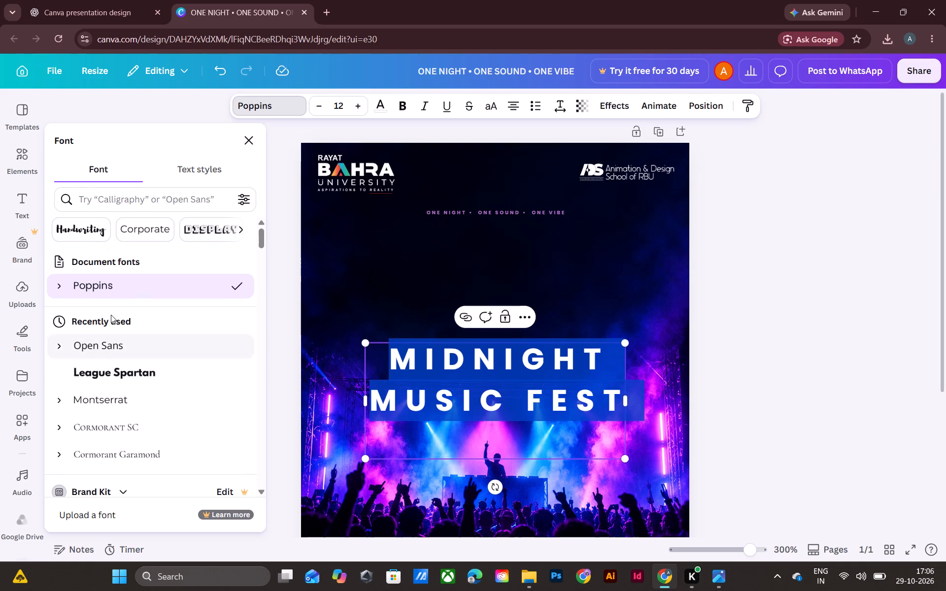
Browse the Comic font category, try Noot and Xunga on the "MIDNIGHT MUSIC FEST" title, and set it to Xunga Expanded.
click(242, 230)
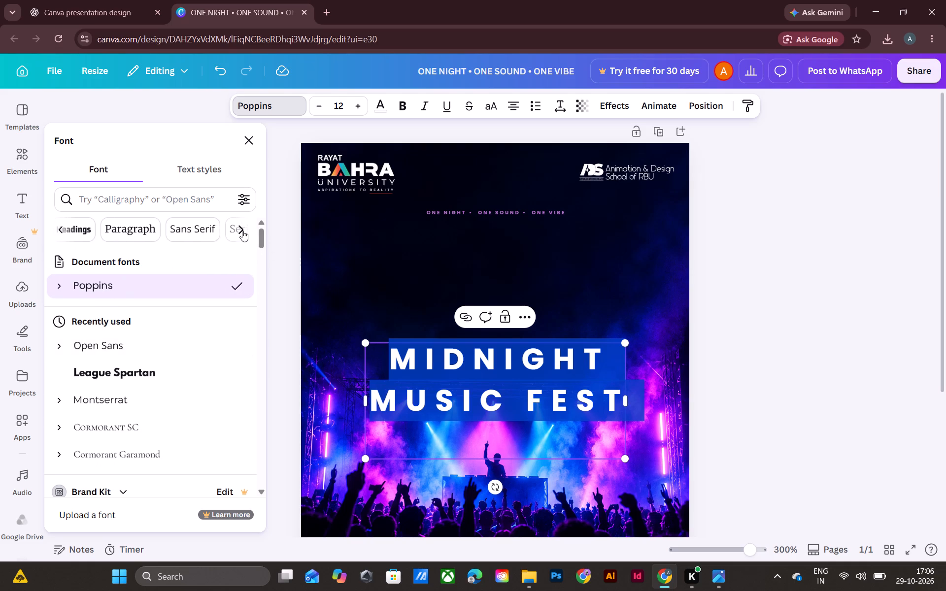
click(242, 230)
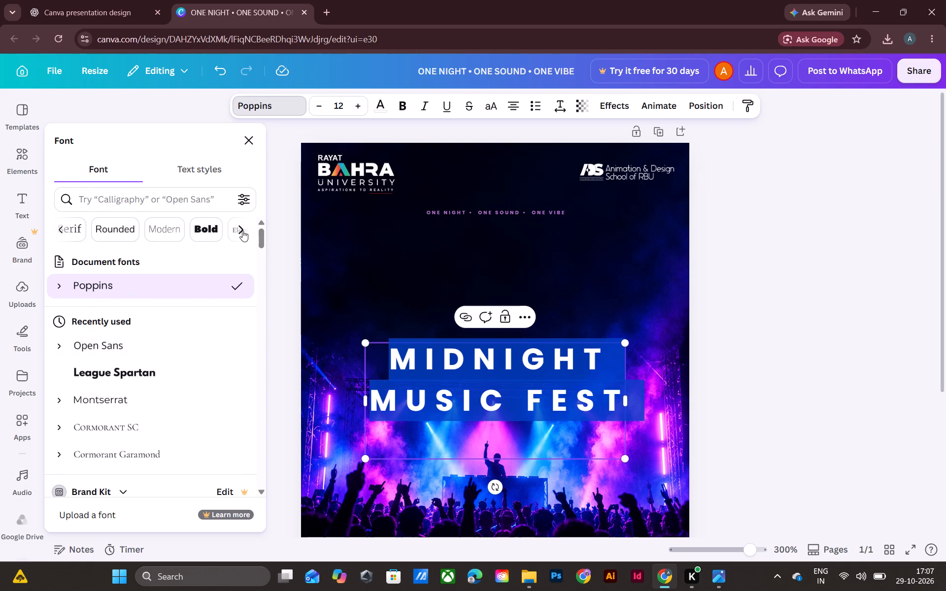
click(242, 230)
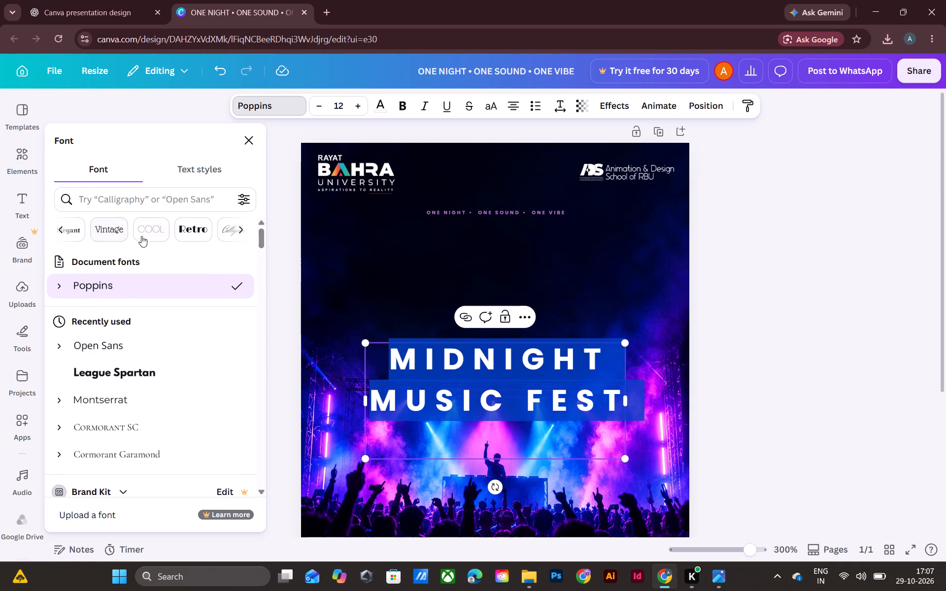
click(242, 230)
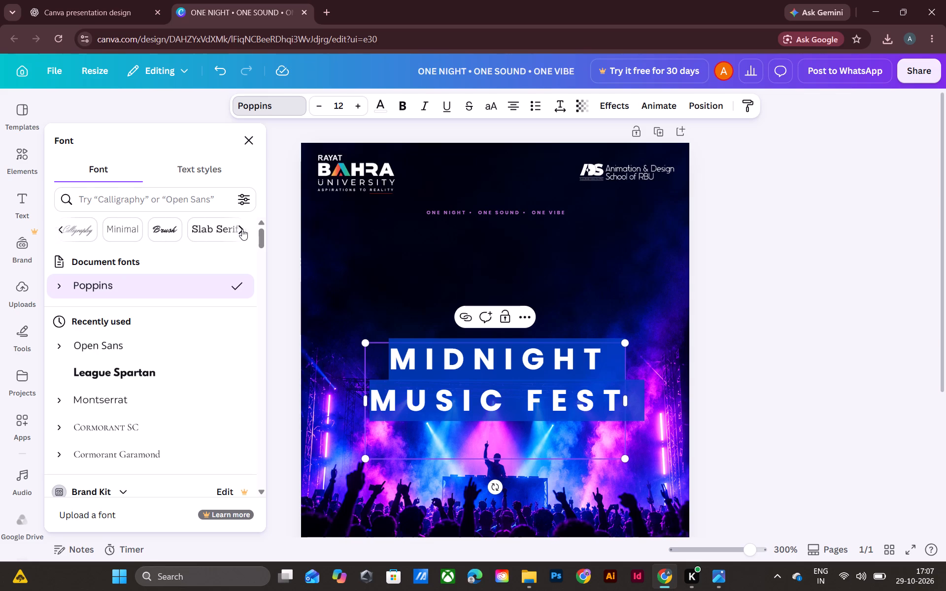
click(235, 232)
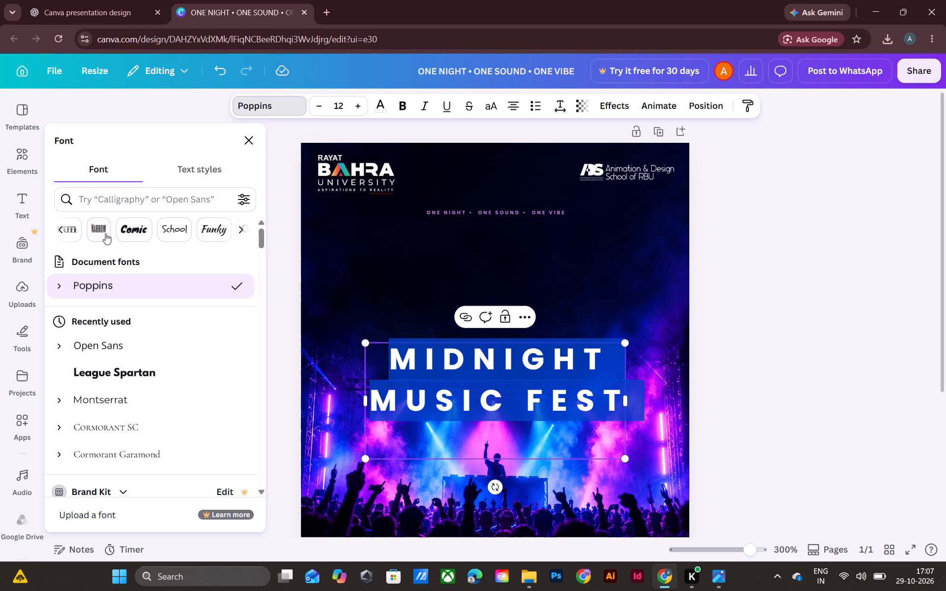
click(135, 231)
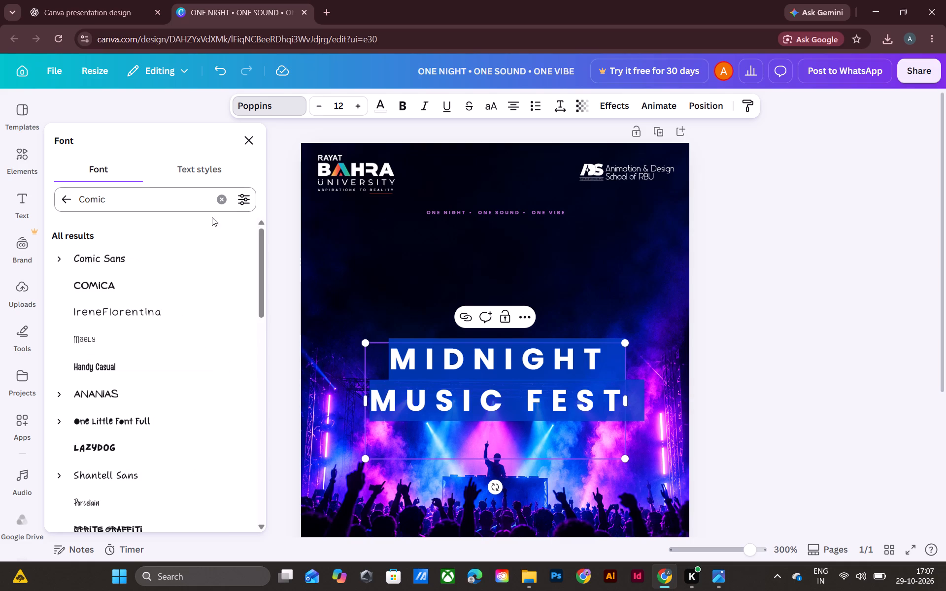
scroll(169, 311, down, 2)
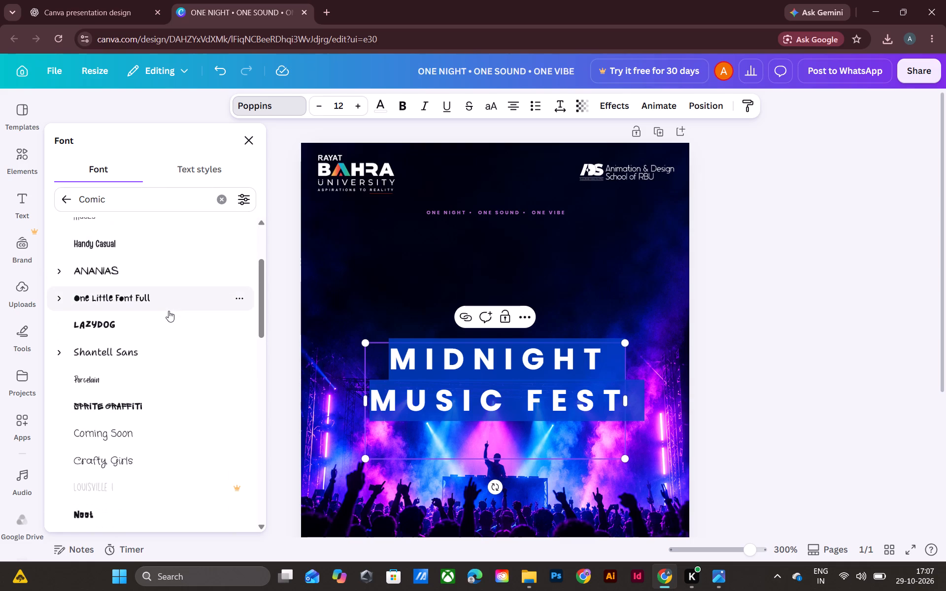
scroll(169, 311, down, 3)
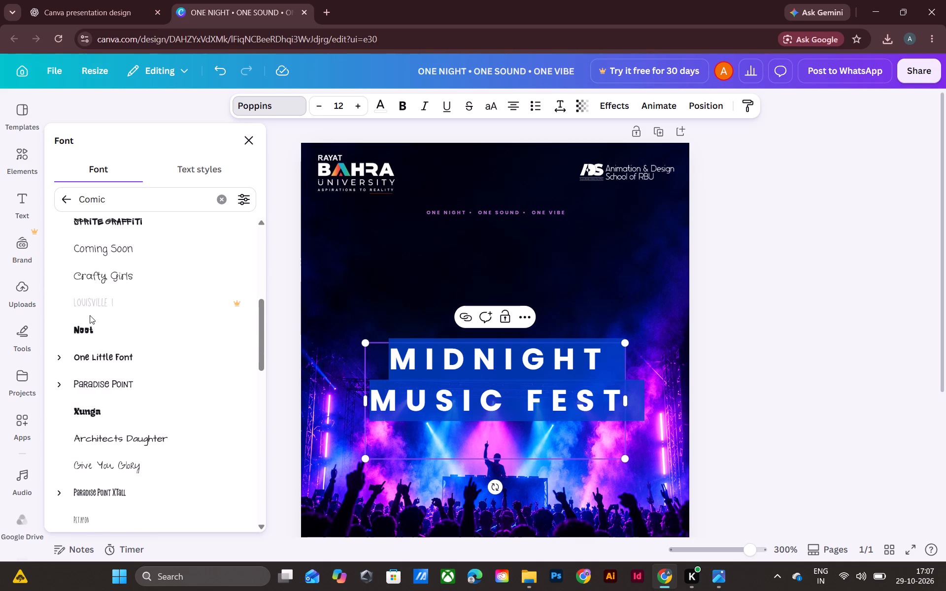
click(88, 335)
click(86, 411)
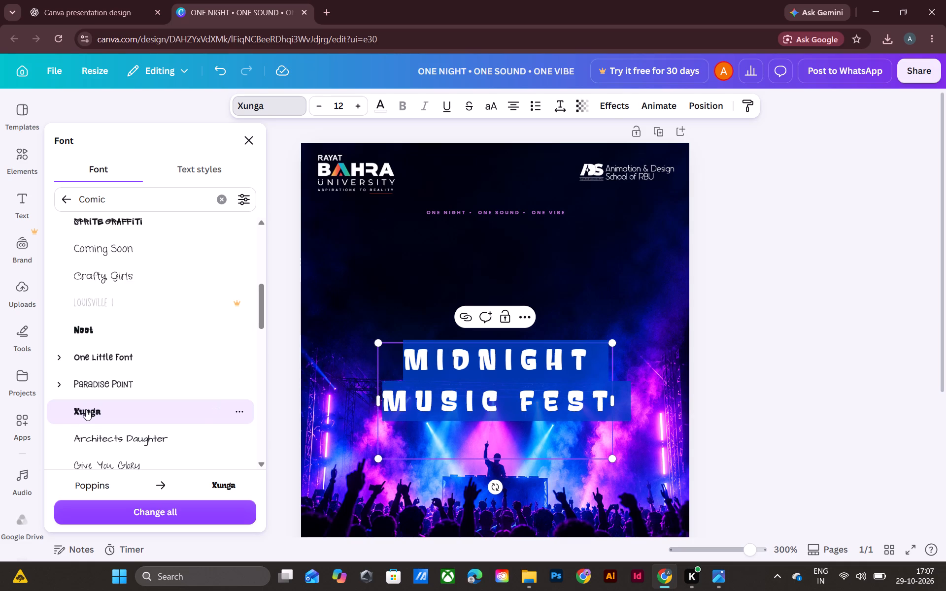
scroll(165, 384, down, 3)
click(168, 420)
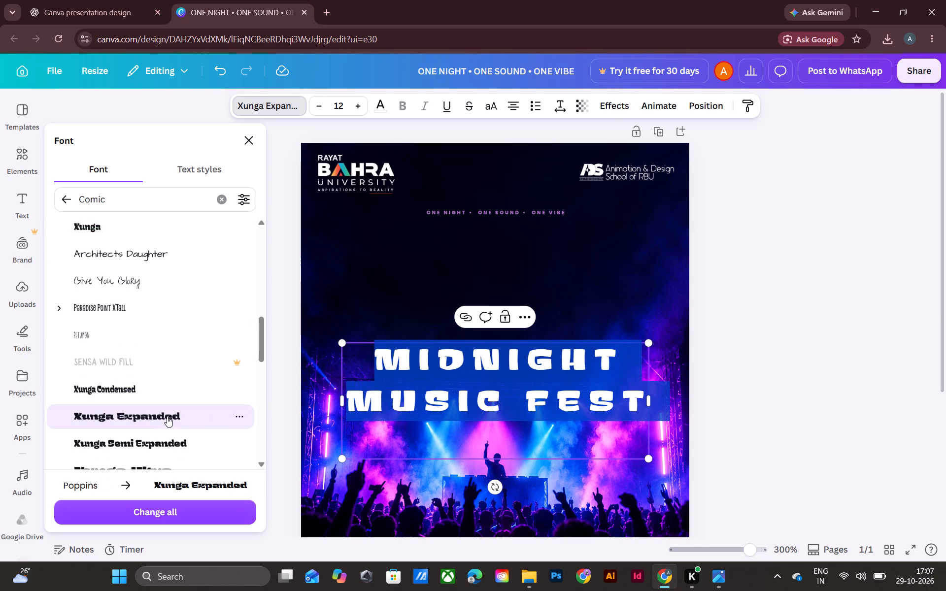
double_click(756, 298)
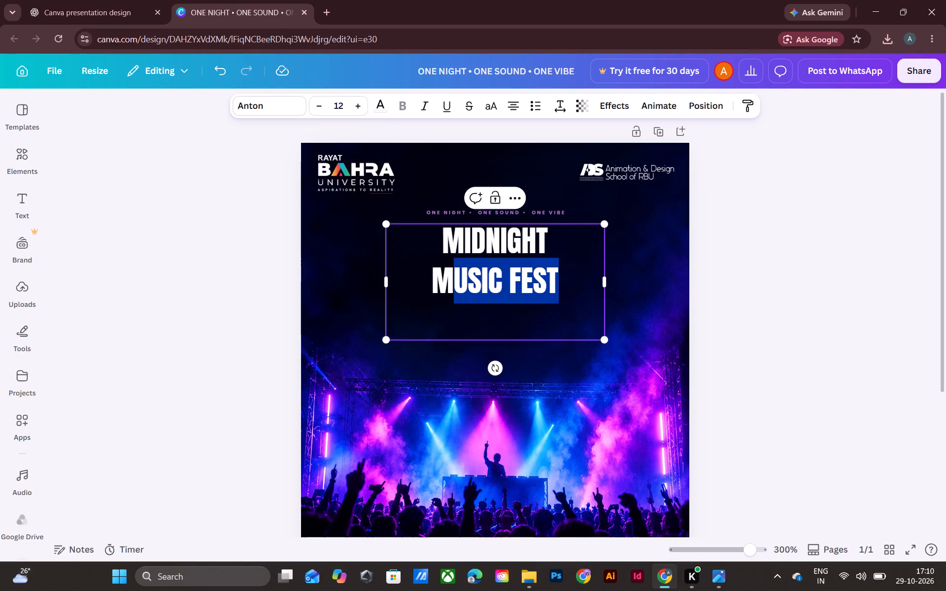
drag(458, 282, 433, 281)
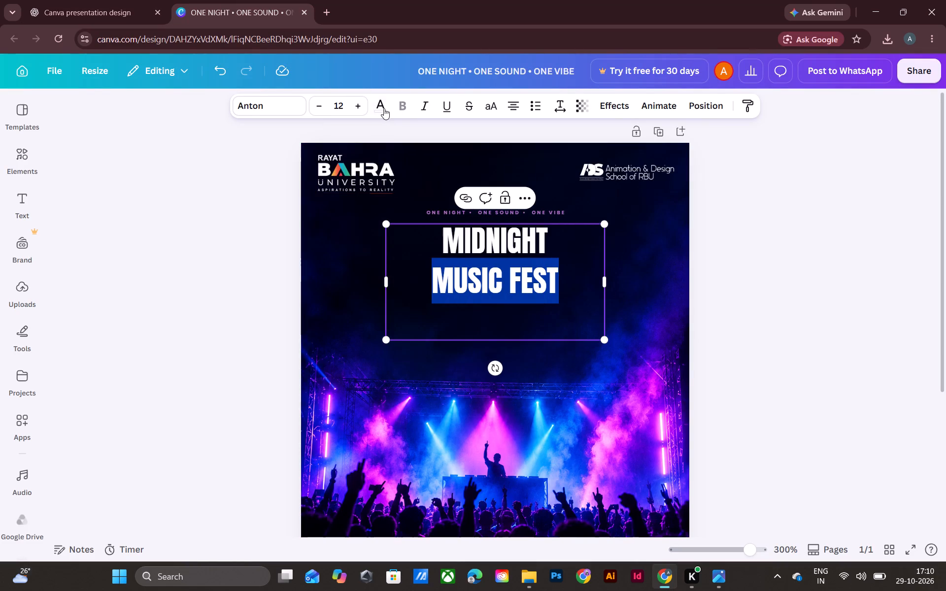
click(379, 108)
click(68, 232)
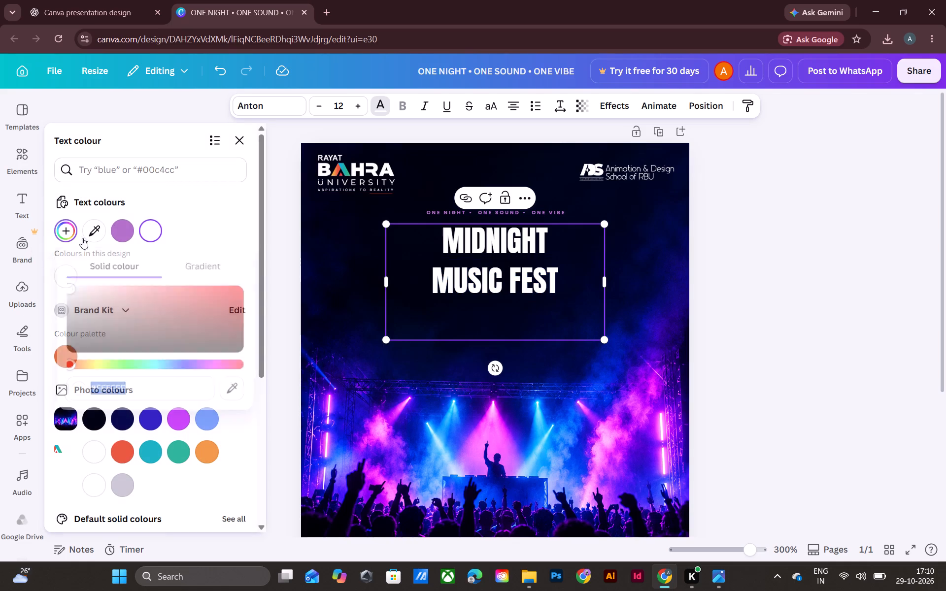
key(BackSpace)
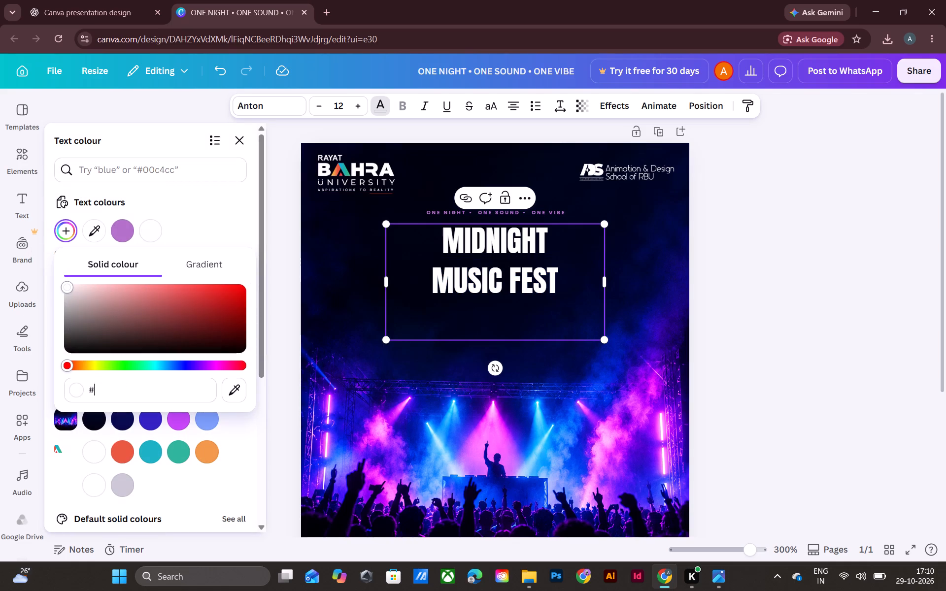
key(ctrl+v)
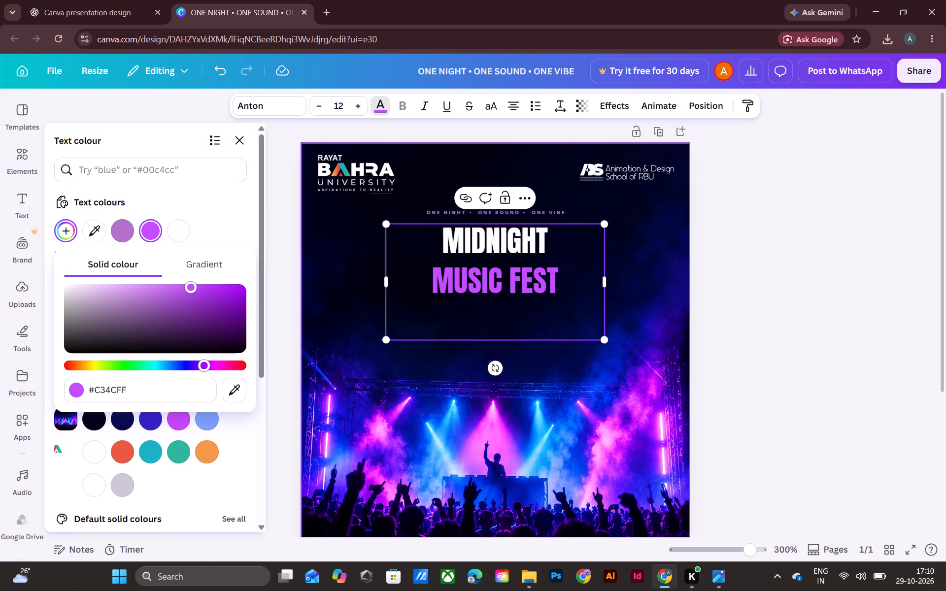
click(767, 294)
click(768, 289)
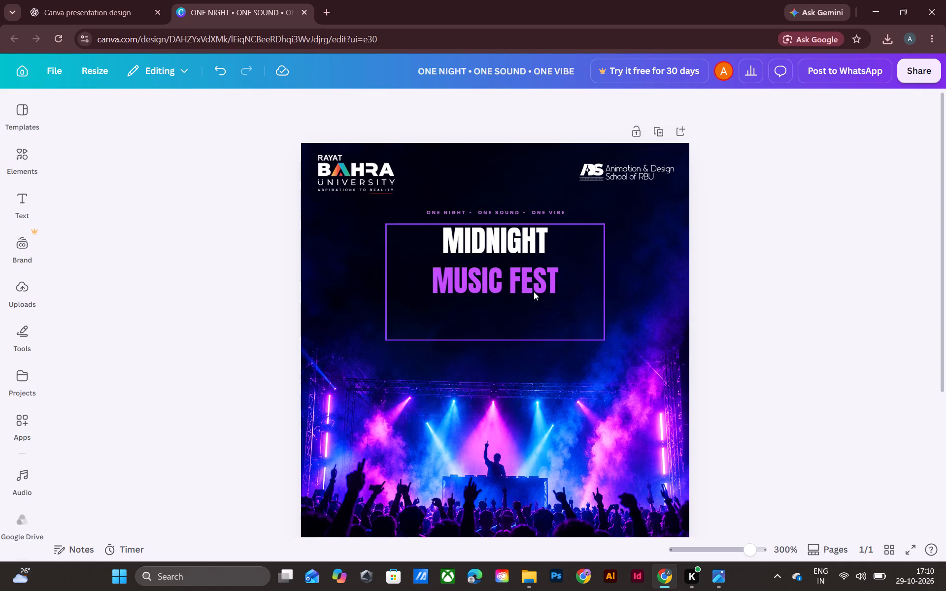
Recolour the "ONE NIGHT • ONE SOUND • ONE VIBE" tagline with the same purple, #C34CFF.
double_click(525, 206)
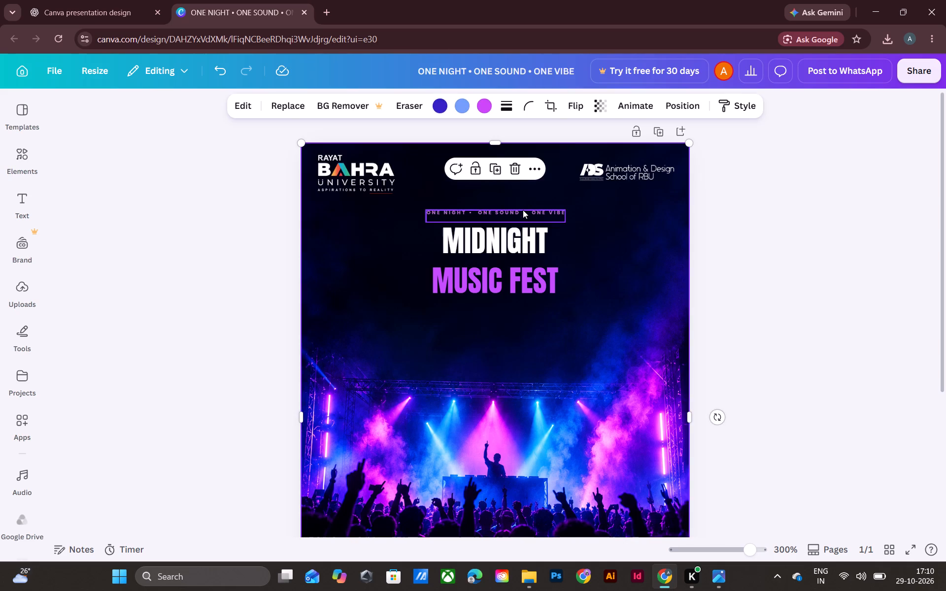
click(507, 215)
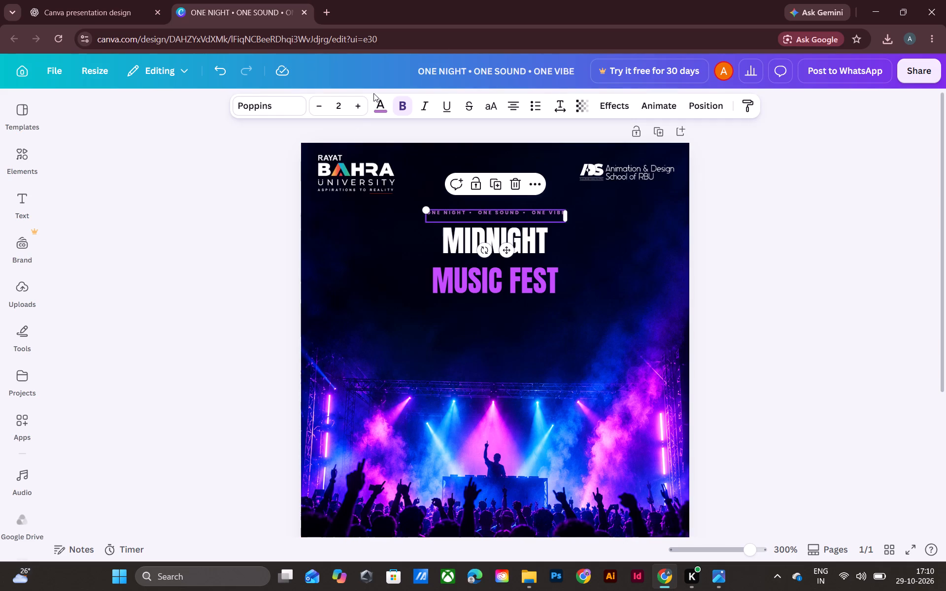
click(376, 100)
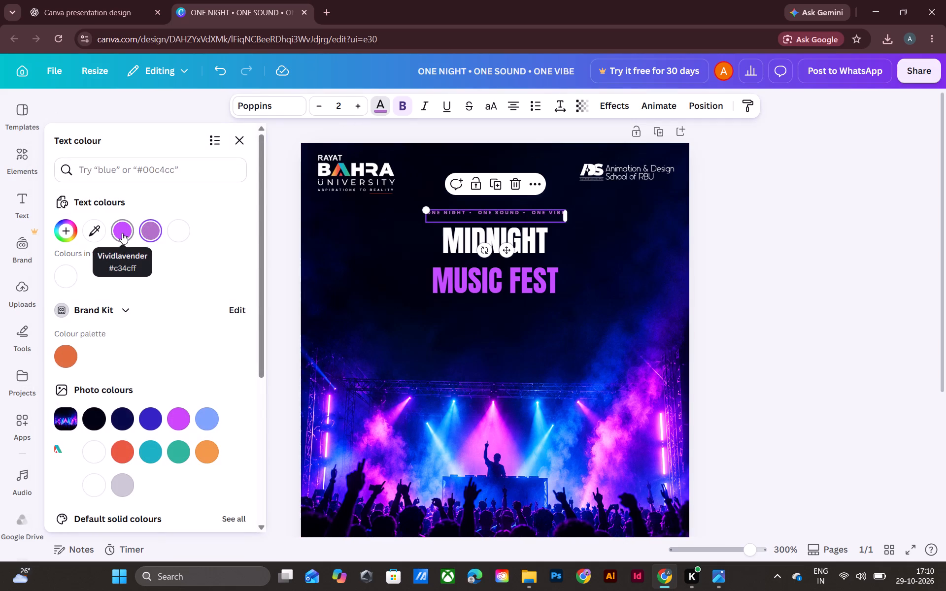
click(122, 233)
double_click(830, 353)
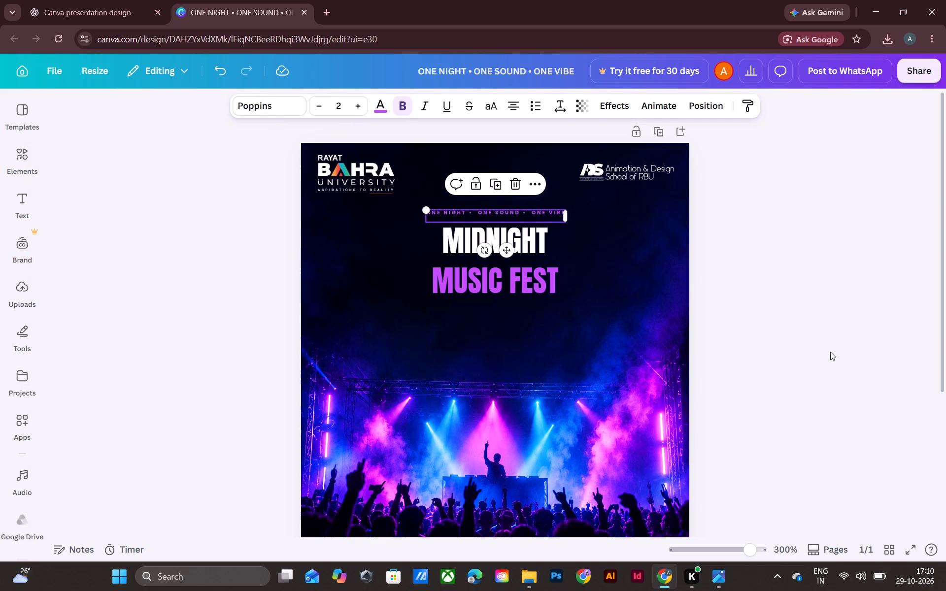
Tighten the line spacing of the "MIDNIGHT MUSIC FEST" title to about 1.26.
click(522, 284)
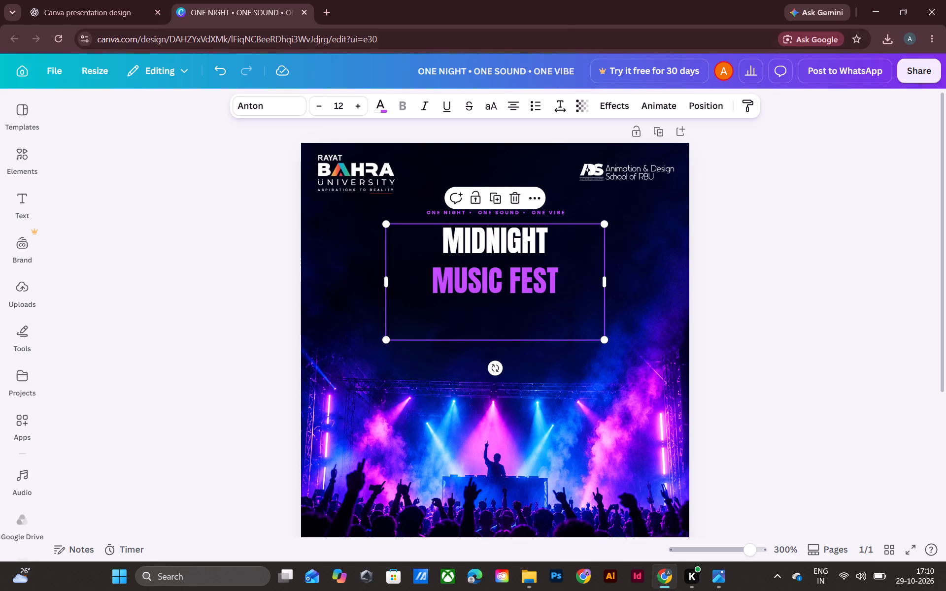
click(566, 103)
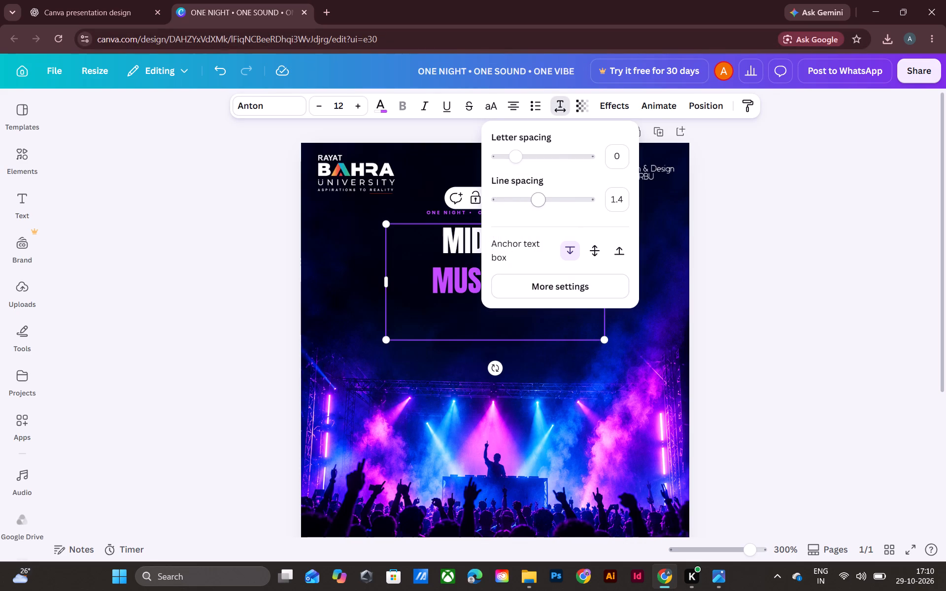
click(536, 203)
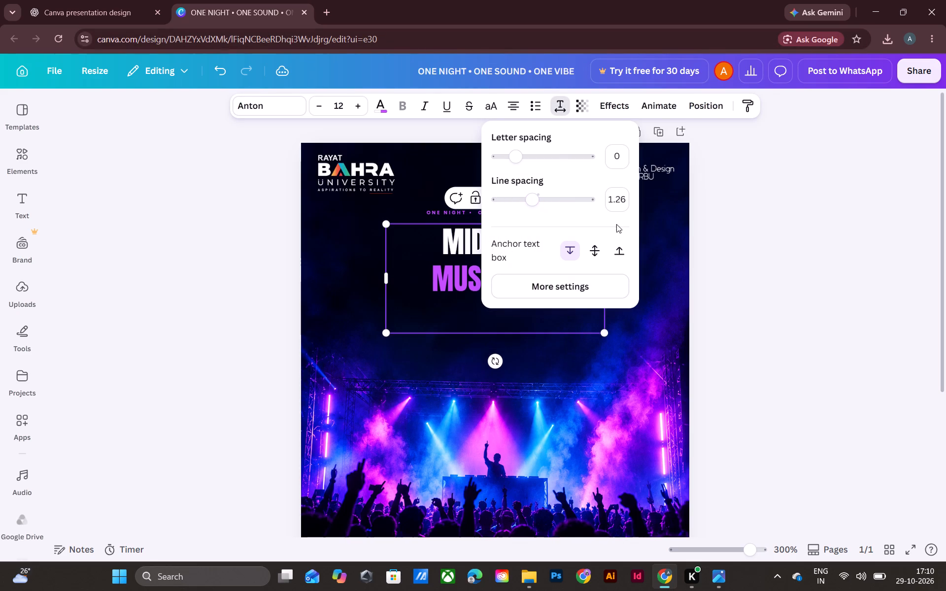
drag(884, 248, 878, 242)
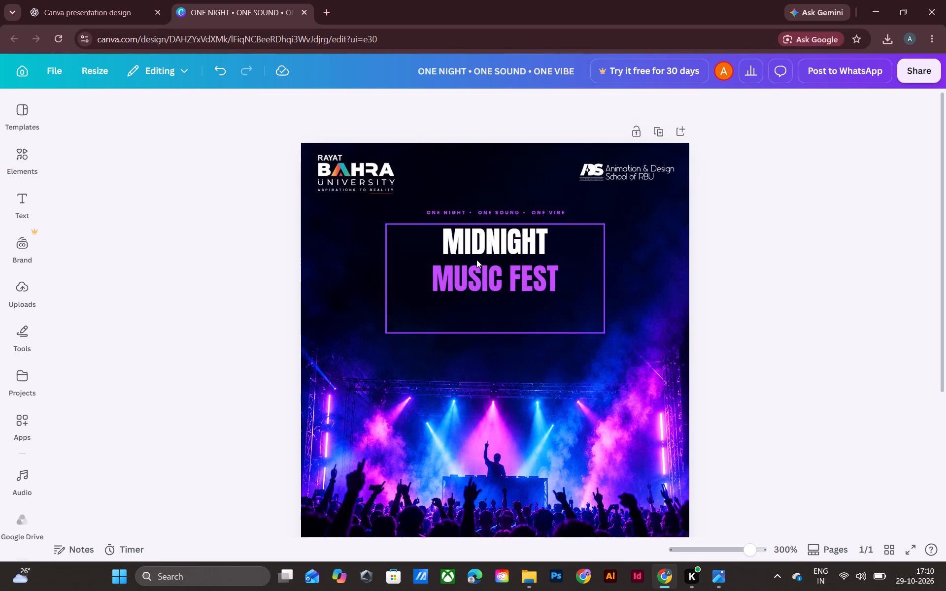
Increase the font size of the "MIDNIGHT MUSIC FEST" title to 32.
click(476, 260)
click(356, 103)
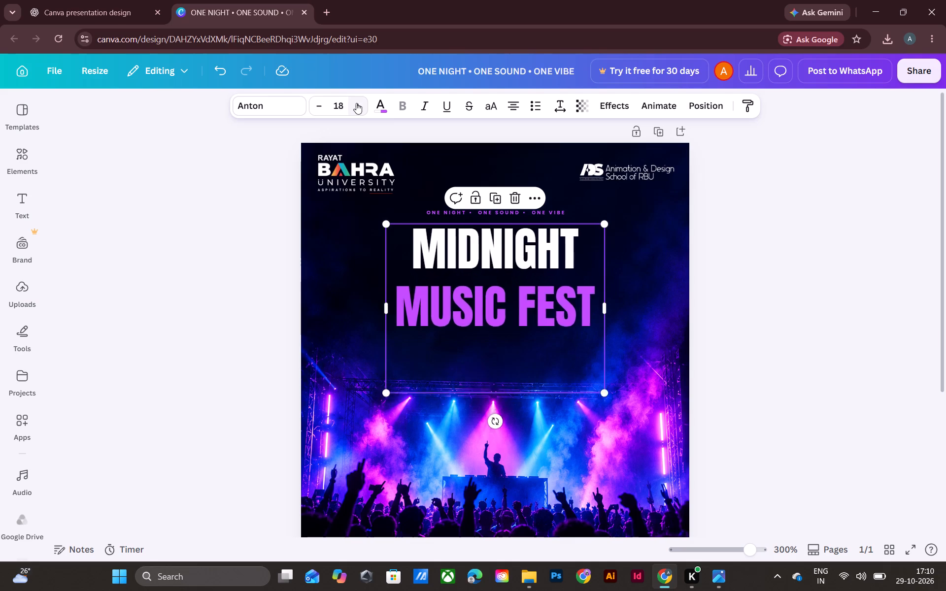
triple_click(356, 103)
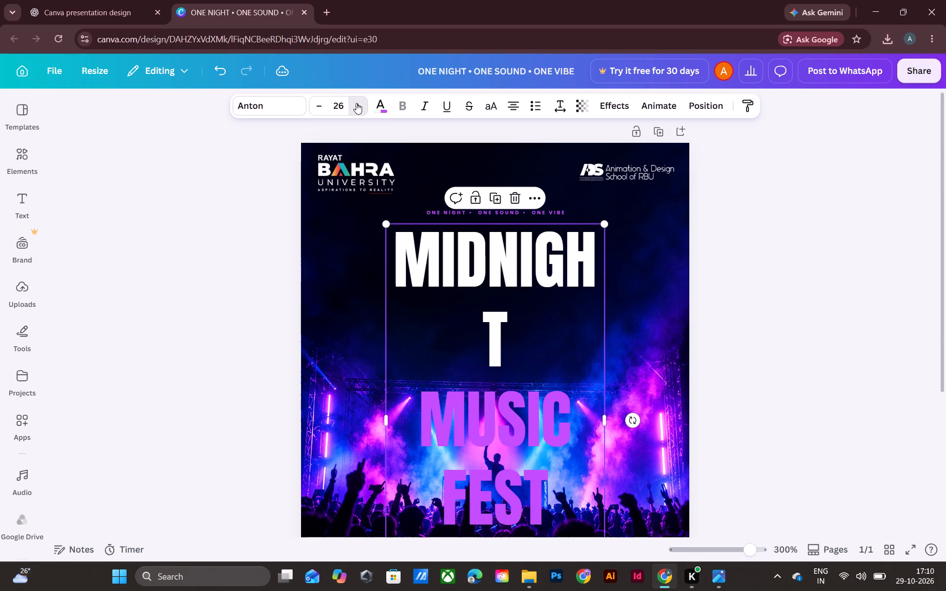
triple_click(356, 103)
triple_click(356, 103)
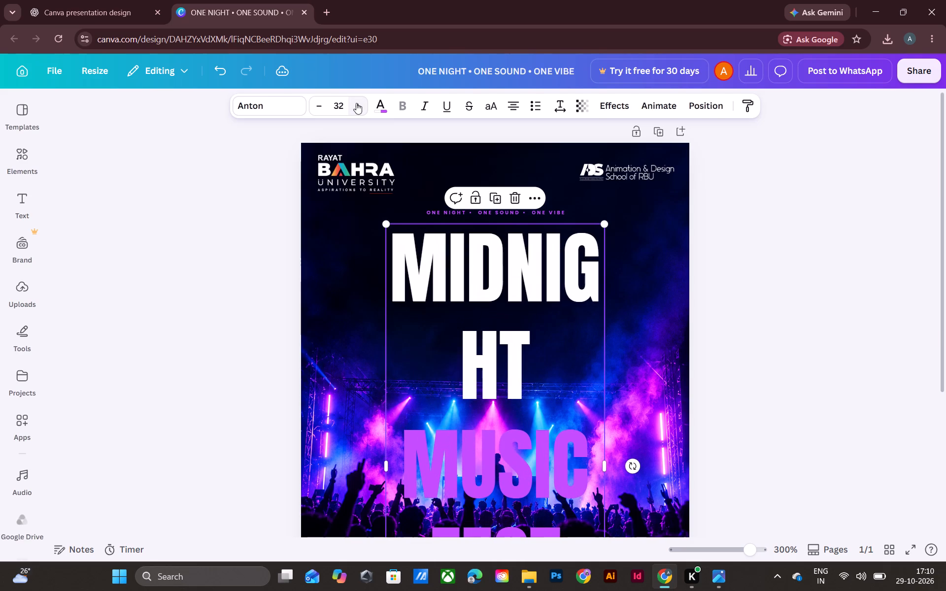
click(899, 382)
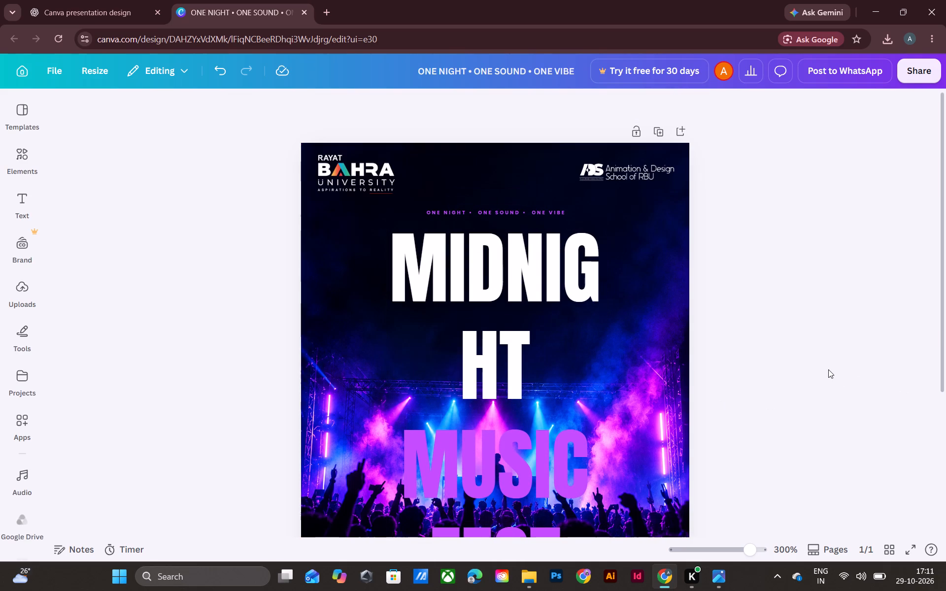
Widen the title's text box so "MIDNIGHT" and "MUSIC FEST" each fit on one line, and move it back over the poster.
key(ctrl+minus)
key(ctrl+minus)
key(ctrl+equal)
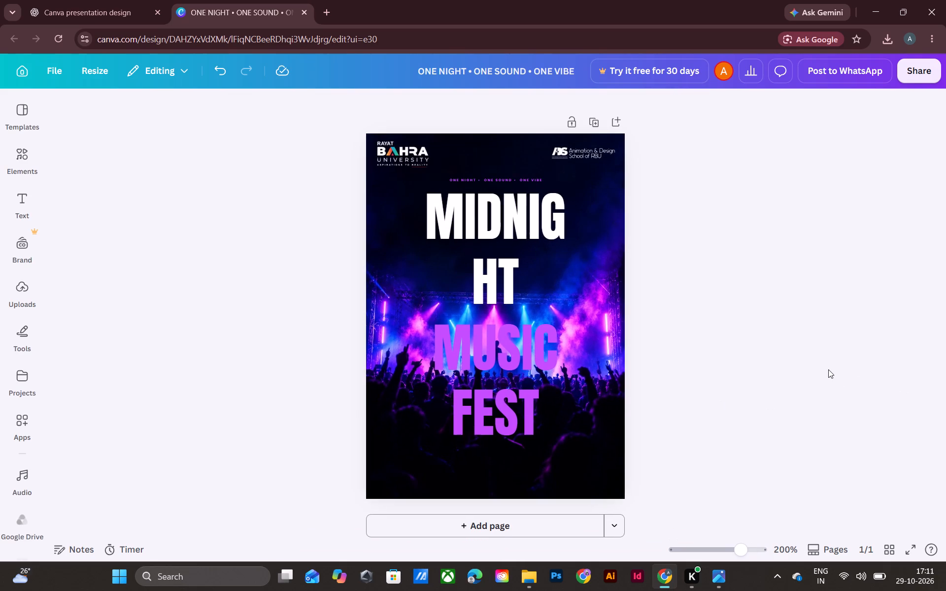
click(510, 354)
click(564, 347)
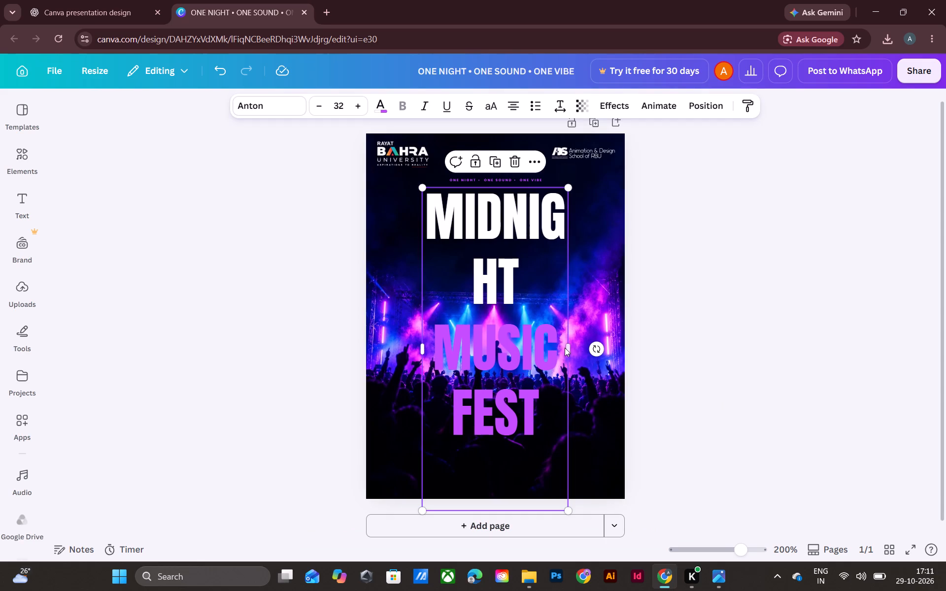
drag(568, 349, 769, 347)
click(797, 296)
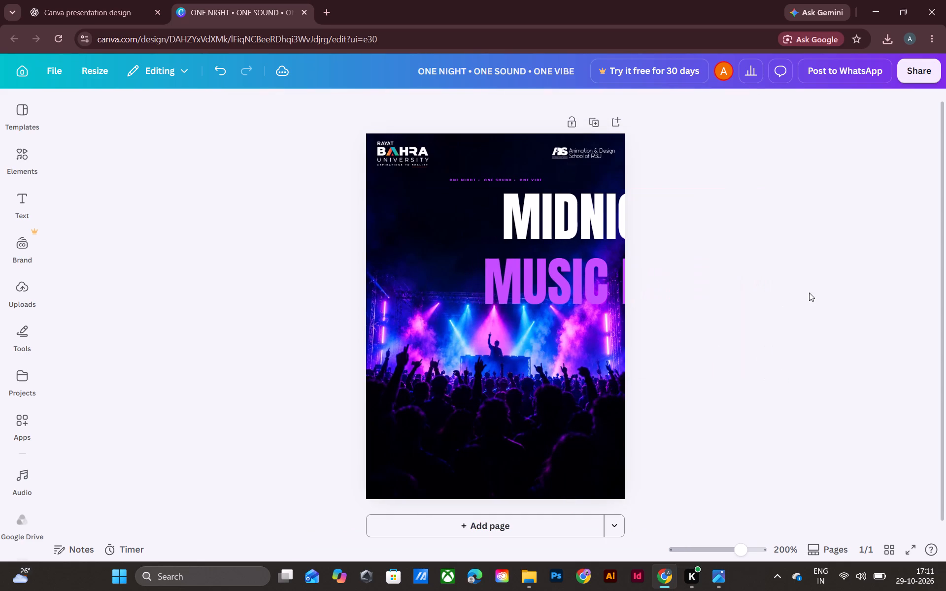
drag(574, 269, 481, 274)
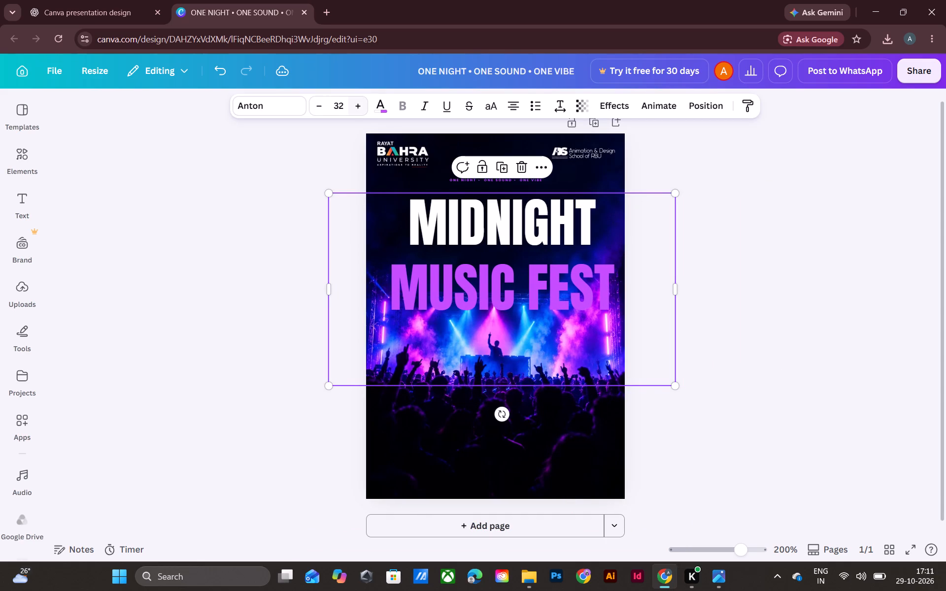
Reduce the title's font size to 21 and centre it horizontally on the poster just beneath the tagline.
click(319, 106)
triple_click(319, 105)
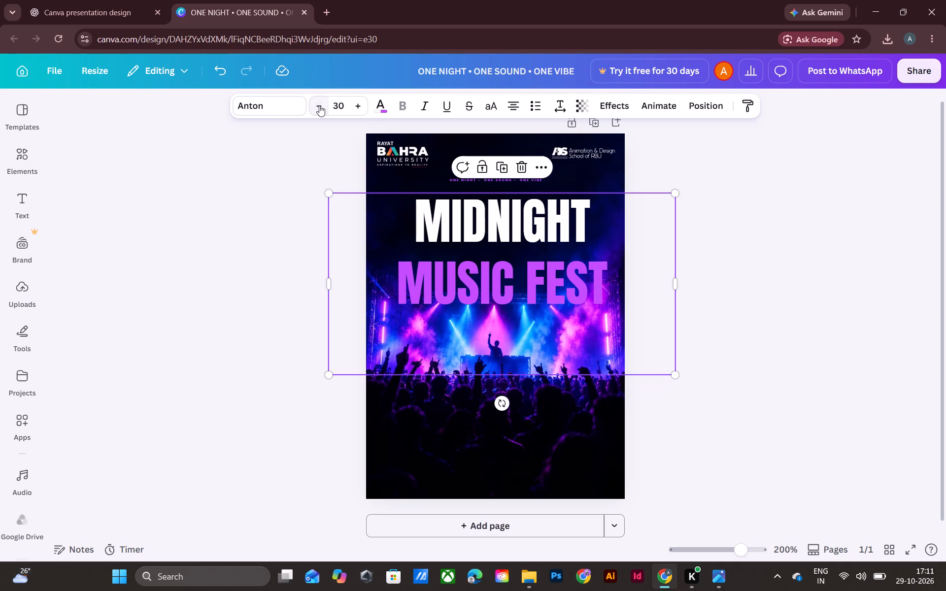
triple_click(319, 105)
click(319, 105)
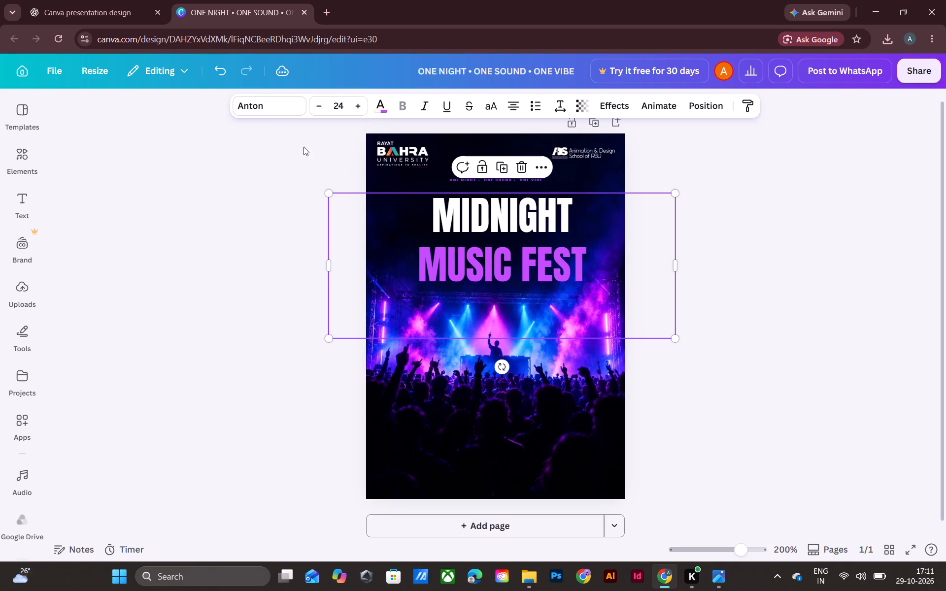
triple_click(321, 112)
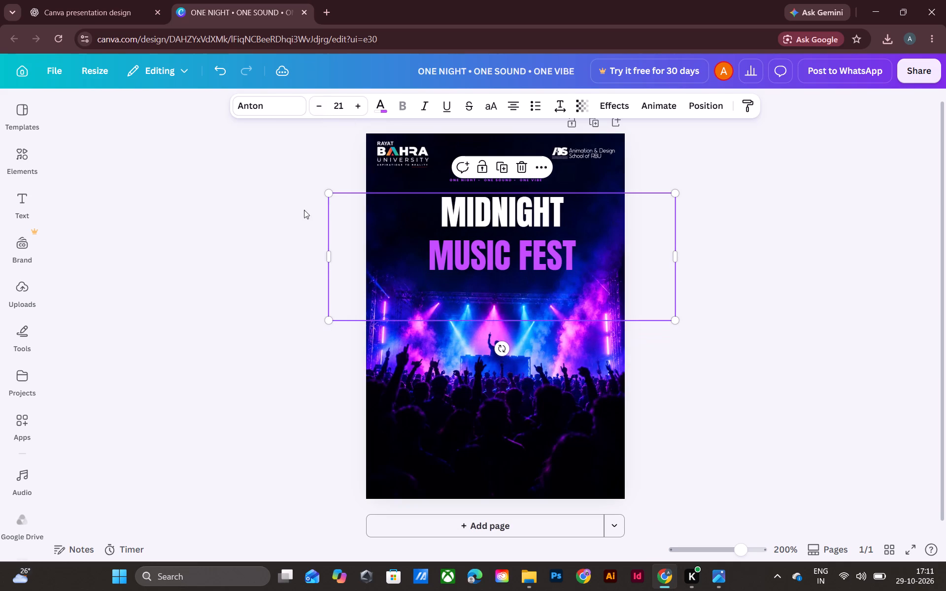
click(282, 206)
drag(519, 238, 515, 231)
click(892, 284)
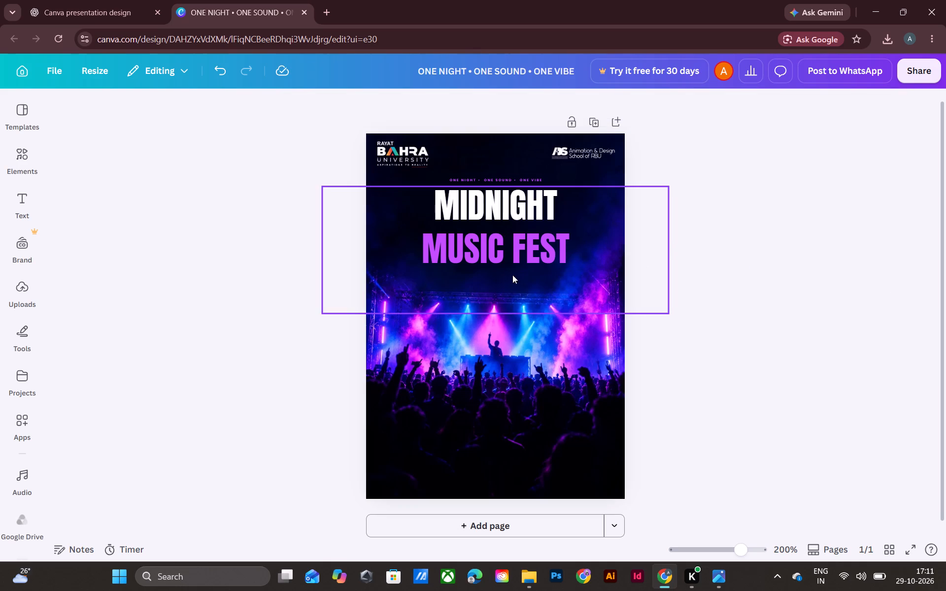
Set the title's font size to 19 and move it down slightly, keeping it horizontally centred below the tagline.
click(492, 259)
click(314, 108)
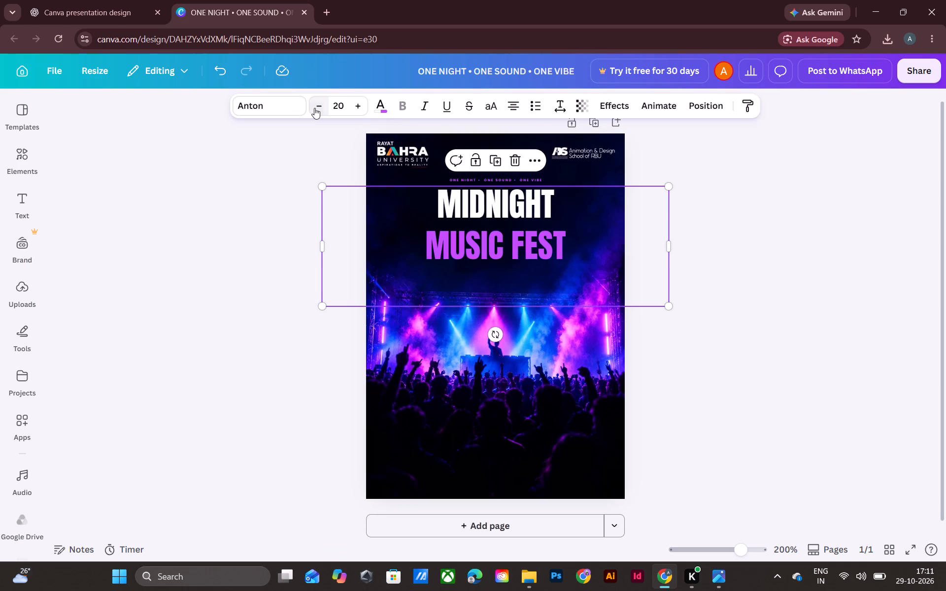
click(314, 108)
click(853, 265)
drag(548, 247, 546, 251)
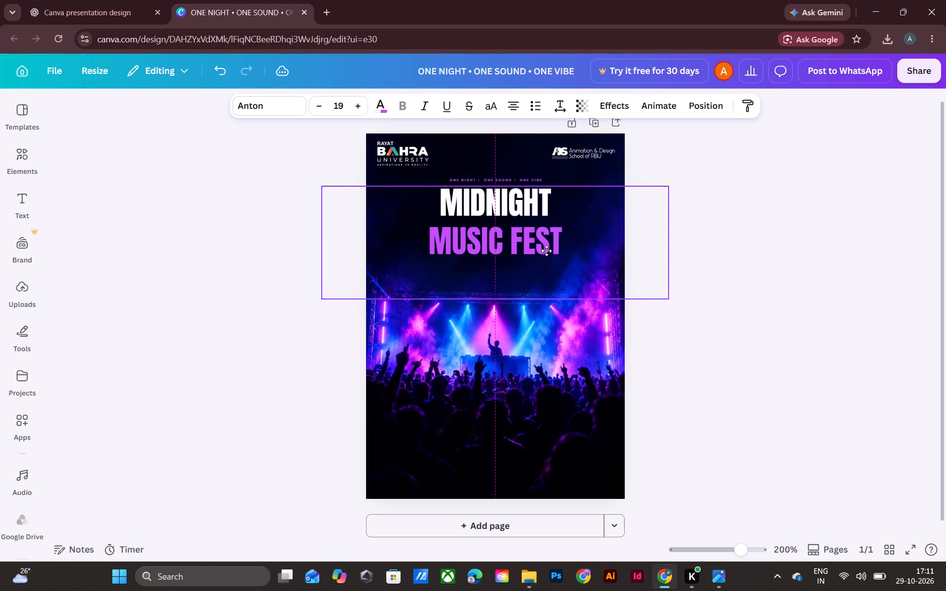
drag(546, 251, 546, 252)
click(912, 294)
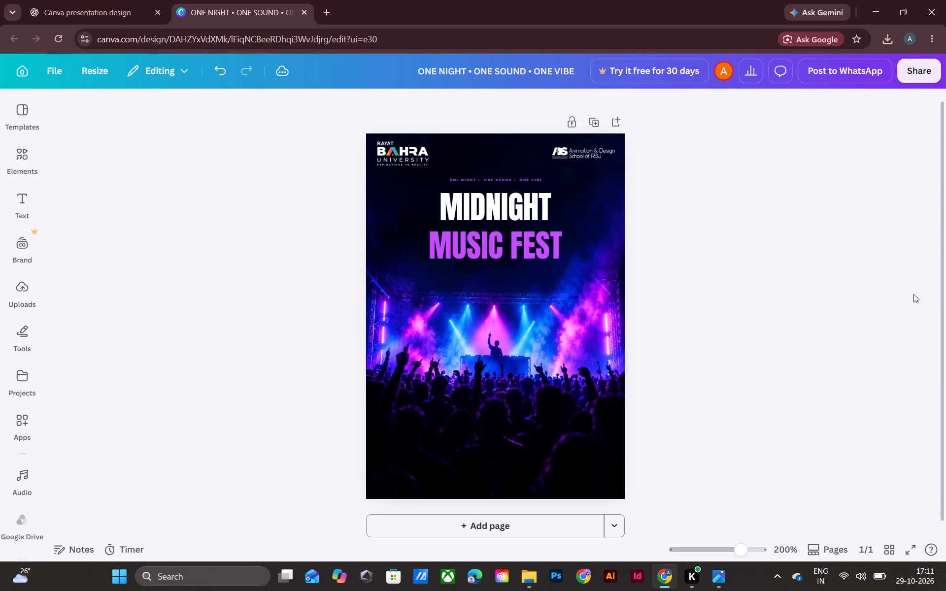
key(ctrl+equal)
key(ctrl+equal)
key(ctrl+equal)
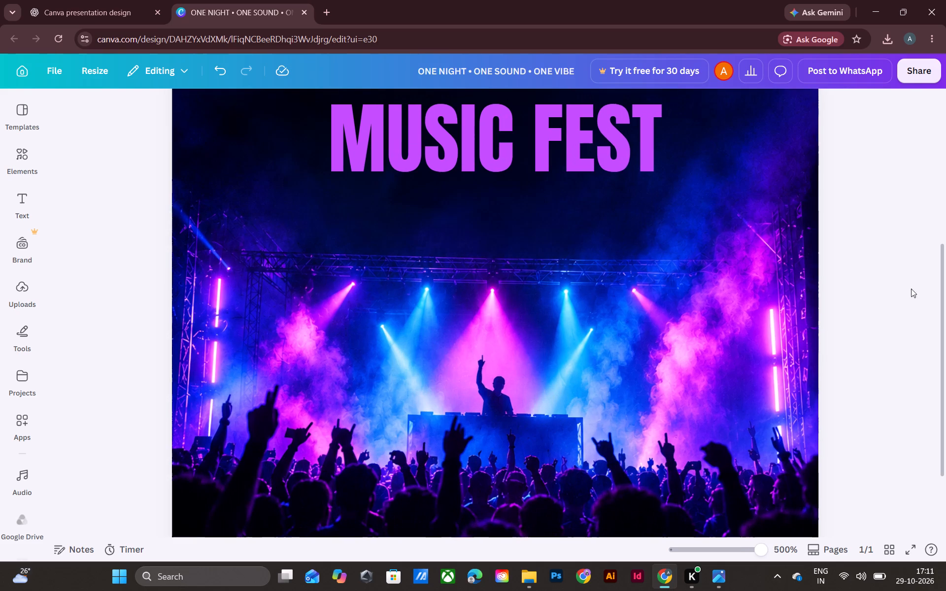
Set the font size of the "ONE NIGHT • ONE SOUND • ONE VIBE" tagline to 3.
scroll(477, 331, up, 8)
click(522, 271)
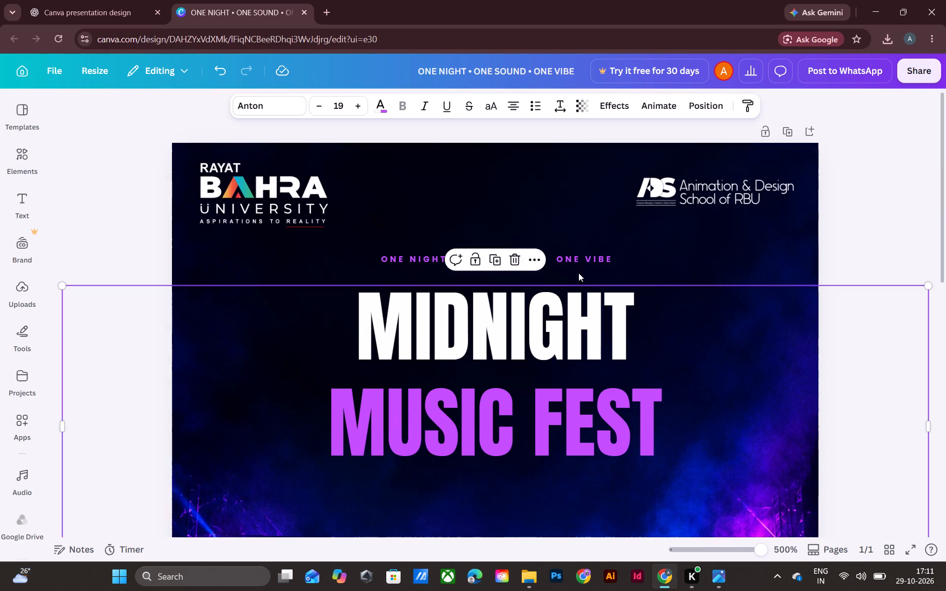
click(585, 257)
double_click(358, 109)
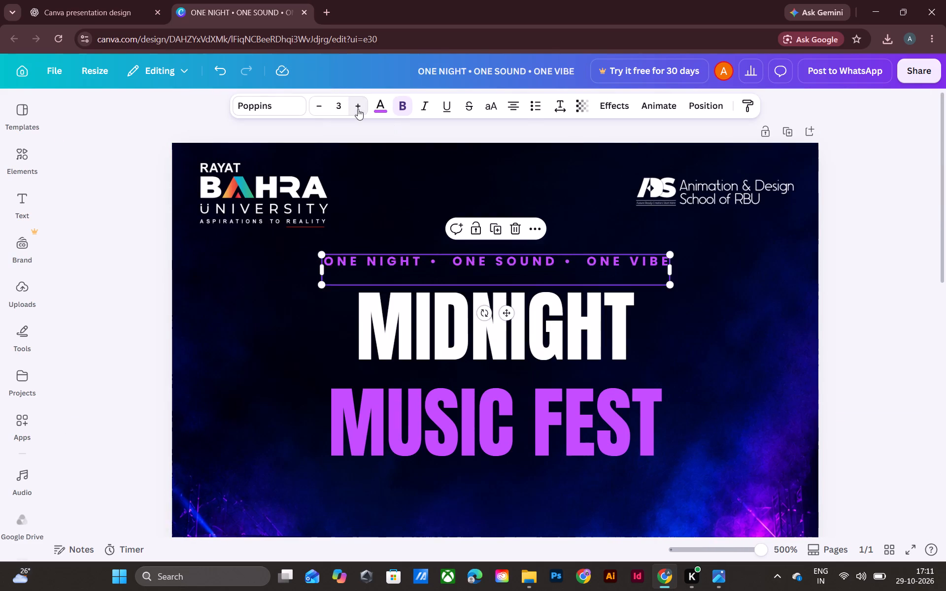
click(320, 106)
click(859, 252)
key(ctrl+minus)
key(ctrl+minus)
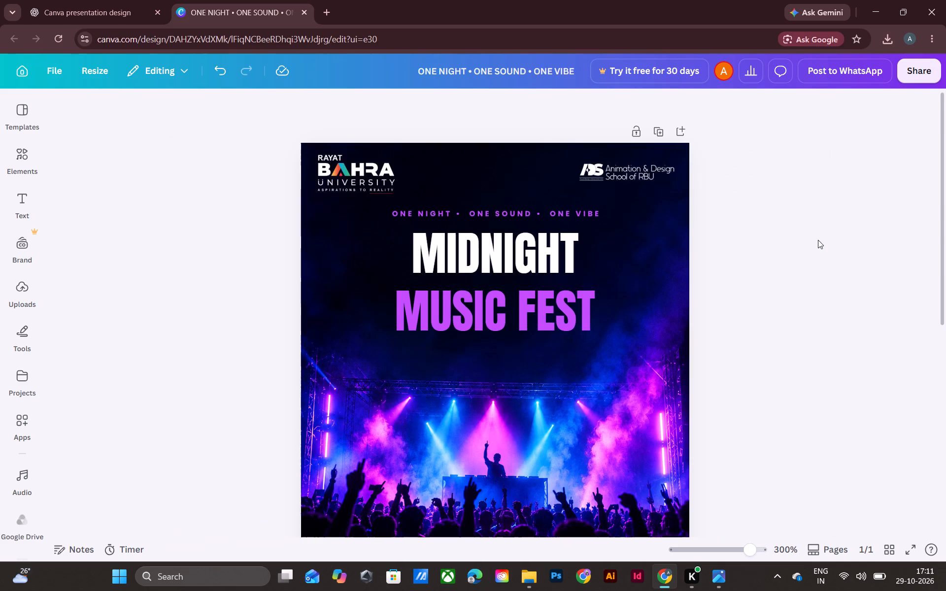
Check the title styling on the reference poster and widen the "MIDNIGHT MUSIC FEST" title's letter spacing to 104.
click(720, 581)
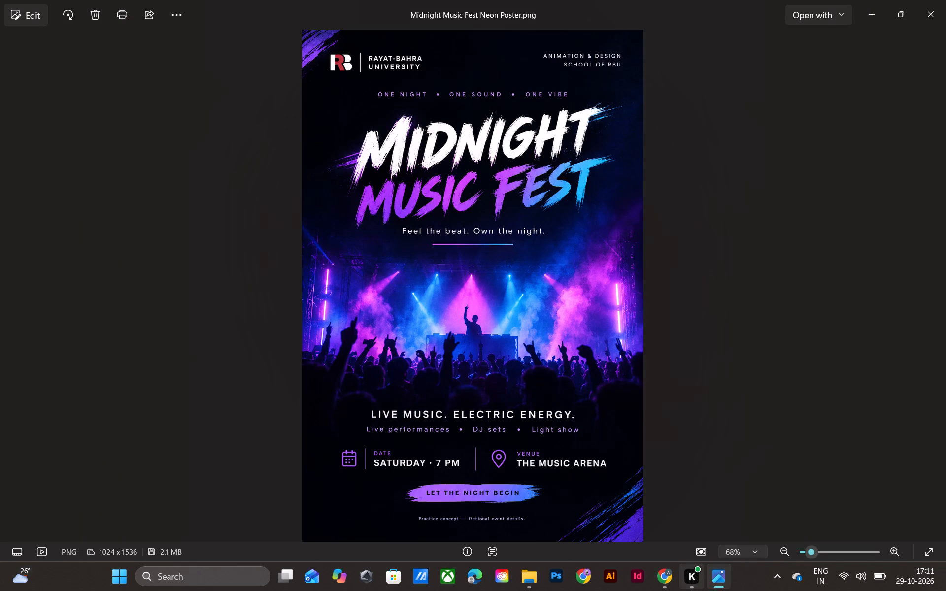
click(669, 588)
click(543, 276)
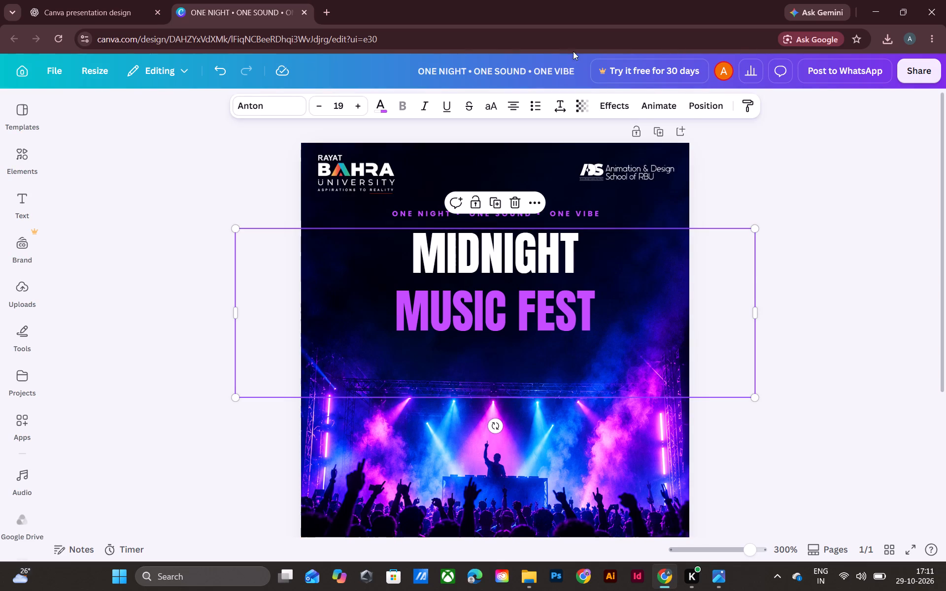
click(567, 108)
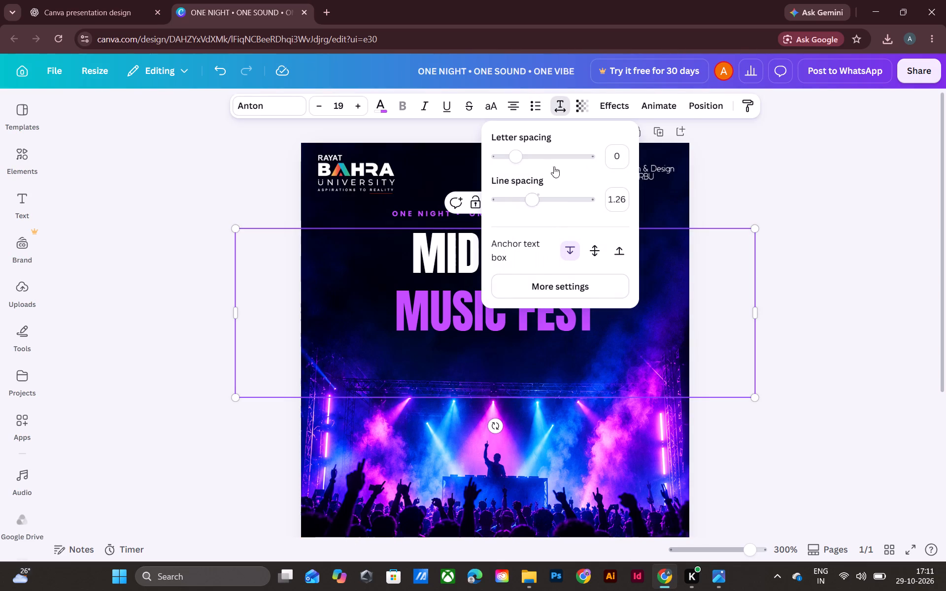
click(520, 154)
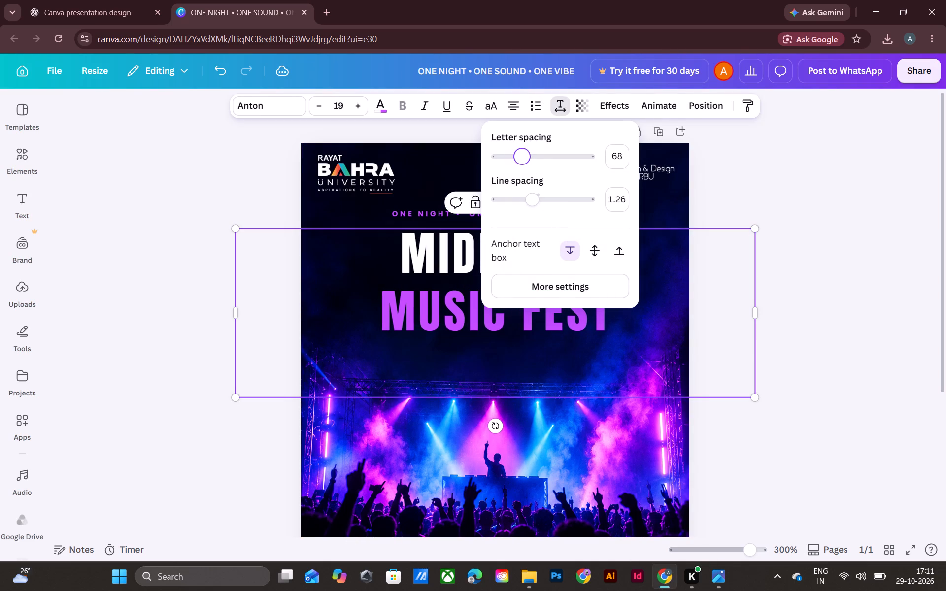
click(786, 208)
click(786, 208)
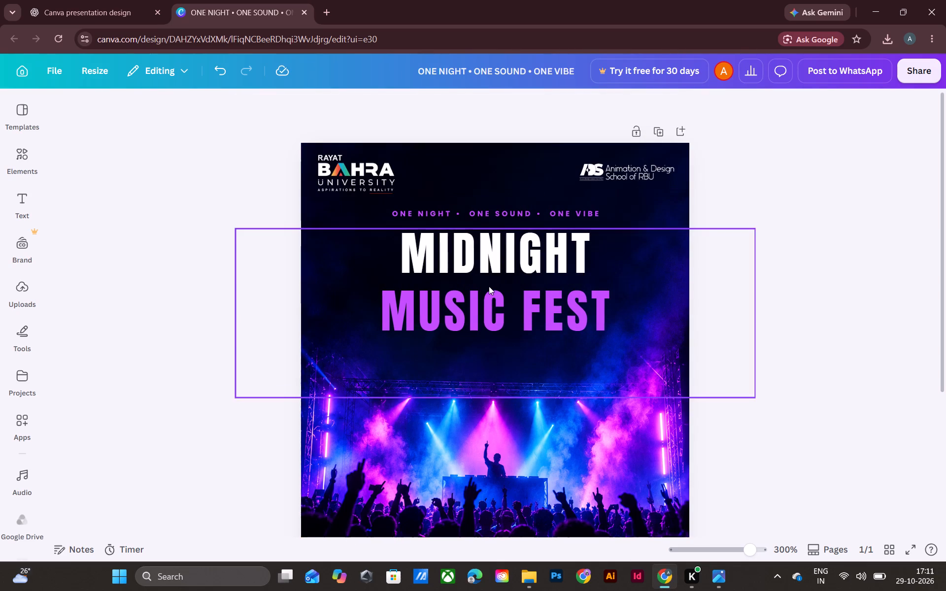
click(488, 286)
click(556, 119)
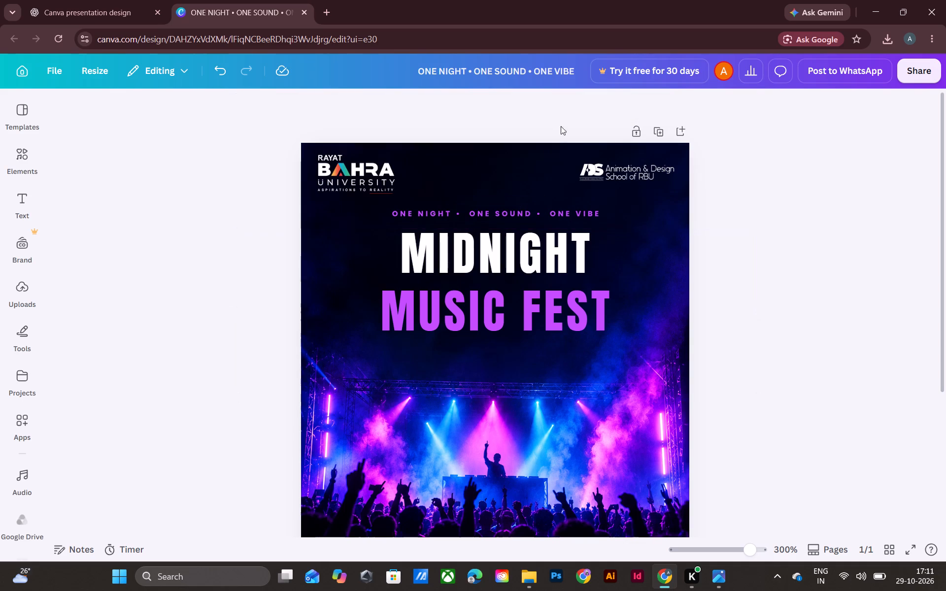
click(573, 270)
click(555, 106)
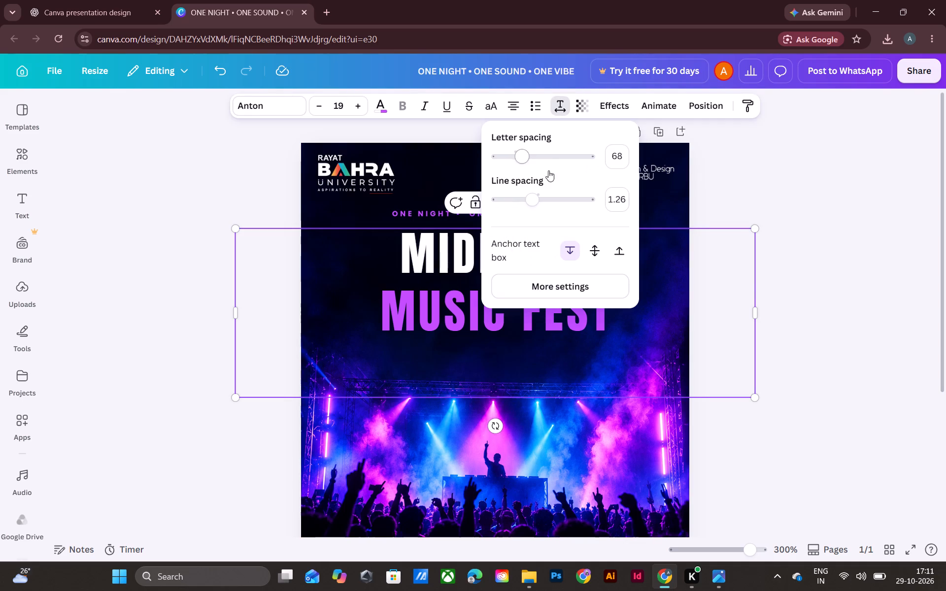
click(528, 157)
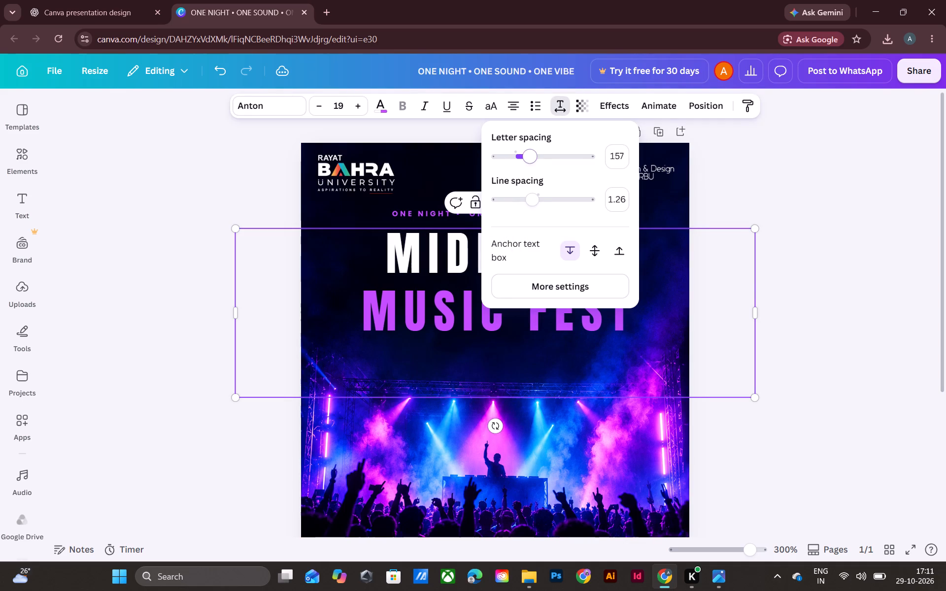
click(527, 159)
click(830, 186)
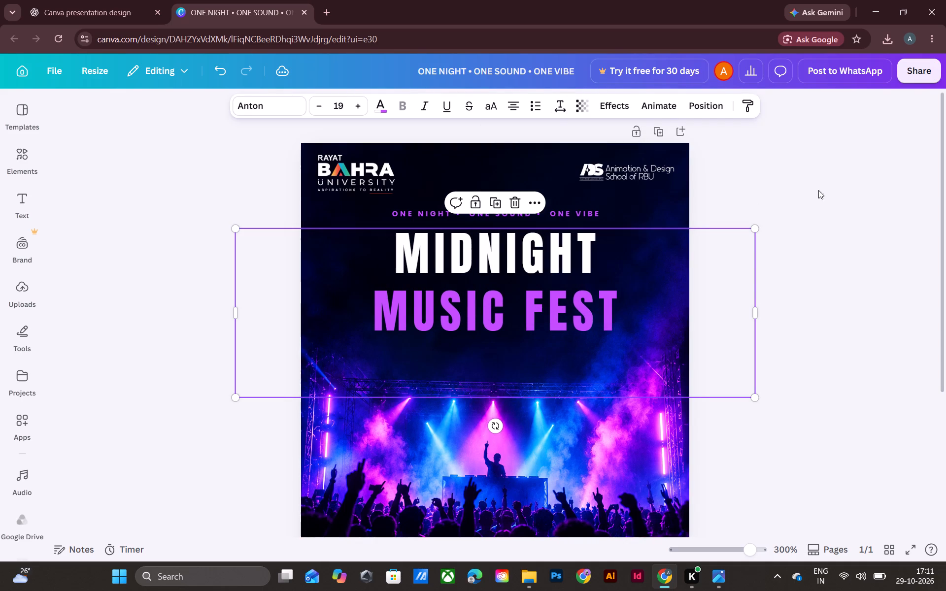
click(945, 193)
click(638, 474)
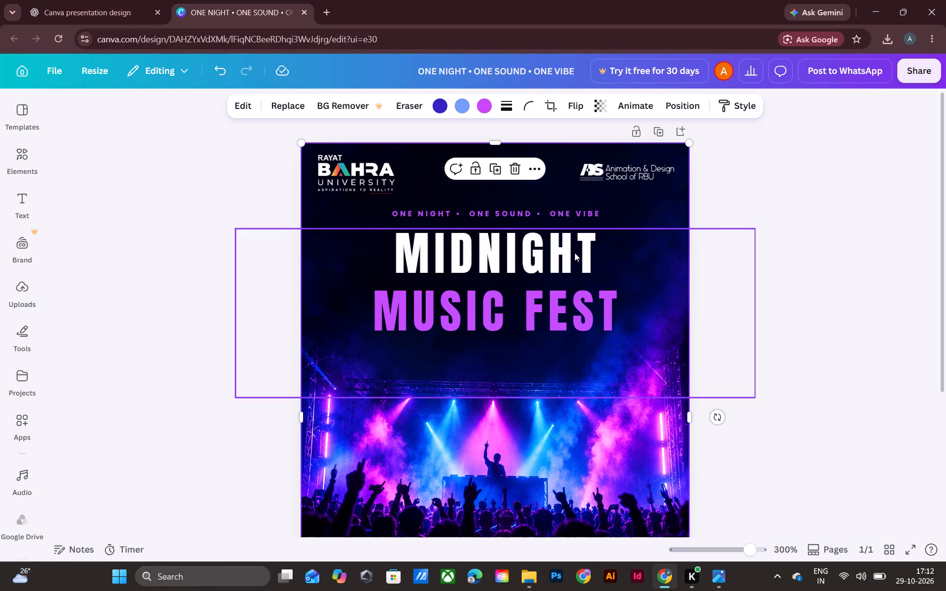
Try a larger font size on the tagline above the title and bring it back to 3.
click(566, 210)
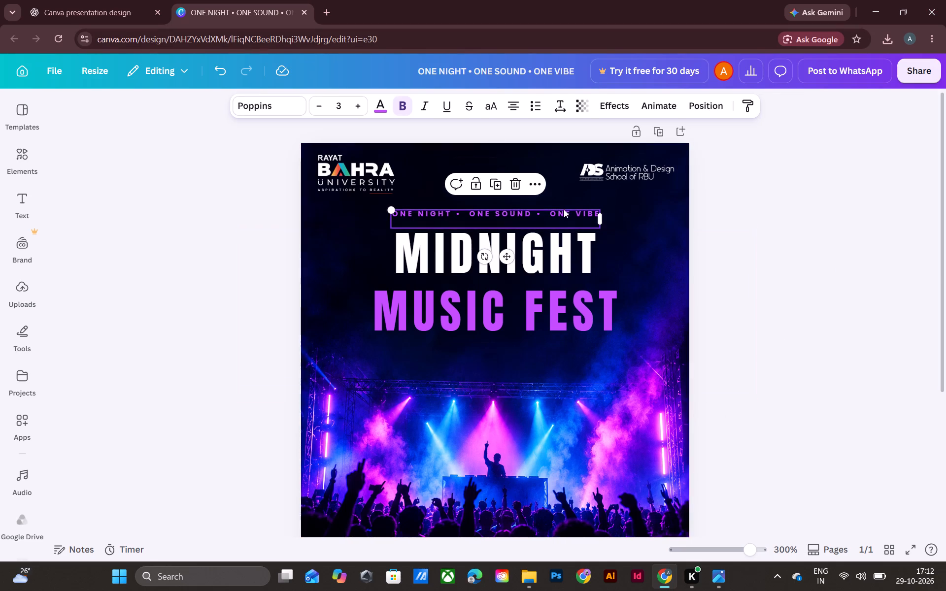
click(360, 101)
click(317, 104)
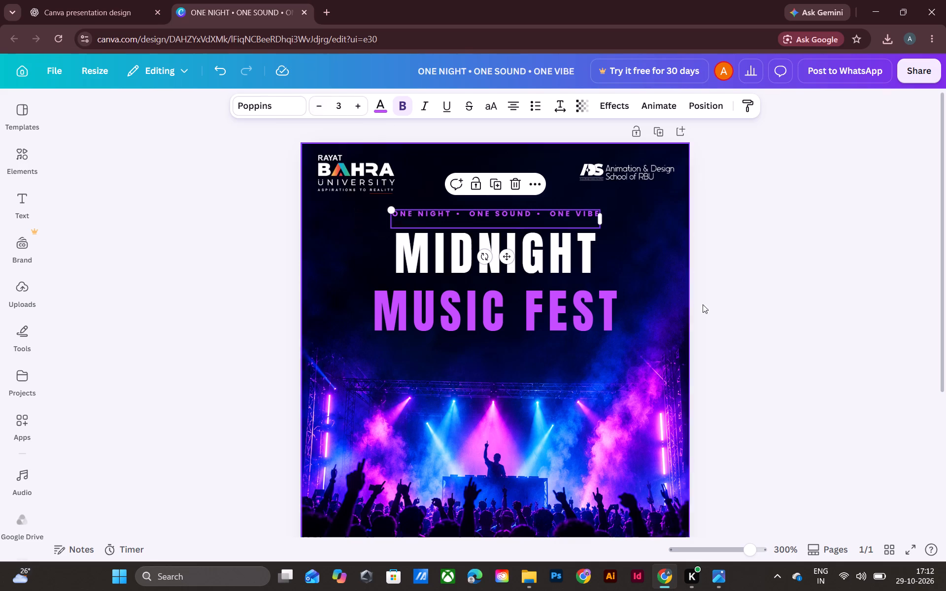
Set the "MIDNIGHT MUSIC FEST" title's letter spacing to 94.
click(556, 299)
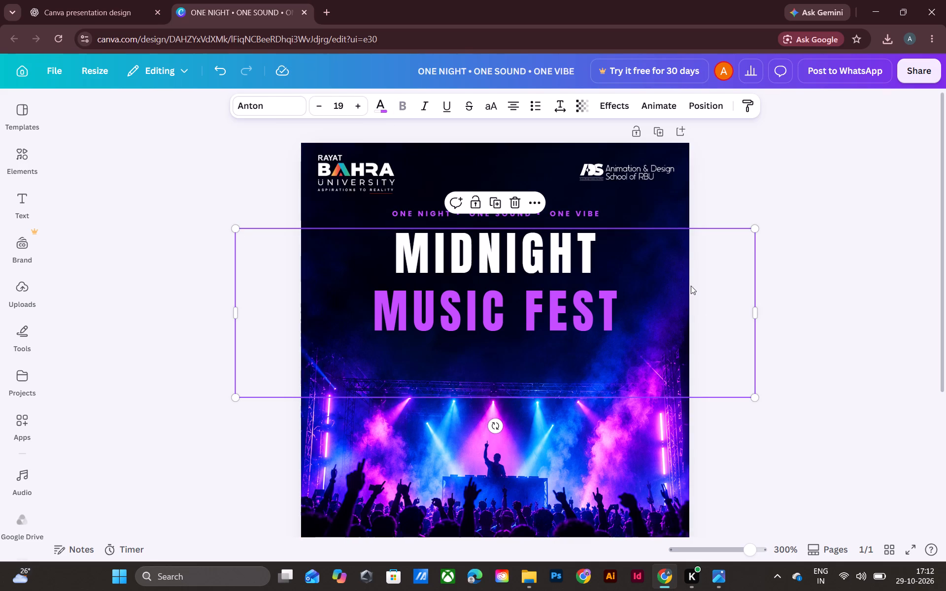
click(800, 251)
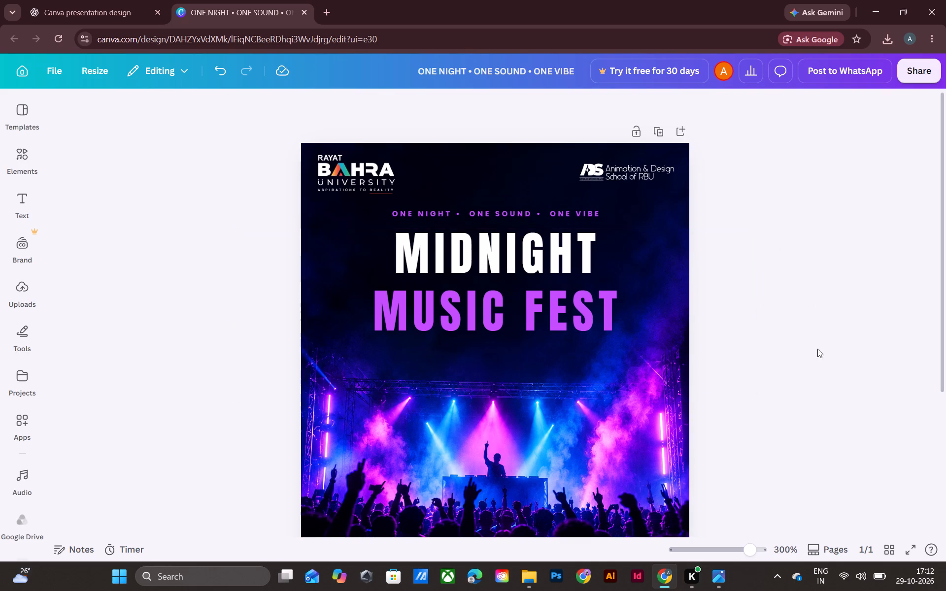
scroll(791, 358, down, 3)
scroll(791, 337, up, 4)
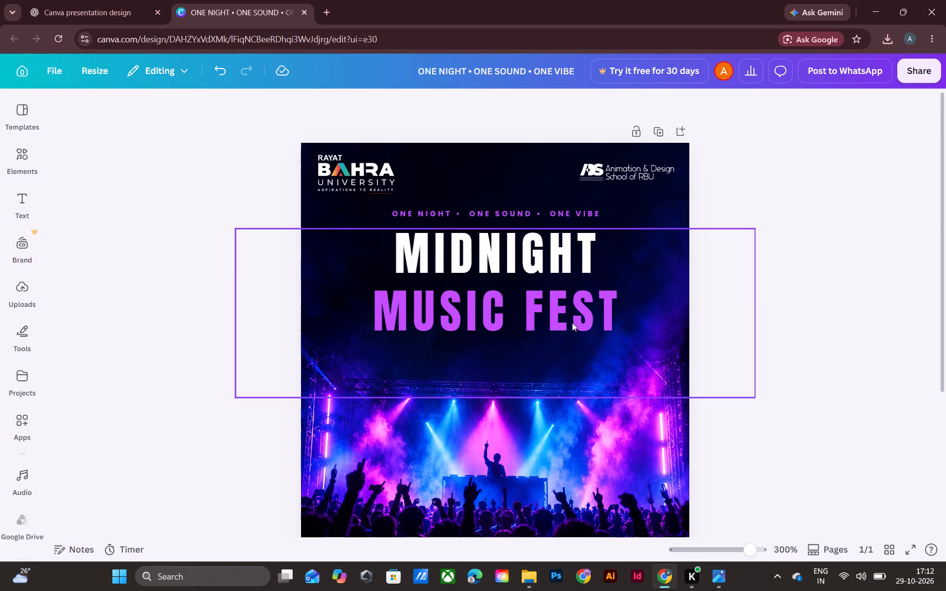
click(572, 322)
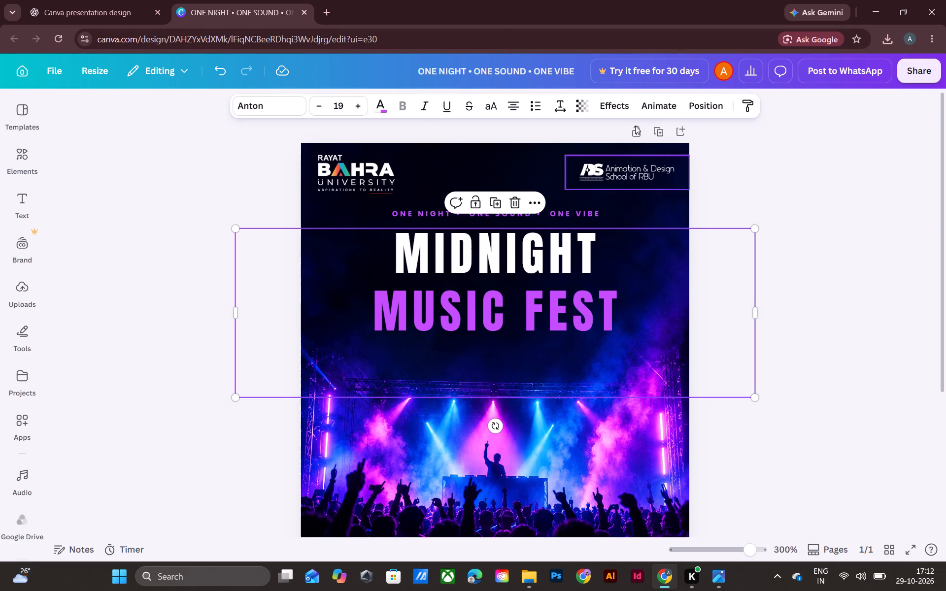
click(560, 107)
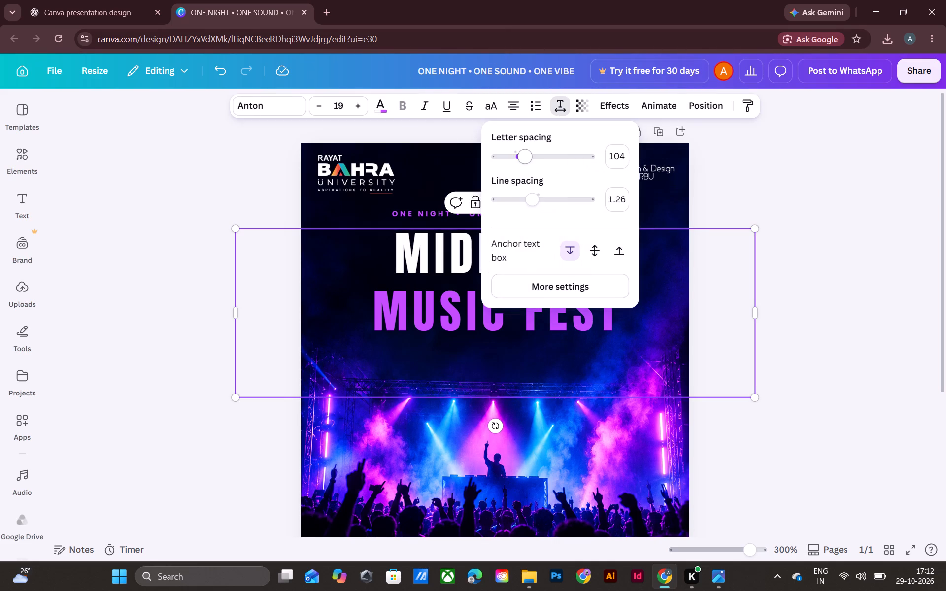
drag(529, 156, 524, 157)
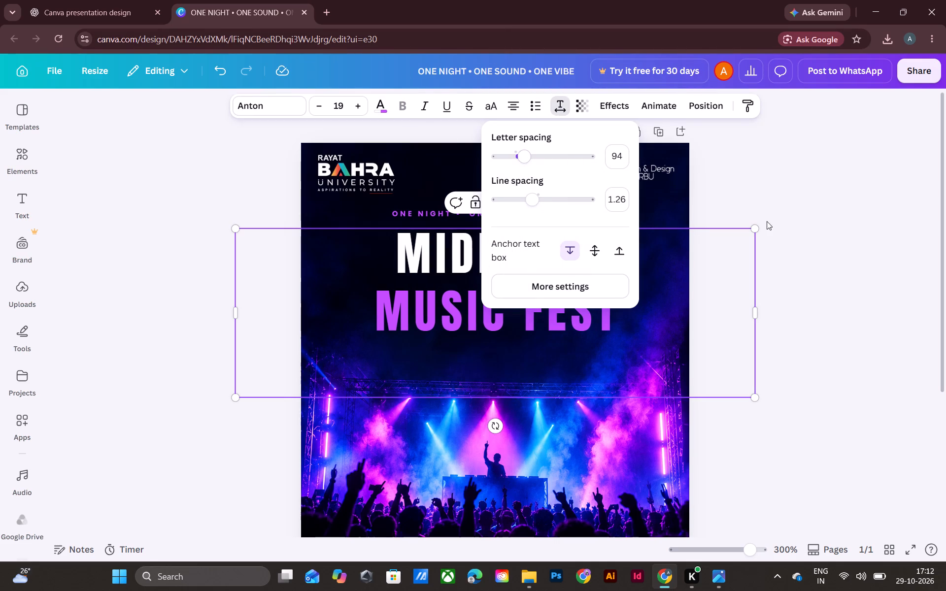
click(799, 223)
click(791, 233)
Increase the "MIDNIGHT MUSIC FEST" title's font size to 21.
click(412, 282)
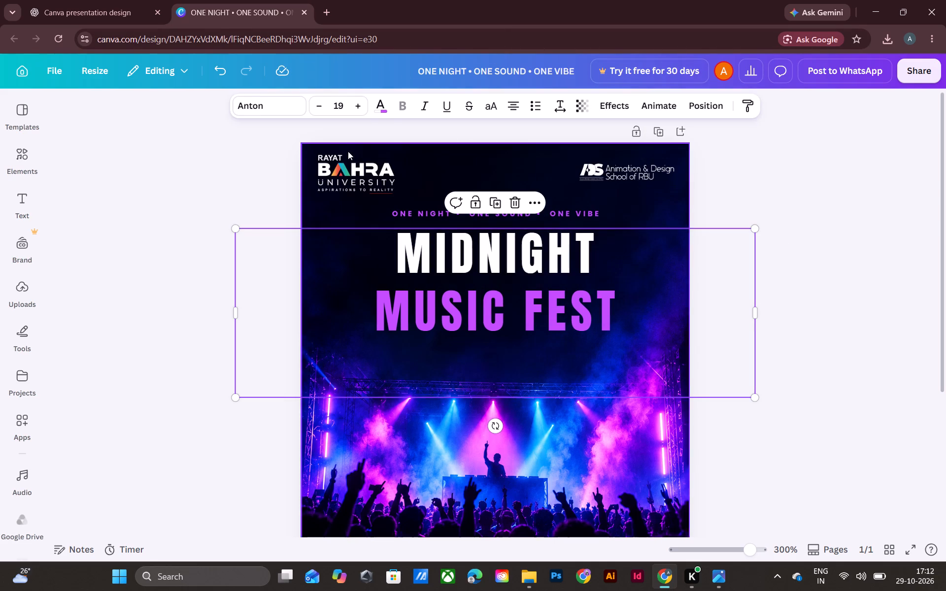
click(356, 112)
click(356, 111)
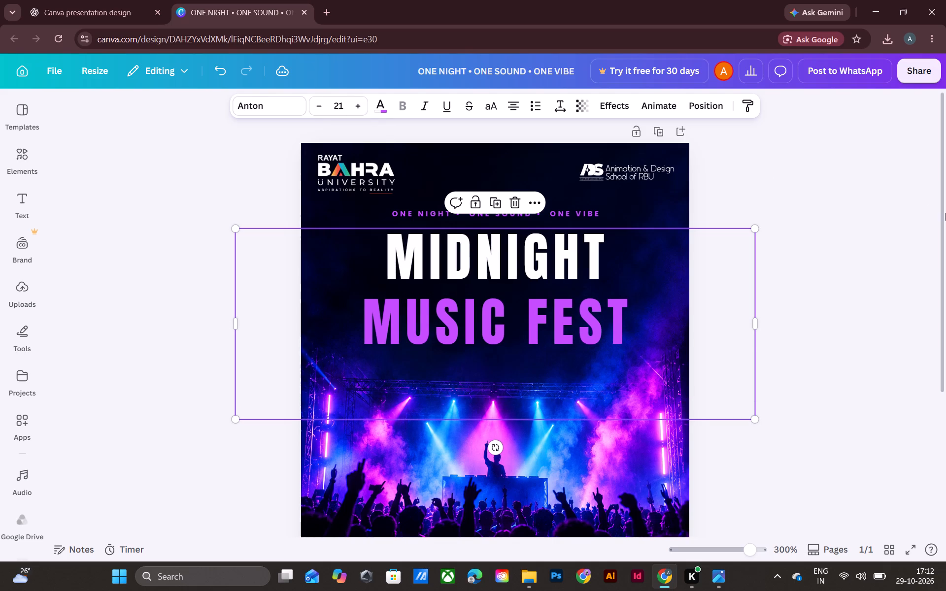
click(936, 221)
Move the title up slightly towards the tagline, keeping it horizontally centred on the poster.
click(614, 307)
drag(614, 307, 605, 305)
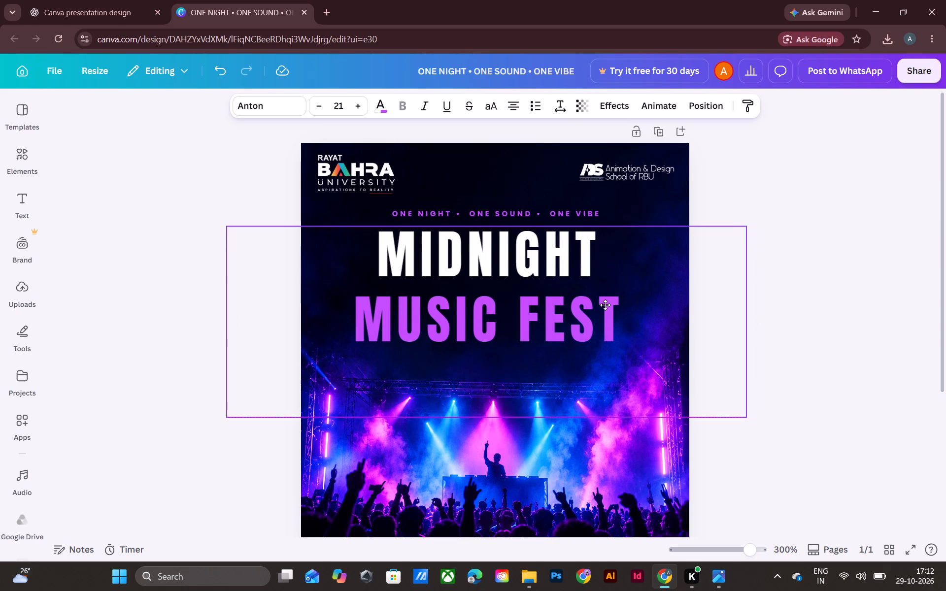
drag(605, 305, 610, 303)
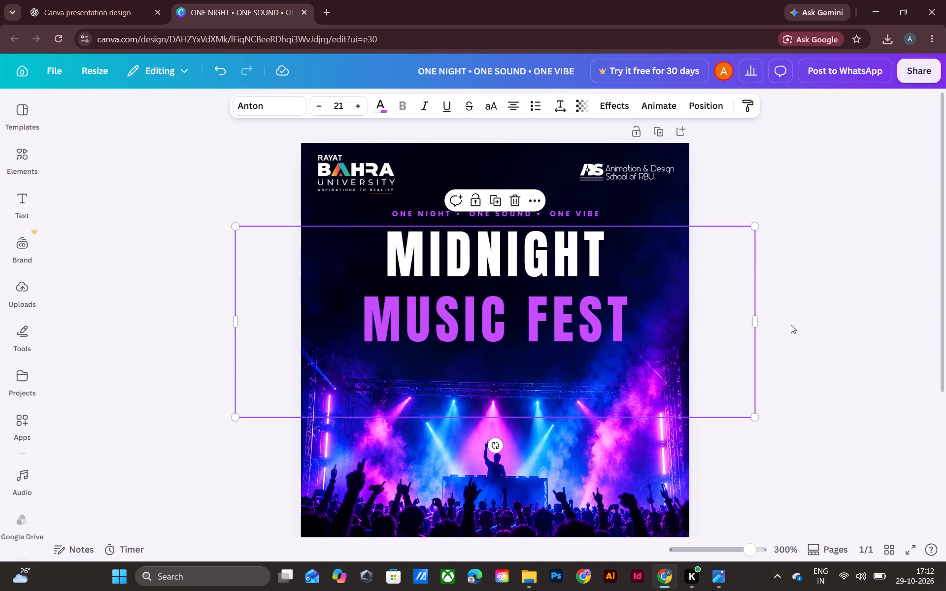
click(821, 325)
scroll(683, 330, down, 2)
scroll(677, 329, up, 6)
scroll(676, 326, down, 2)
scroll(676, 326, up, 3)
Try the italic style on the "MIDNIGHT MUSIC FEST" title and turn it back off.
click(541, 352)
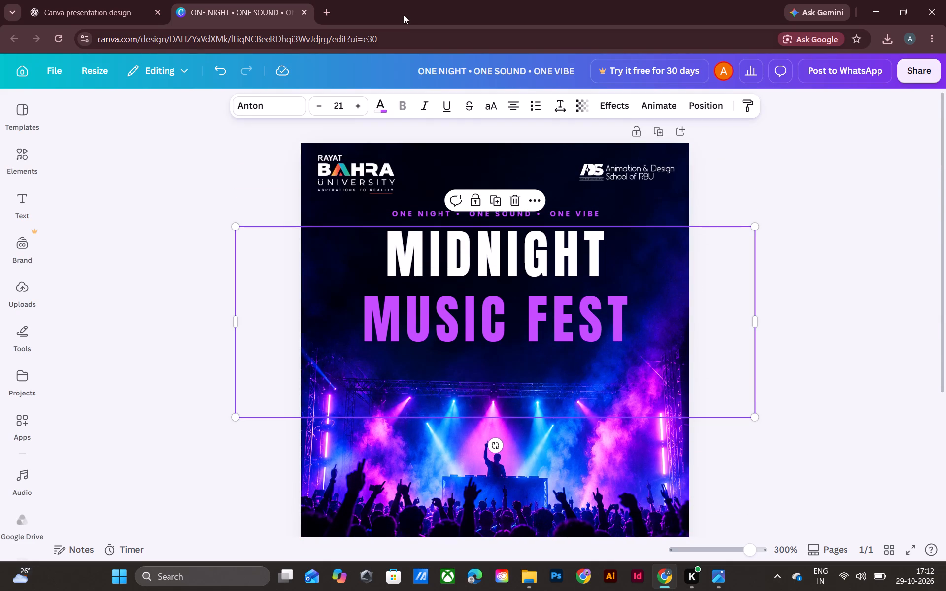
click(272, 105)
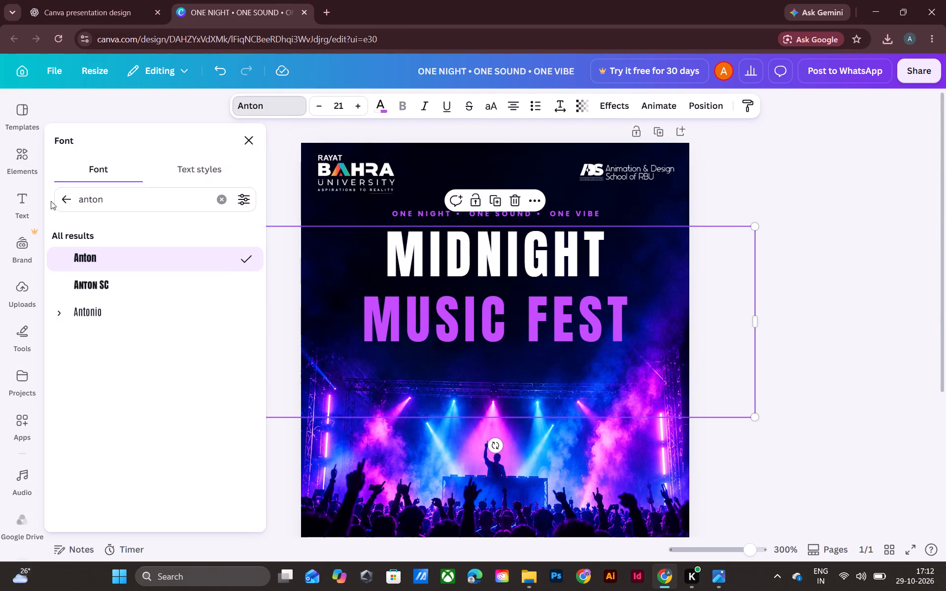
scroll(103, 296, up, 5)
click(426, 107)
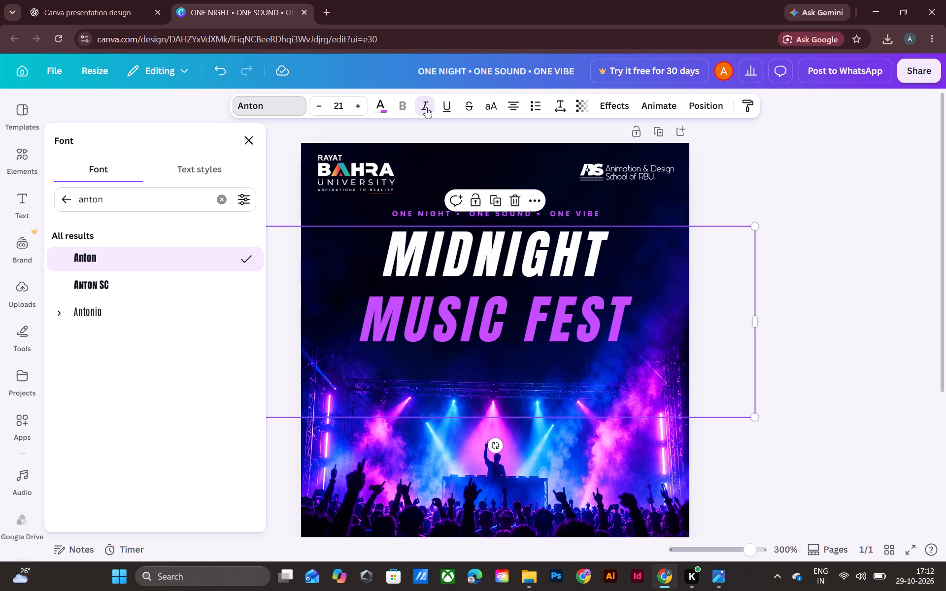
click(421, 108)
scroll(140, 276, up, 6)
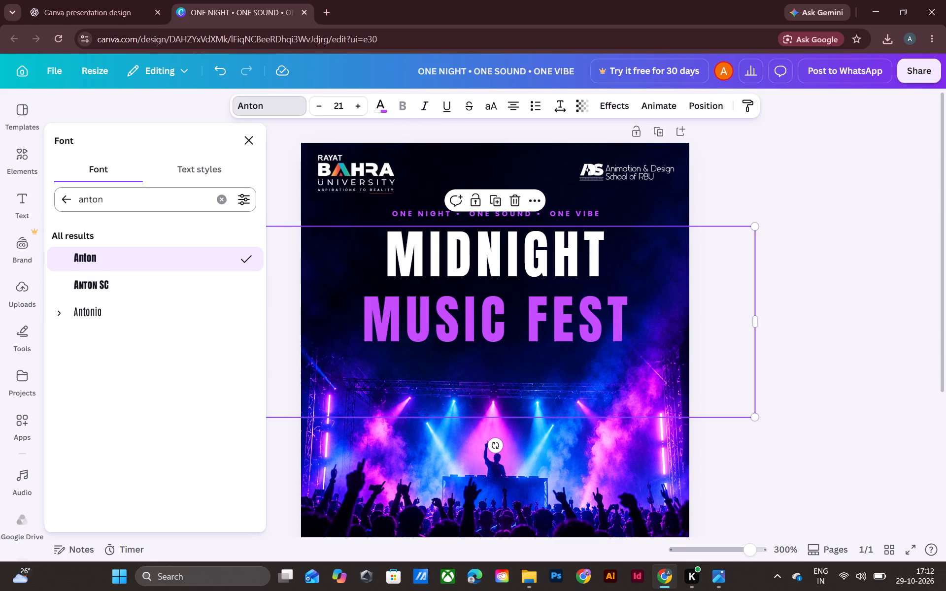
Examine the full font list and the reference poster's title lettering for a closer title font.
click(61, 207)
scroll(142, 260, down, 6)
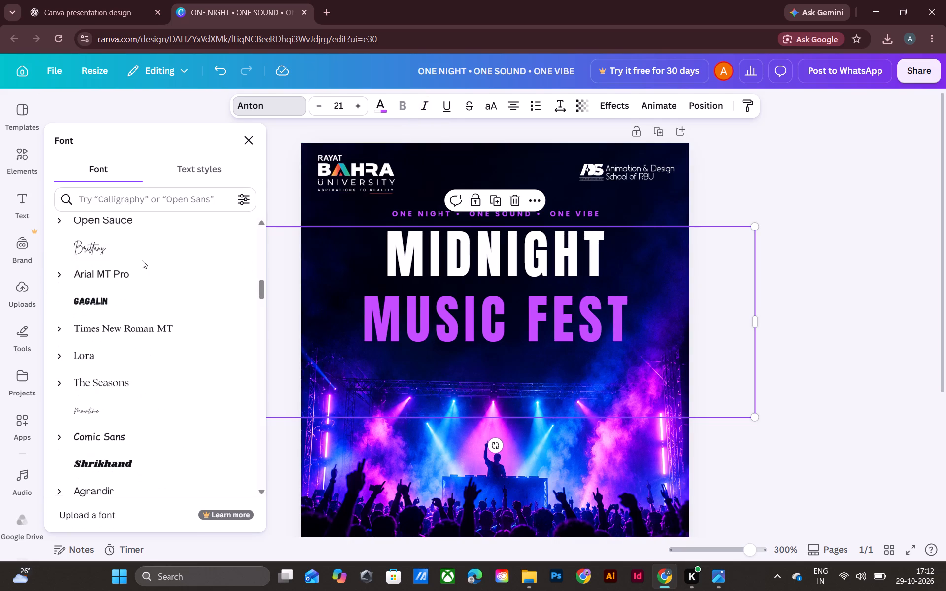
scroll(142, 260, down, 12)
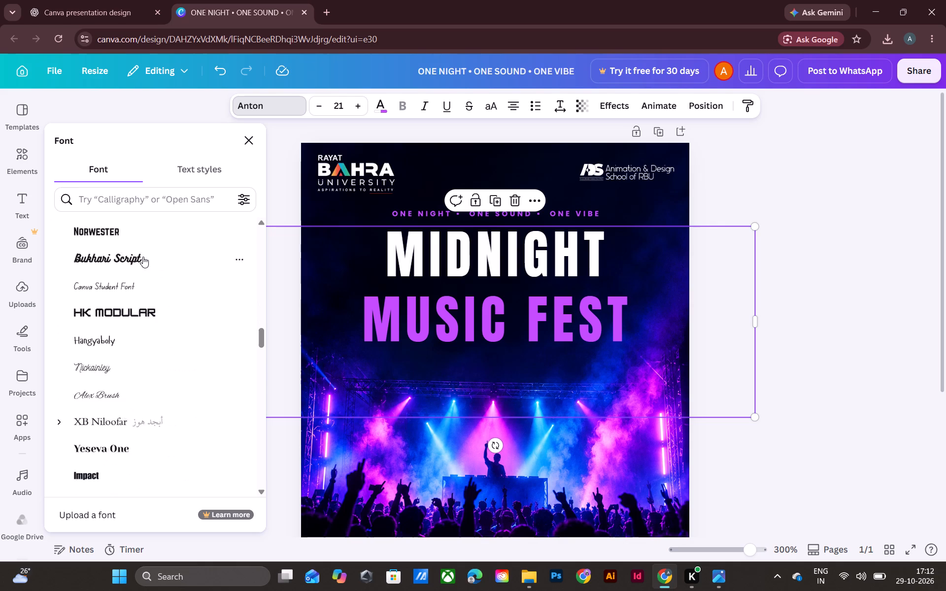
scroll(143, 257, down, 7)
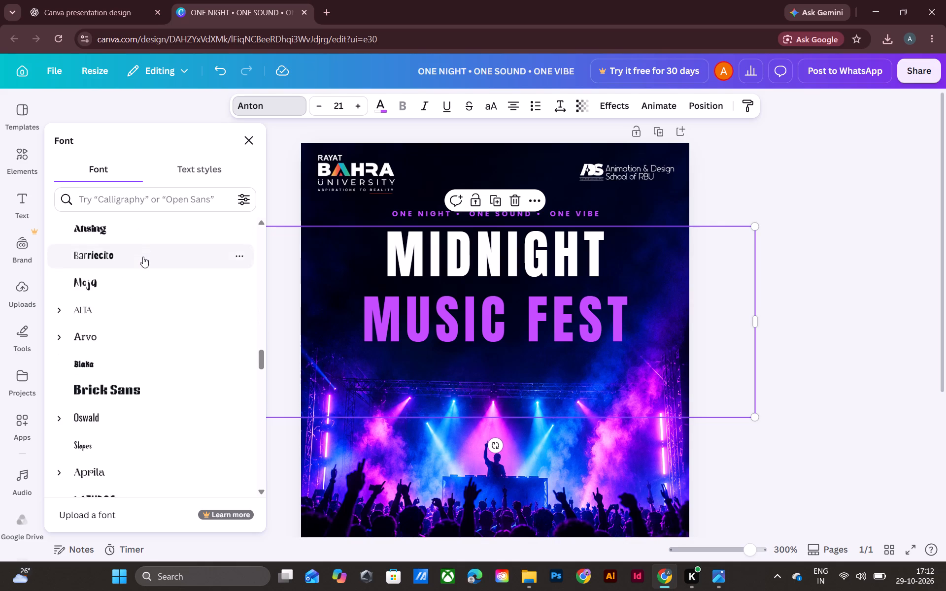
scroll(143, 257, down, 16)
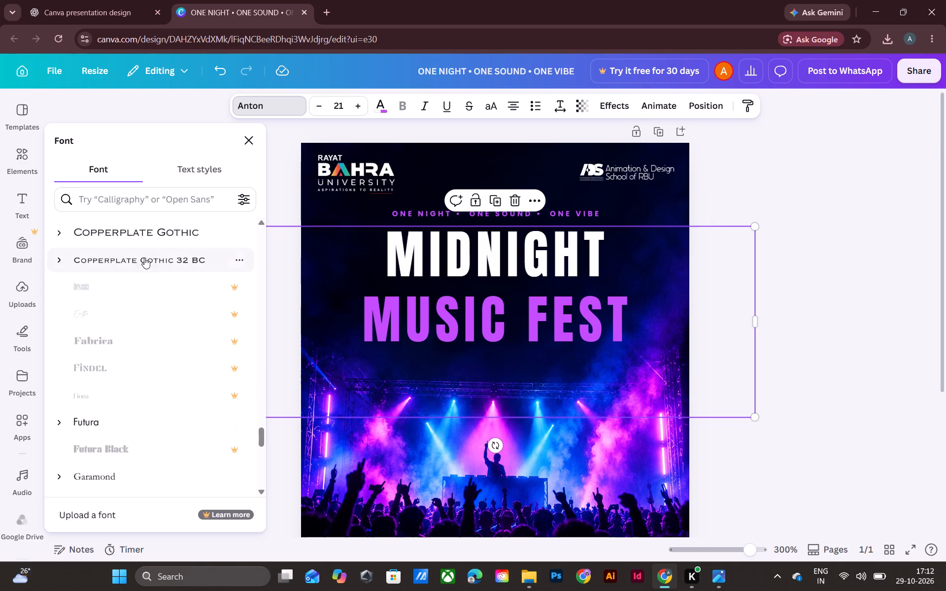
click(714, 580)
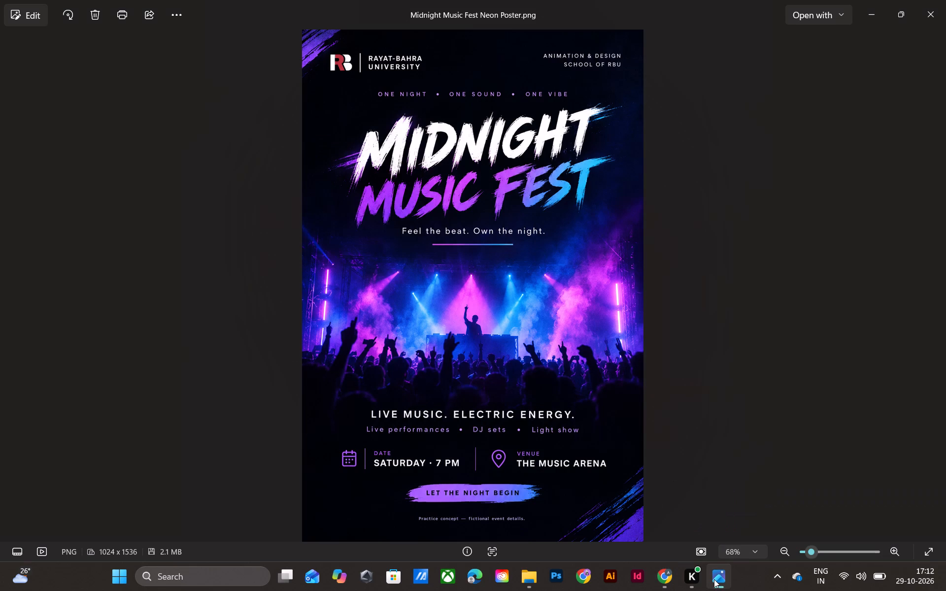
click(673, 581)
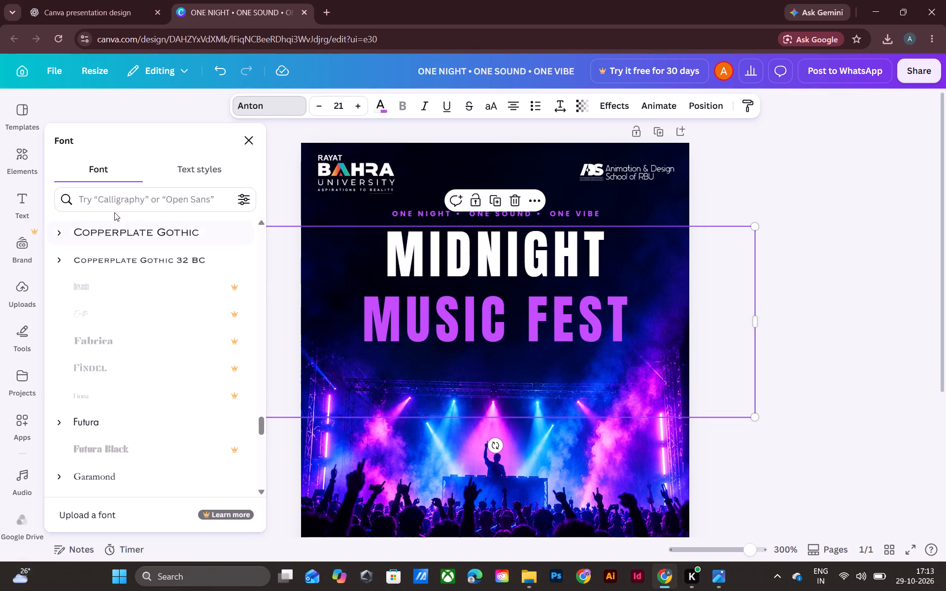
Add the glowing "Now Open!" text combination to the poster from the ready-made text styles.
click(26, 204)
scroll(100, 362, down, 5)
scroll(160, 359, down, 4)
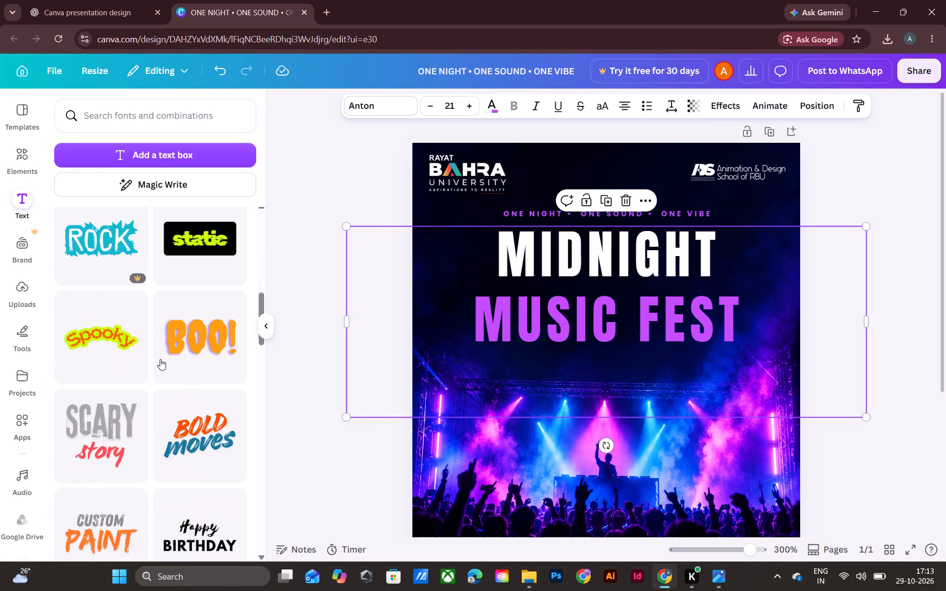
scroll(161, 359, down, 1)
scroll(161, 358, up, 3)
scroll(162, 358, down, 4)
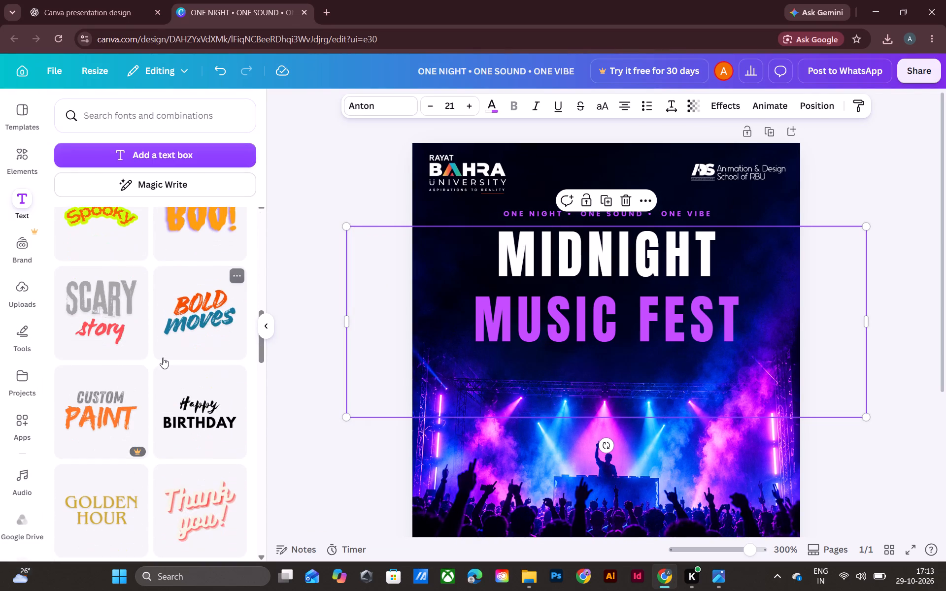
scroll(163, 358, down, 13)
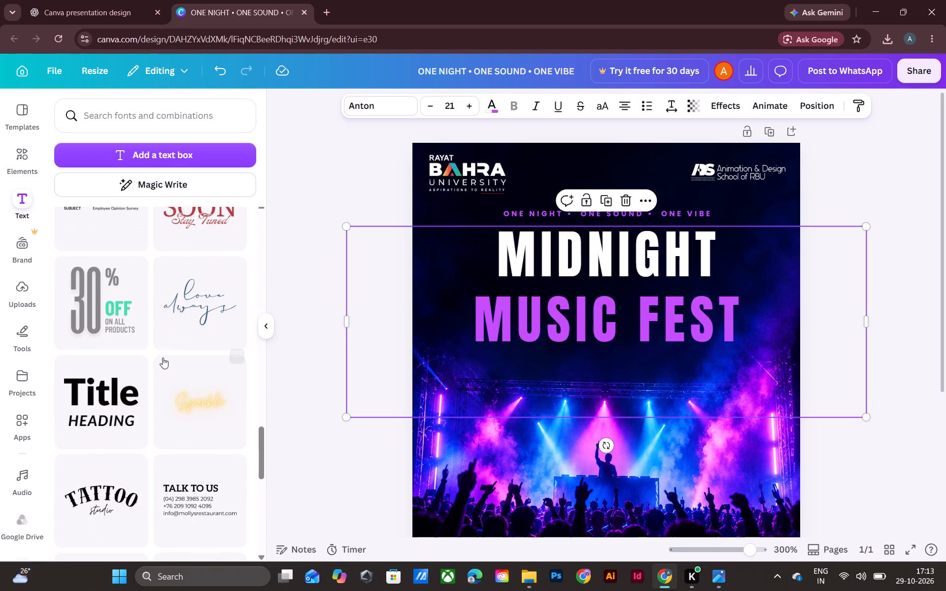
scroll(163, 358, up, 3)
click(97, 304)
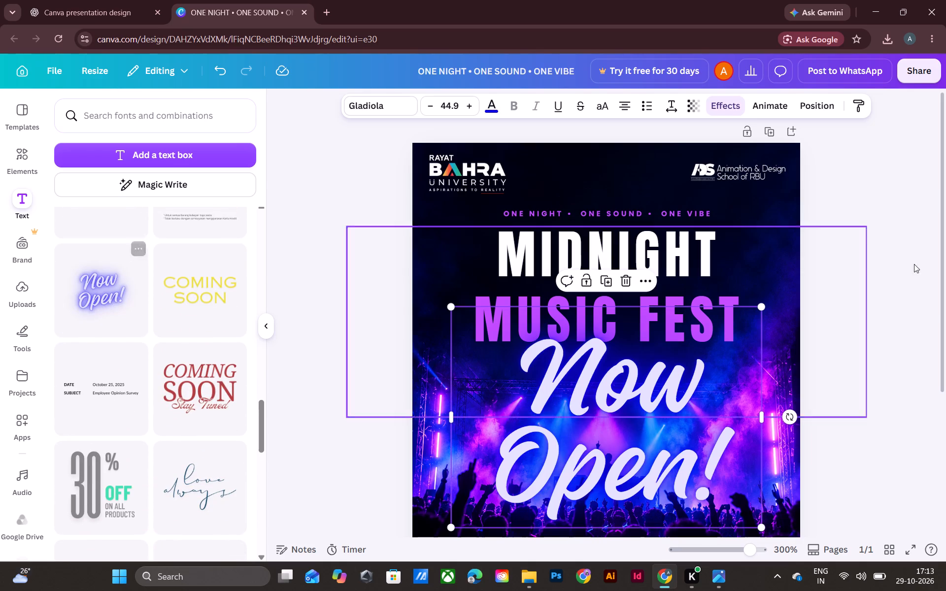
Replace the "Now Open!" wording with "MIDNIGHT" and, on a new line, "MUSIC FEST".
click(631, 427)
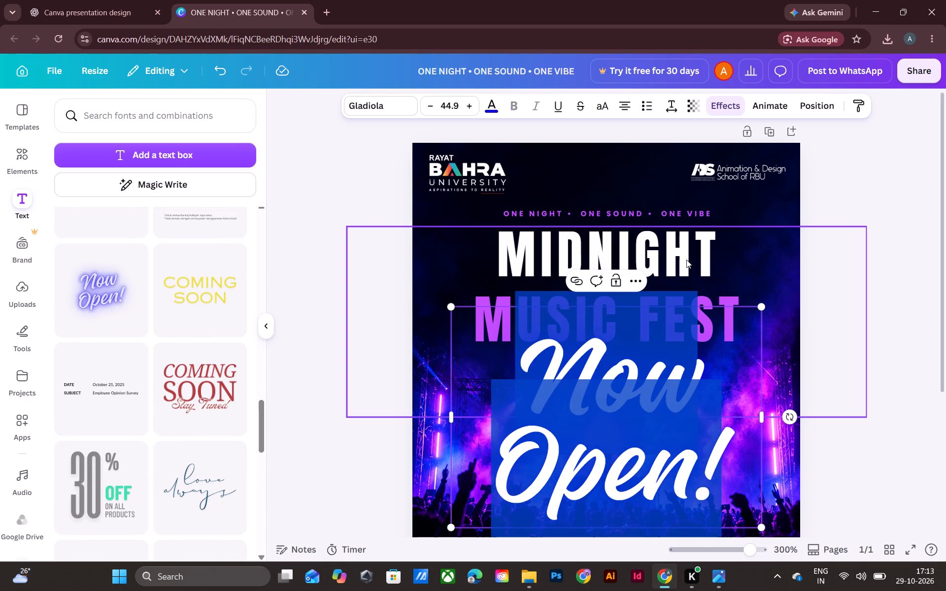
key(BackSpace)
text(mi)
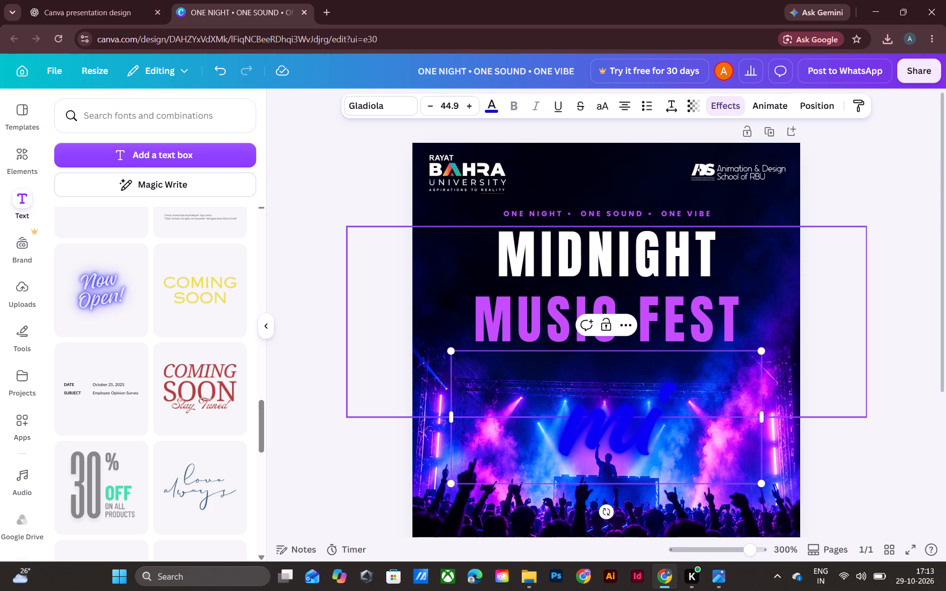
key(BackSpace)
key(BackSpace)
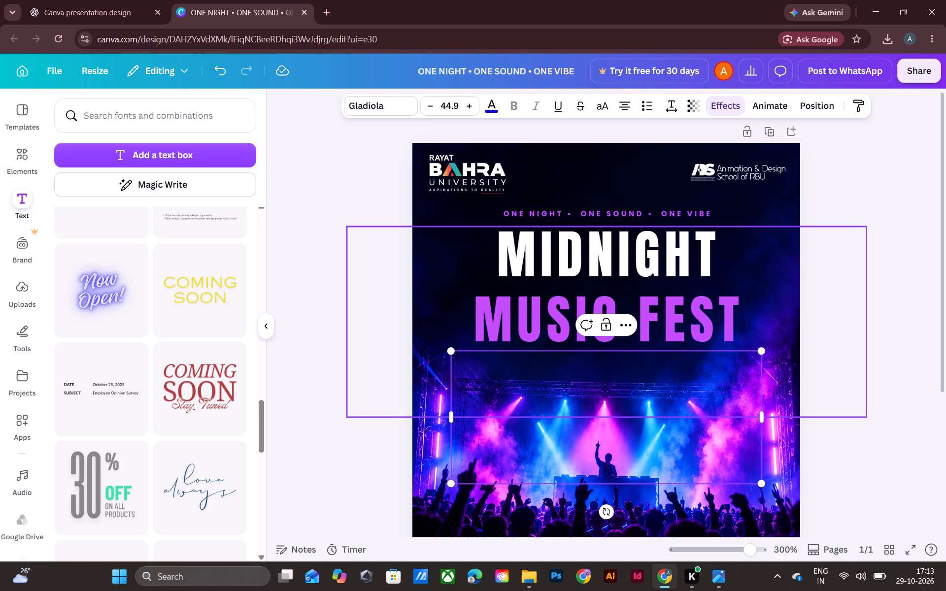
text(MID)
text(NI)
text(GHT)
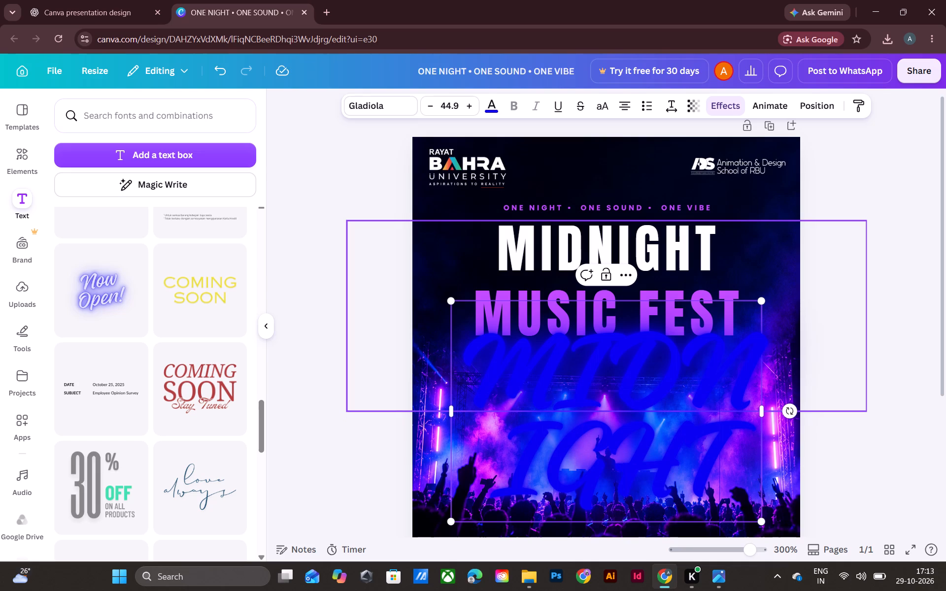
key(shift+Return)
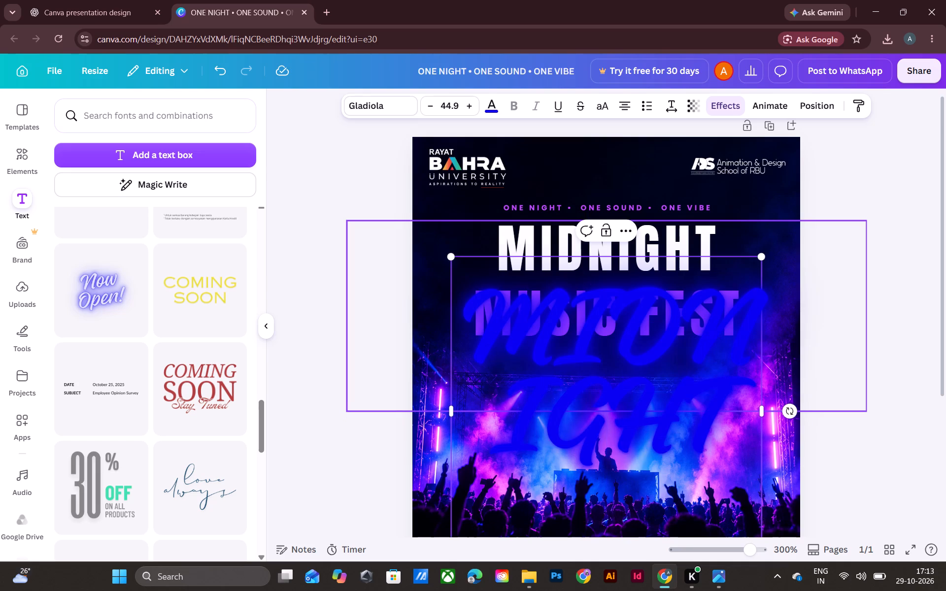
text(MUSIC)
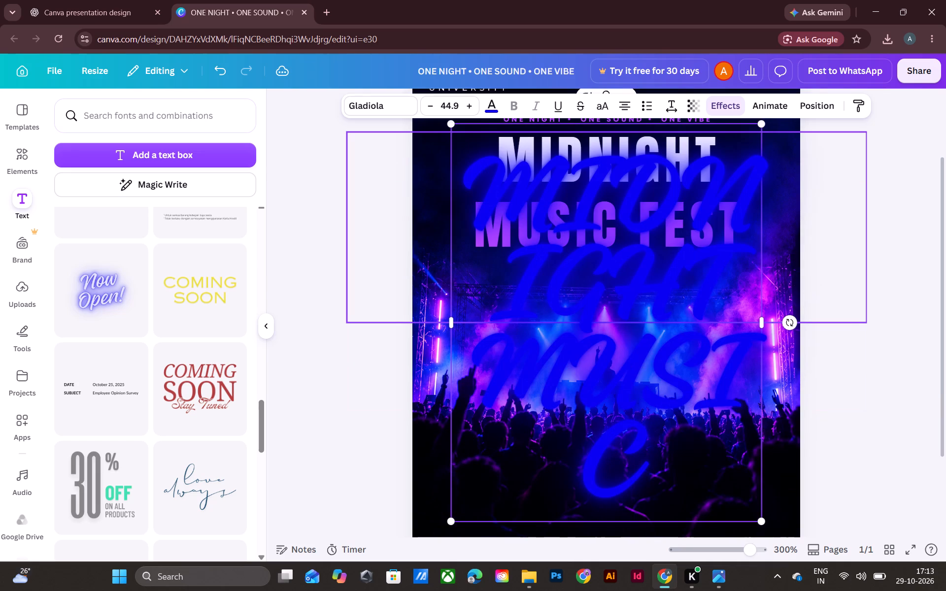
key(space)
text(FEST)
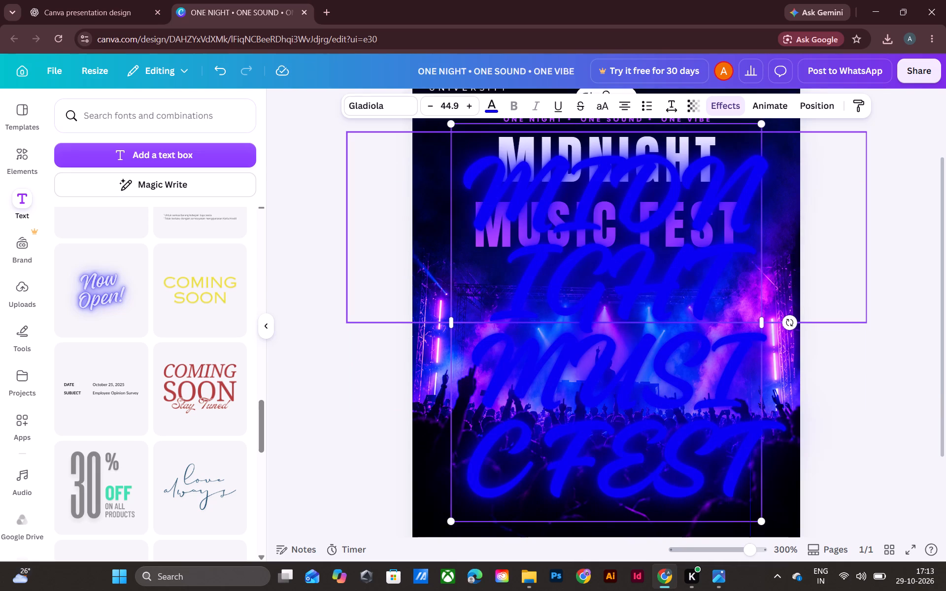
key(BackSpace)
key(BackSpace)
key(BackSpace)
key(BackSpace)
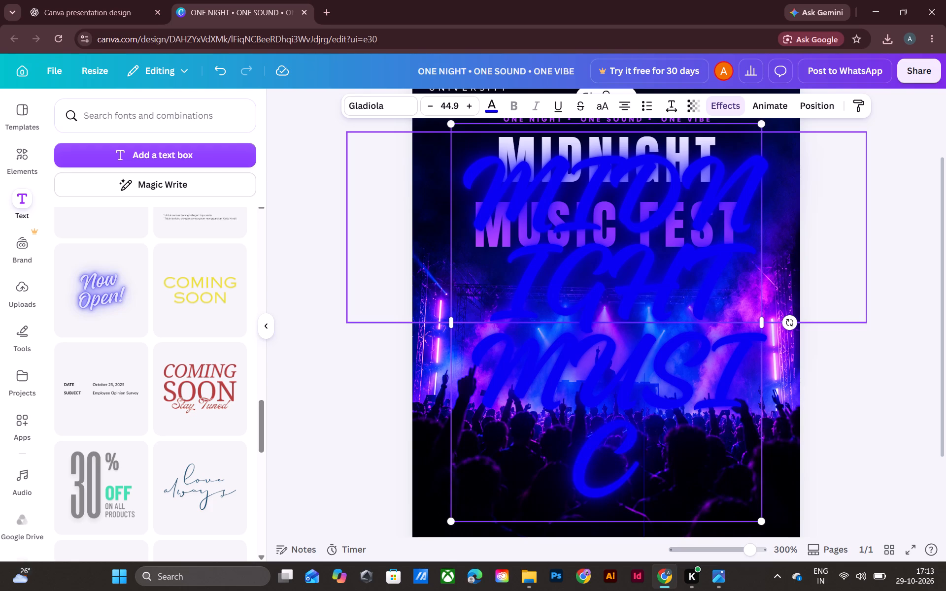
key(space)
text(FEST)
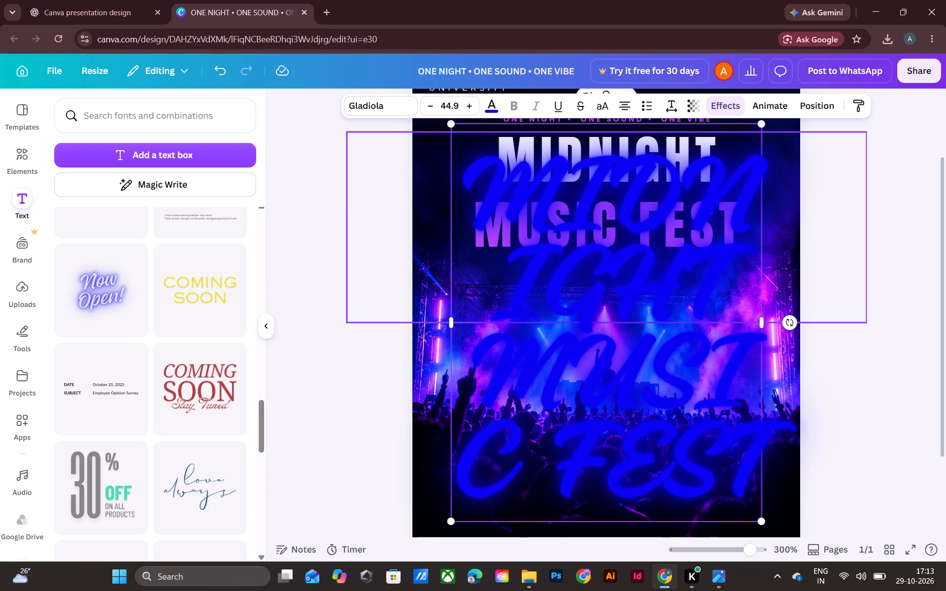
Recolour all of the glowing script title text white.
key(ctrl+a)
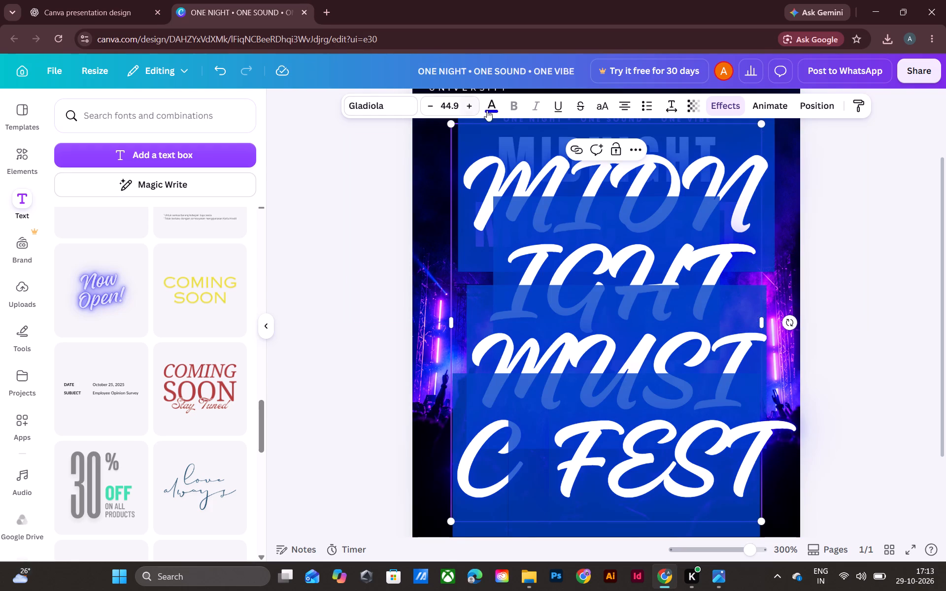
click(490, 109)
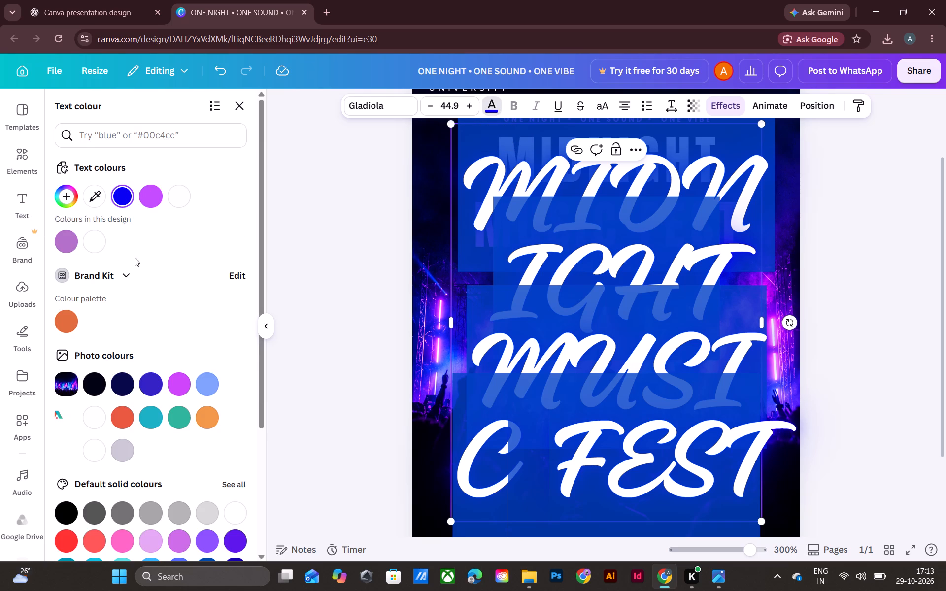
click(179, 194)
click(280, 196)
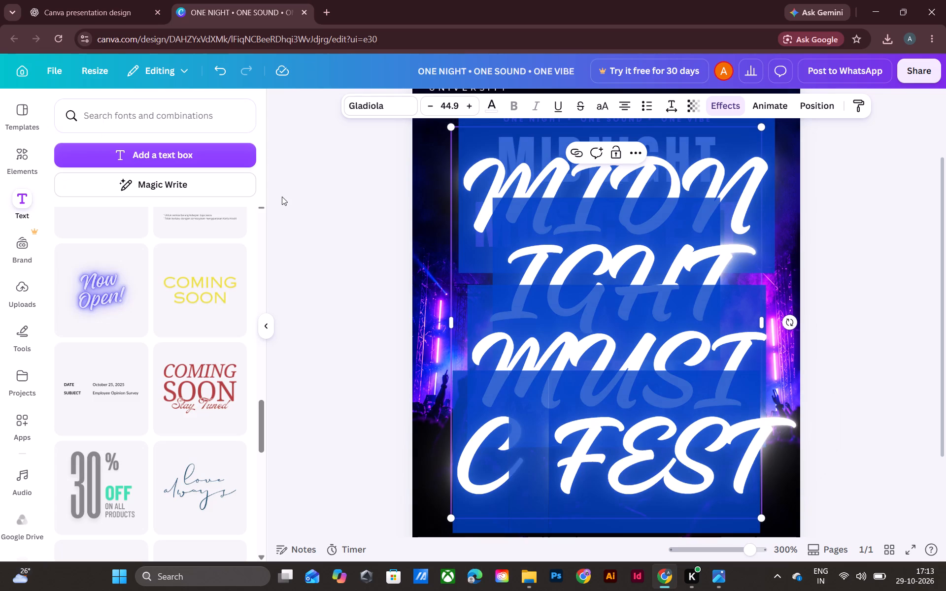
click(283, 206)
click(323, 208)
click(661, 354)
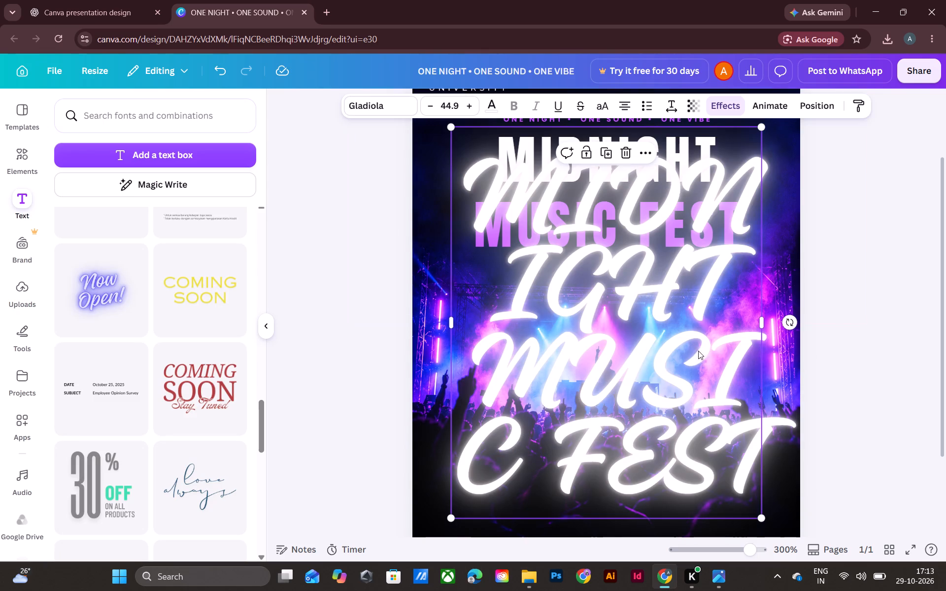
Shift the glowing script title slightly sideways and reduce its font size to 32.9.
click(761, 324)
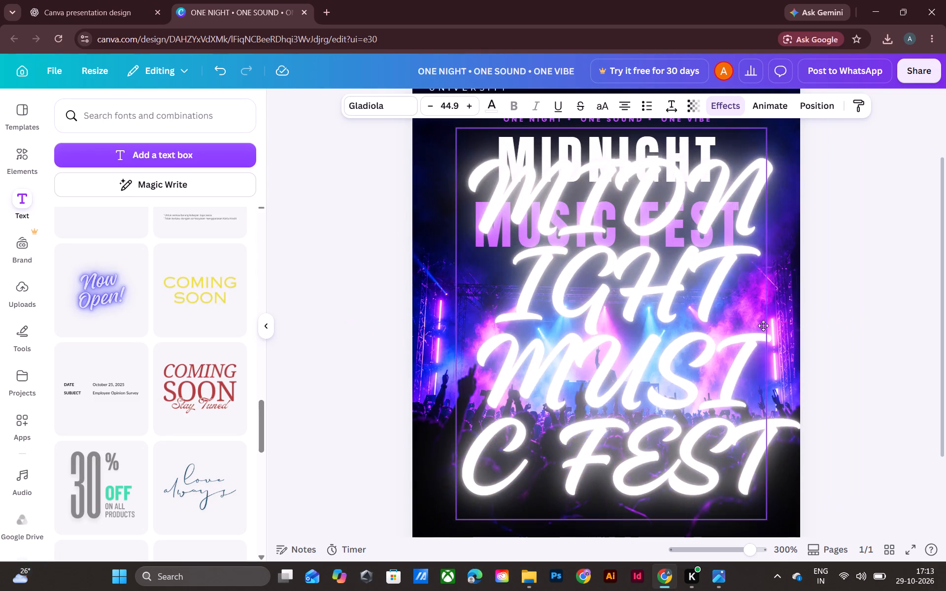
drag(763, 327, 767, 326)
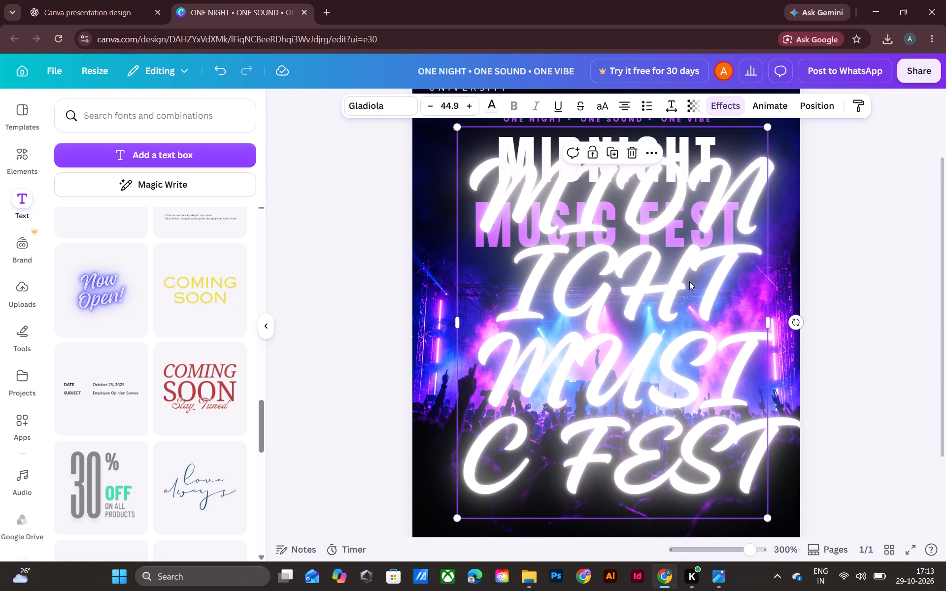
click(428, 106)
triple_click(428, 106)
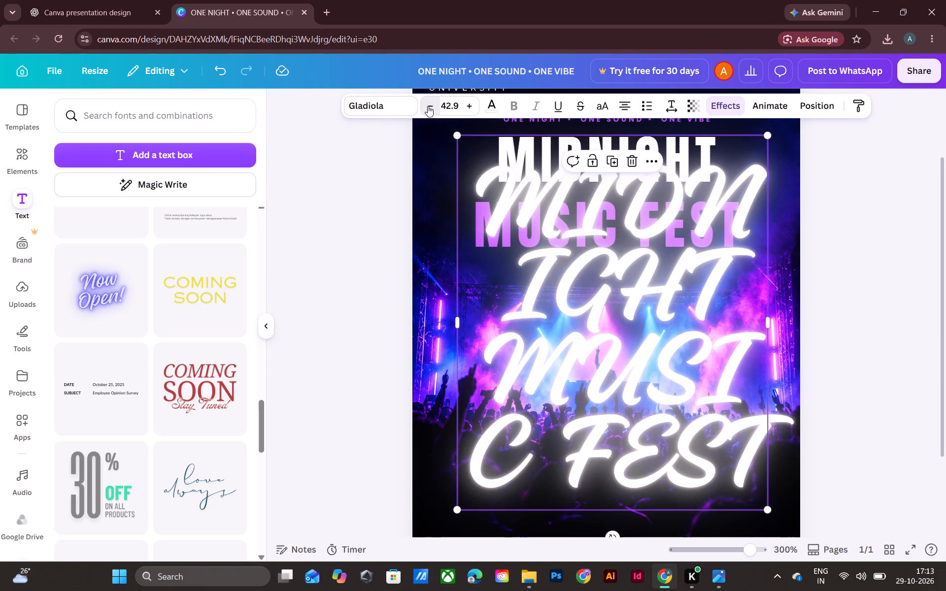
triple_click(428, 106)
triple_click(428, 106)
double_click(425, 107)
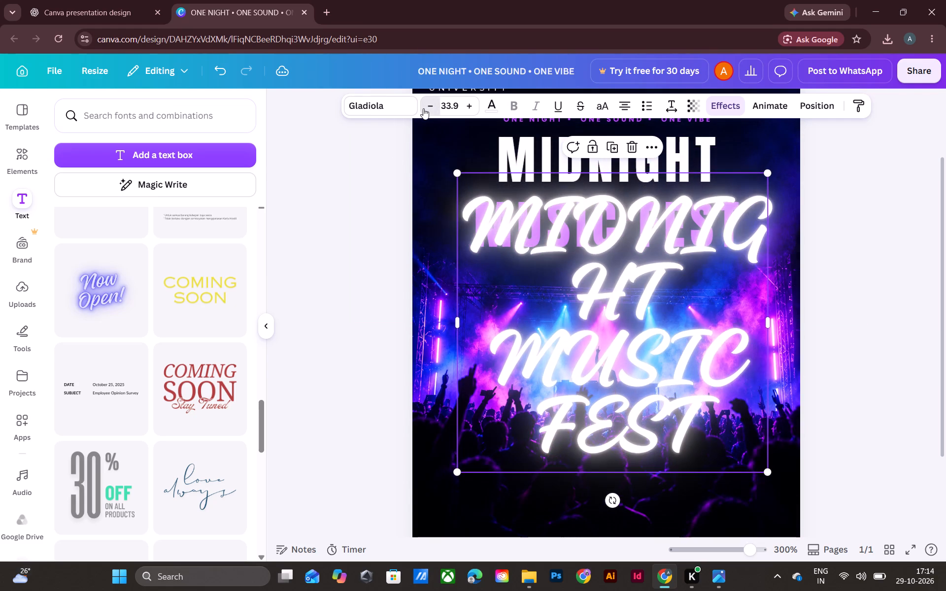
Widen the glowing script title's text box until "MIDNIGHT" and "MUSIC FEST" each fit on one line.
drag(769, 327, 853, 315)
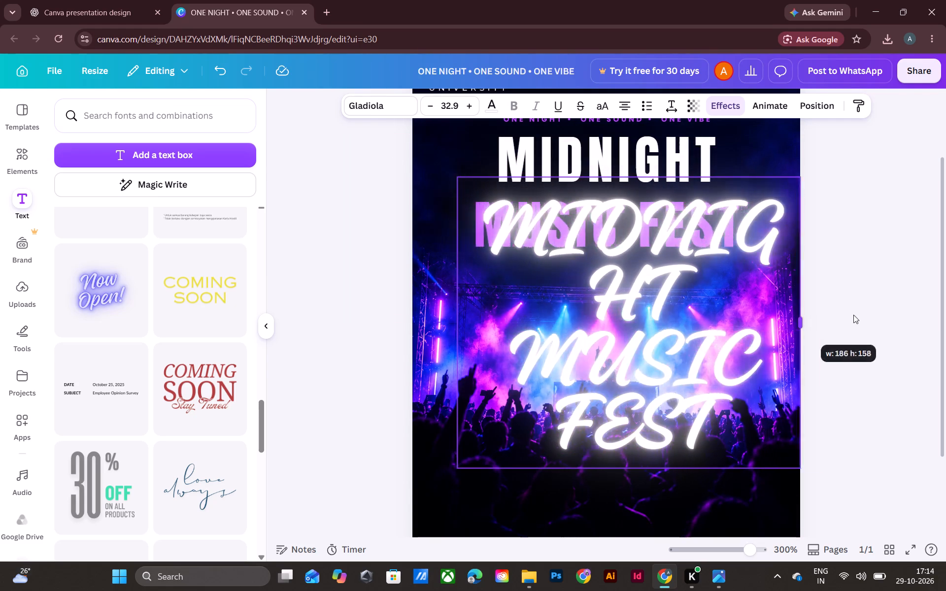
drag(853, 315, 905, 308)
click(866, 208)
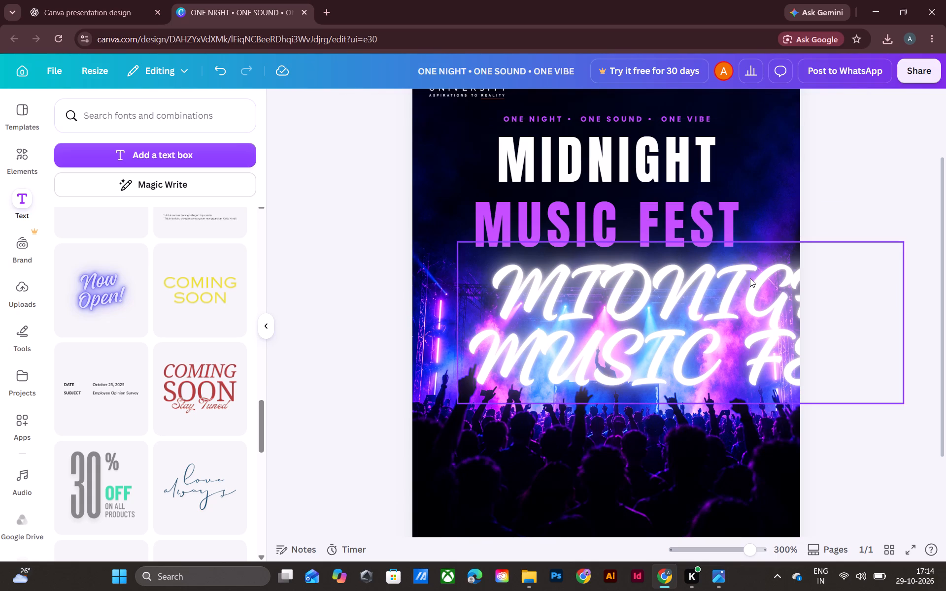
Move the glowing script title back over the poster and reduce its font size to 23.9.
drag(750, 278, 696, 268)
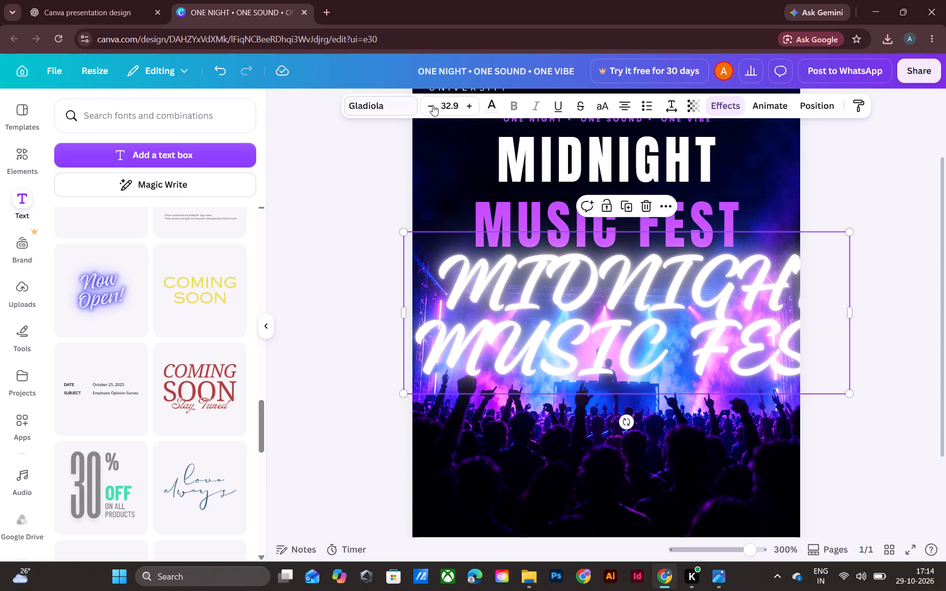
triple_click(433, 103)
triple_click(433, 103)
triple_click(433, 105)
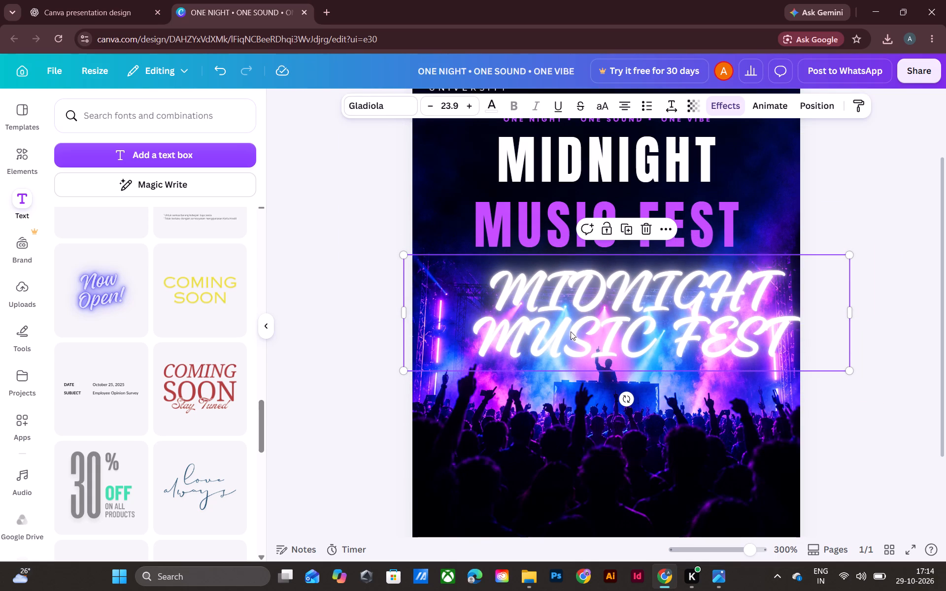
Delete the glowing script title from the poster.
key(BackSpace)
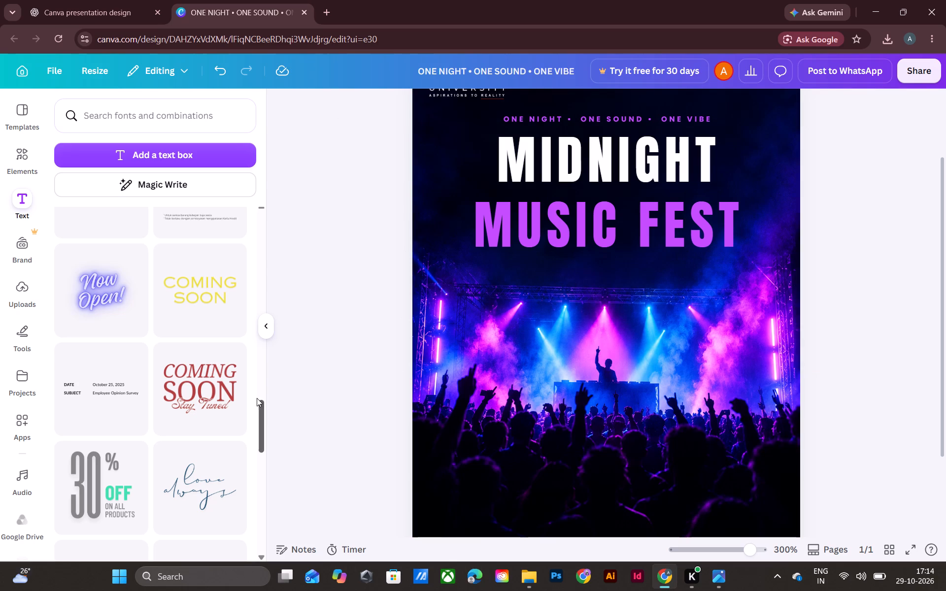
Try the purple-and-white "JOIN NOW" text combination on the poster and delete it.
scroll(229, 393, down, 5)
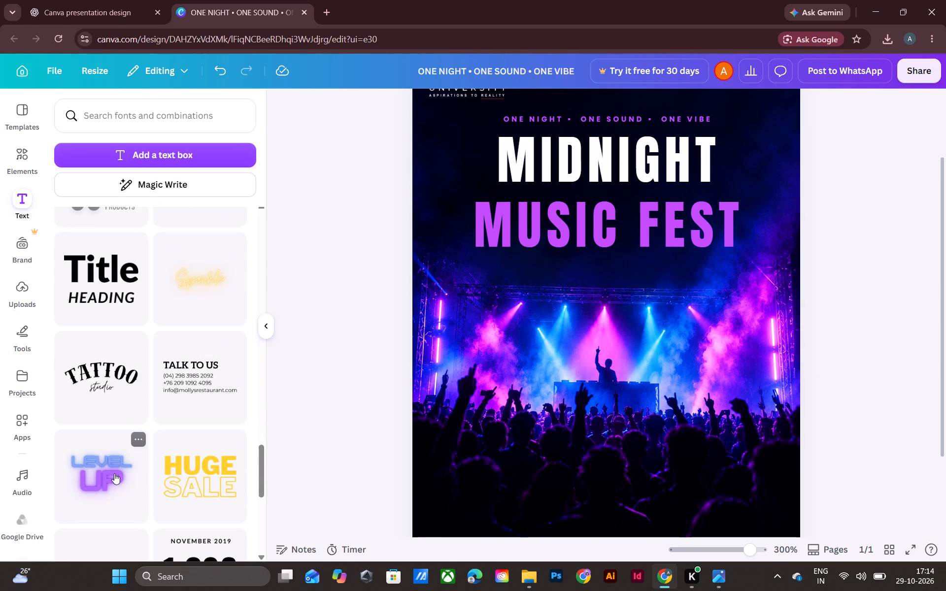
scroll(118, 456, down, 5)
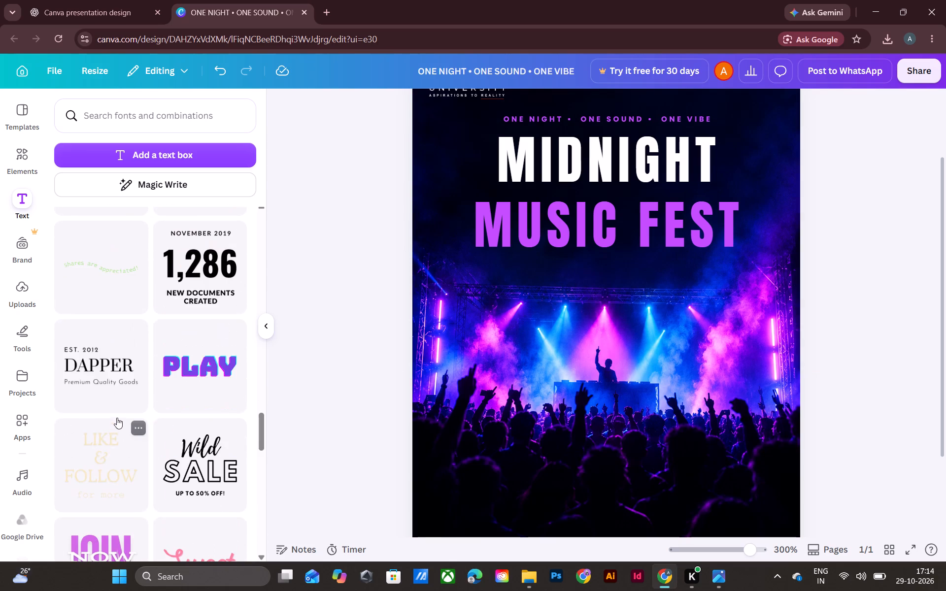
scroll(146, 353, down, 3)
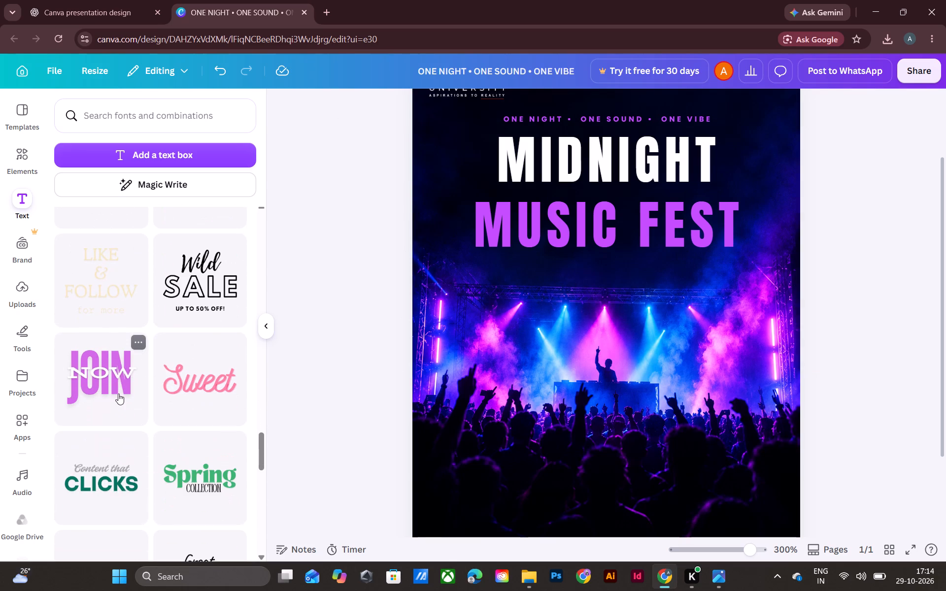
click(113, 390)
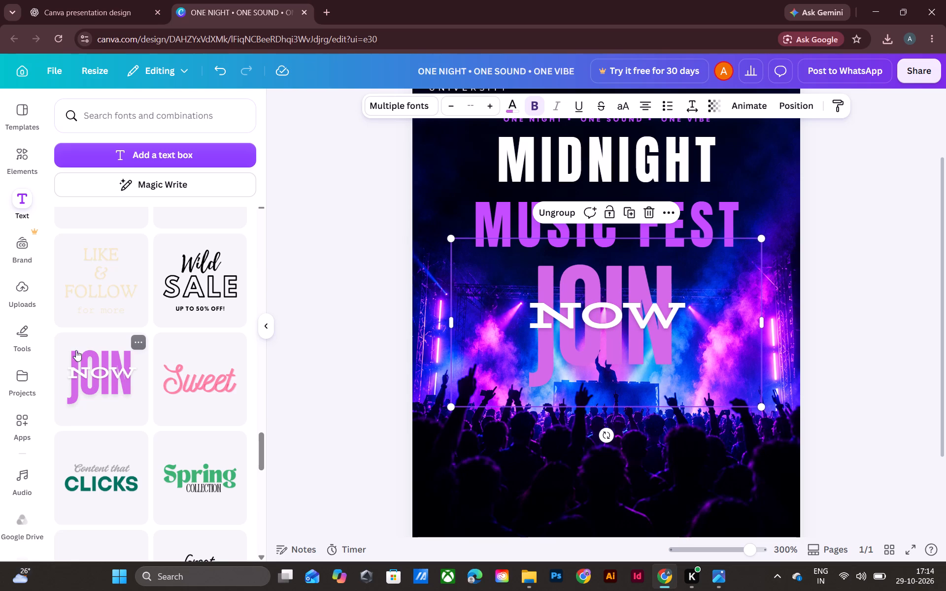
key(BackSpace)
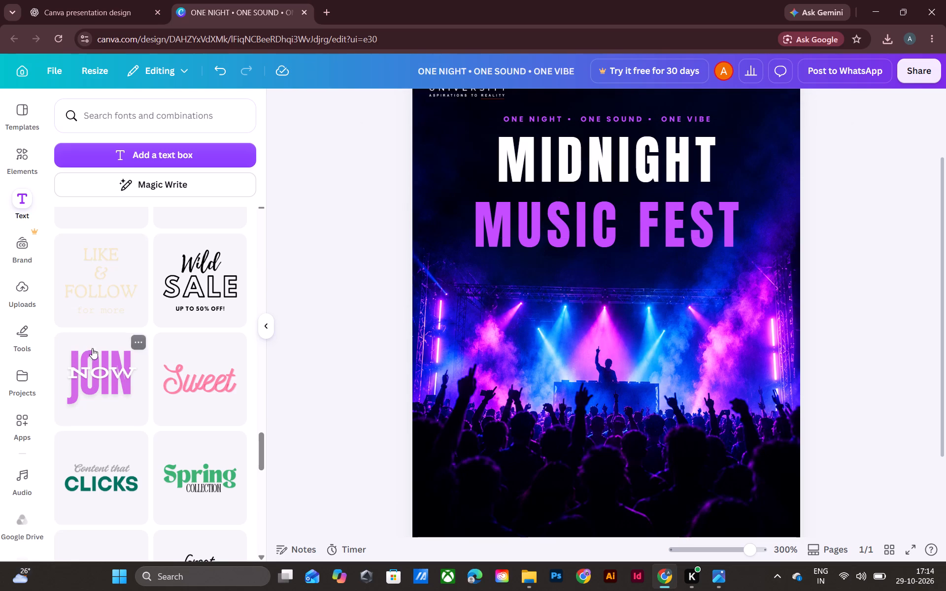
Add the glitch-style "GAME ON" text combination to the poster and replace its wording with "MIDNIGHT".
scroll(95, 348, down, 9)
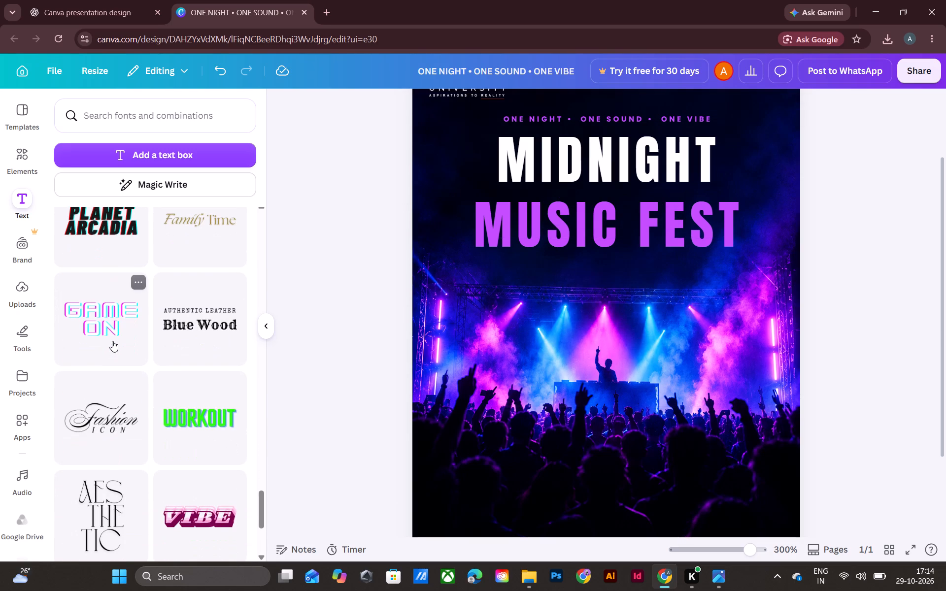
click(110, 320)
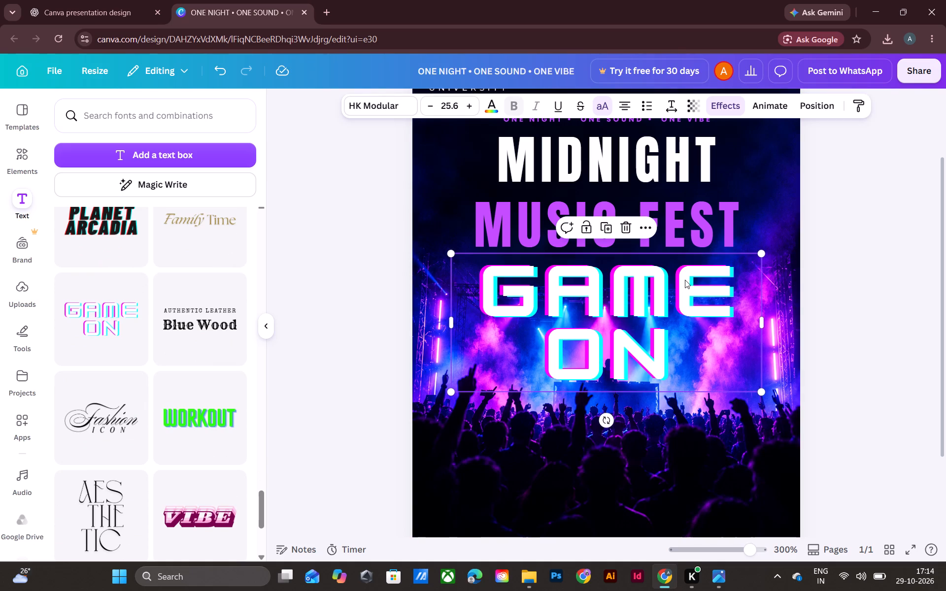
click(697, 346)
key(BackSpace)
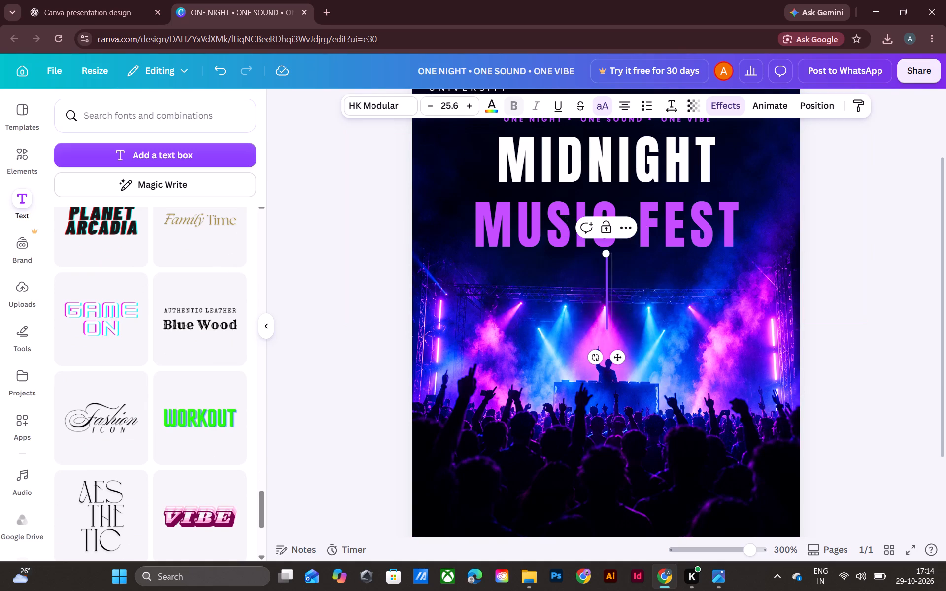
text(MI)
key(d)
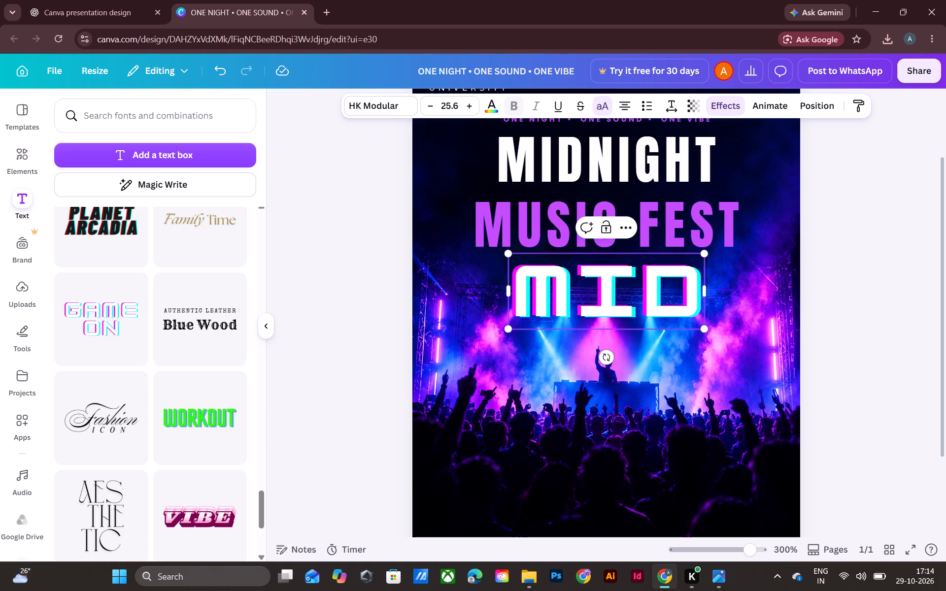
text(NIGHT)
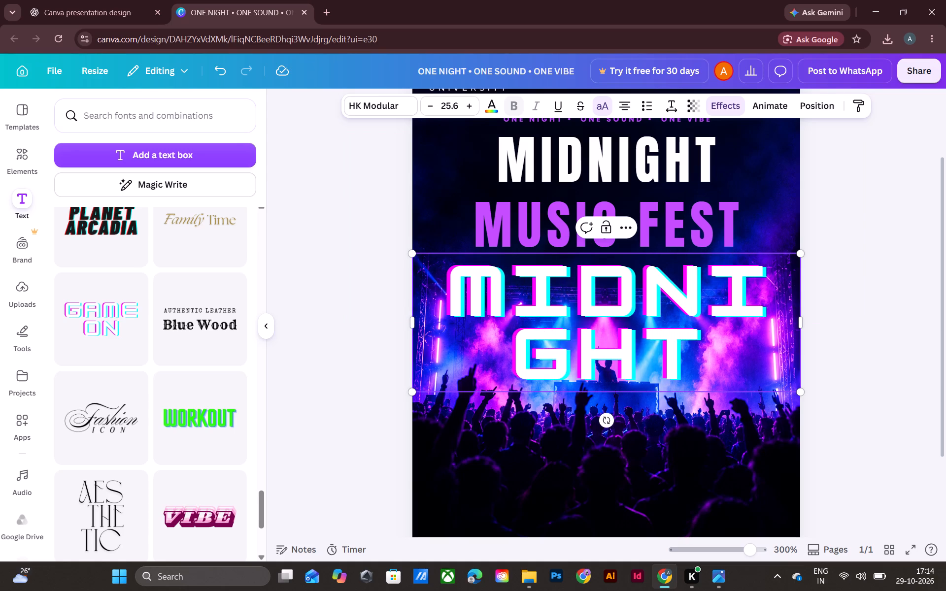
key(space)
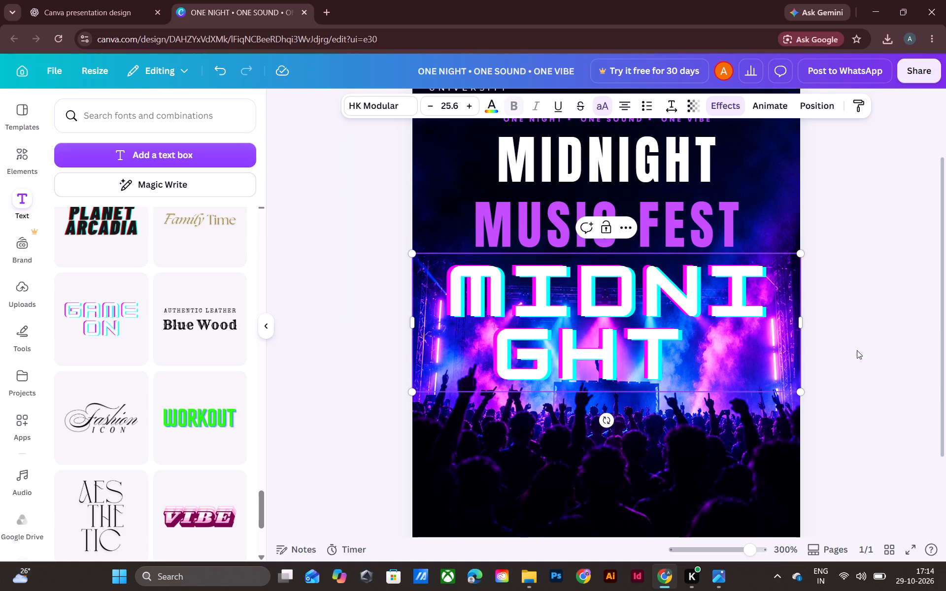
Reduce the glitch-style "MIDNIGHT" text's font size to 12.6.
triple_click(430, 109)
triple_click(430, 109)
triple_click(431, 109)
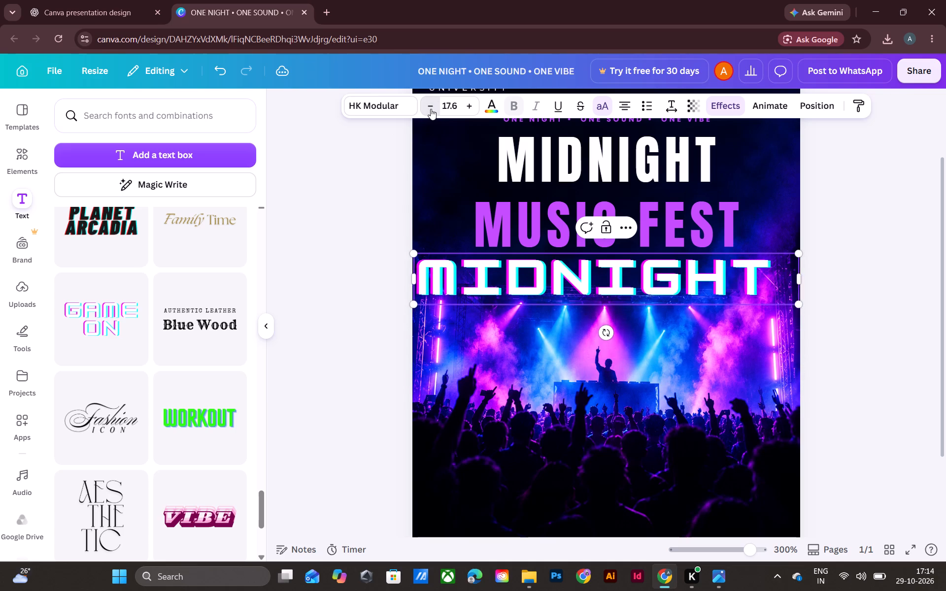
triple_click(431, 109)
click(431, 109)
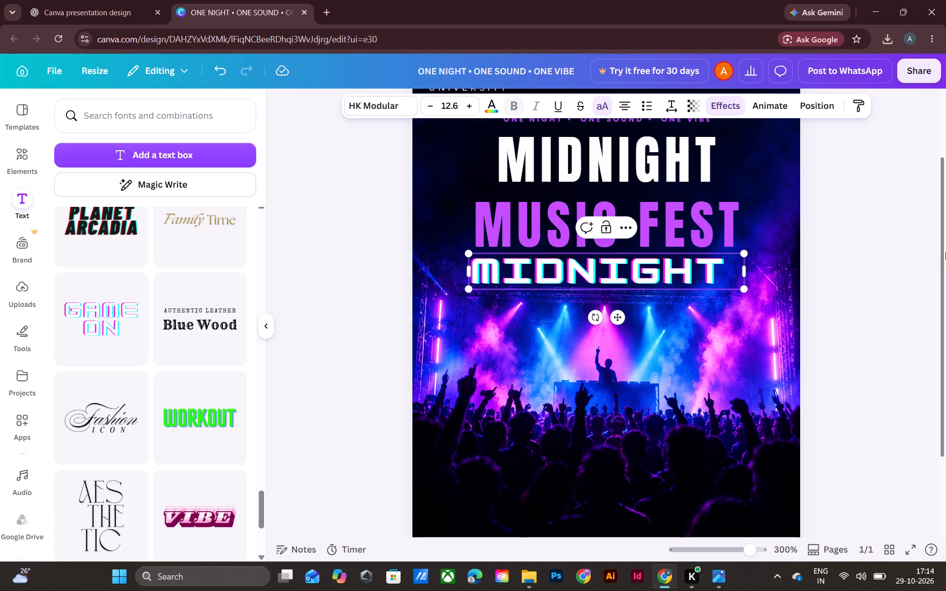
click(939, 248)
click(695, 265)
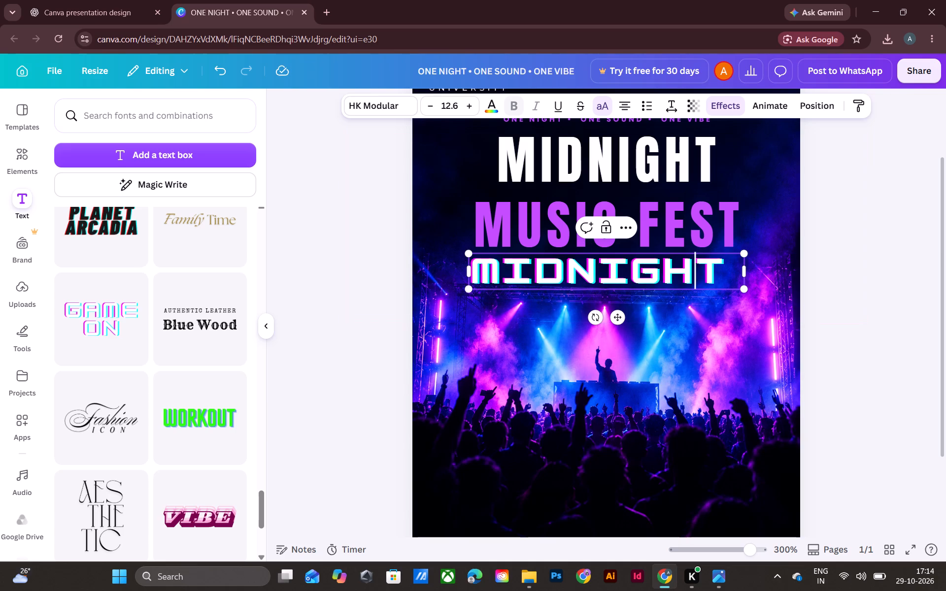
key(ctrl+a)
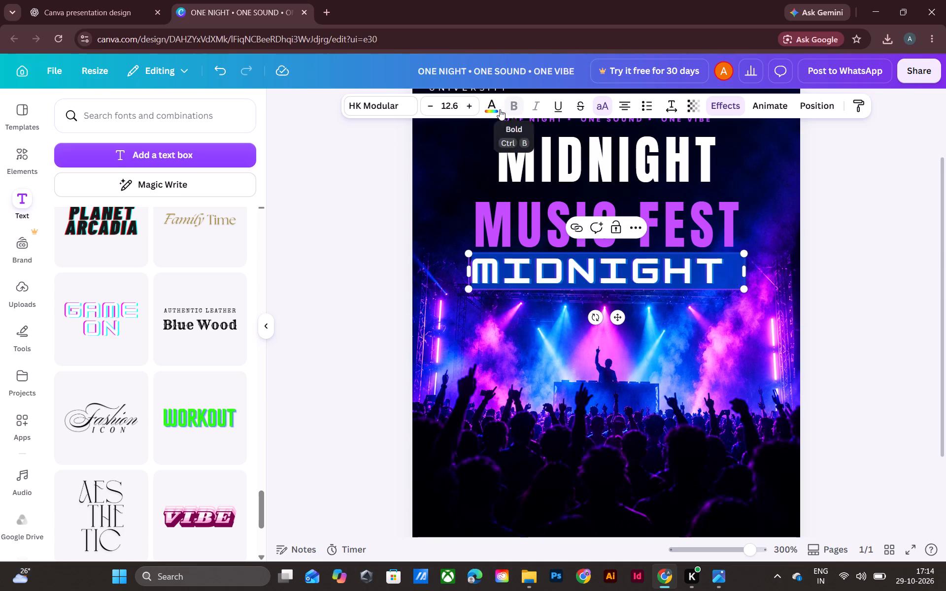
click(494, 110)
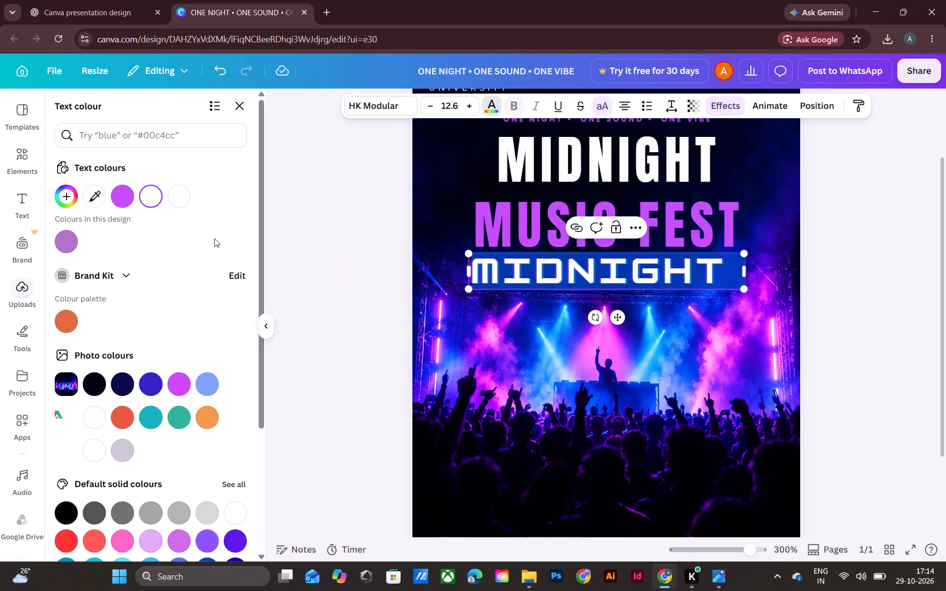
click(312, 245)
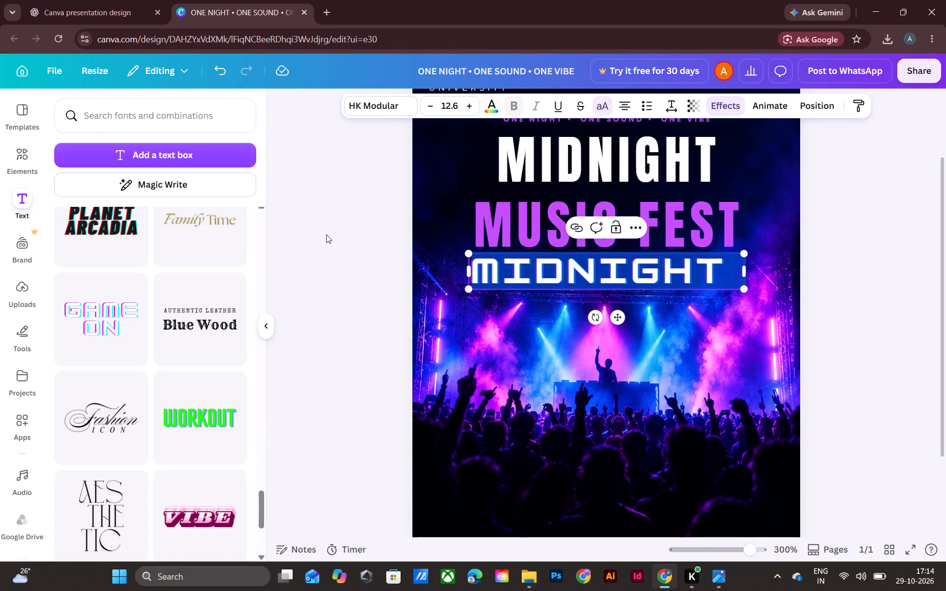
Find the glowing pink "Shine AND SPARKLE!" text combination and add it to the poster.
scroll(156, 368, down, 7)
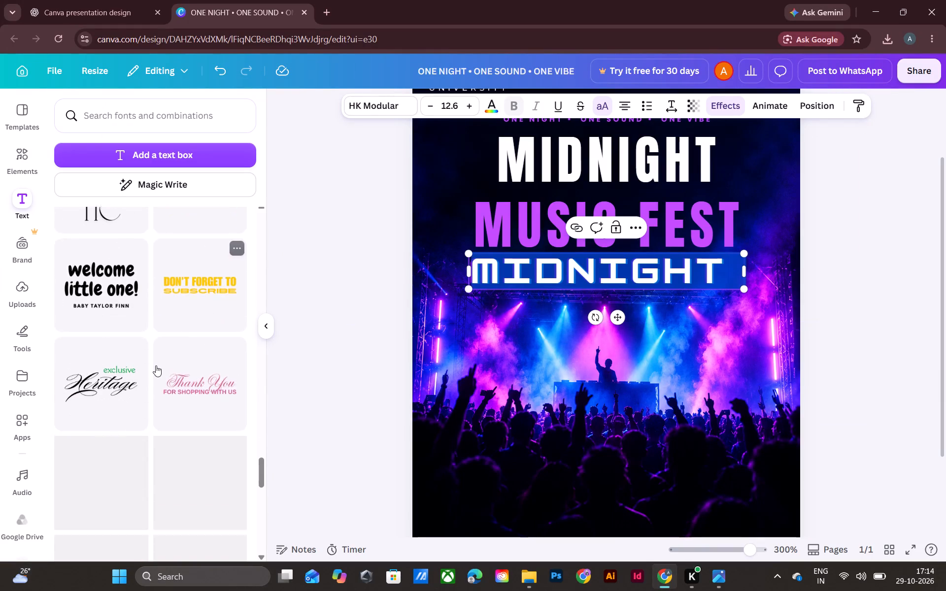
scroll(157, 362, down, 1)
scroll(158, 361, up, 3)
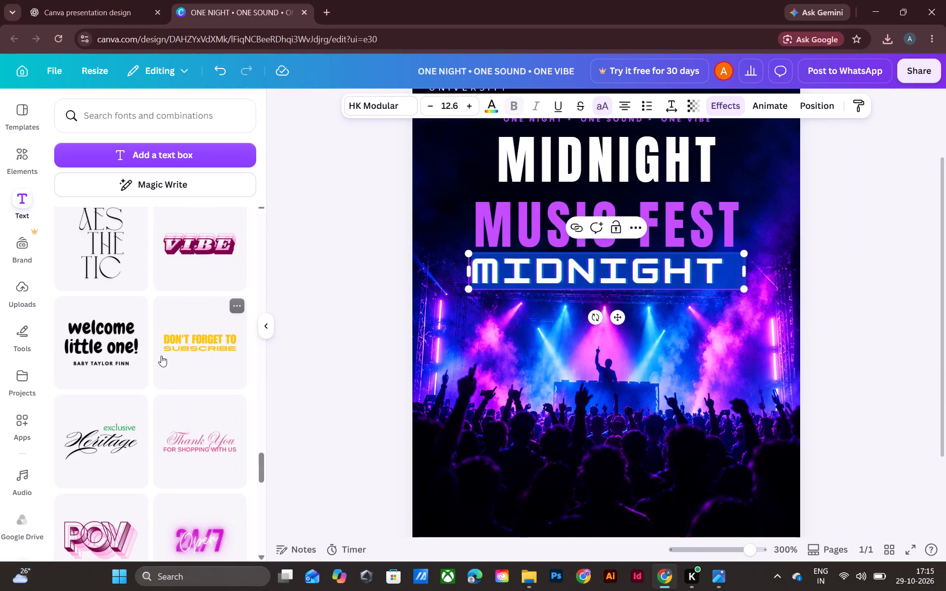
scroll(161, 356, up, 2)
scroll(161, 356, down, 4)
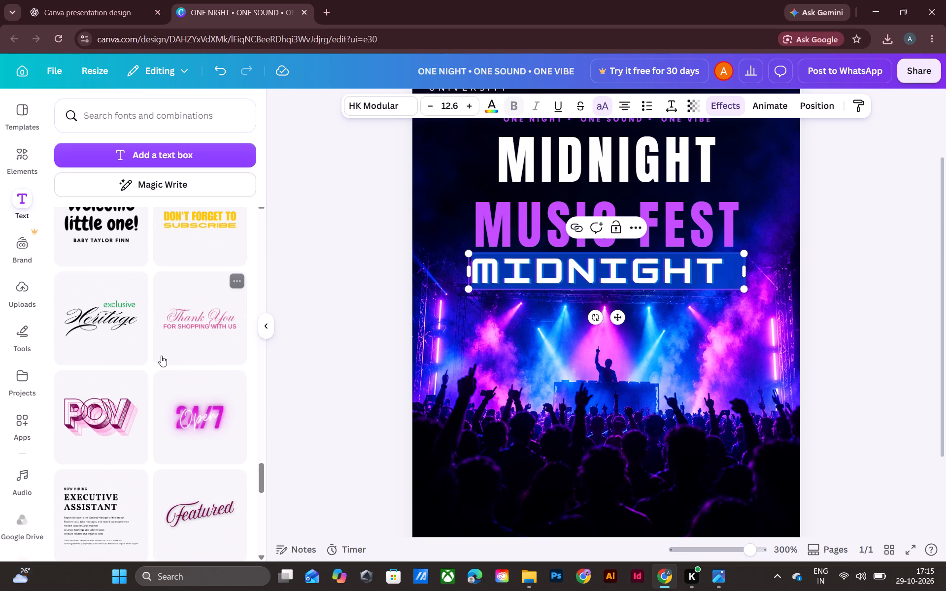
scroll(161, 356, down, 7)
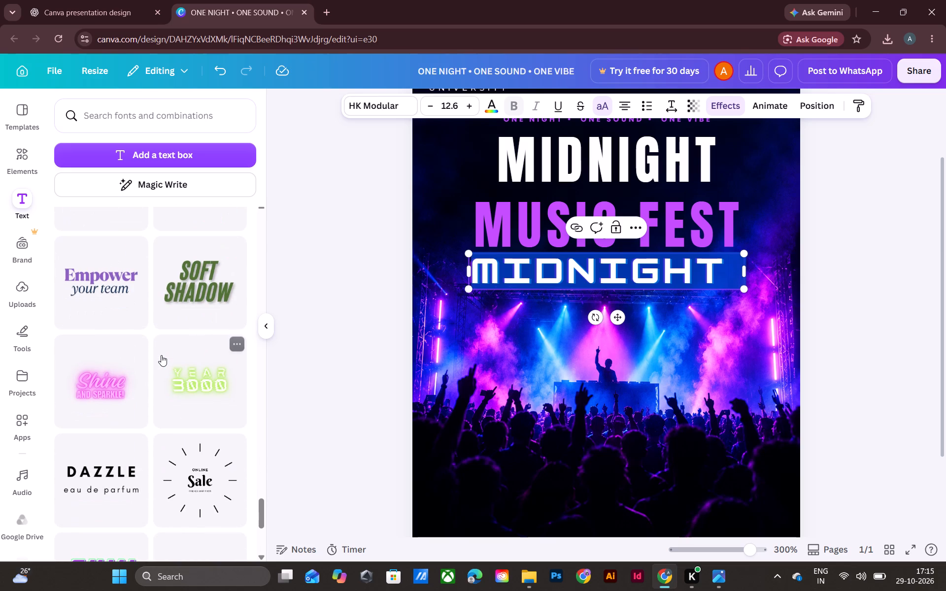
scroll(161, 355, down, 5)
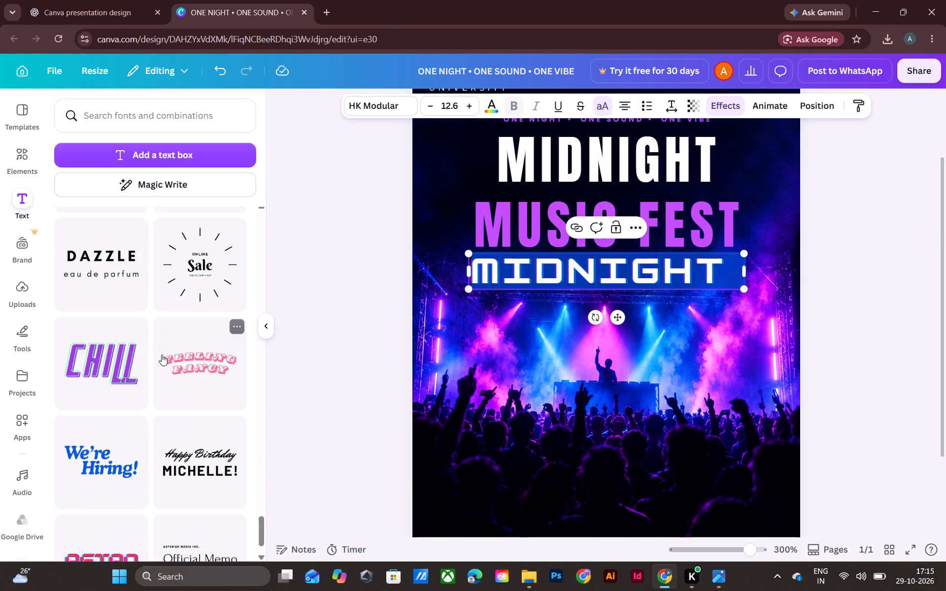
scroll(162, 355, down, 4)
scroll(170, 346, up, 7)
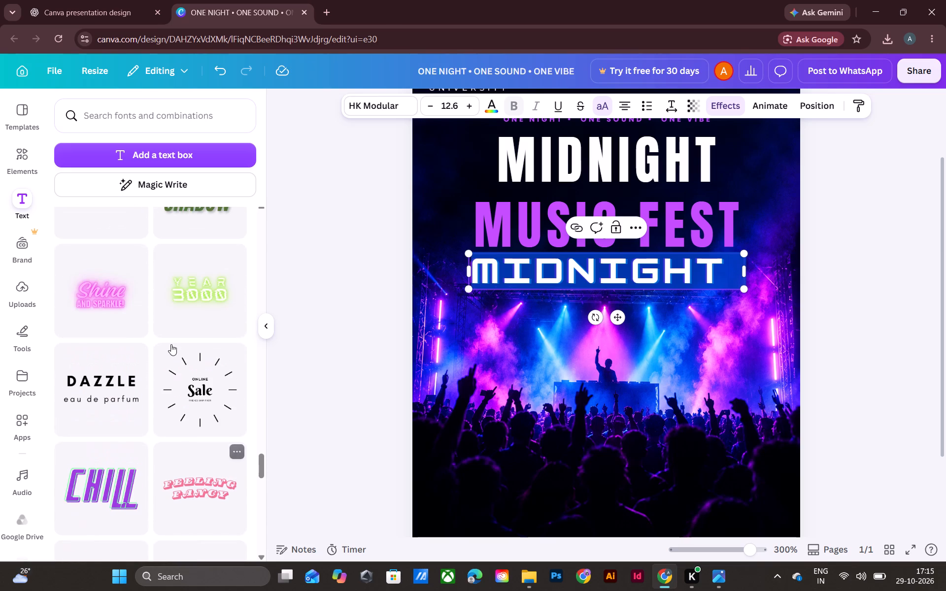
click(107, 302)
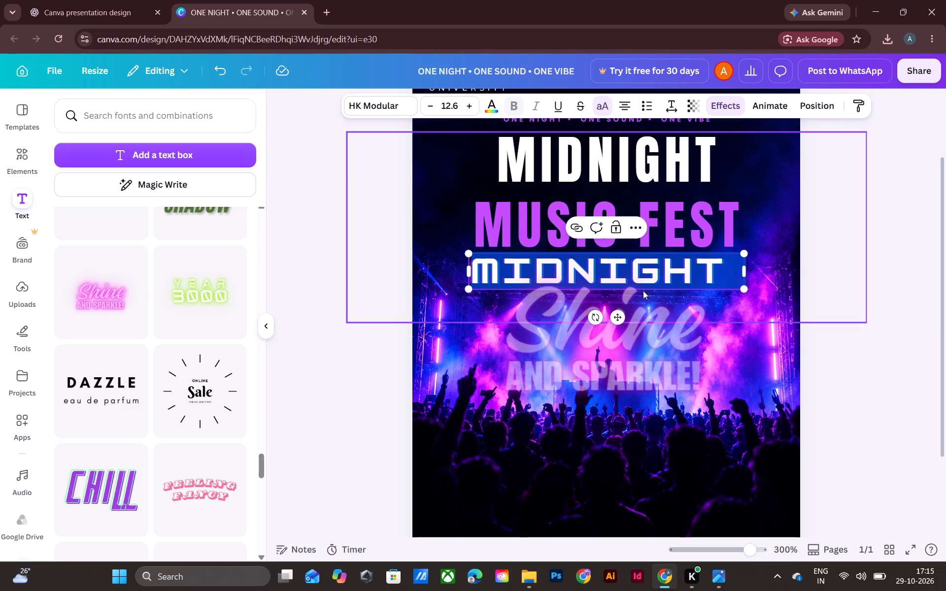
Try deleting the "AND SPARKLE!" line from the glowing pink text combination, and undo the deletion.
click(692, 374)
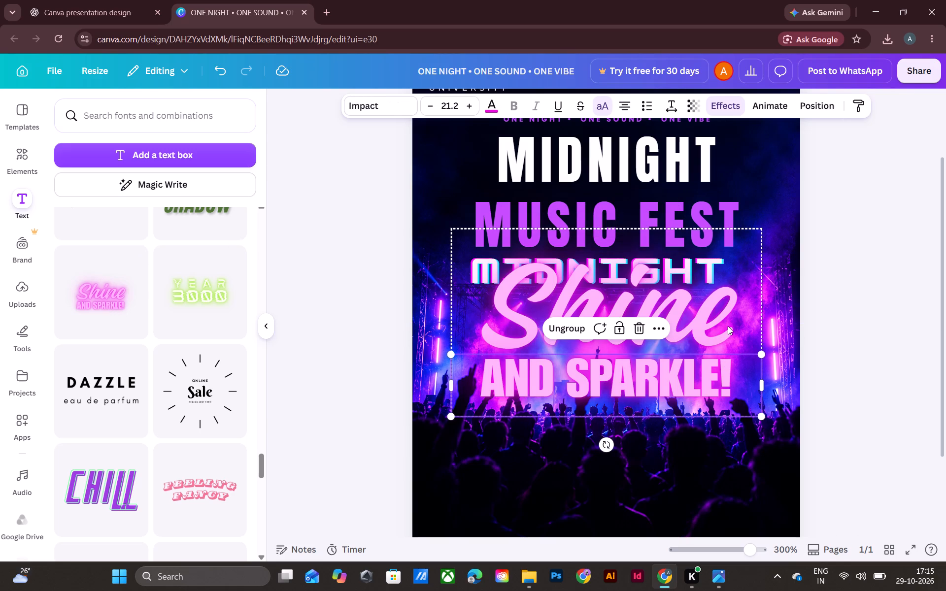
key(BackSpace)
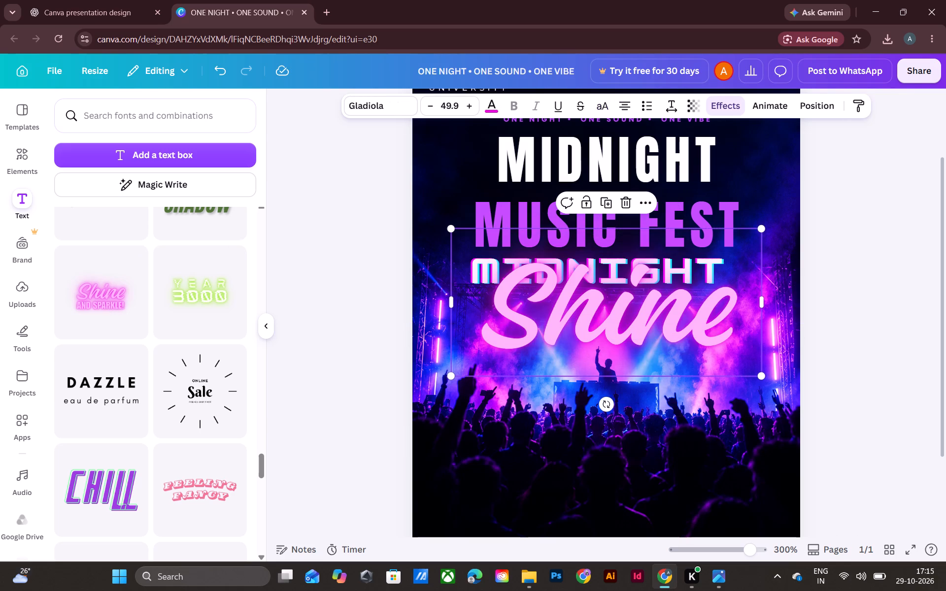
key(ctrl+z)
Clear the script word "Shine" from the glowing pink text combination.
click(647, 287)
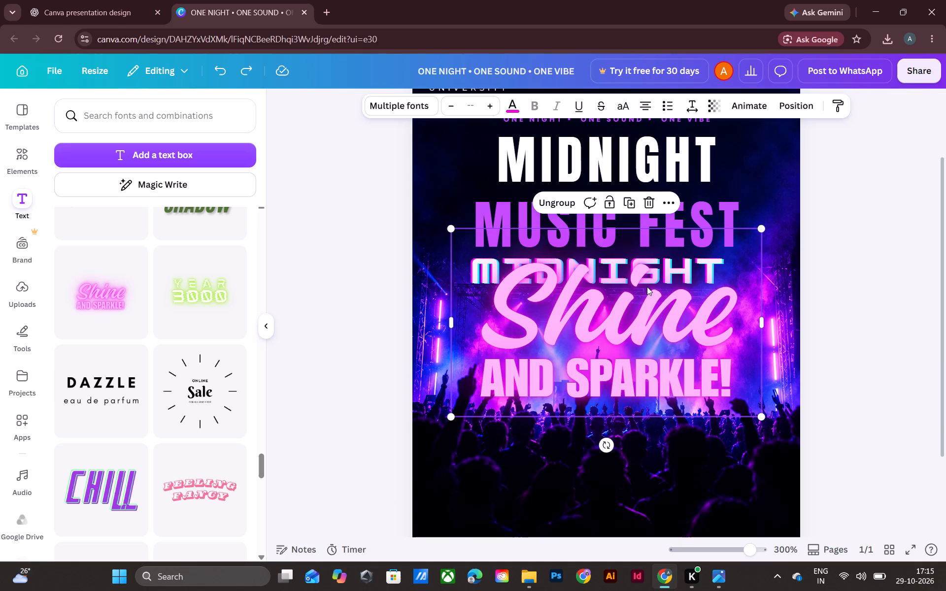
click(647, 287)
double_click(715, 325)
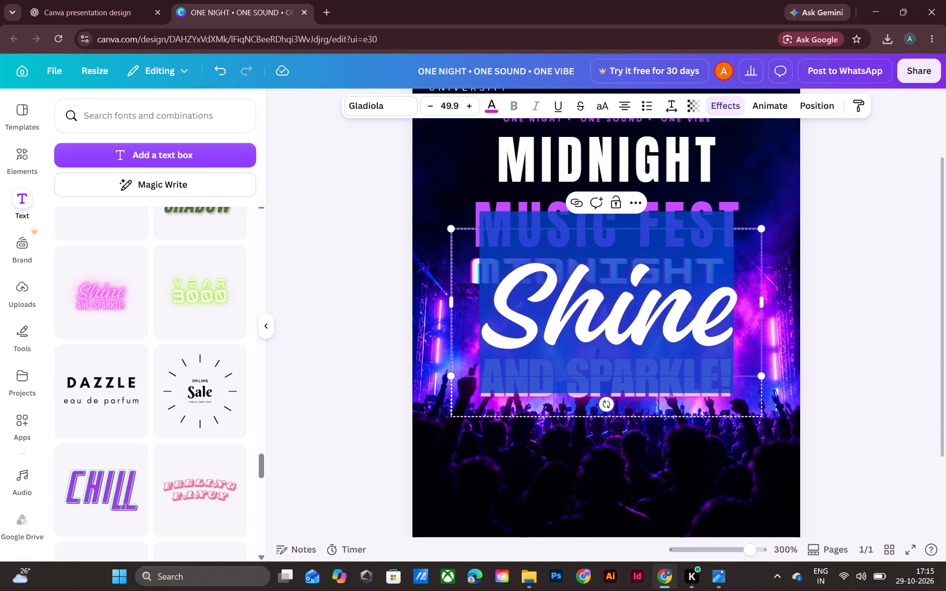
key(BackSpace)
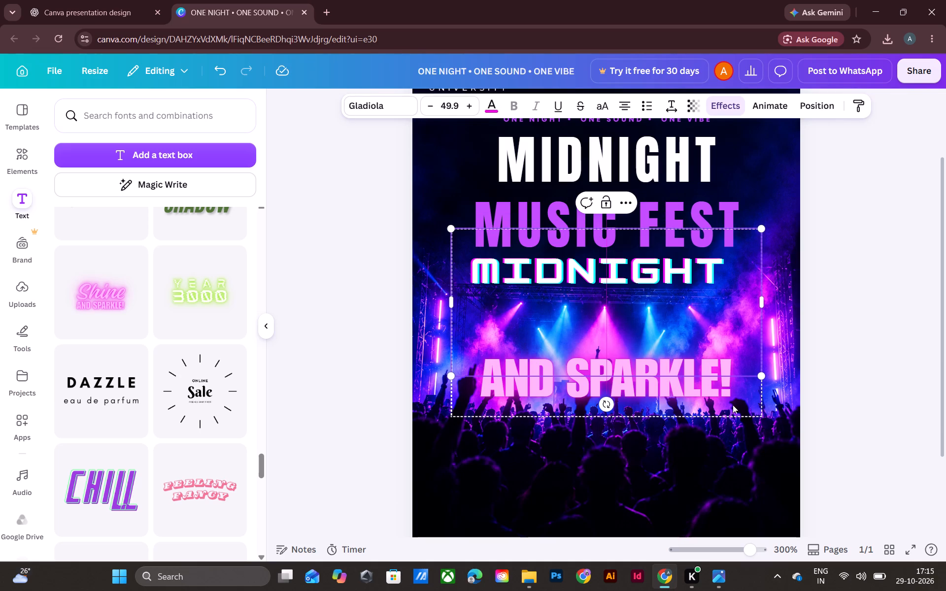
click(894, 302)
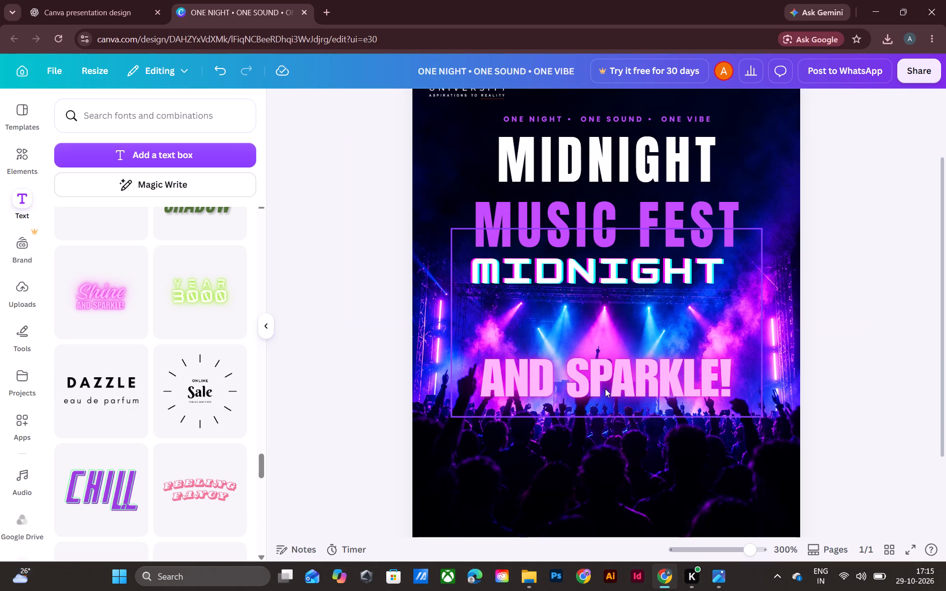
Replace the glowing pink "AND SPARKLE!" line with "MIDNIGHT".
click(616, 394)
click(751, 372)
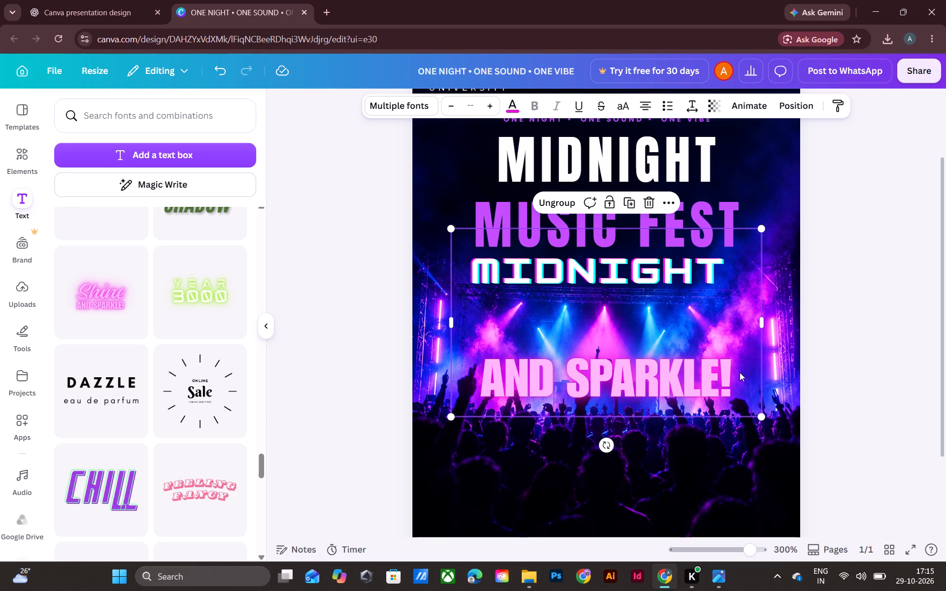
double_click(718, 375)
click(719, 375)
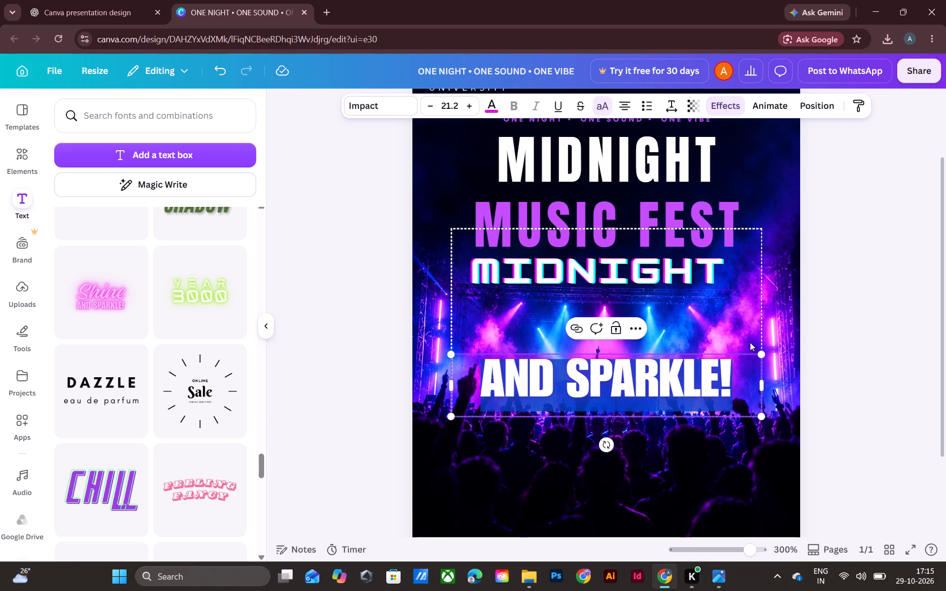
key(BackSpace)
text(MID)
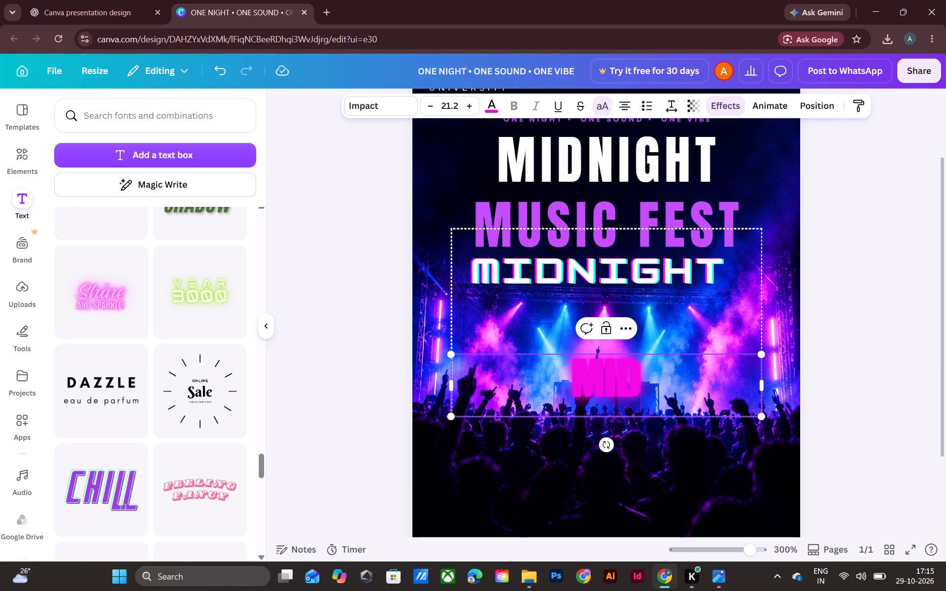
text(NIGHT)
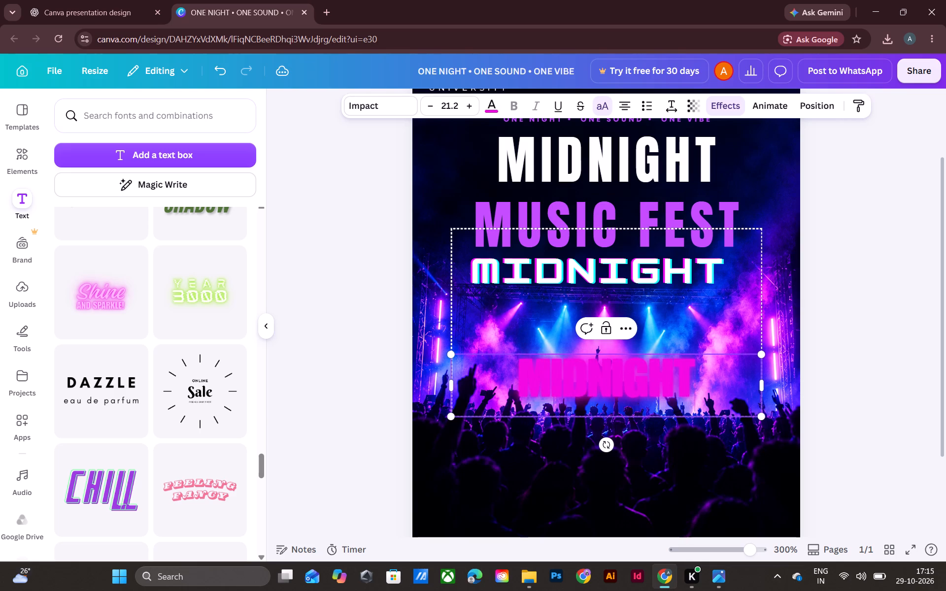
key(space)
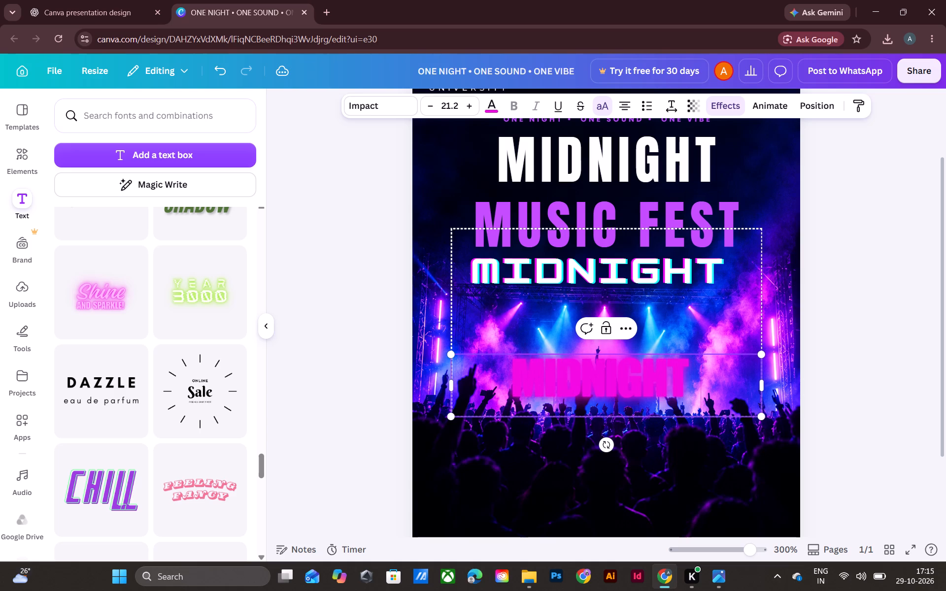
Move the glowing pink "MIDNIGHT" text down toward the crowd, away from the glitch-style "MIDNIGHT".
click(863, 324)
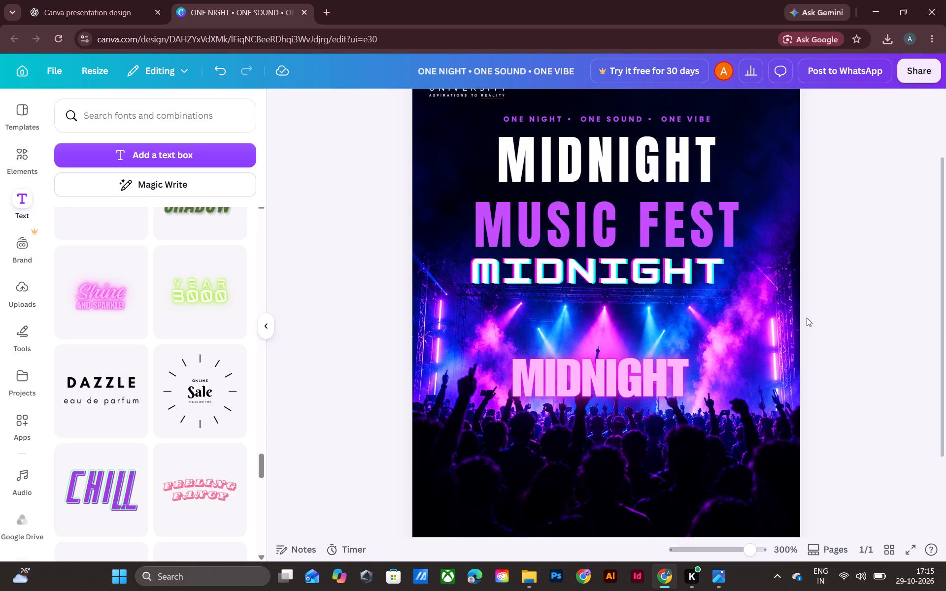
drag(600, 373, 606, 410)
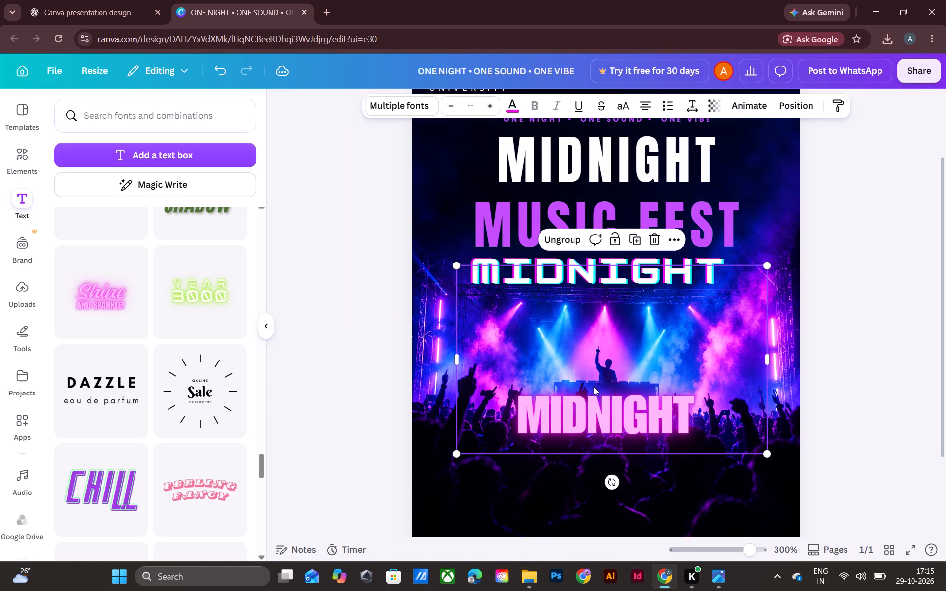
Delete the glitch-style "MIDNIGHT" text below "MUSIC FEST".
scroll(920, 213, up, 5)
click(663, 355)
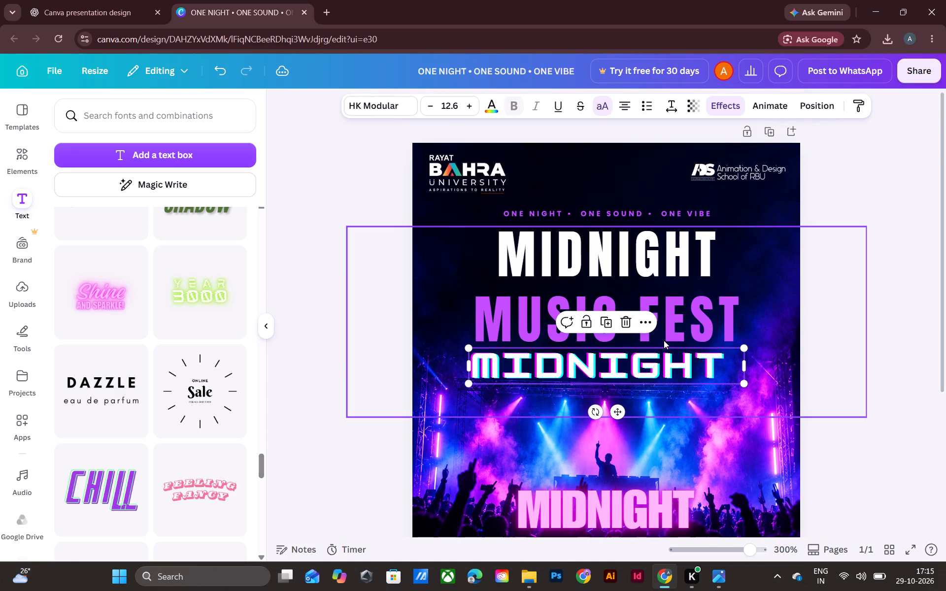
key(BackSpace)
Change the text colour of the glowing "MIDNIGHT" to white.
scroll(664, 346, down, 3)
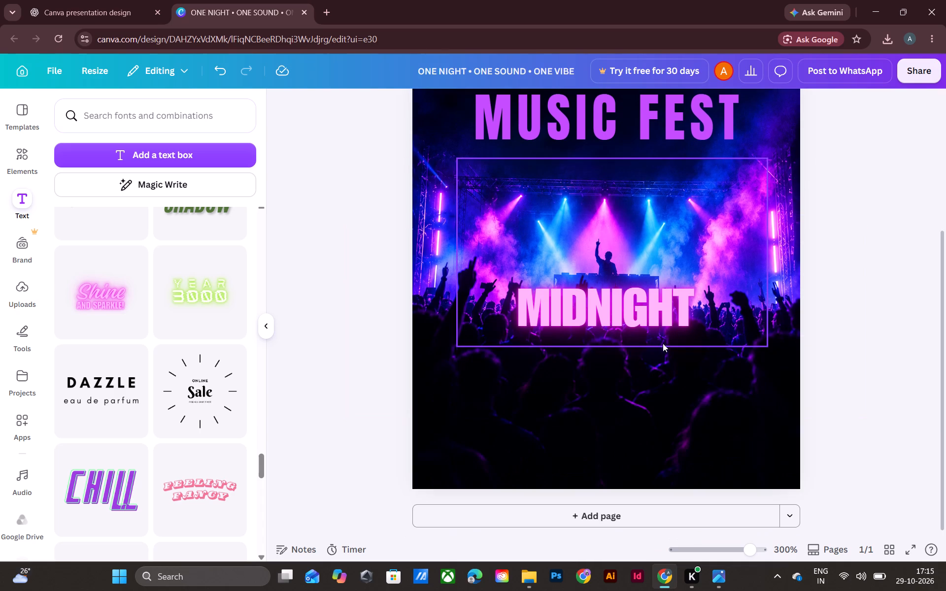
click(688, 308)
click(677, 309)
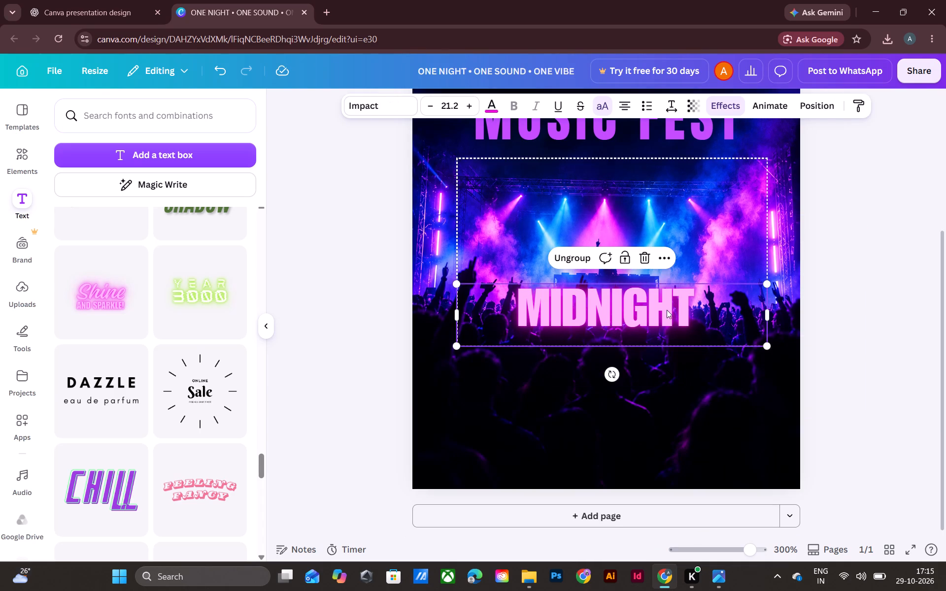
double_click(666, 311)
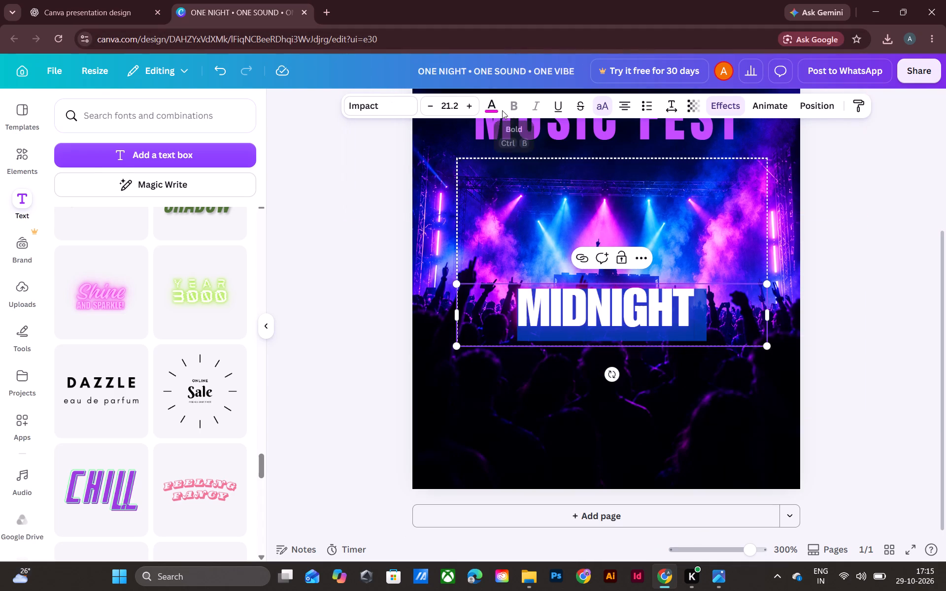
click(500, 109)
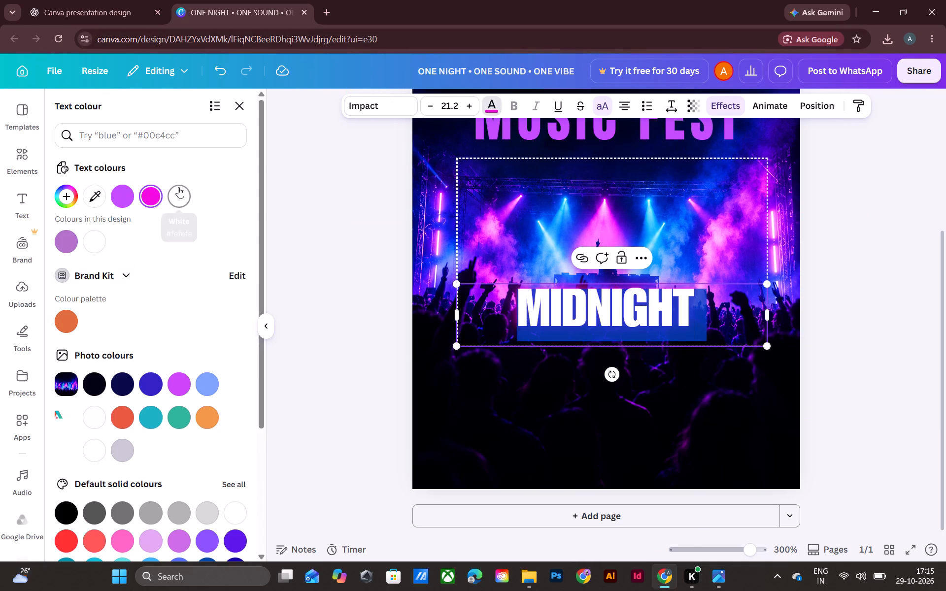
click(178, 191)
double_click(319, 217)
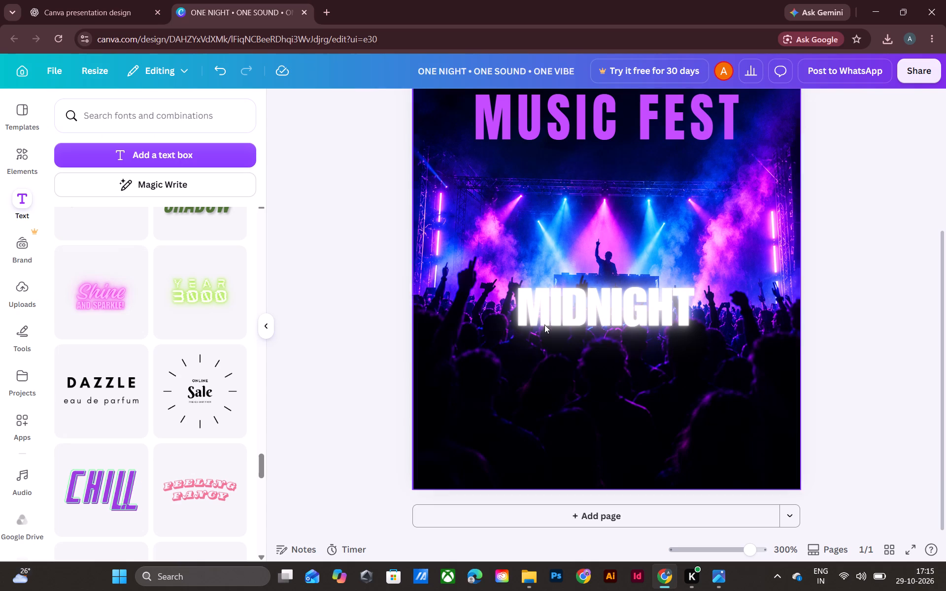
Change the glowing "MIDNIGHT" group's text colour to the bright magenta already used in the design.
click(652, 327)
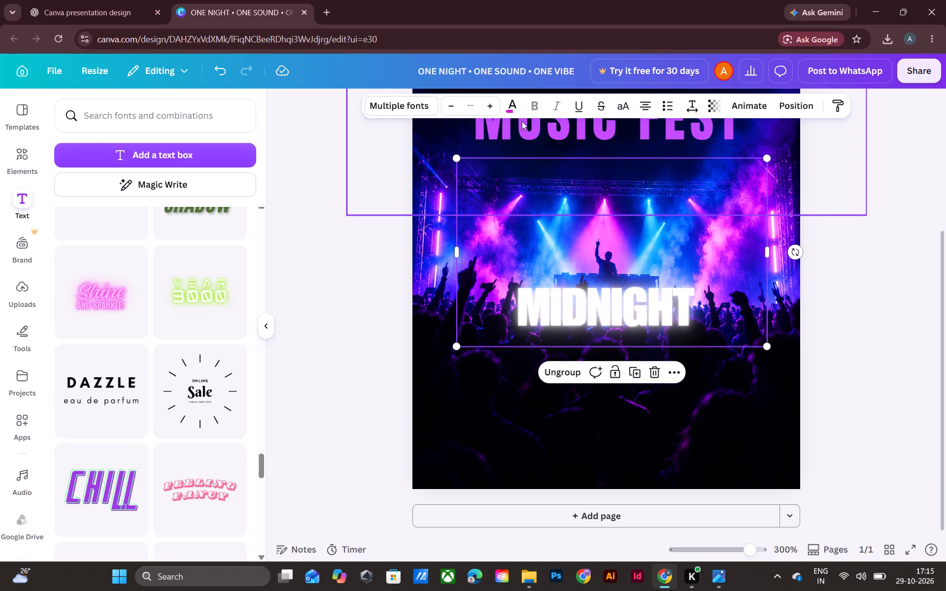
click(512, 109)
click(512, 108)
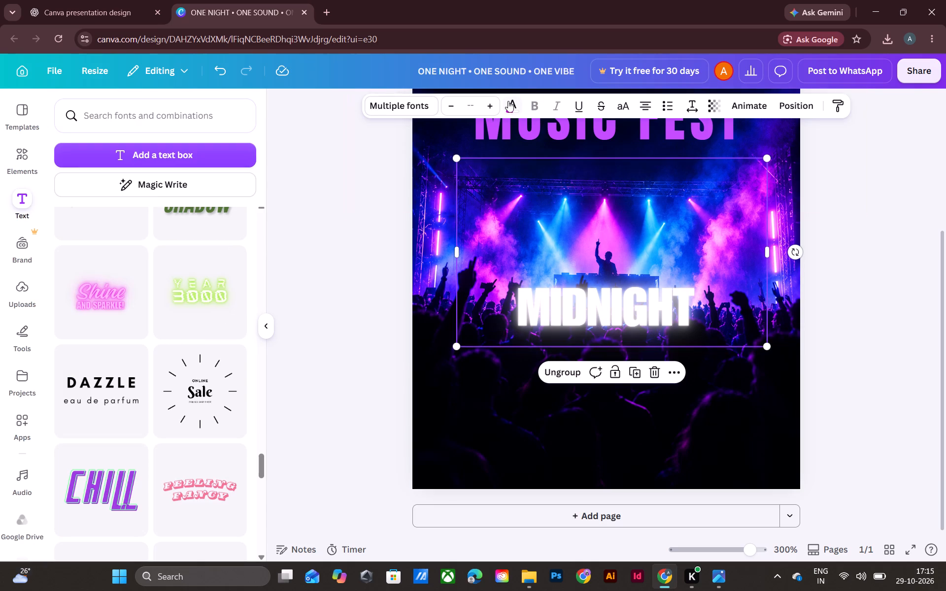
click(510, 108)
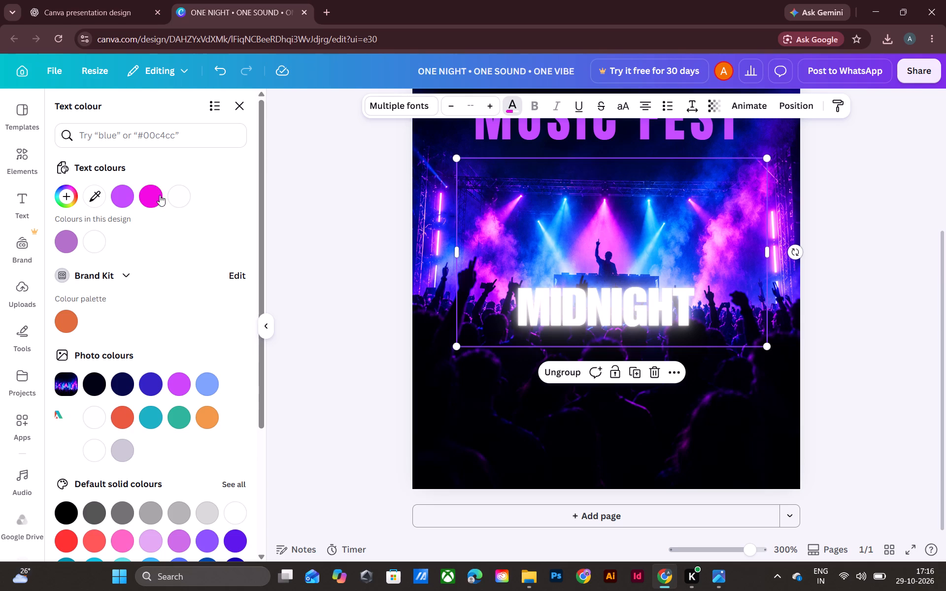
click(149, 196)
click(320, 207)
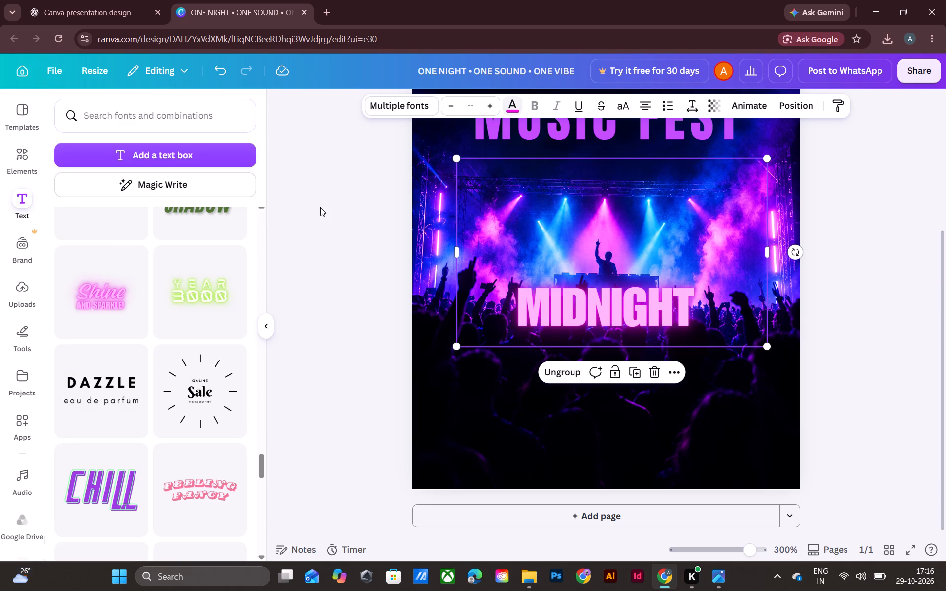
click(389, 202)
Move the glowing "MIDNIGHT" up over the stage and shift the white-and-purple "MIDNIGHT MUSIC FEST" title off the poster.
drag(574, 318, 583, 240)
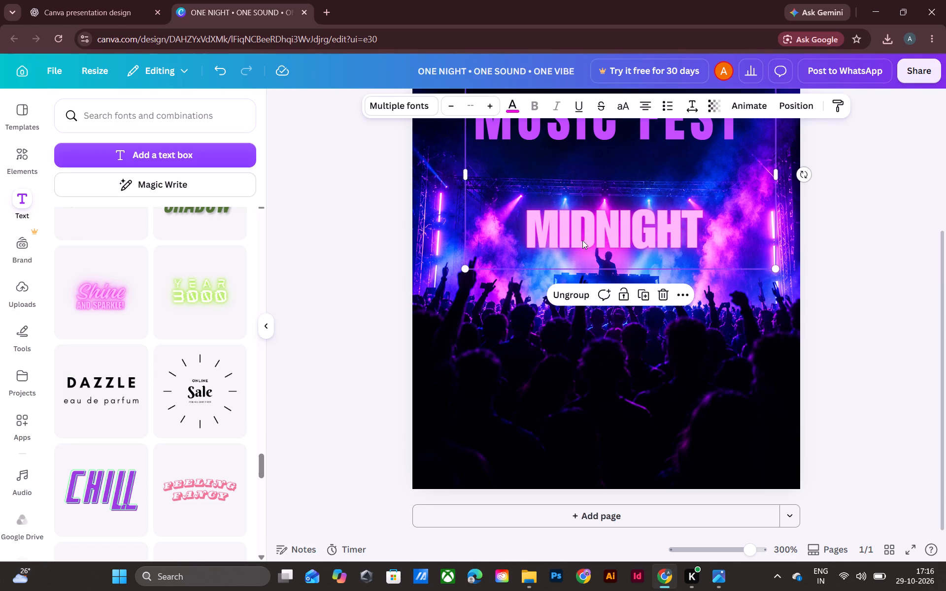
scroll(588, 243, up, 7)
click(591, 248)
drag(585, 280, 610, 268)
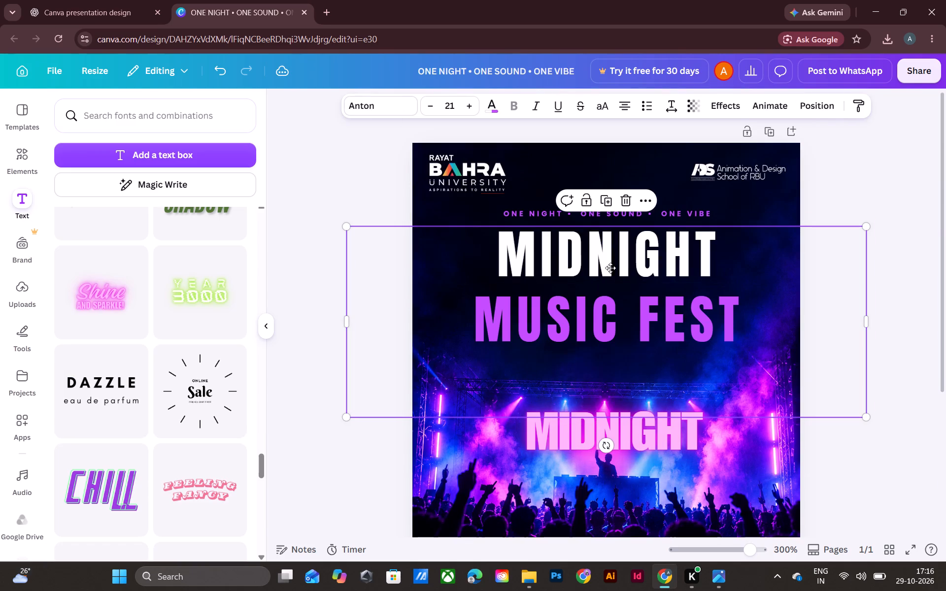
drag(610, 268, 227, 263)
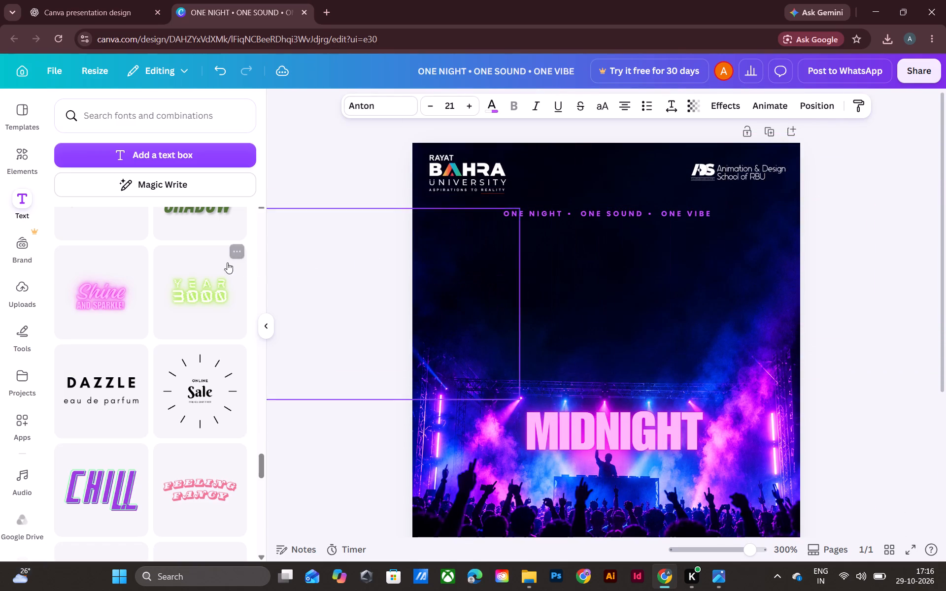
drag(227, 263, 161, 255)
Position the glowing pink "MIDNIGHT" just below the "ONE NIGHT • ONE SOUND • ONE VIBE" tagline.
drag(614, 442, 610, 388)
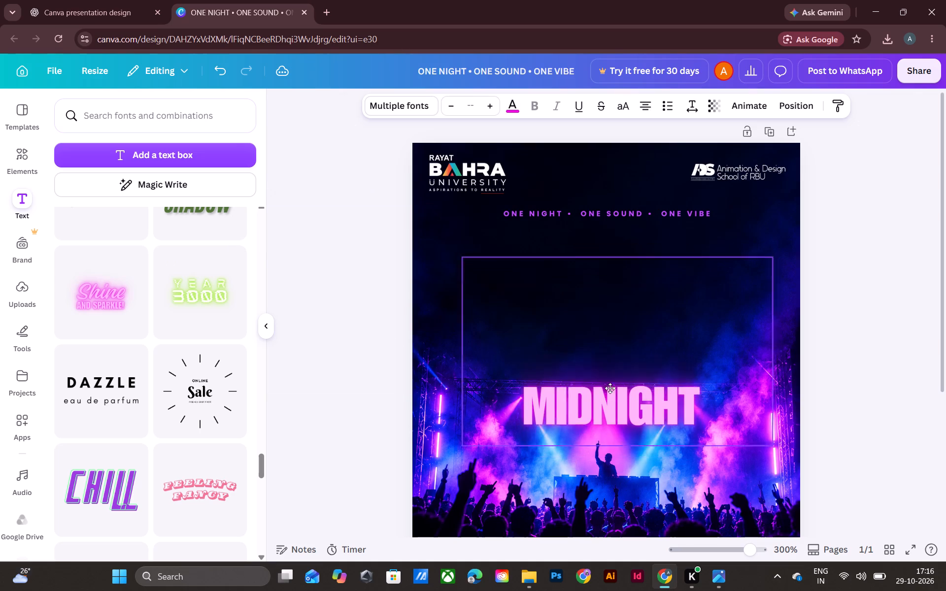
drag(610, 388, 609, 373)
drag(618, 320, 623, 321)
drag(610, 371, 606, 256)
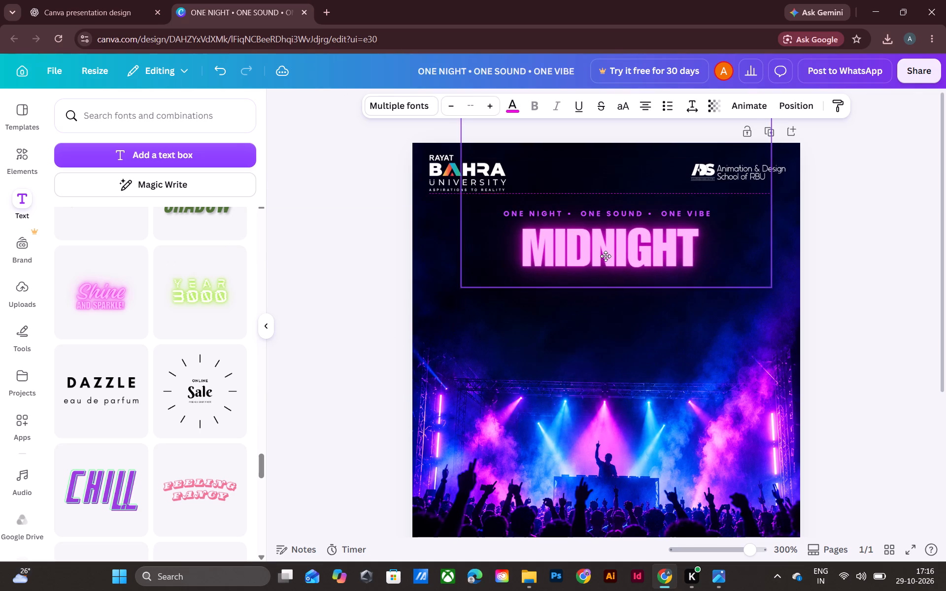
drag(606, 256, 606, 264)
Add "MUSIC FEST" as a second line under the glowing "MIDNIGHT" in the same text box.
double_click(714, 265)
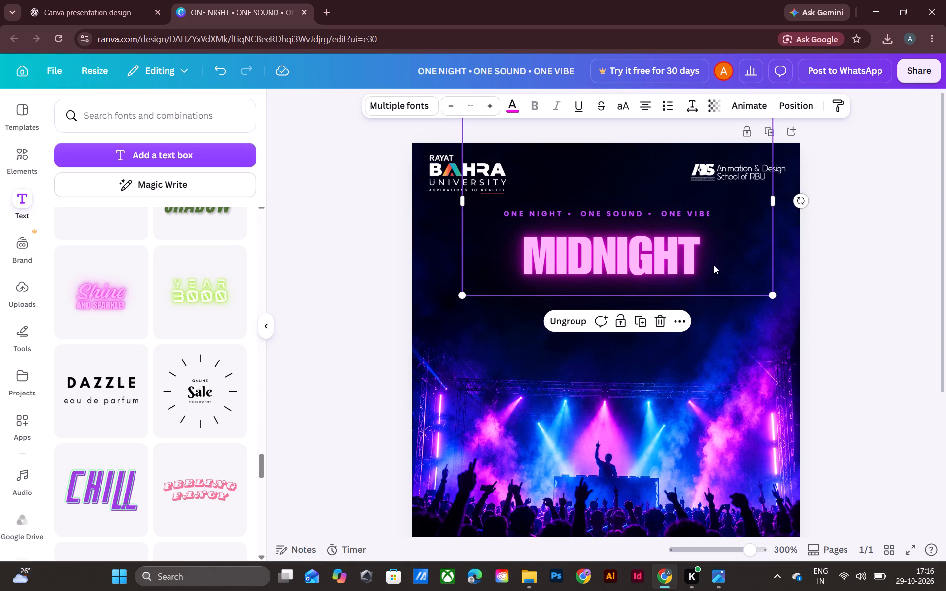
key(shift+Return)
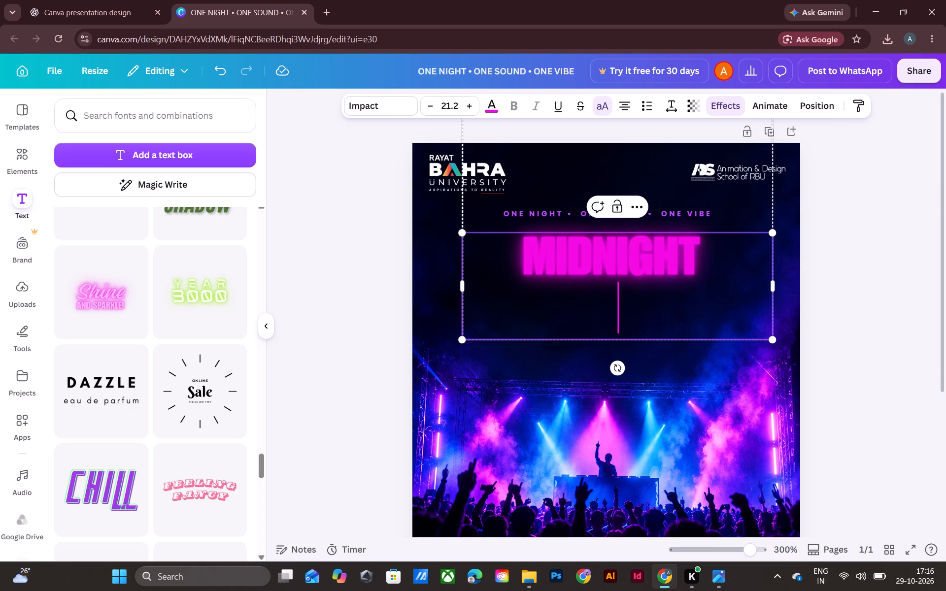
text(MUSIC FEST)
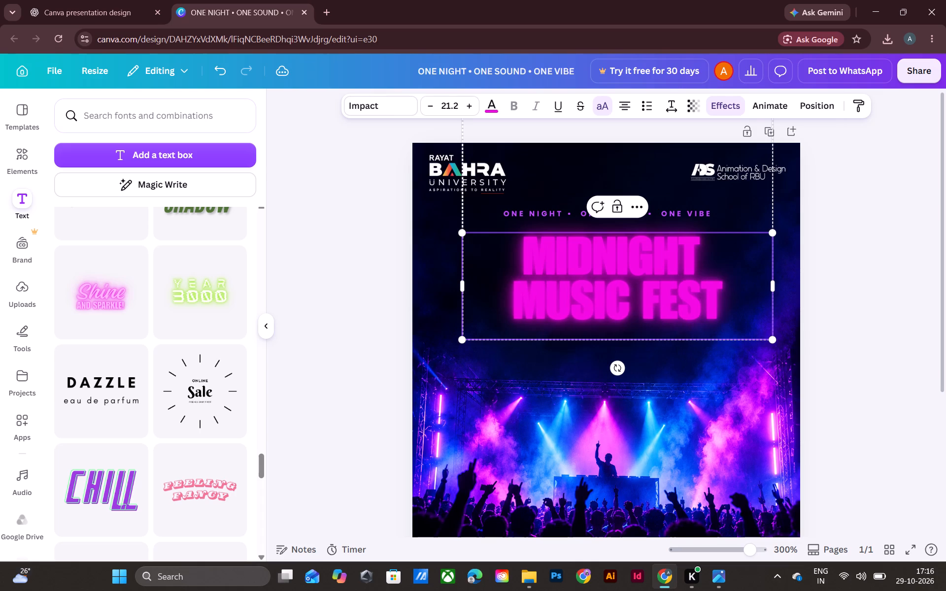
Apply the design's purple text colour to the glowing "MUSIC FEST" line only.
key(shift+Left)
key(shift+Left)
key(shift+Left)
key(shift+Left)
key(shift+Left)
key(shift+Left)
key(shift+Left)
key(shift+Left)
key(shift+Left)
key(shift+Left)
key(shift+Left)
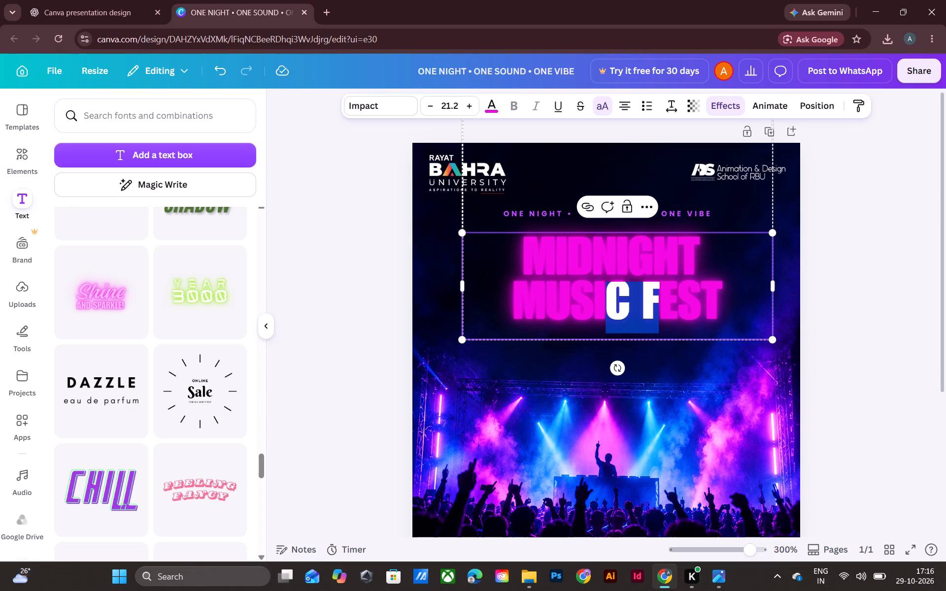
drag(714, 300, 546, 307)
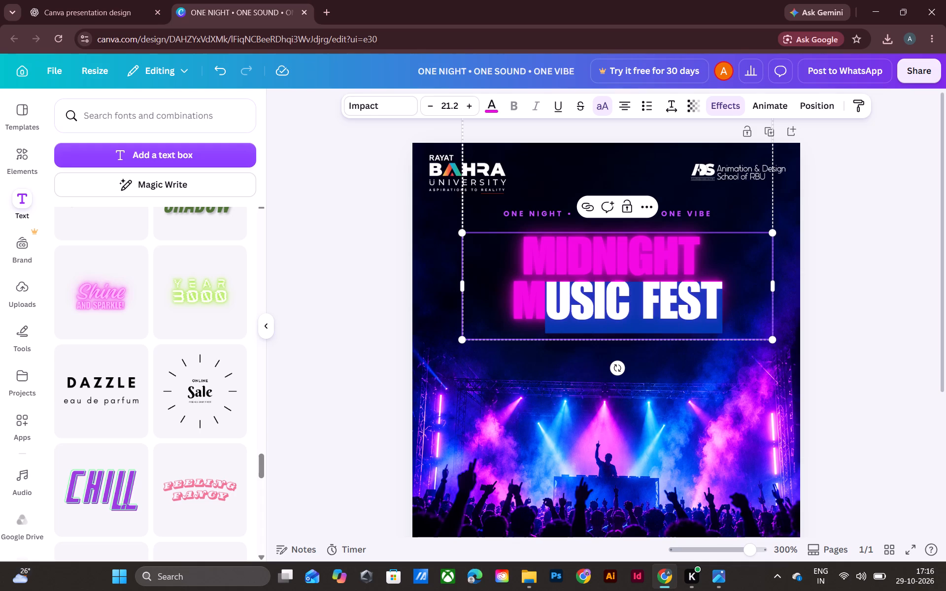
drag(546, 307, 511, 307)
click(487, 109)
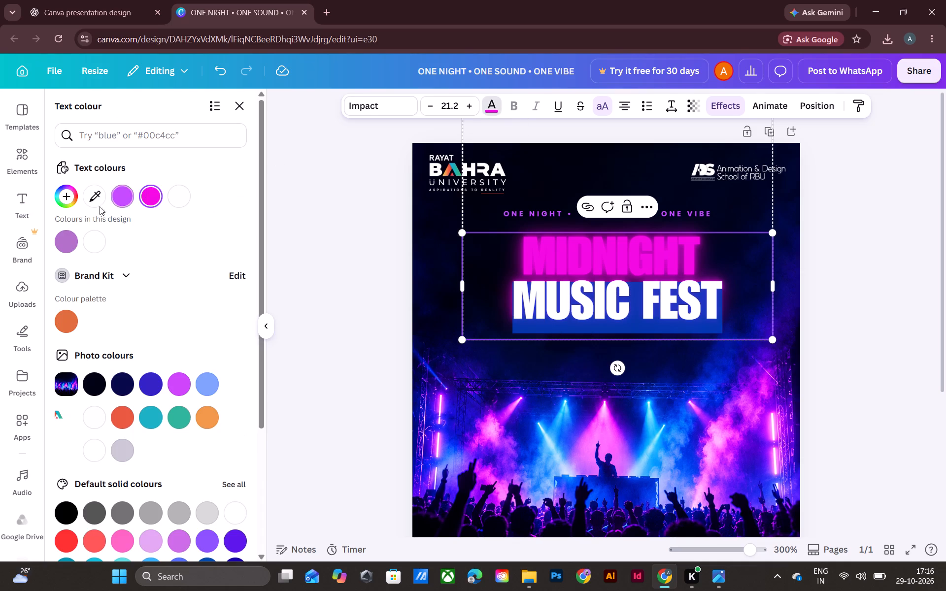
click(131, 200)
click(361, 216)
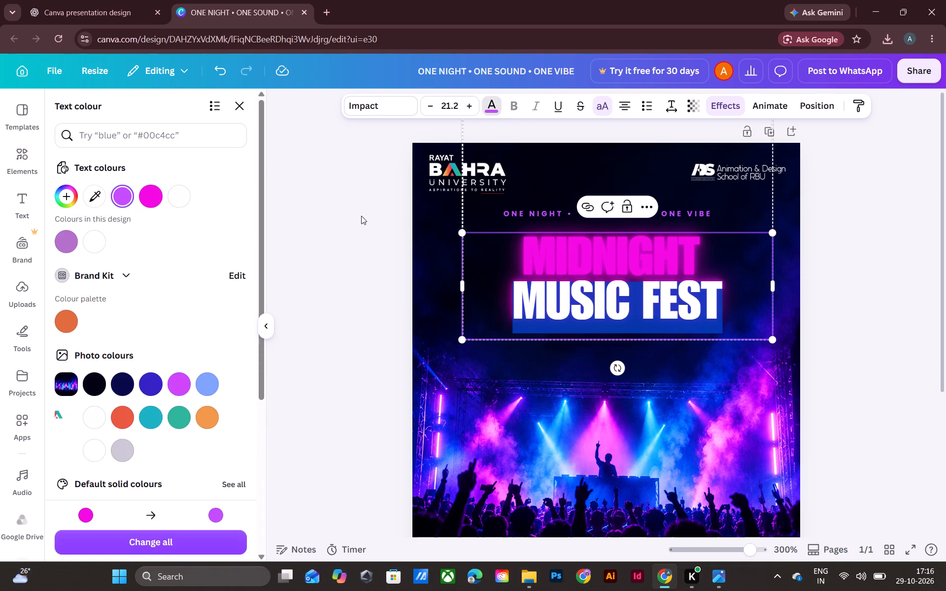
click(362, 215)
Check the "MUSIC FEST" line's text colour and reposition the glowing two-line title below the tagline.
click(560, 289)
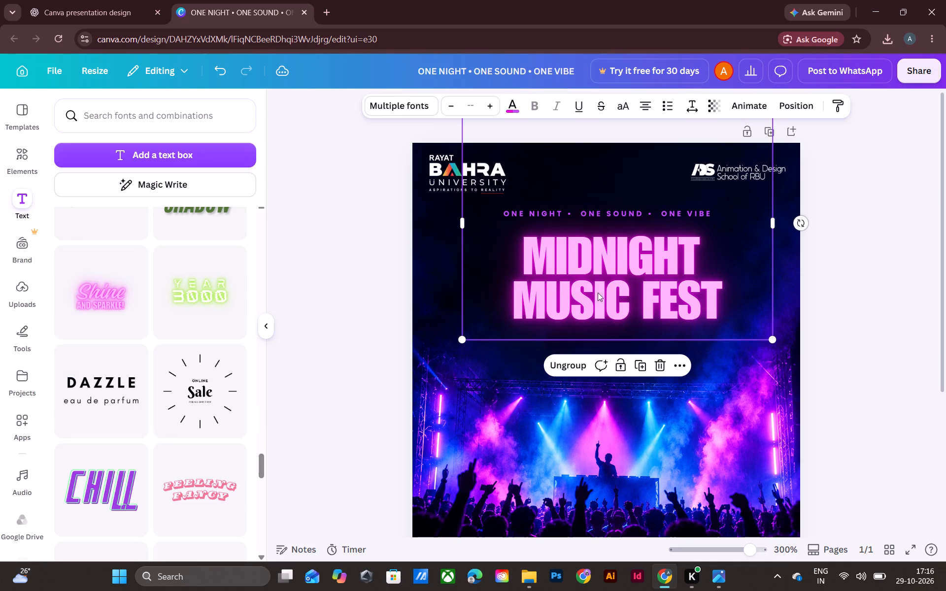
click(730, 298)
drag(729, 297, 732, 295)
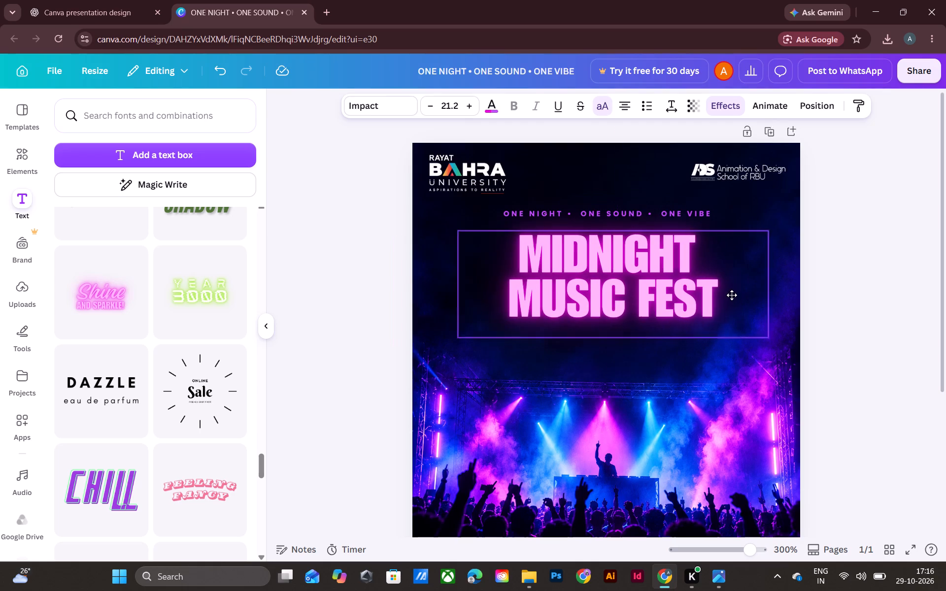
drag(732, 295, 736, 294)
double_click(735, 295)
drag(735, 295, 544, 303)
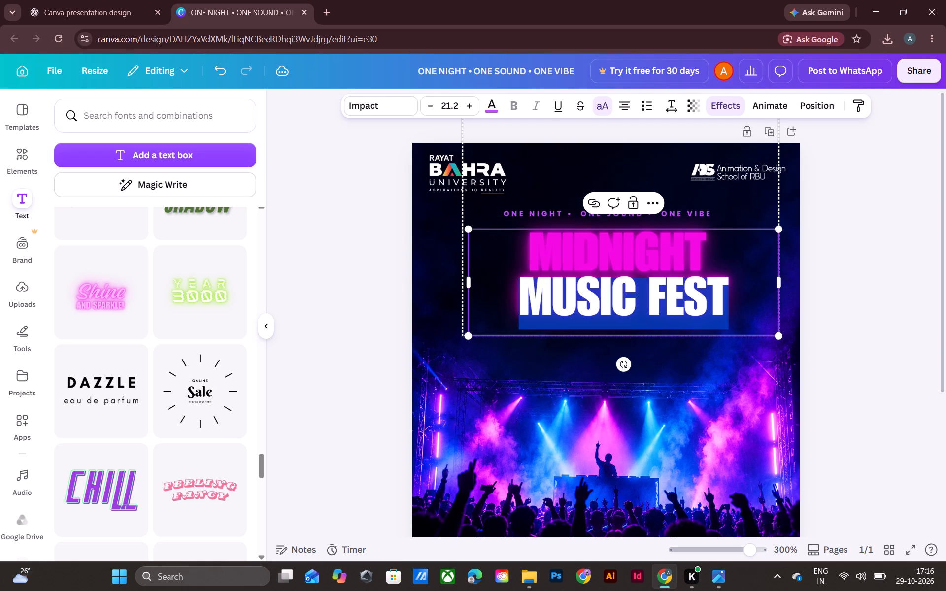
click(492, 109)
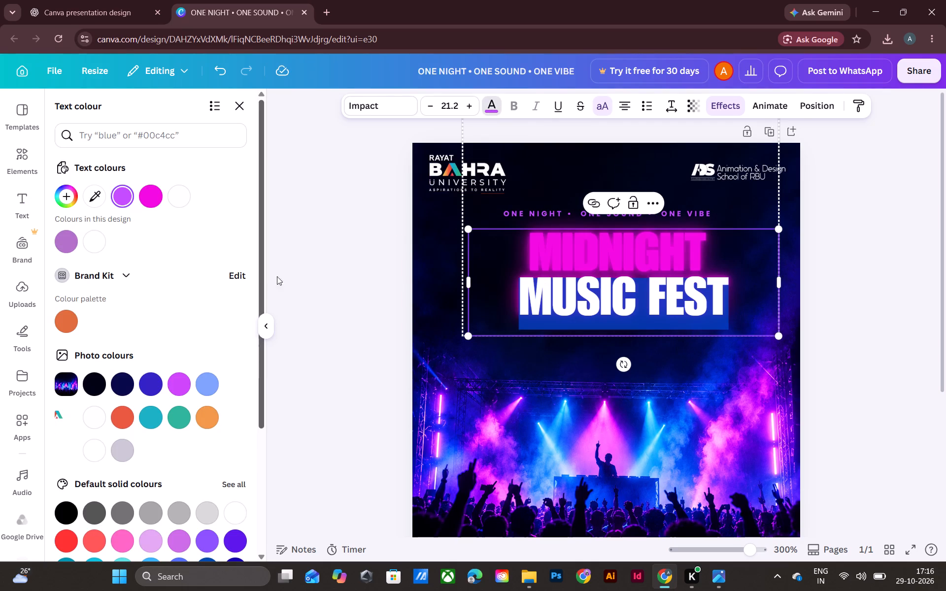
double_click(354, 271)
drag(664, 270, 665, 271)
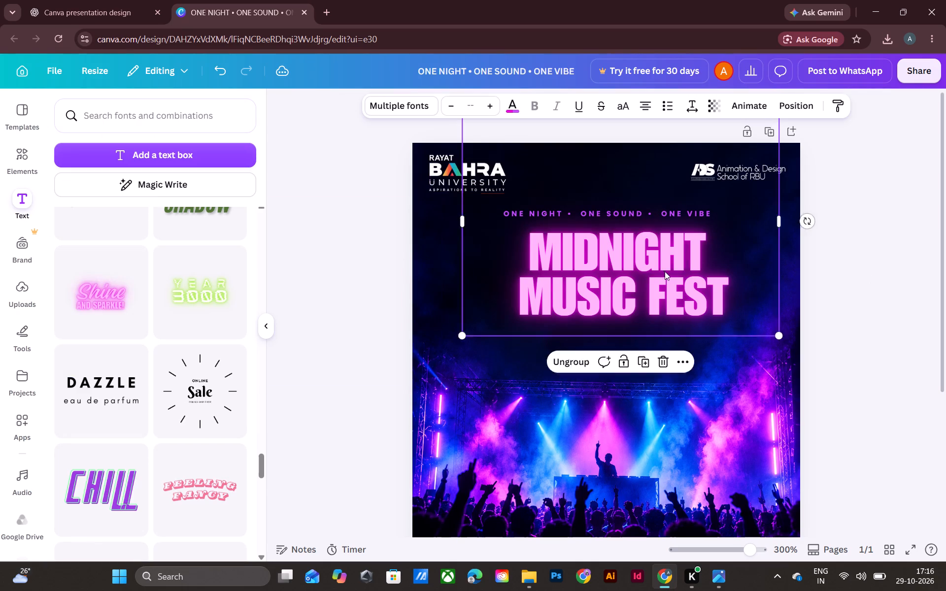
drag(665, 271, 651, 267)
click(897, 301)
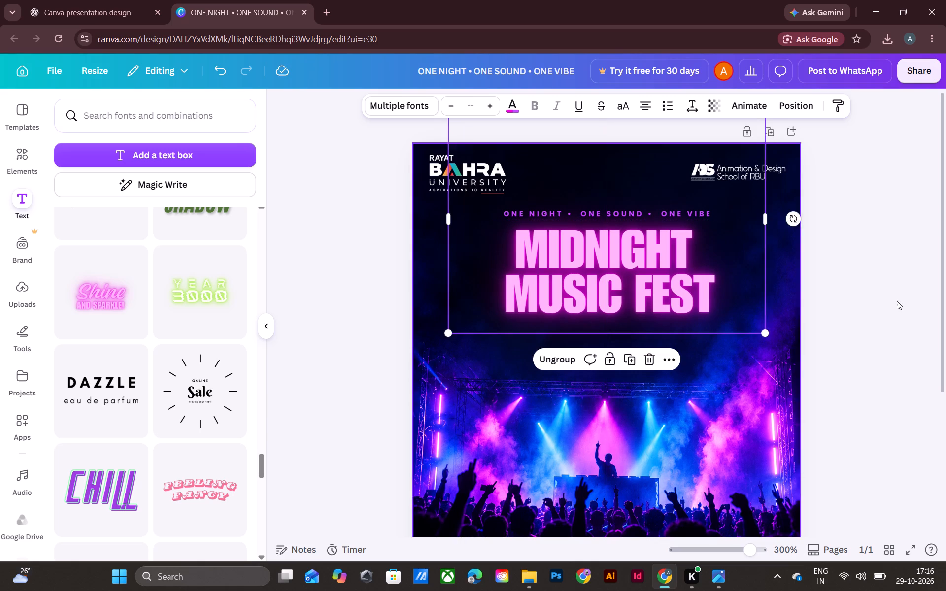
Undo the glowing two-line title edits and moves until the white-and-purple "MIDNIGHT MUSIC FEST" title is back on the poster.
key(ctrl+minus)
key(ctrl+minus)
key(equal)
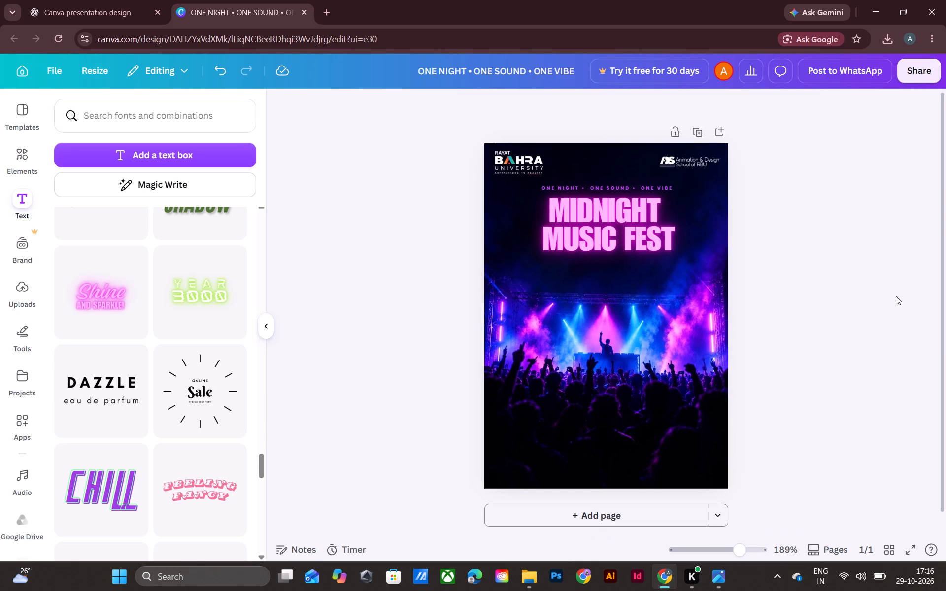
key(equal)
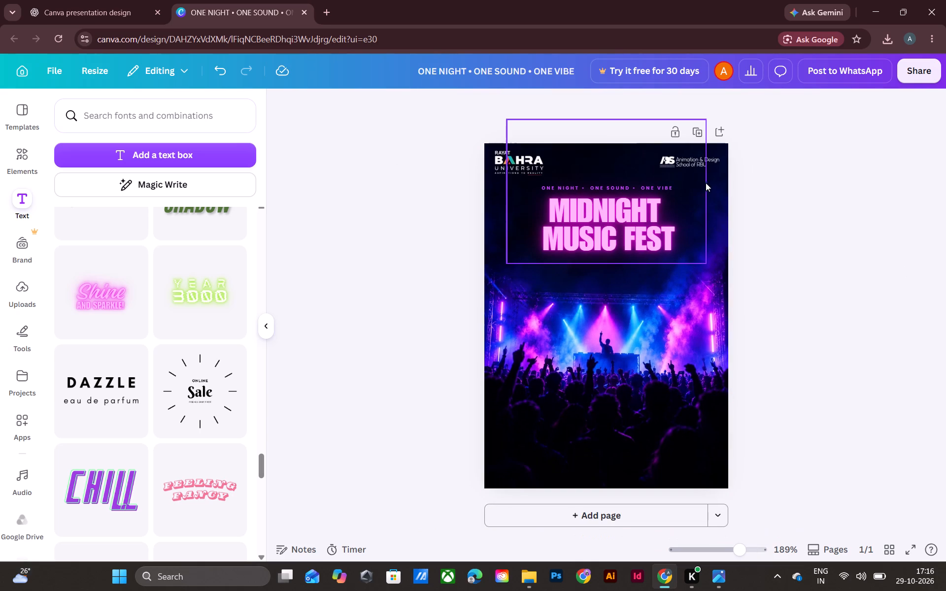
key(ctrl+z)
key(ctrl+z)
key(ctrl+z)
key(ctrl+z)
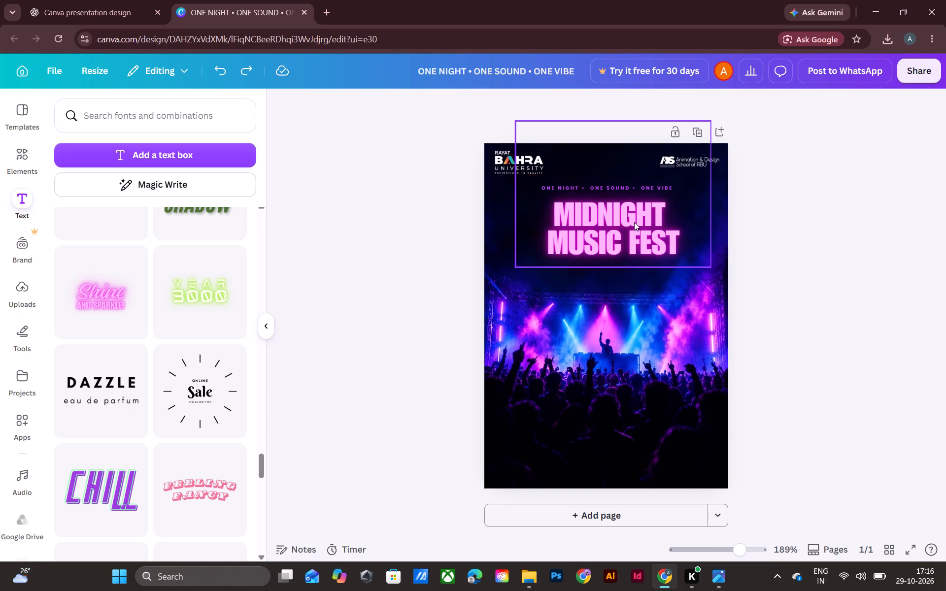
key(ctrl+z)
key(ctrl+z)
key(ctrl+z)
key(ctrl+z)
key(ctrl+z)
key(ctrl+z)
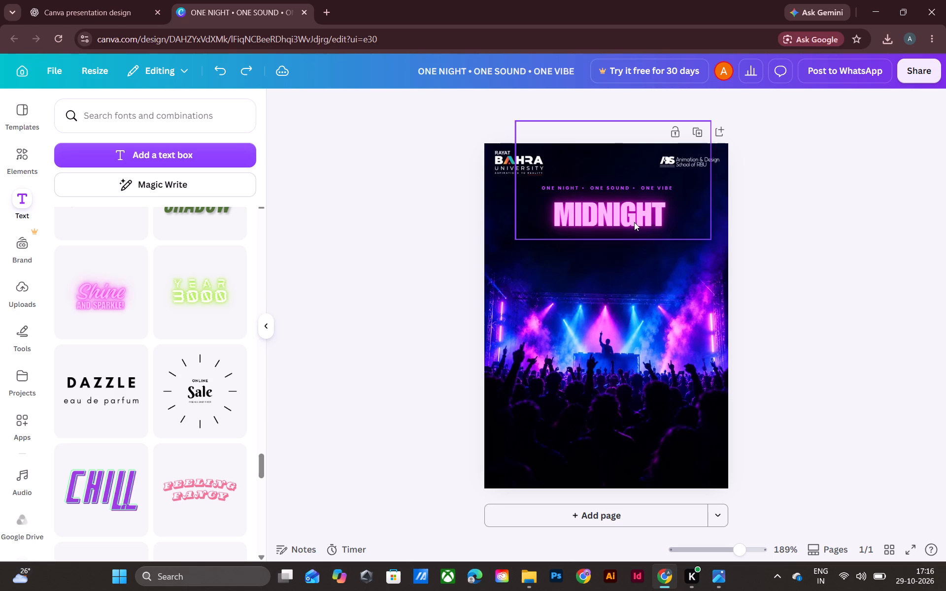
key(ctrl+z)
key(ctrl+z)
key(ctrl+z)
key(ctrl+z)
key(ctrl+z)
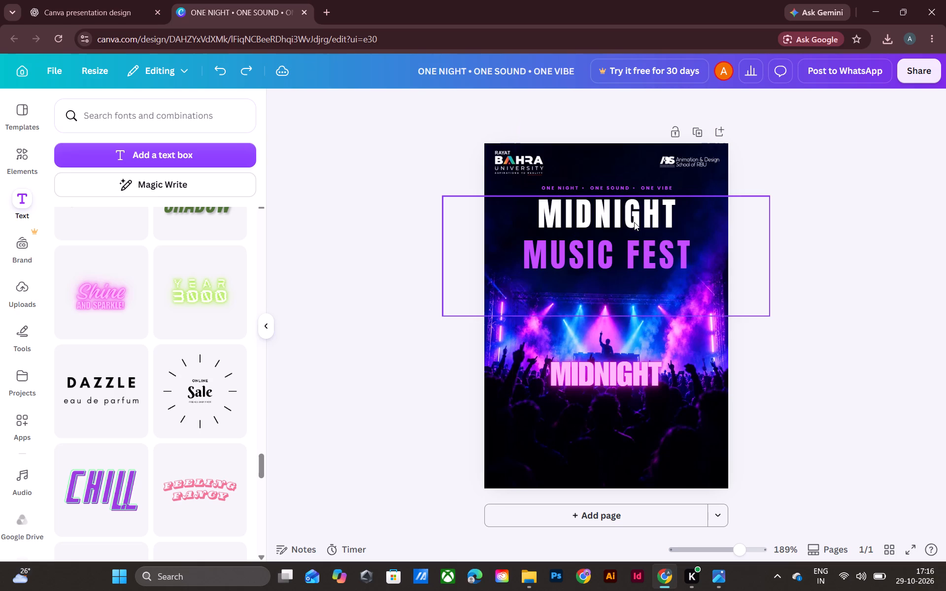
Delete the leftover glowing pink "MIDNIGHT" text group over the crowd.
click(668, 361)
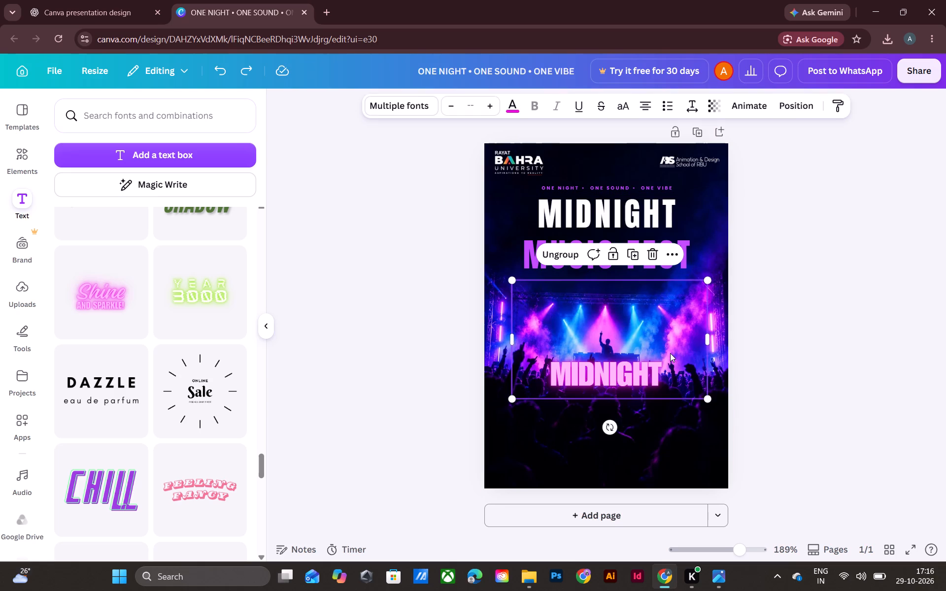
key(BackSpace)
Tighten the letter spacing of the white-and-purple "MIDNIGHT MUSIC FEST" title.
click(627, 262)
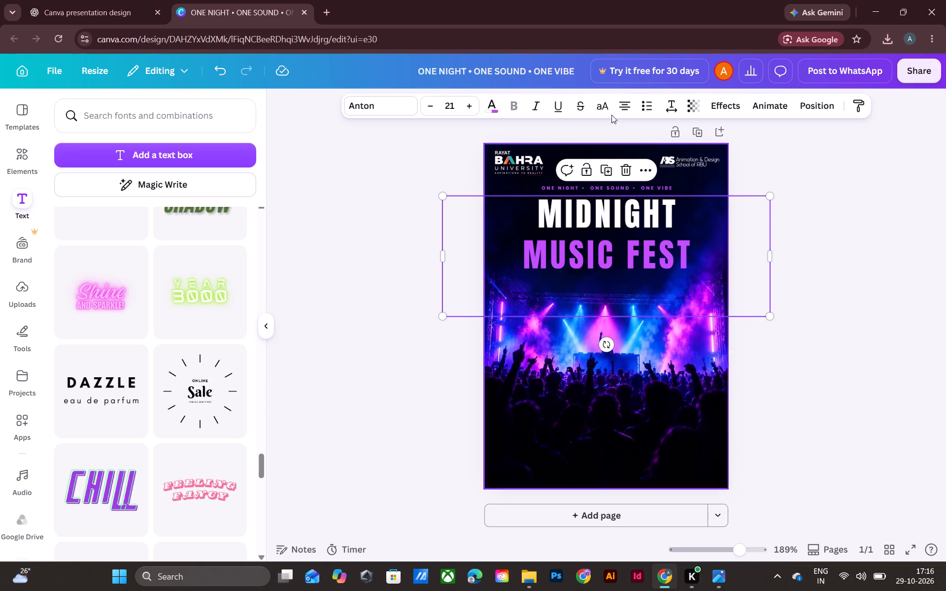
click(674, 114)
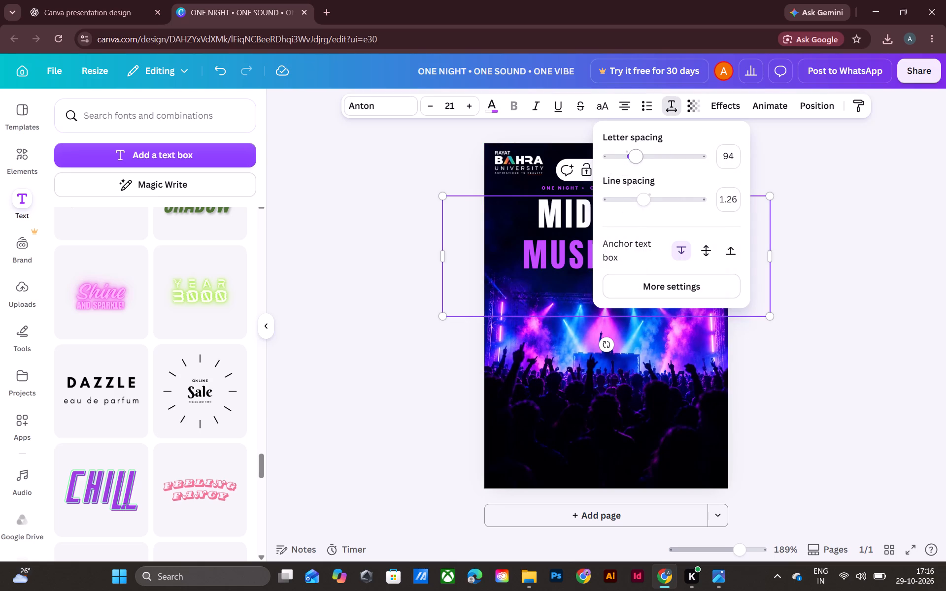
drag(633, 160, 627, 161)
click(788, 242)
click(793, 243)
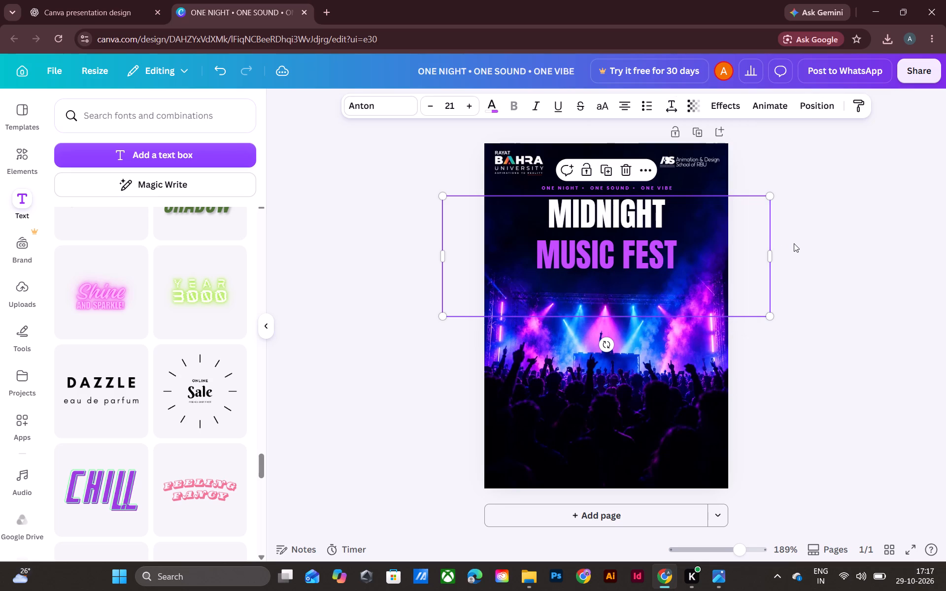
Set the "MIDNIGHT MUSIC FEST" title's font size to 20 and nudge its text box slightly down.
click(620, 240)
click(428, 106)
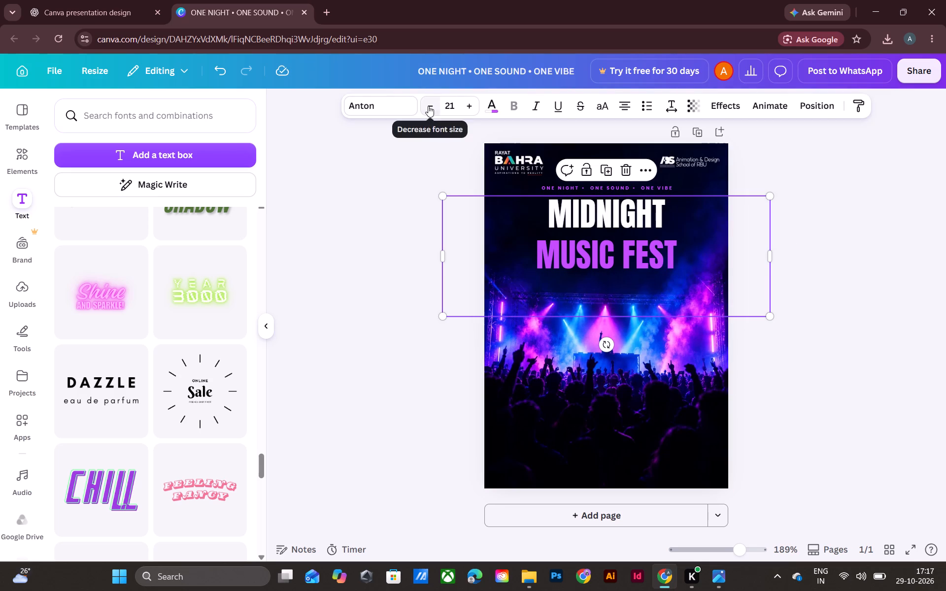
click(428, 106)
click(466, 109)
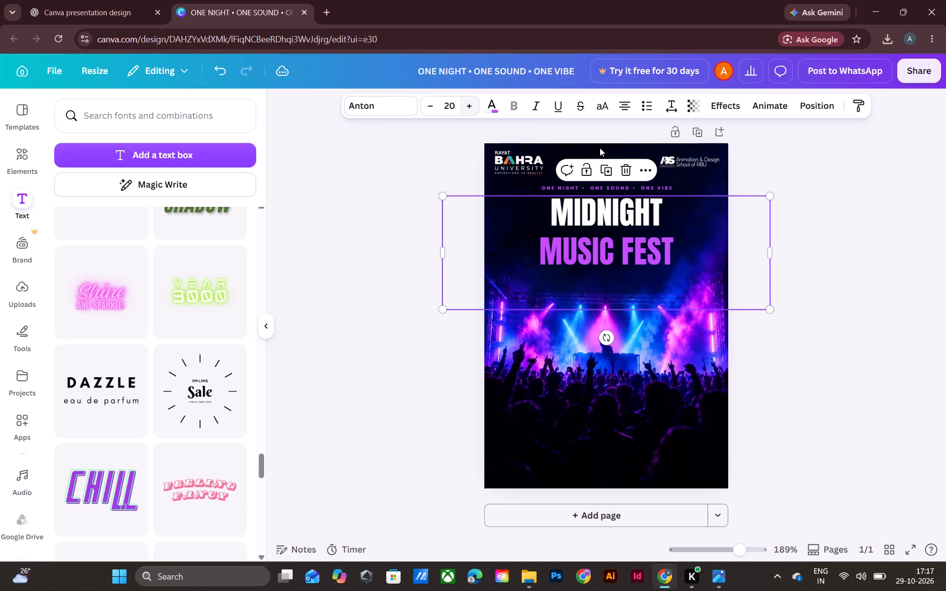
click(781, 195)
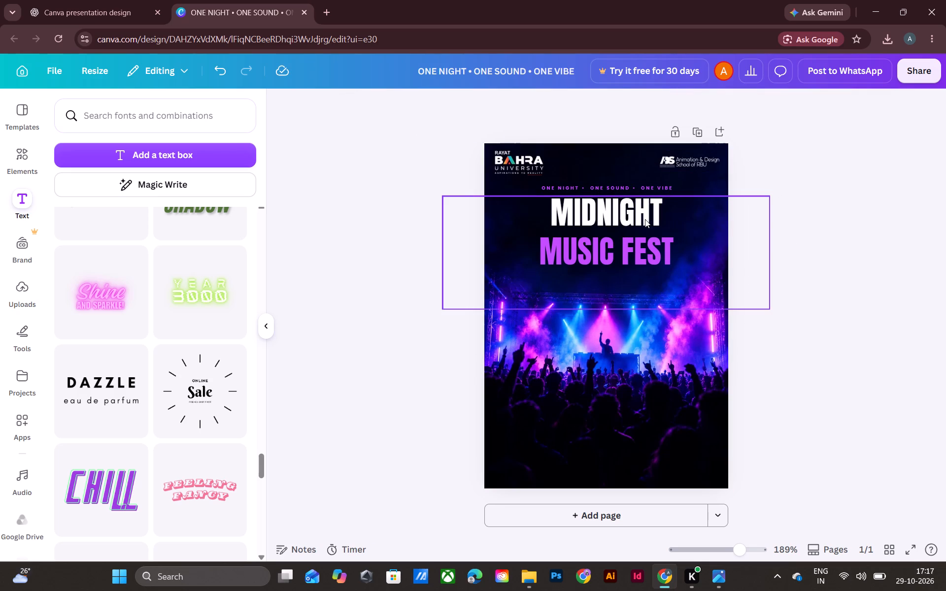
click(644, 240)
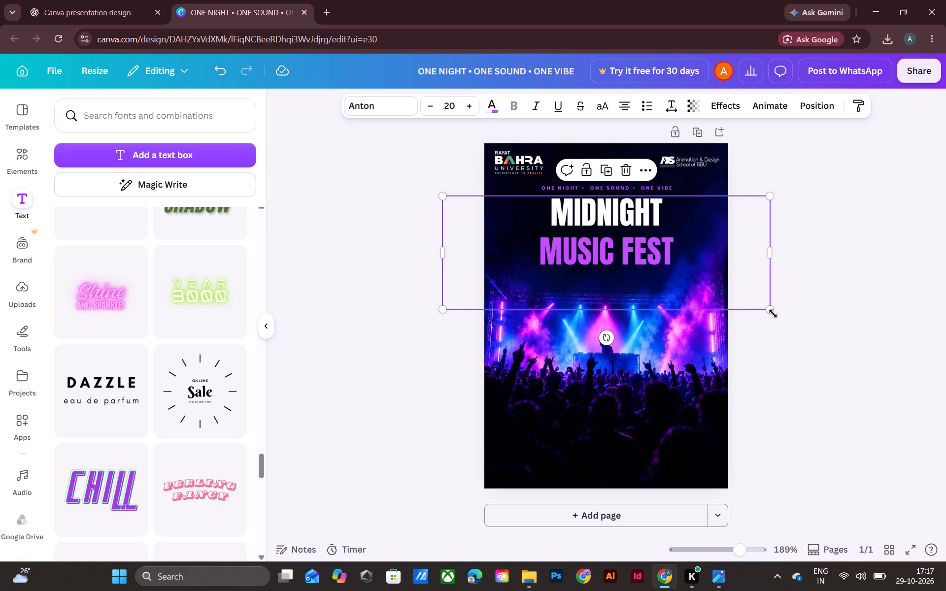
click(773, 313)
click(752, 294)
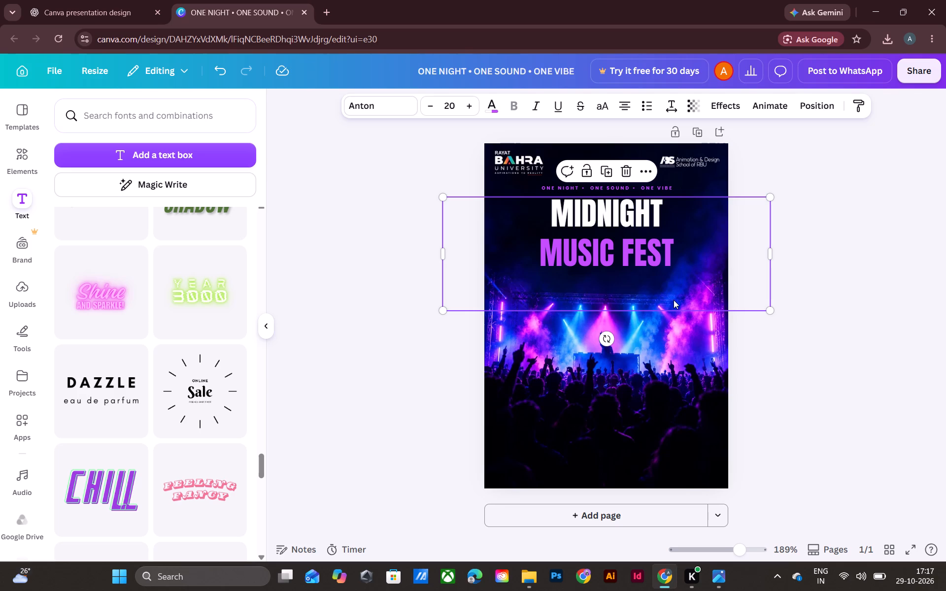
Reload the poster design page.
key(ctrl+r)
key(ctrl+r)
key(ctrl+r)
key(ctrl+r)
key(ctrl+r)
key(ctrl+r)
key(ctrl+r)
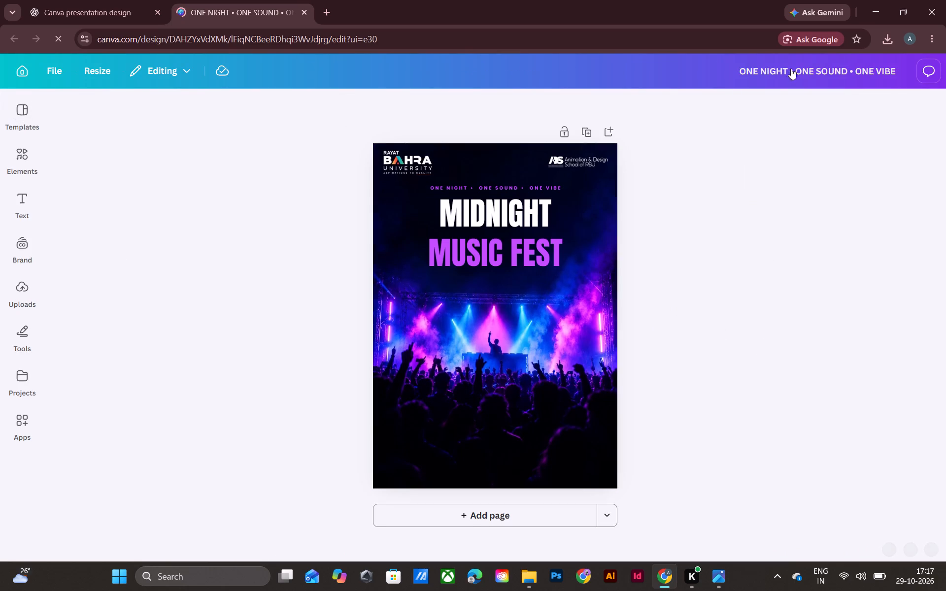
Set the "MIDNIGHT MUSIC FEST" title's font size to 19, keeping it centred below the small heading.
click(517, 242)
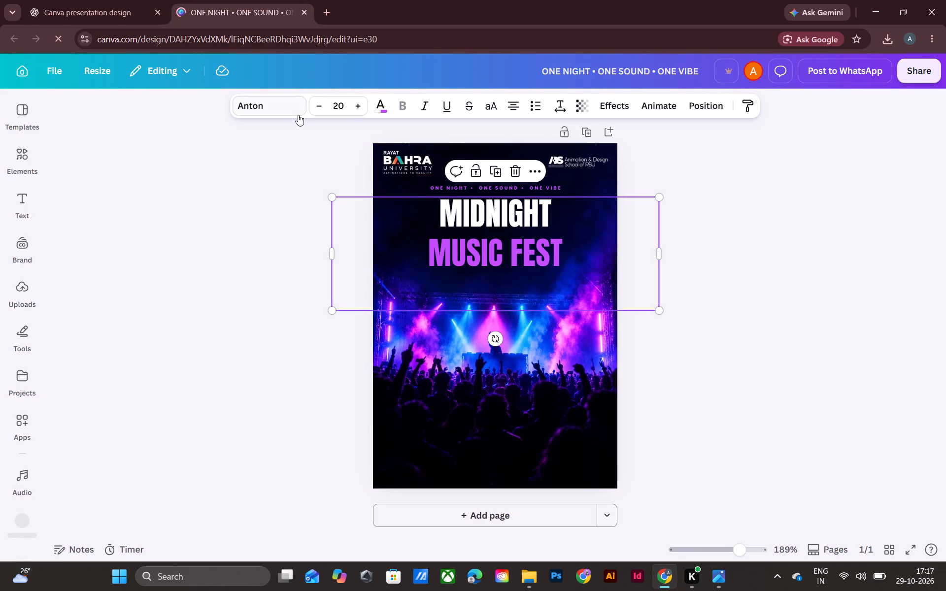
click(320, 106)
click(709, 224)
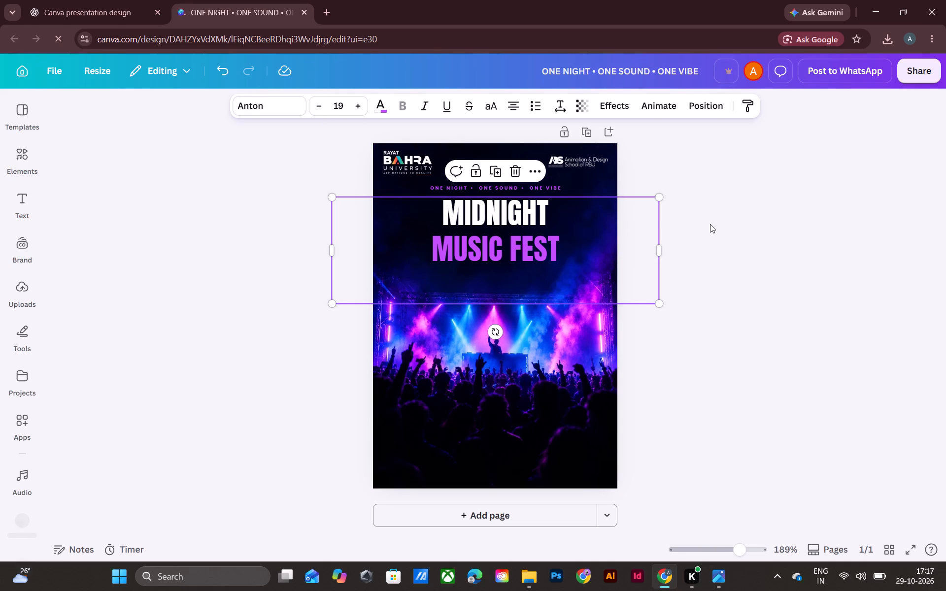
click(556, 236)
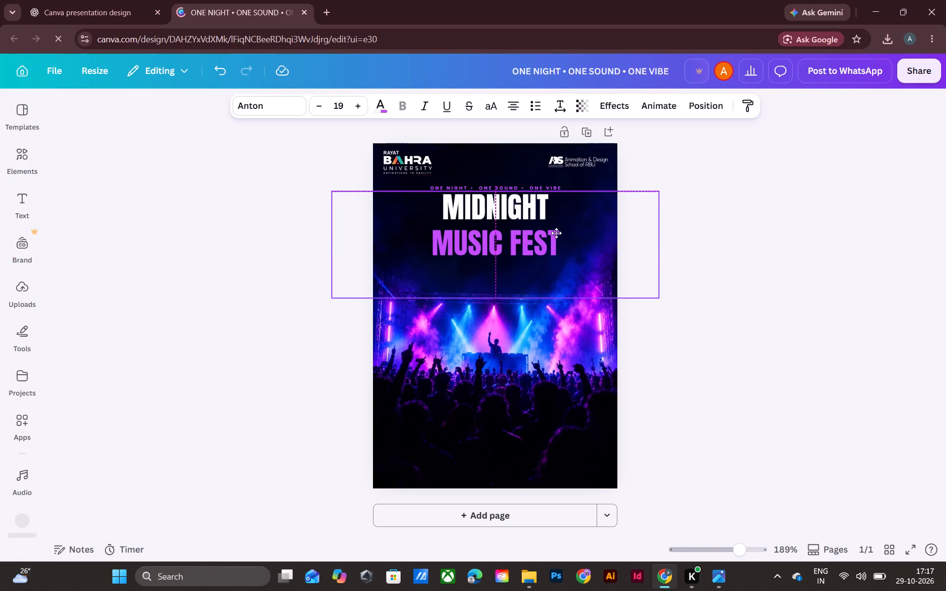
click(889, 266)
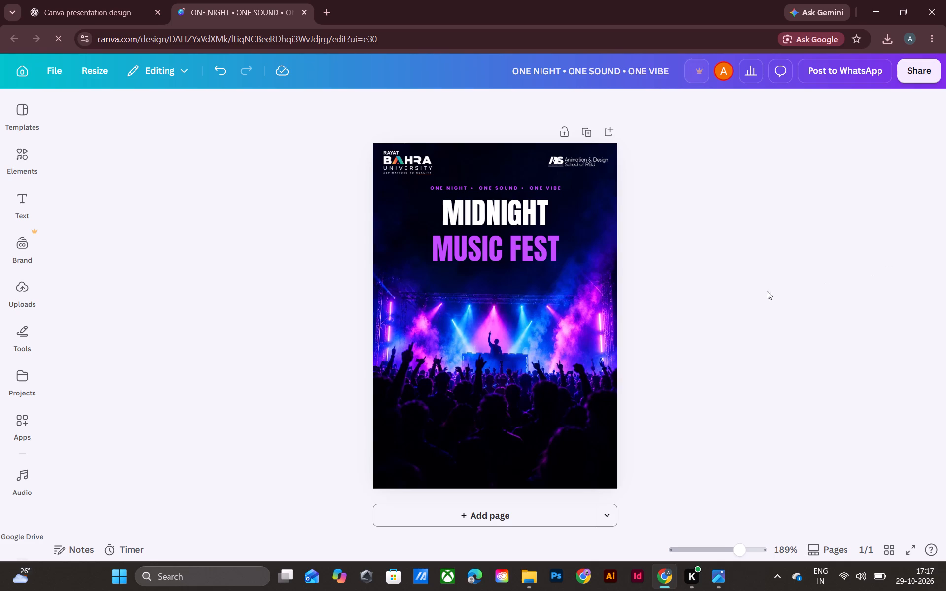
click(711, 574)
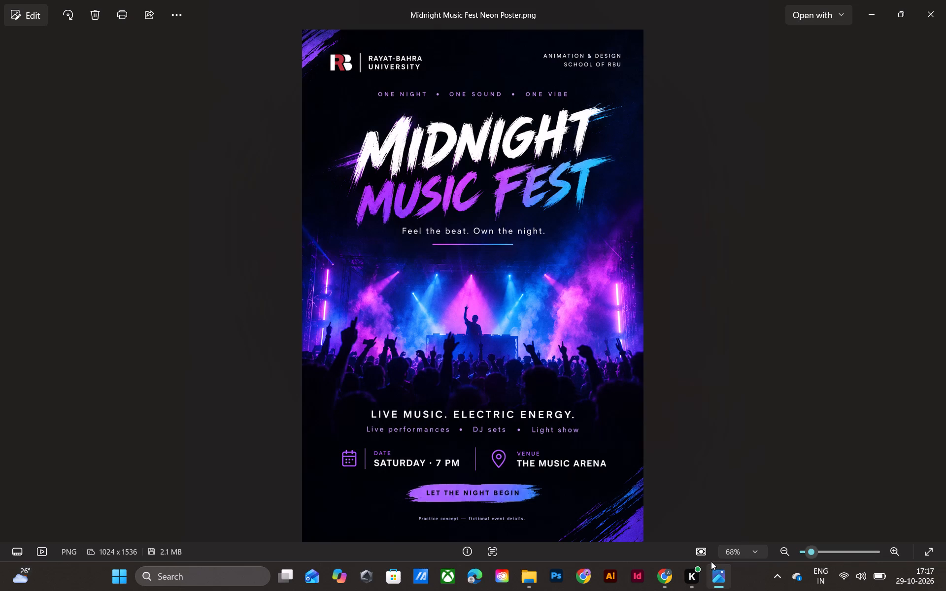
click(661, 580)
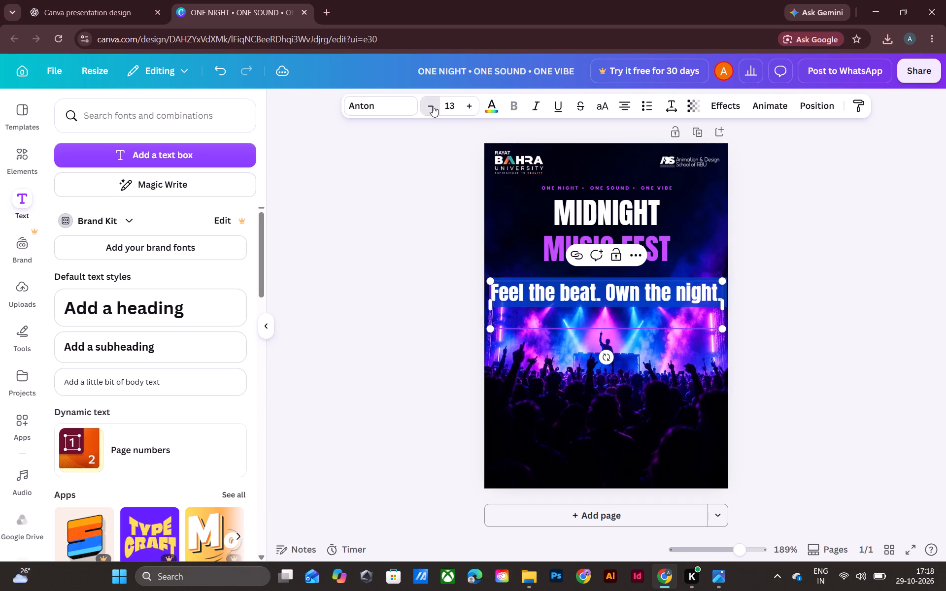
triple_click(433, 106)
triple_click(433, 106)
triple_click(433, 106)
double_click(433, 106)
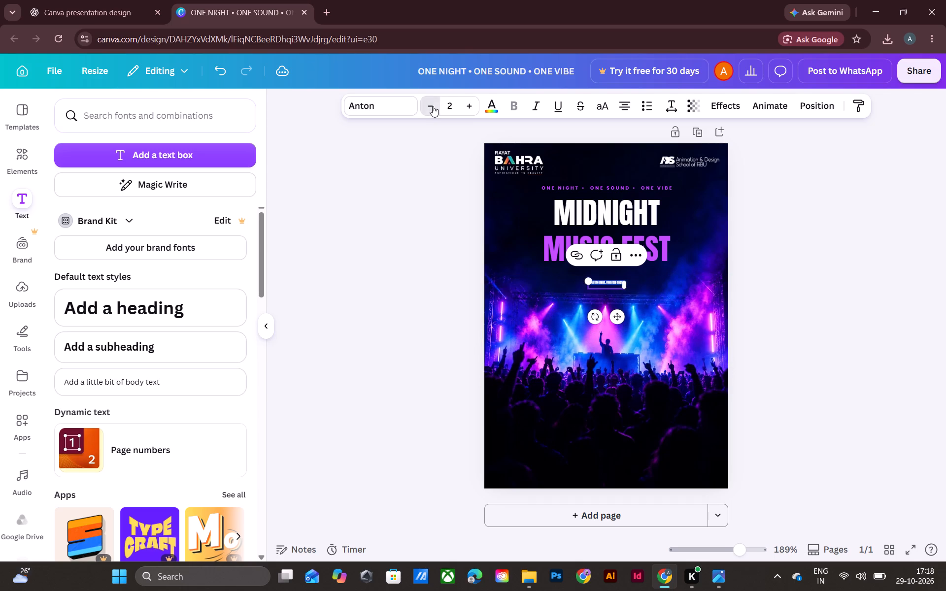
click(460, 109)
double_click(466, 105)
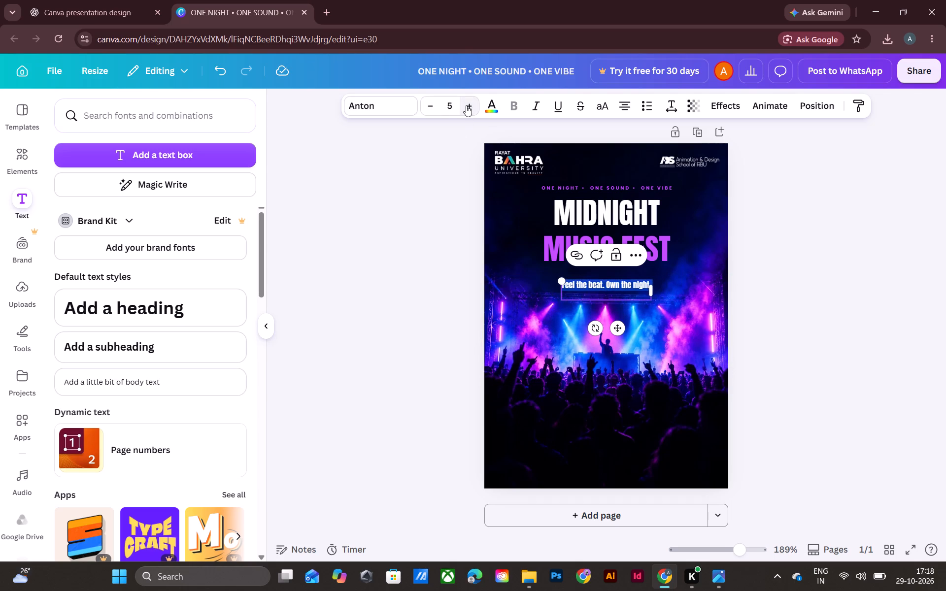
click(427, 104)
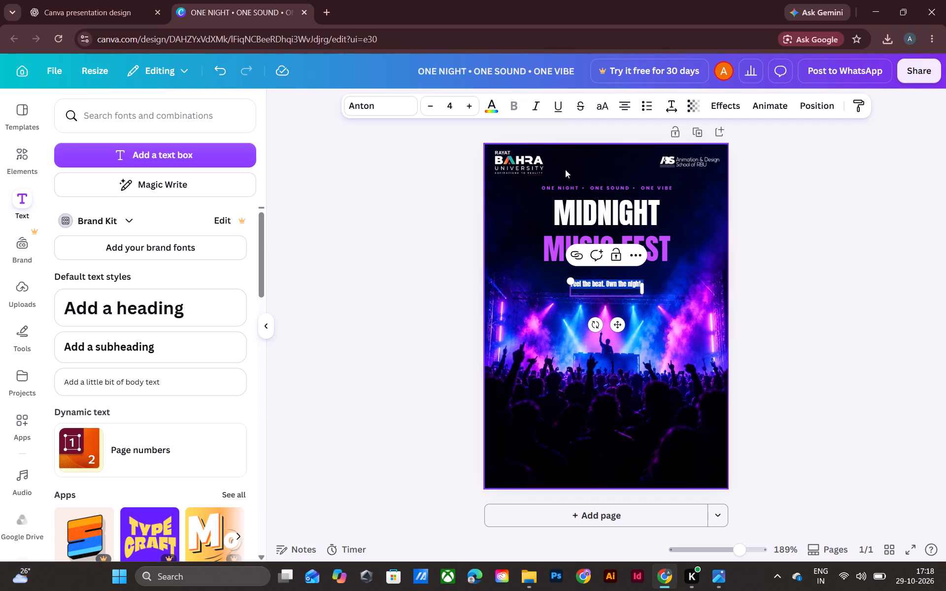
click(800, 283)
Change the "Feel the beat. Own the night." tagline's text colour to white #fefefe.
click(629, 289)
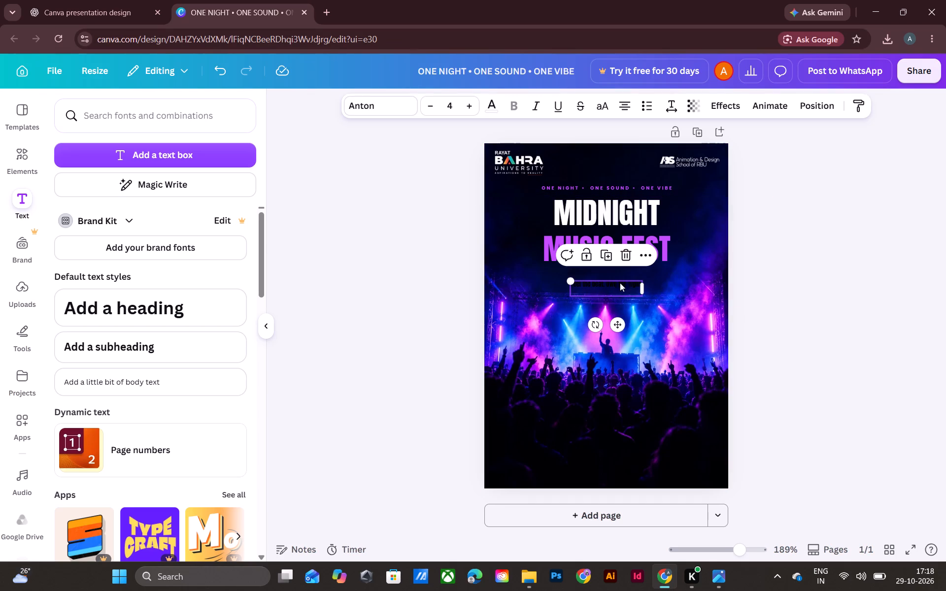
click(493, 103)
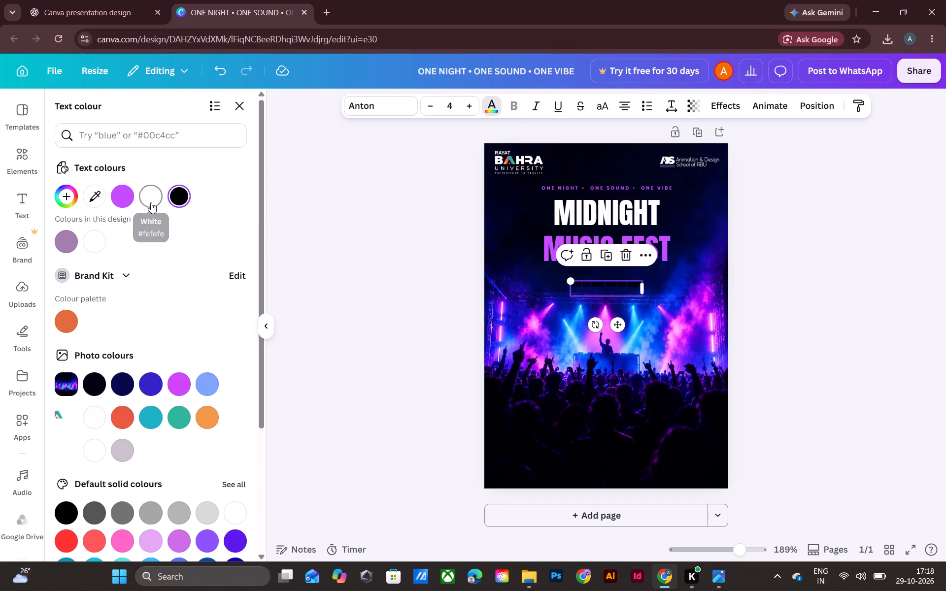
click(151, 200)
click(304, 227)
Examine the size and placement of the "Feel the beat. Own the night." tagline beneath the title.
key(ctrl+minus)
key(ctrl+minus)
key(ctrl+minus)
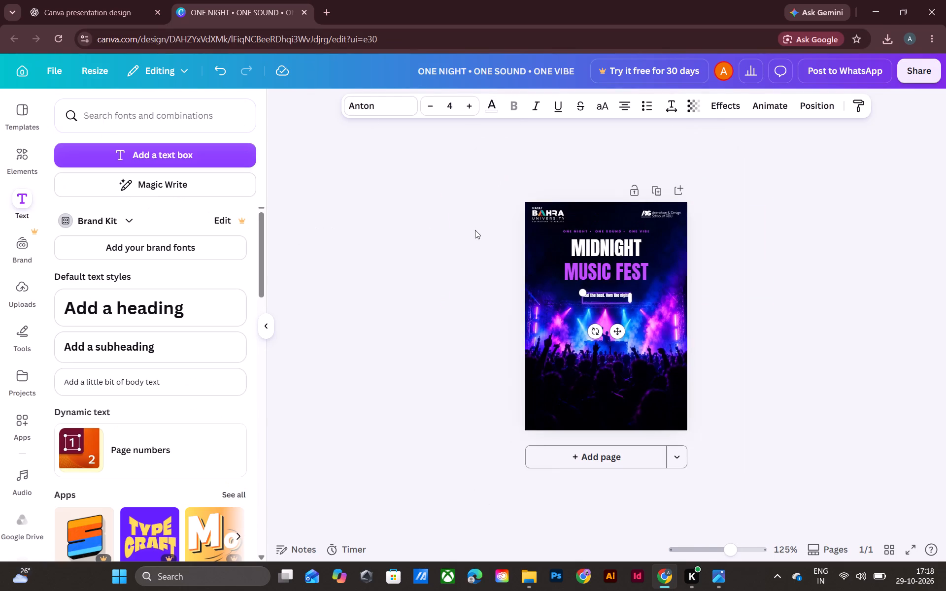
key(ctrl+equal)
key(ctrl+equal)
key(ctrl+equal)
key(ctrl+equal)
key(ctrl+equal)
key(ctrl+equal)
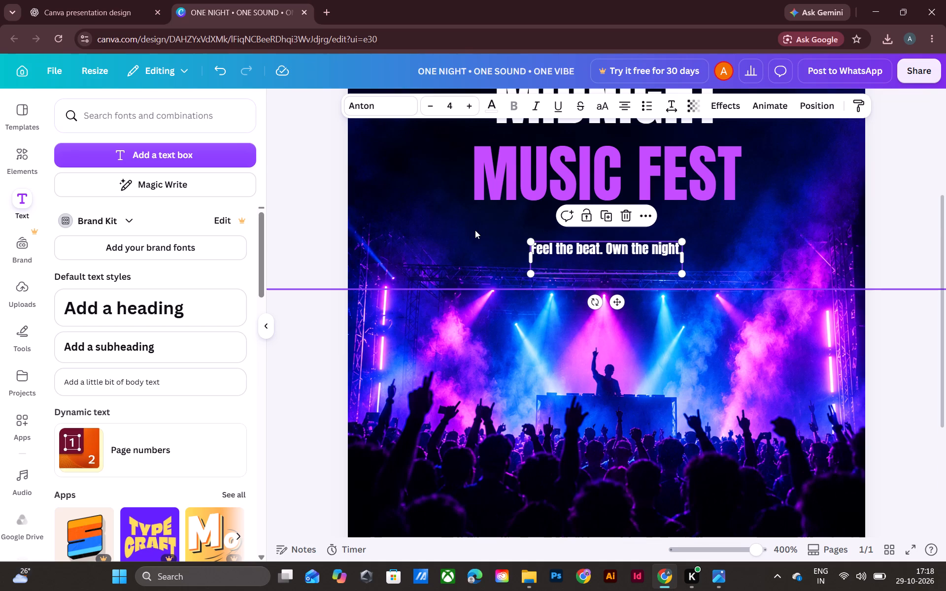
scroll(530, 247, up, 4)
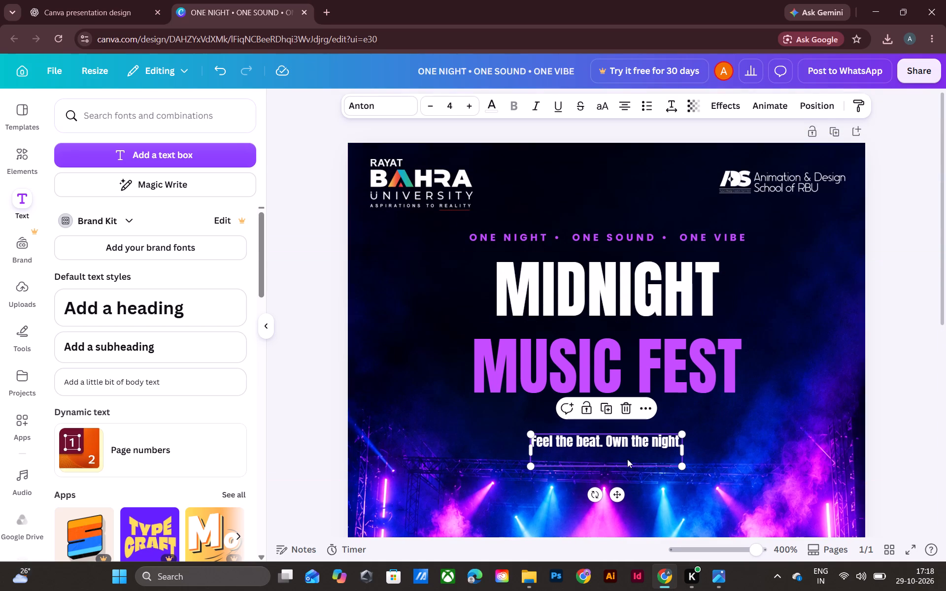
Move the "Feel the beat. Own the night." tagline up, closer beneath the MUSIC FEST title line.
drag(620, 457, 619, 429)
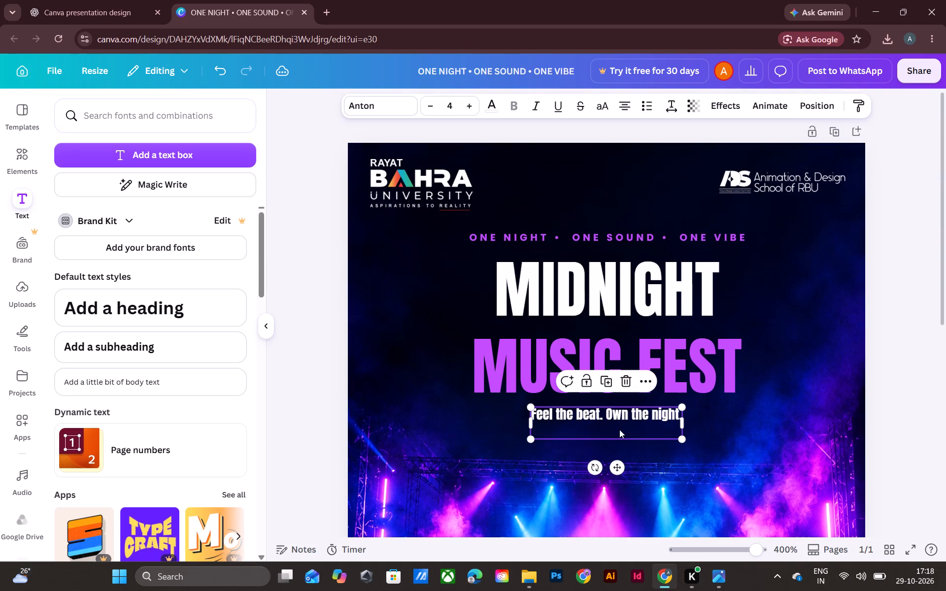
Set the tagline's font size to 3 and its letter spacing to 141.
click(679, 104)
click(665, 106)
click(666, 102)
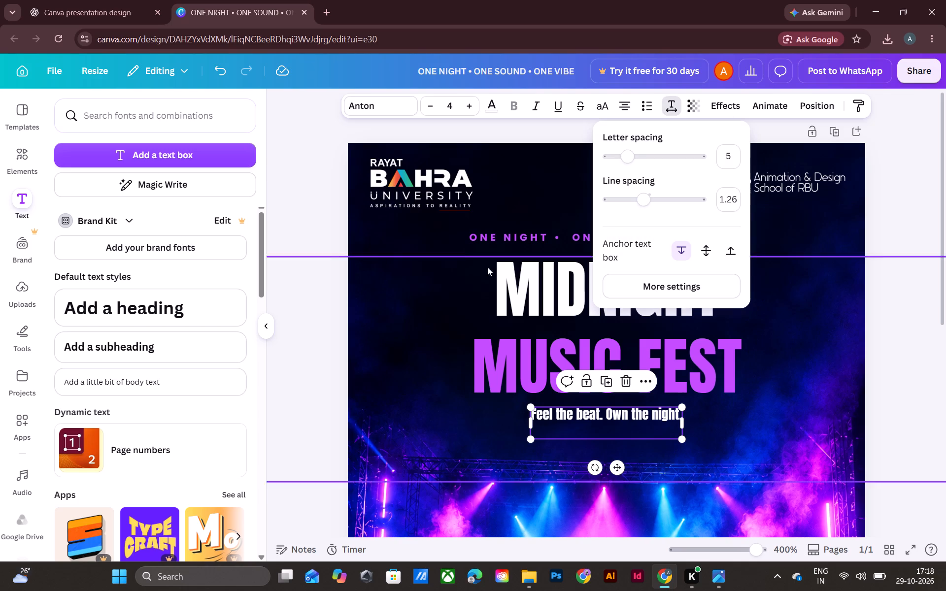
drag(631, 158, 631, 158)
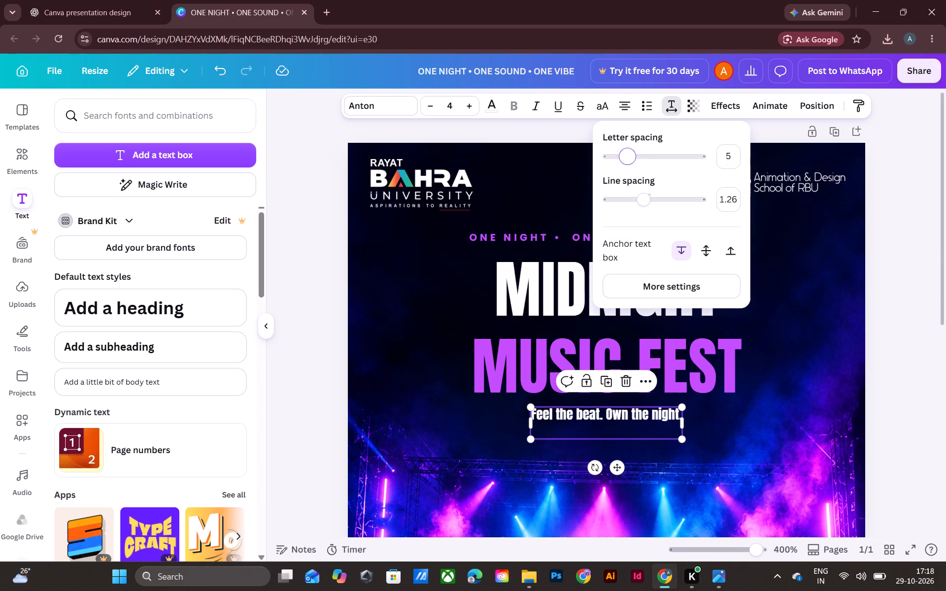
drag(631, 158, 639, 159)
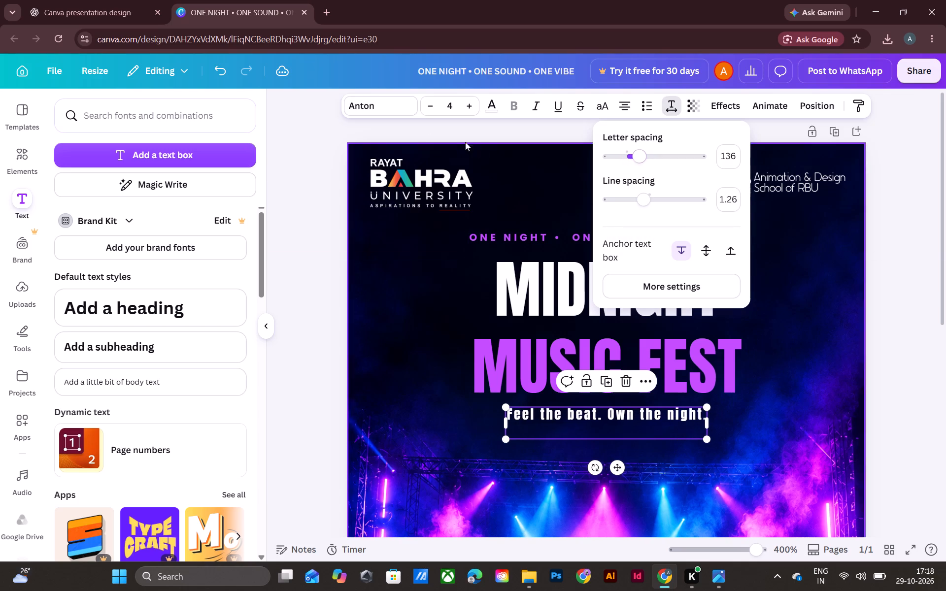
click(428, 106)
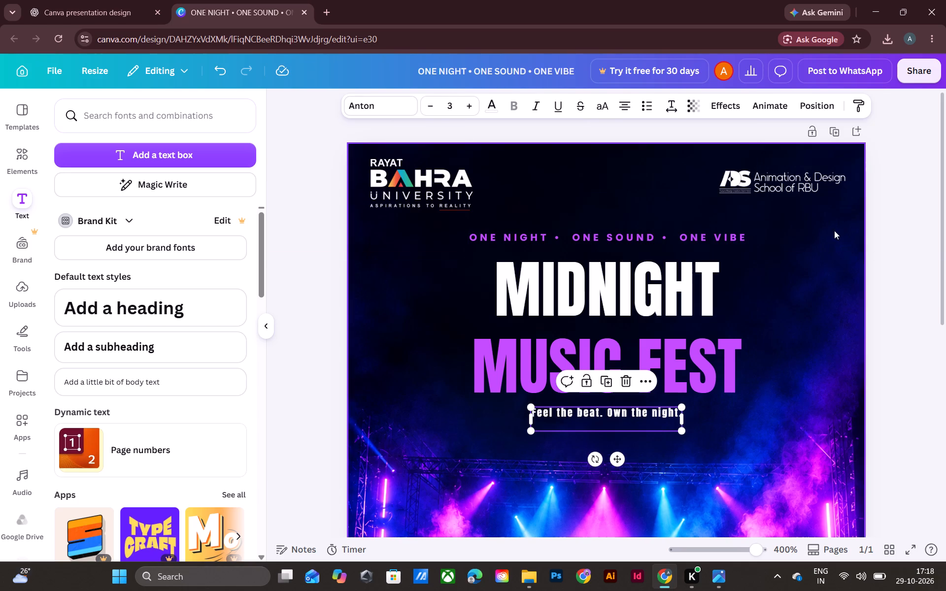
click(675, 103)
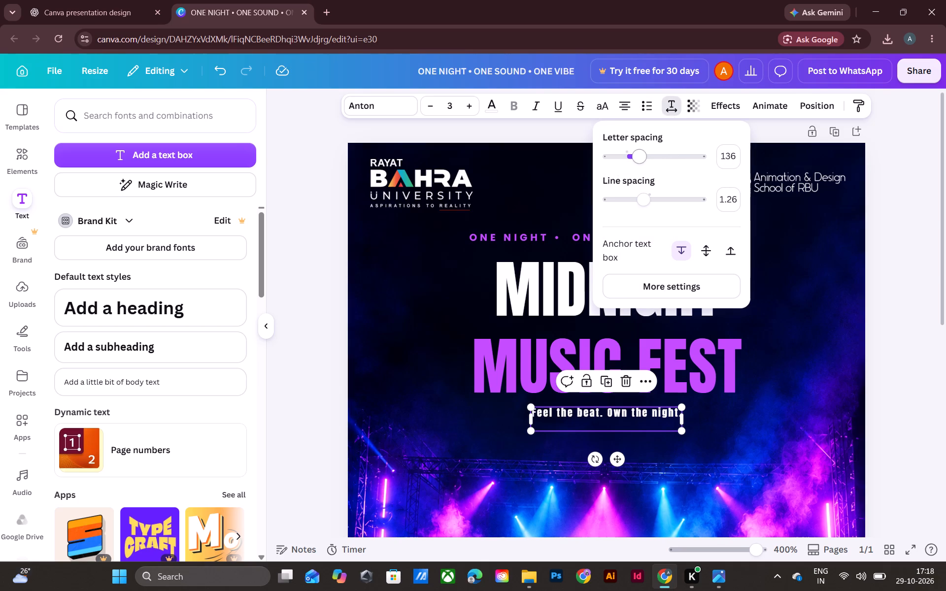
click(647, 157)
click(917, 228)
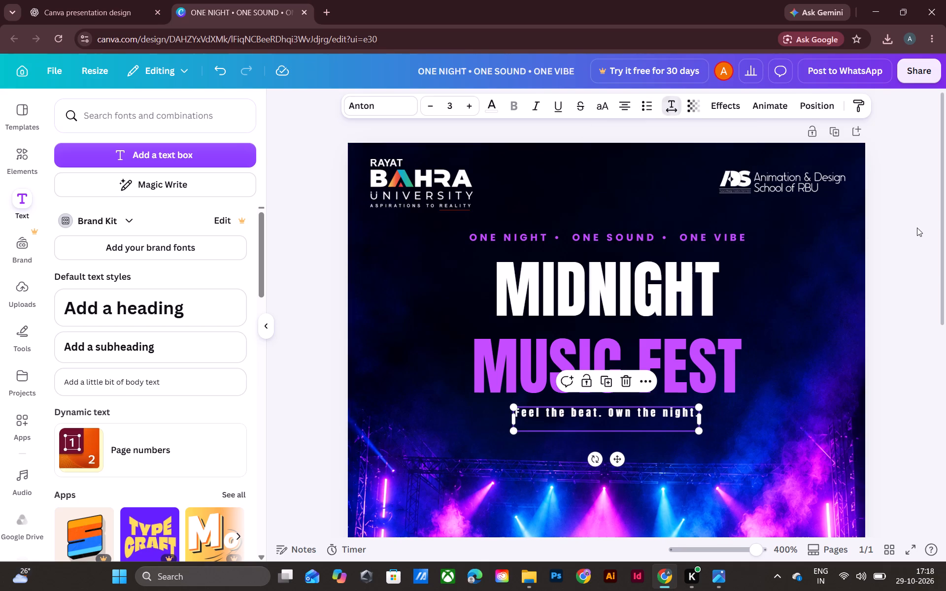
click(945, 234)
click(943, 234)
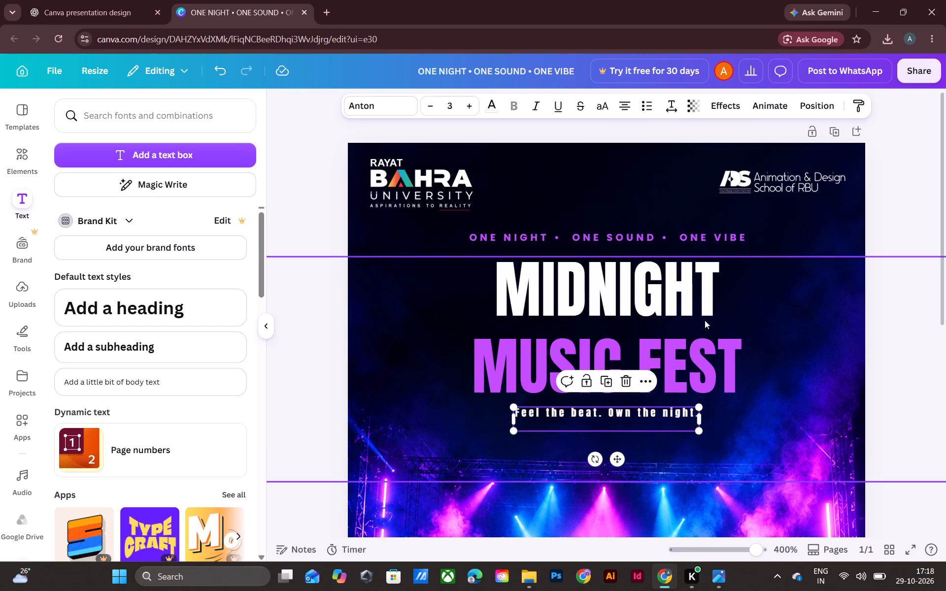
click(673, 103)
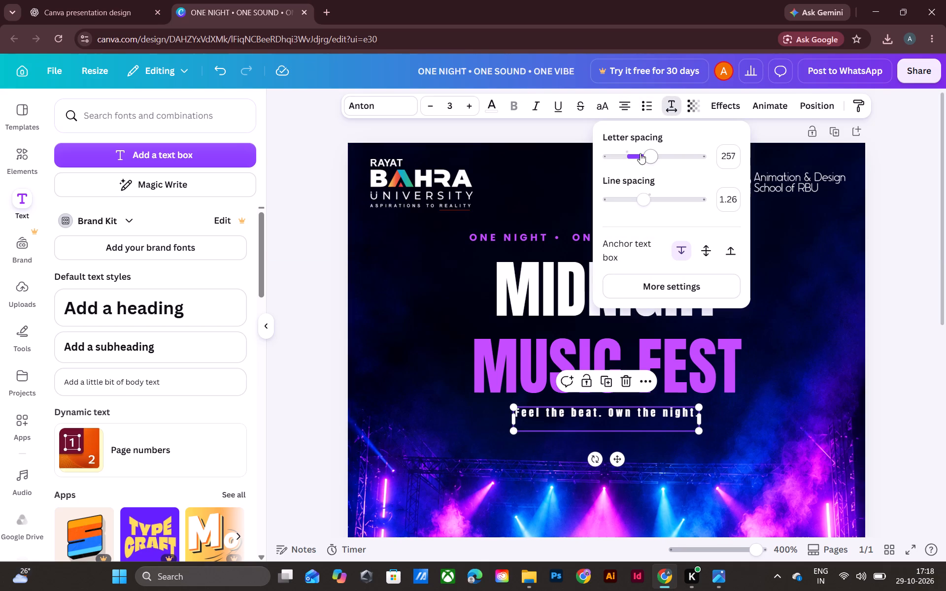
drag(647, 152, 640, 154)
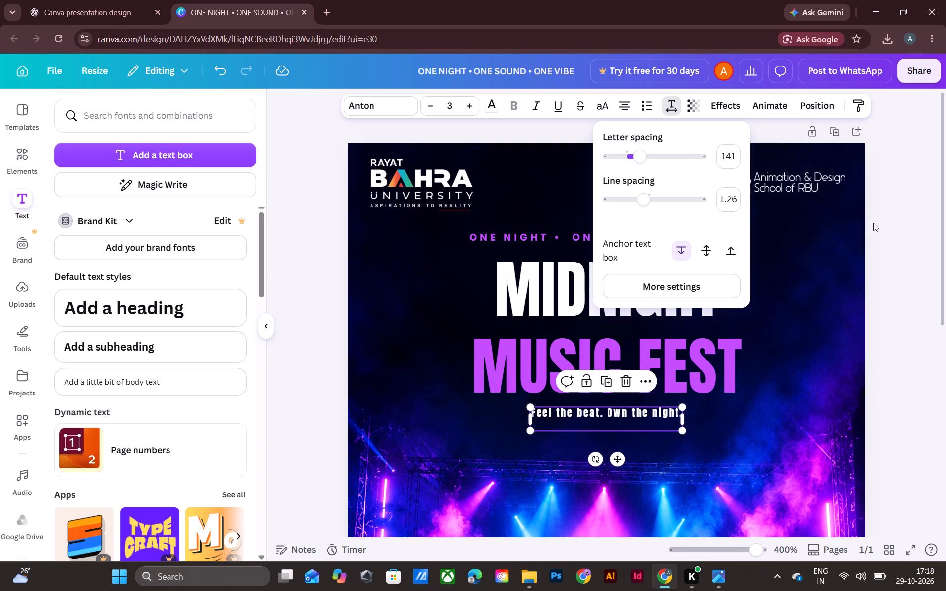
click(834, 241)
Shift the tagline slightly further up and add an extra space between its two sentences.
drag(642, 416, 645, 412)
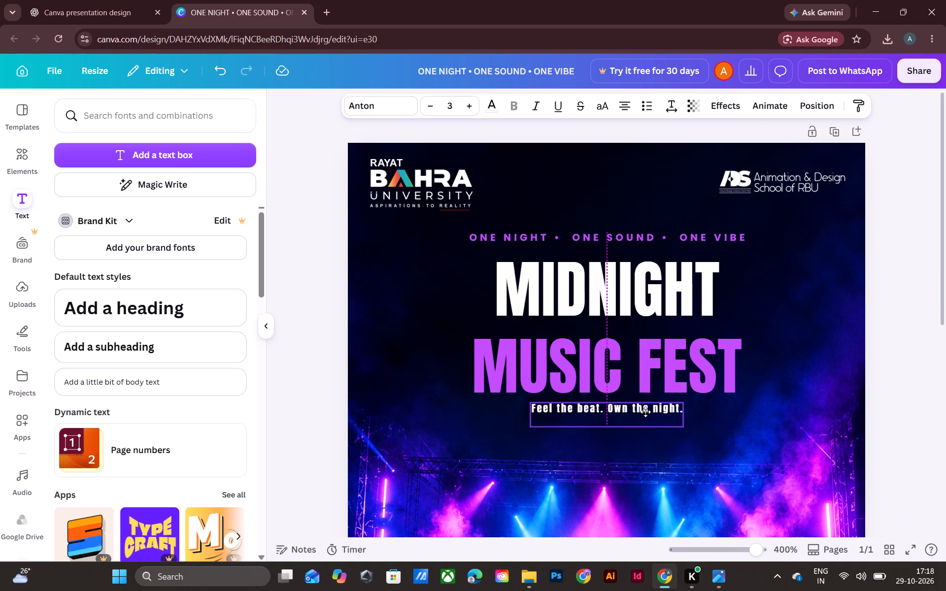
drag(645, 412, 646, 410)
click(604, 408)
key(space)
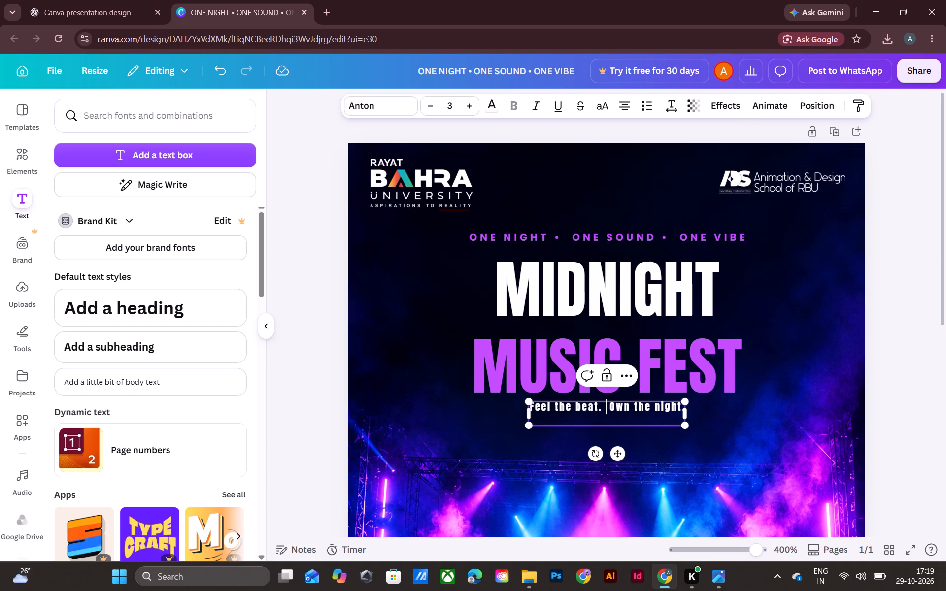
click(875, 352)
click(811, 353)
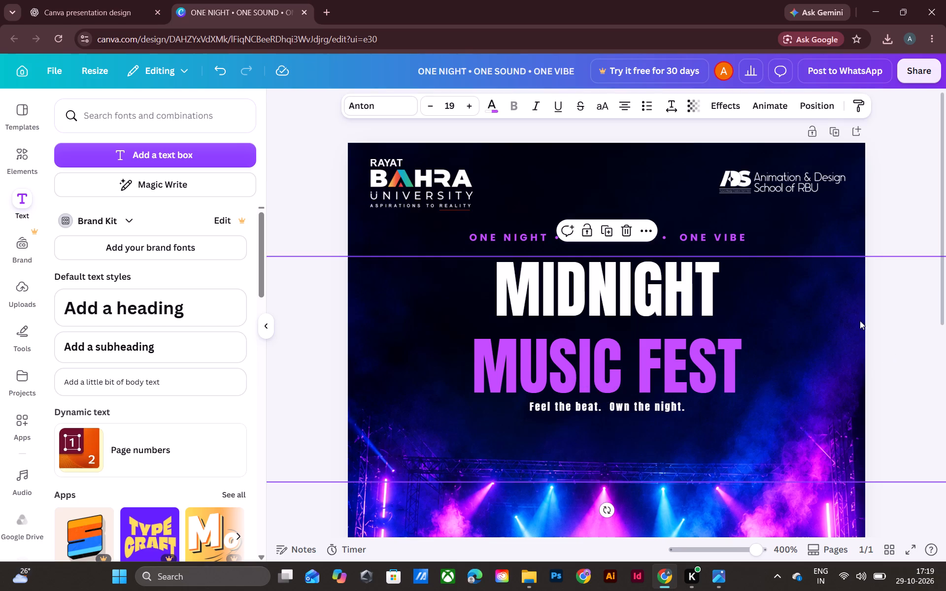
click(876, 225)
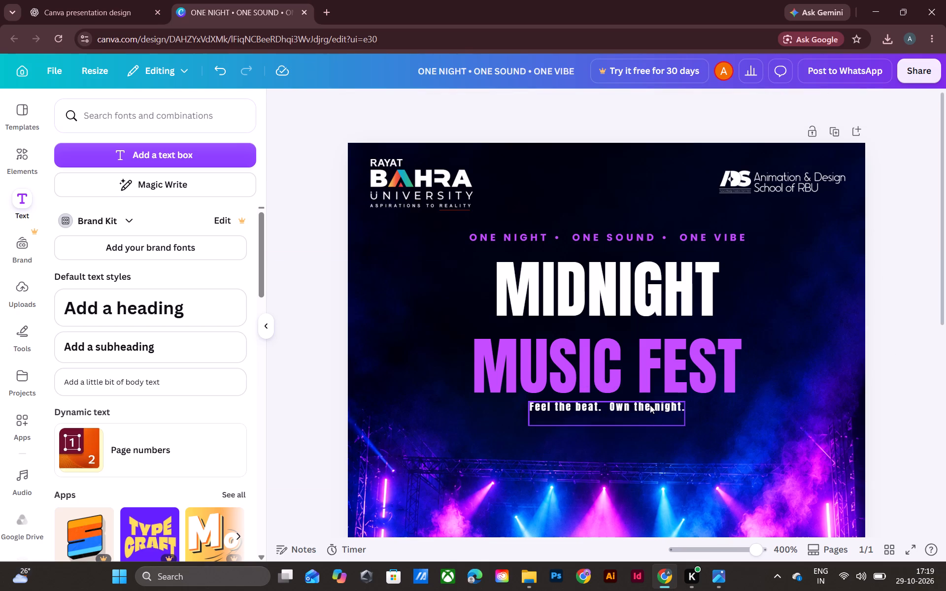
Nudge the tagline slightly down to widen the gap below MUSIC FEST.
click(650, 409)
key(Down)
key(Down)
key(Down)
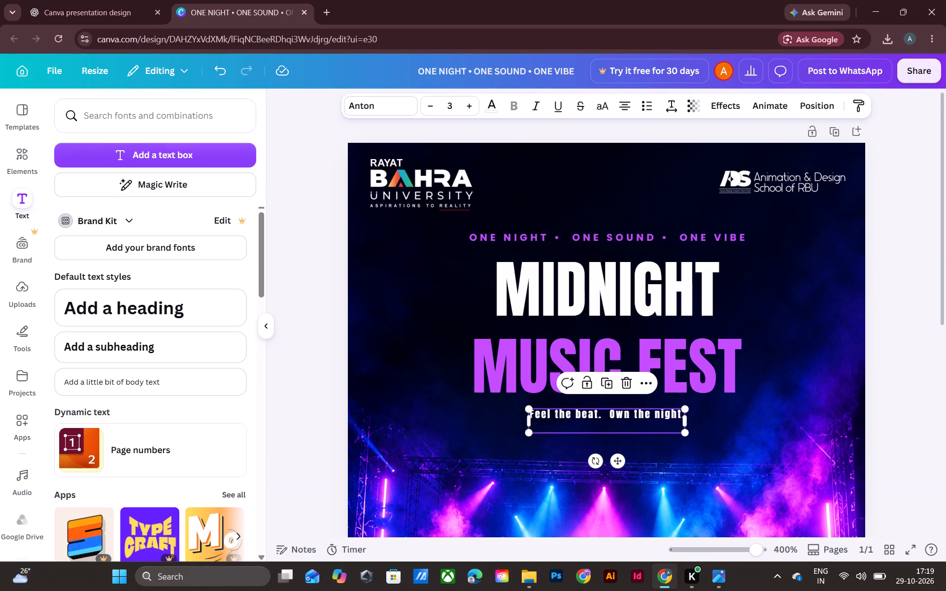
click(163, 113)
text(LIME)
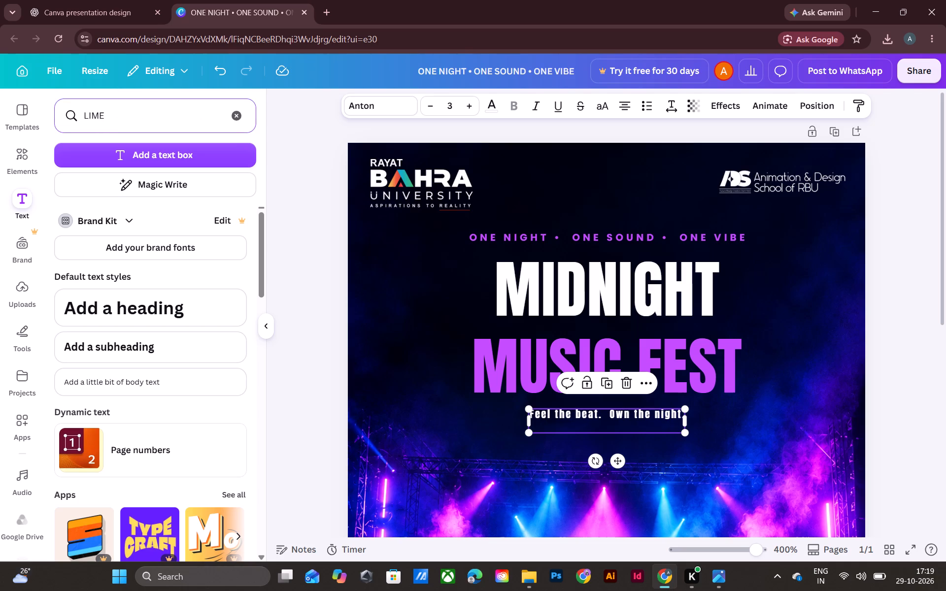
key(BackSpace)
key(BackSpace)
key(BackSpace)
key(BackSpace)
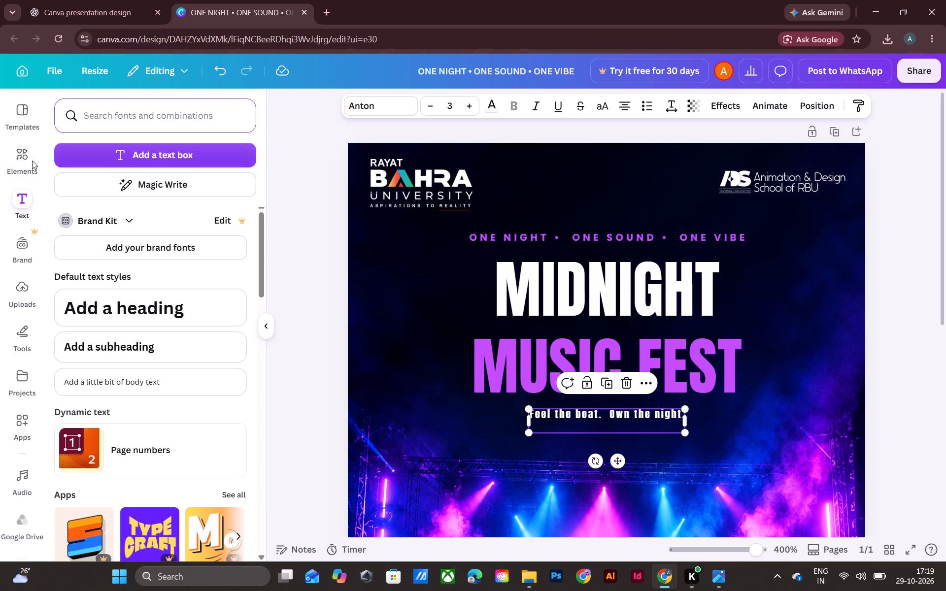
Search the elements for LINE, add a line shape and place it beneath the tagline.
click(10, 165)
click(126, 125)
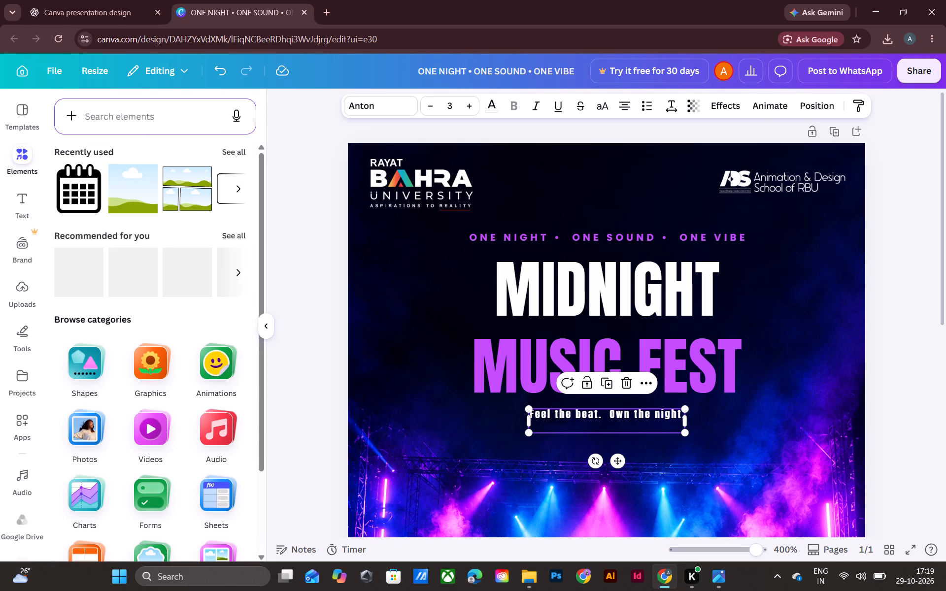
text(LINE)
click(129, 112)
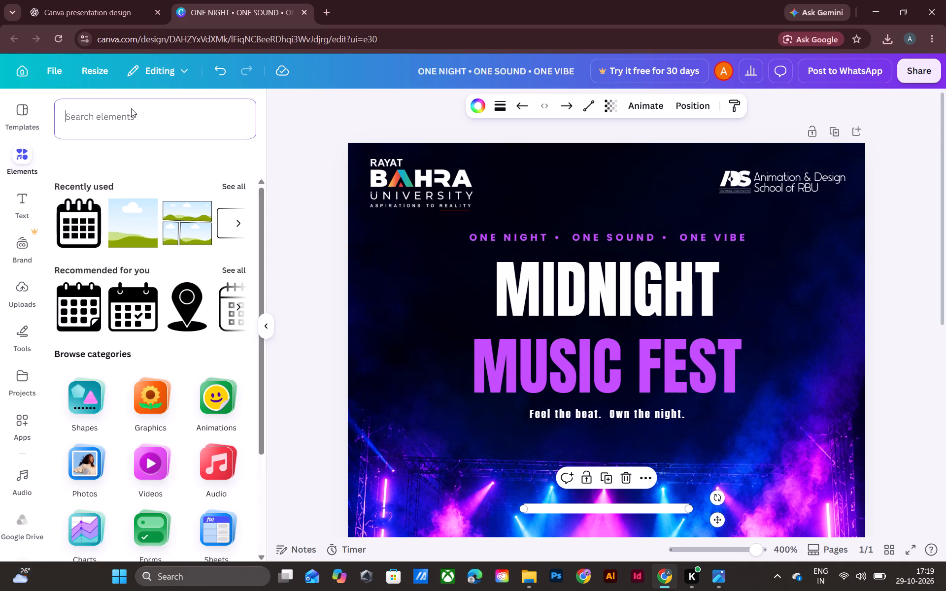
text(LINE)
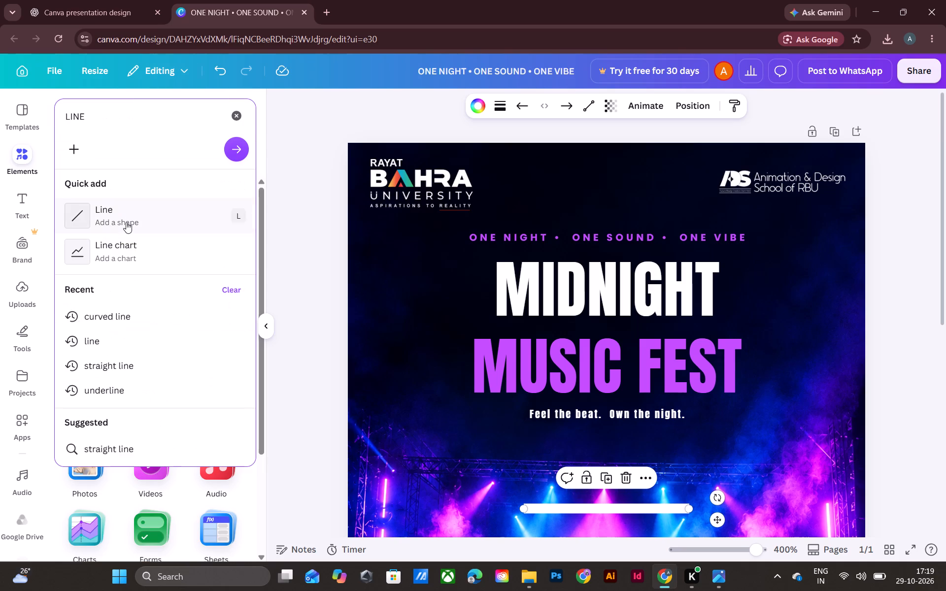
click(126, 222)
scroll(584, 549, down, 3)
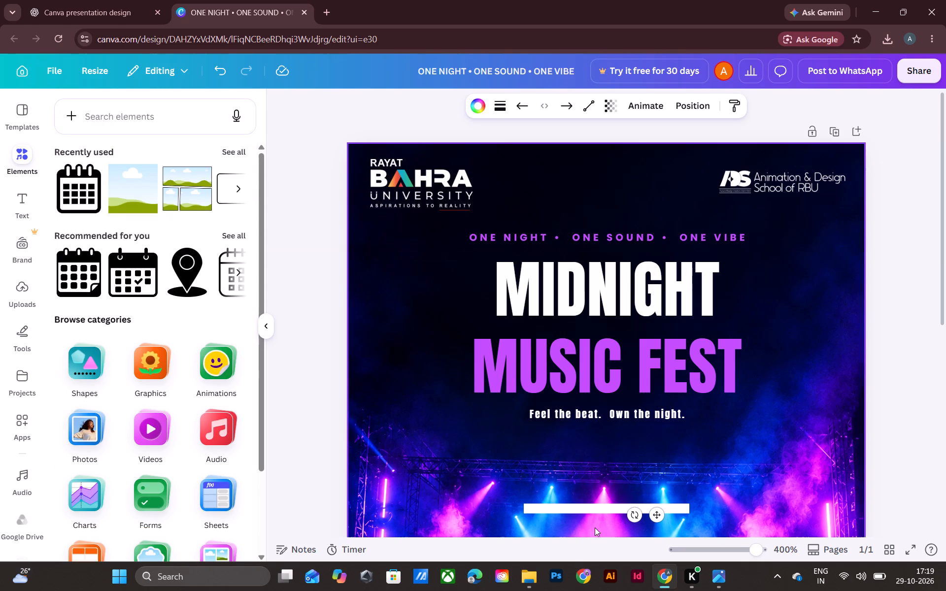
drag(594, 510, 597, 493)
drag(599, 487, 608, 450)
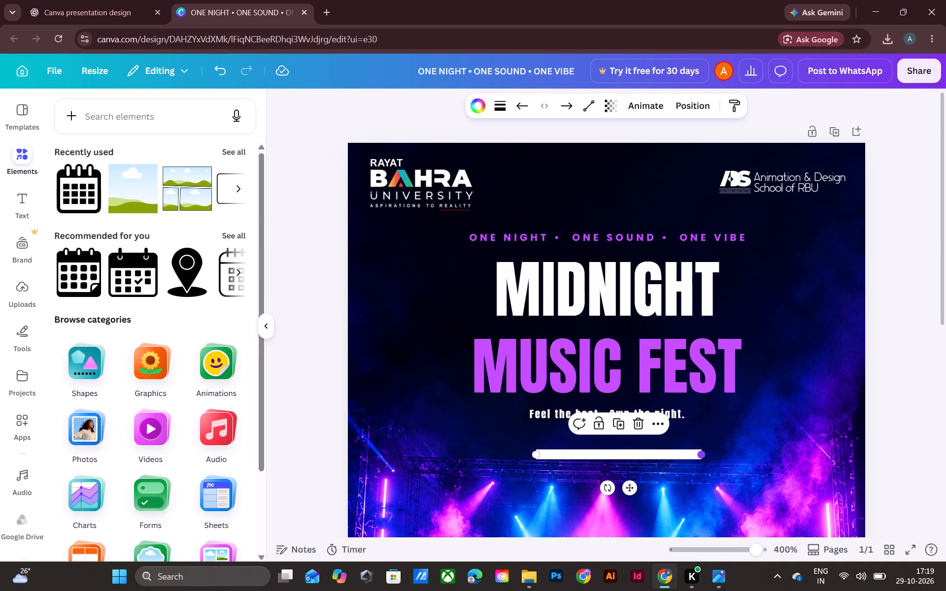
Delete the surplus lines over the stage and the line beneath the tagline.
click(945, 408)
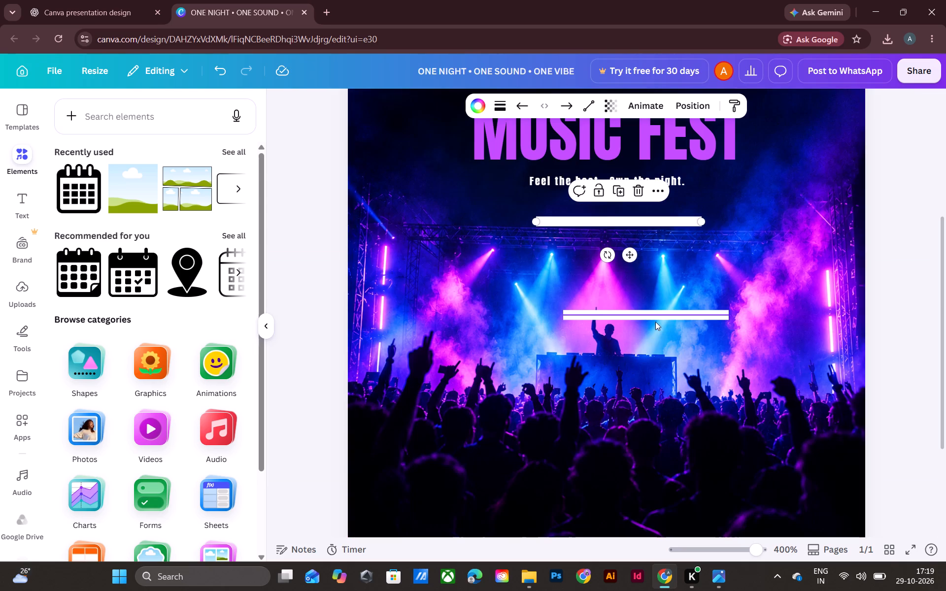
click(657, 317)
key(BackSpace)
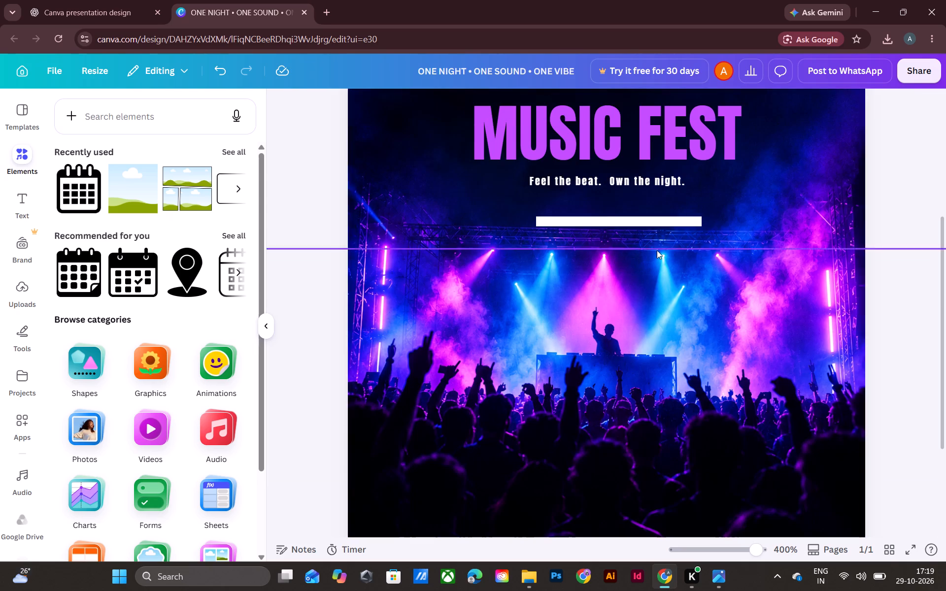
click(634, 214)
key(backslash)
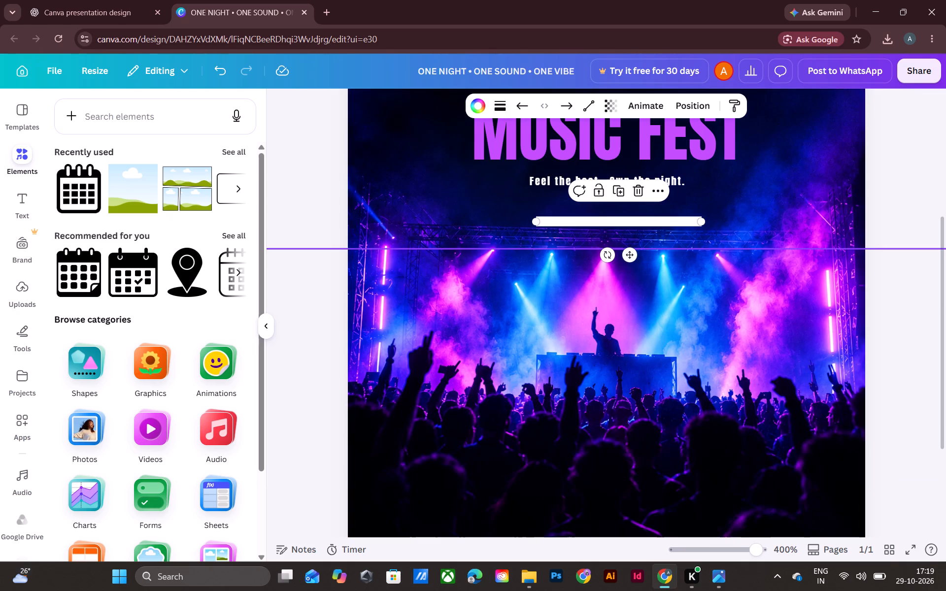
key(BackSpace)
Add a new line shape to the poster from the elements search.
scroll(594, 208, up, 3)
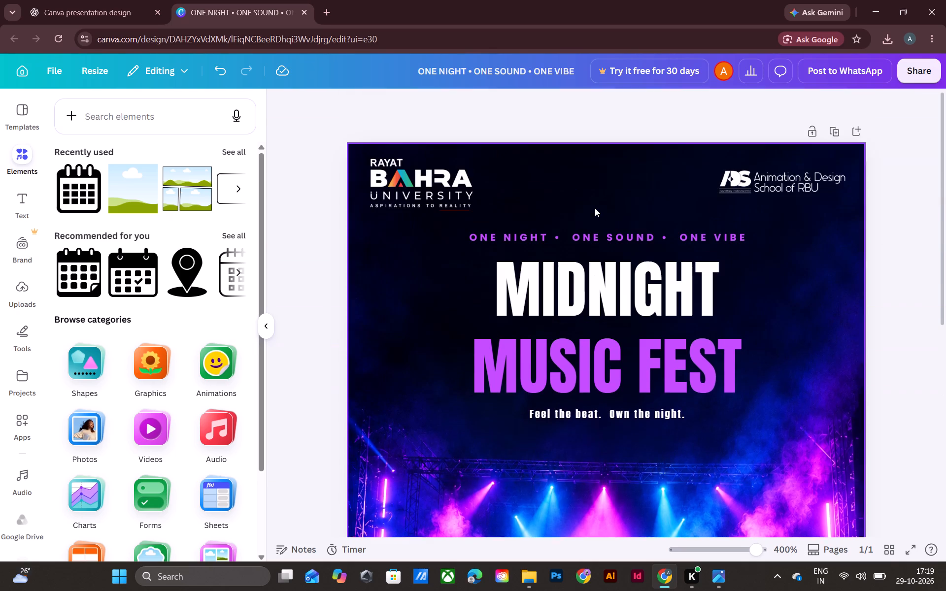
click(127, 123)
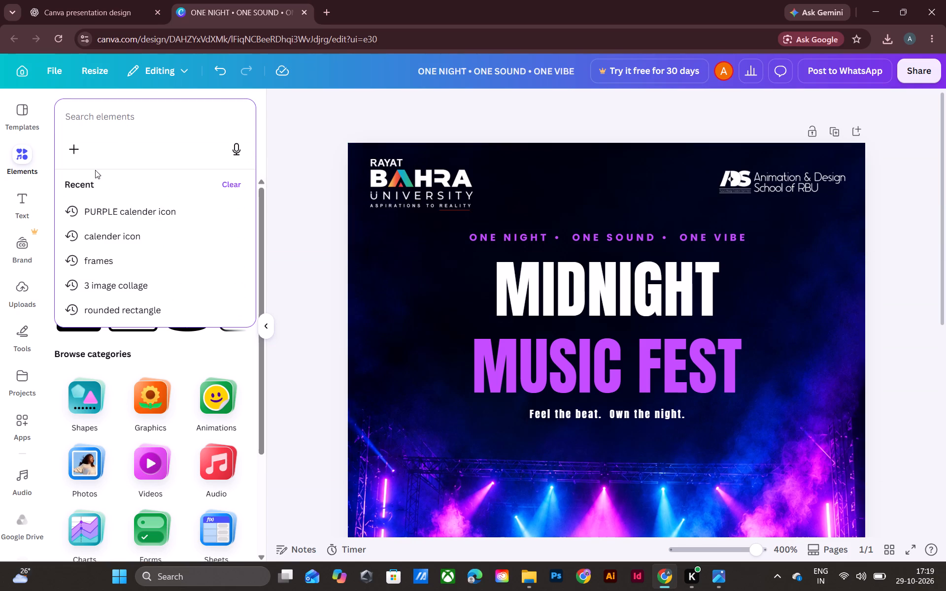
key(l)
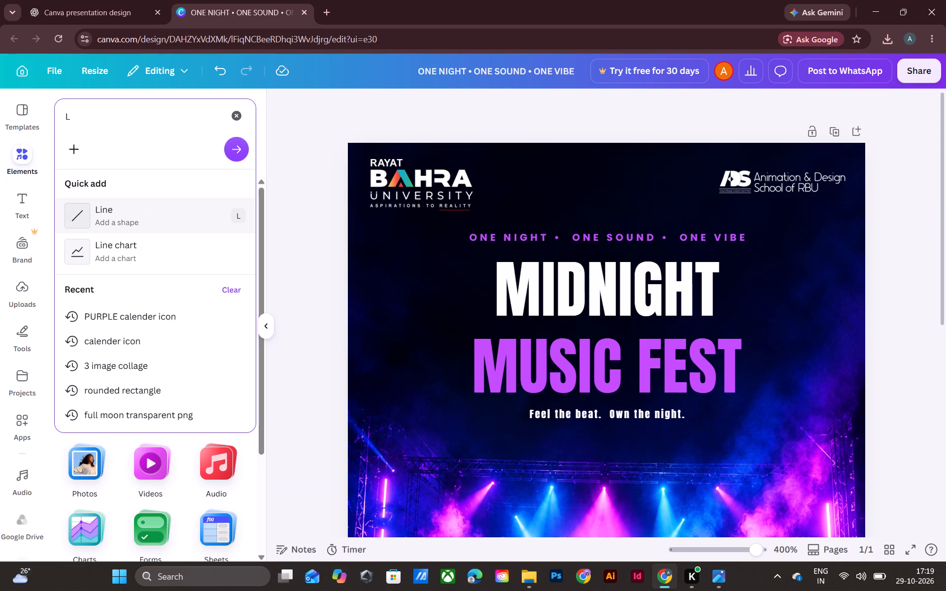
click(146, 224)
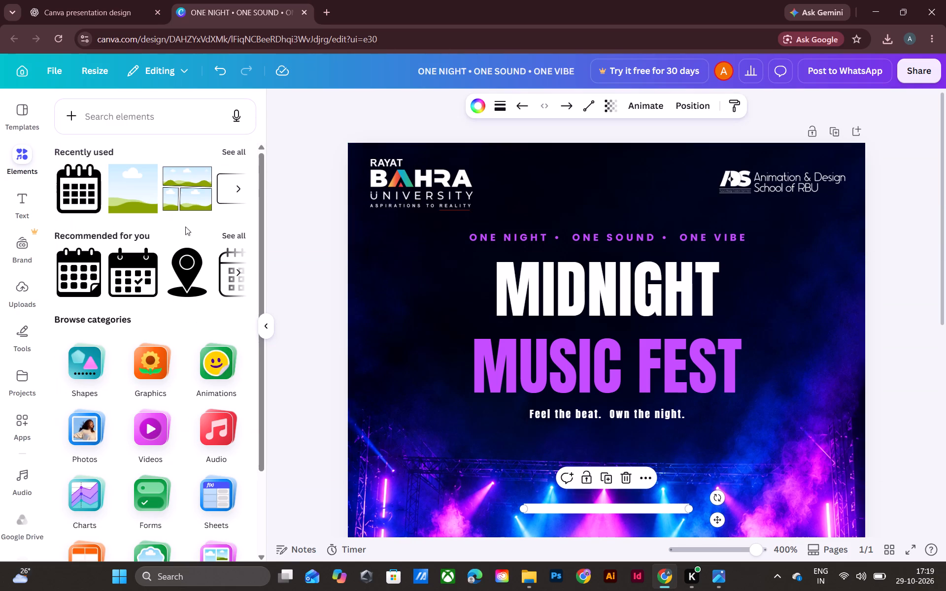
Shorten the new white line to about half its length, keeping it horizontal and the title in its original position.
click(688, 509)
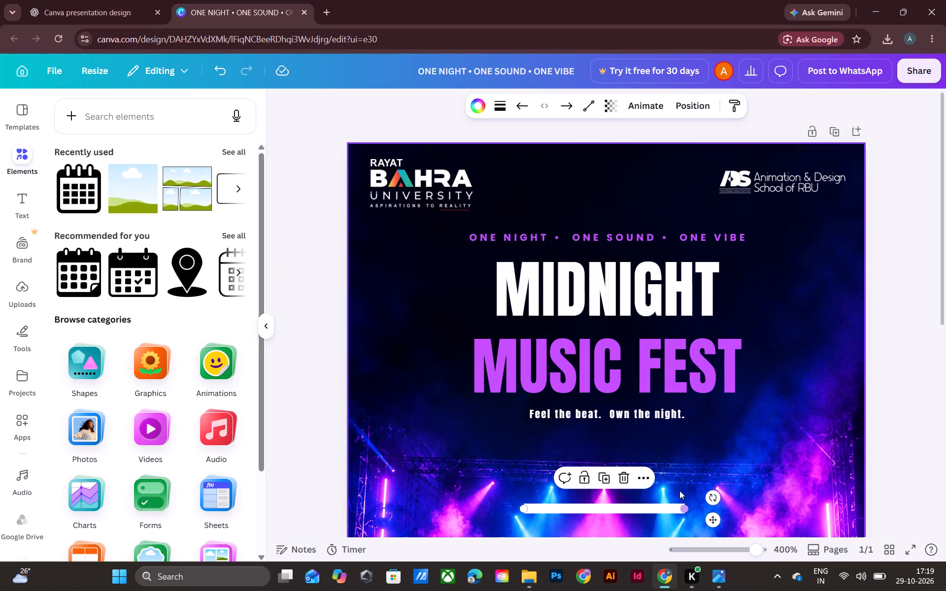
drag(669, 460, 677, 457)
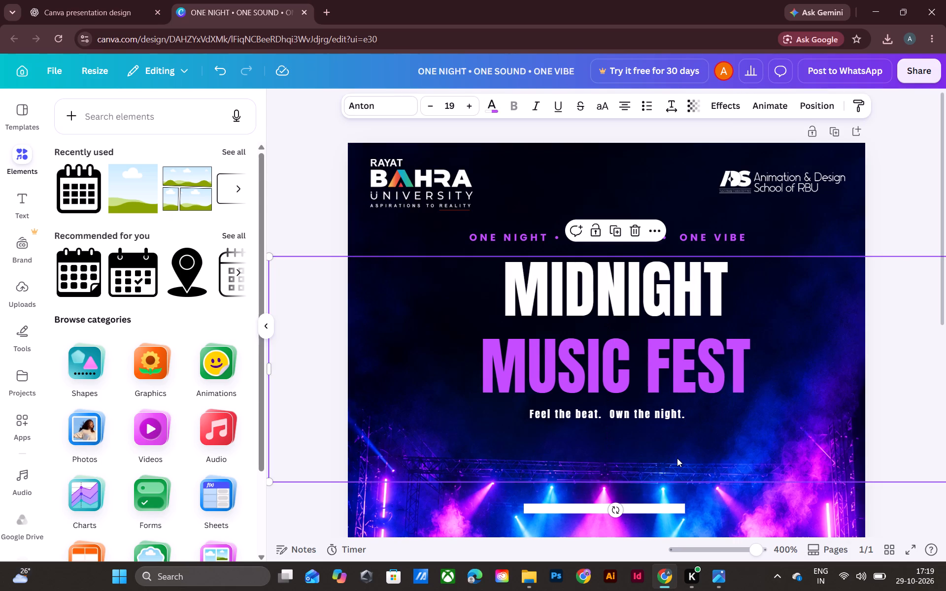
key(ctrl+z)
click(662, 507)
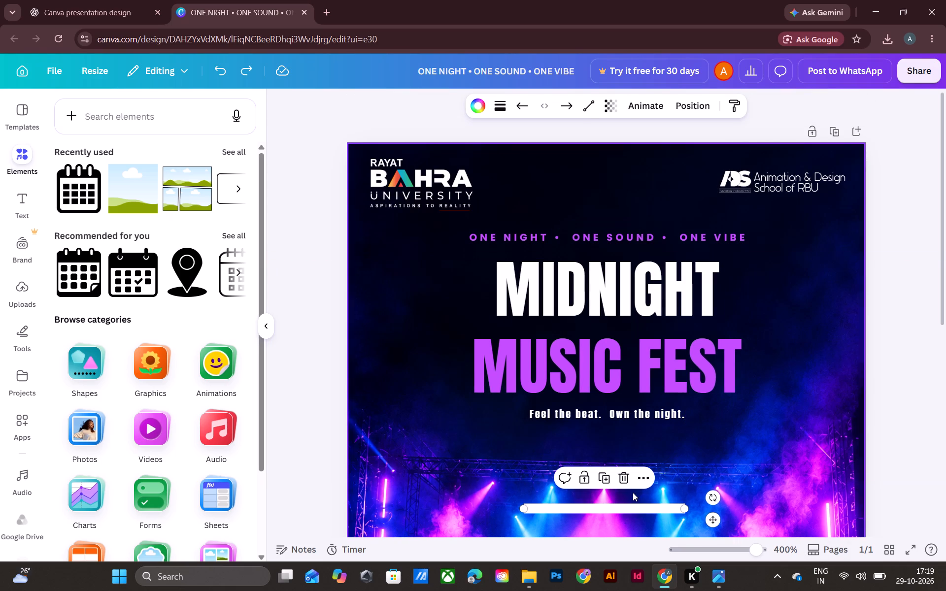
drag(683, 506, 617, 504)
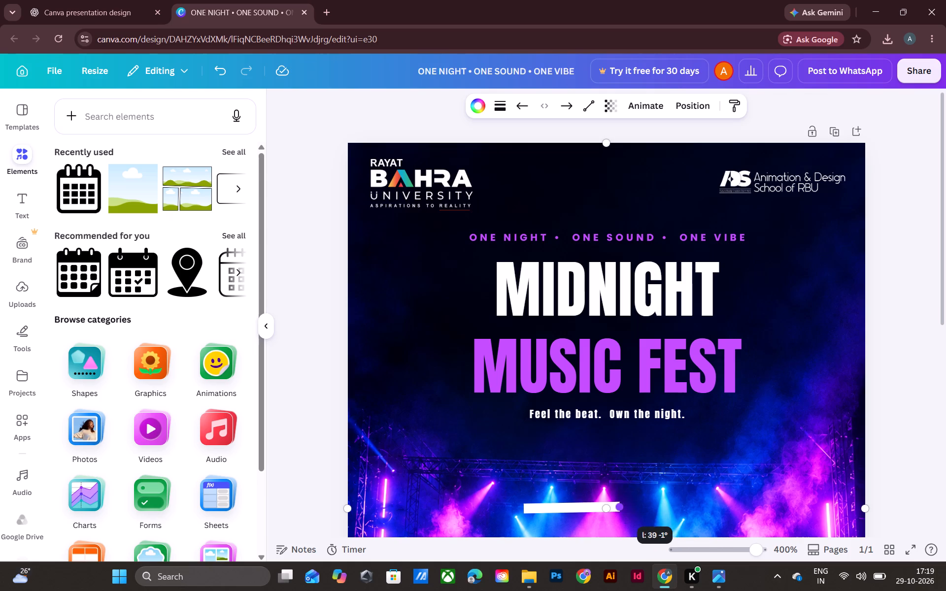
drag(617, 504, 602, 507)
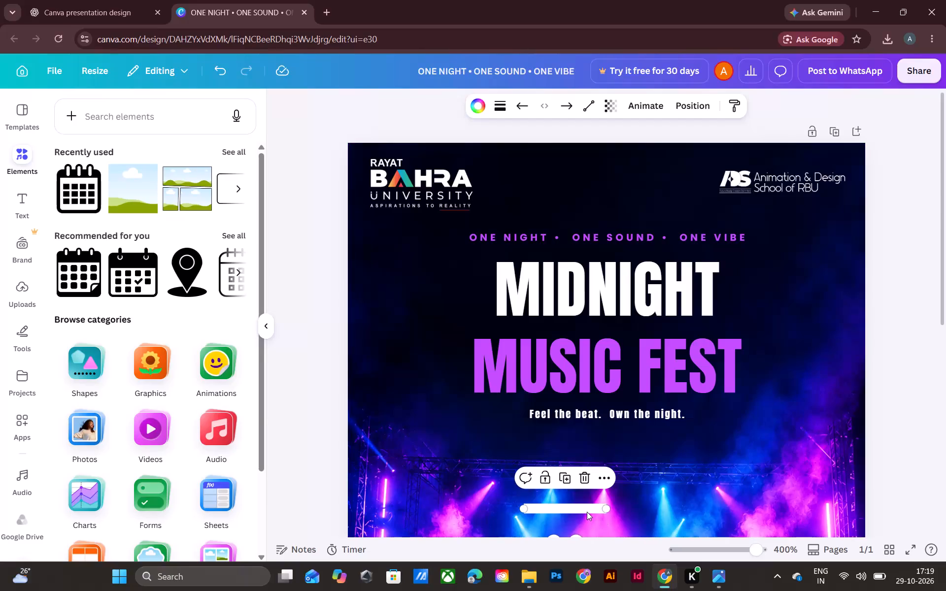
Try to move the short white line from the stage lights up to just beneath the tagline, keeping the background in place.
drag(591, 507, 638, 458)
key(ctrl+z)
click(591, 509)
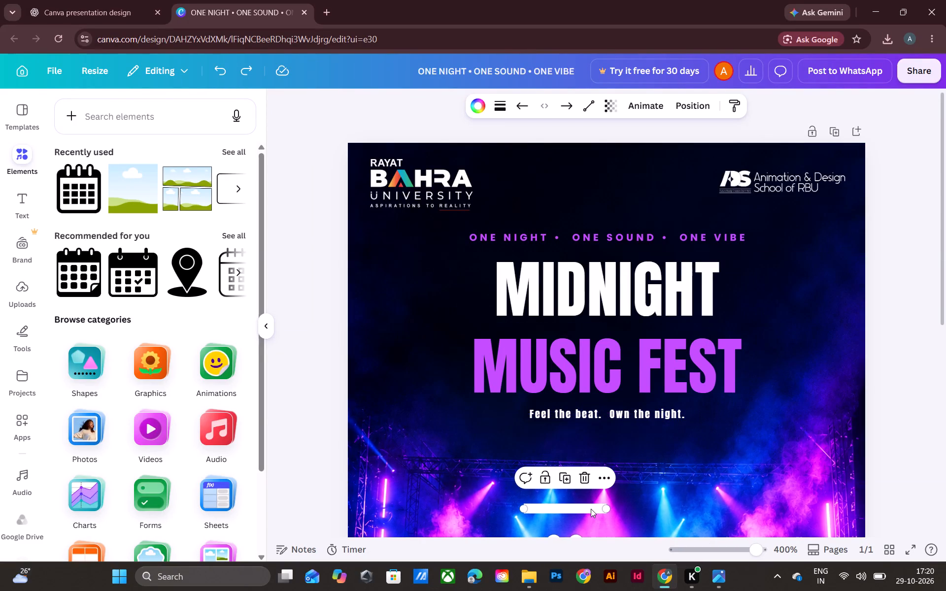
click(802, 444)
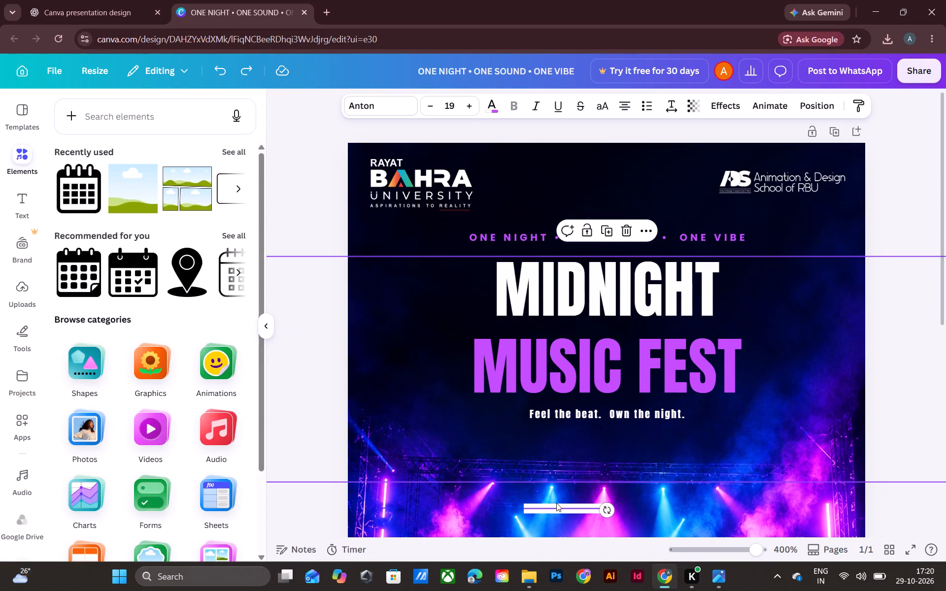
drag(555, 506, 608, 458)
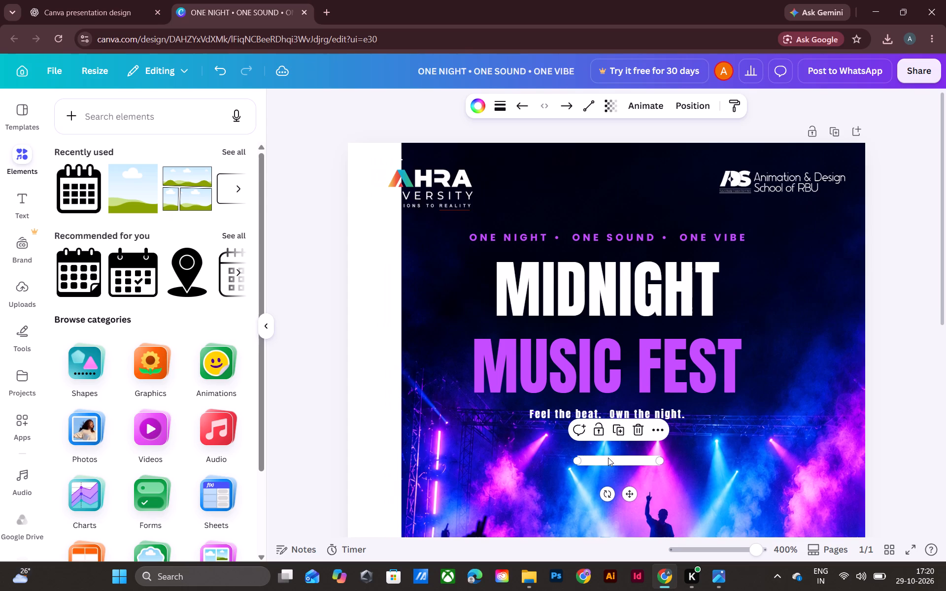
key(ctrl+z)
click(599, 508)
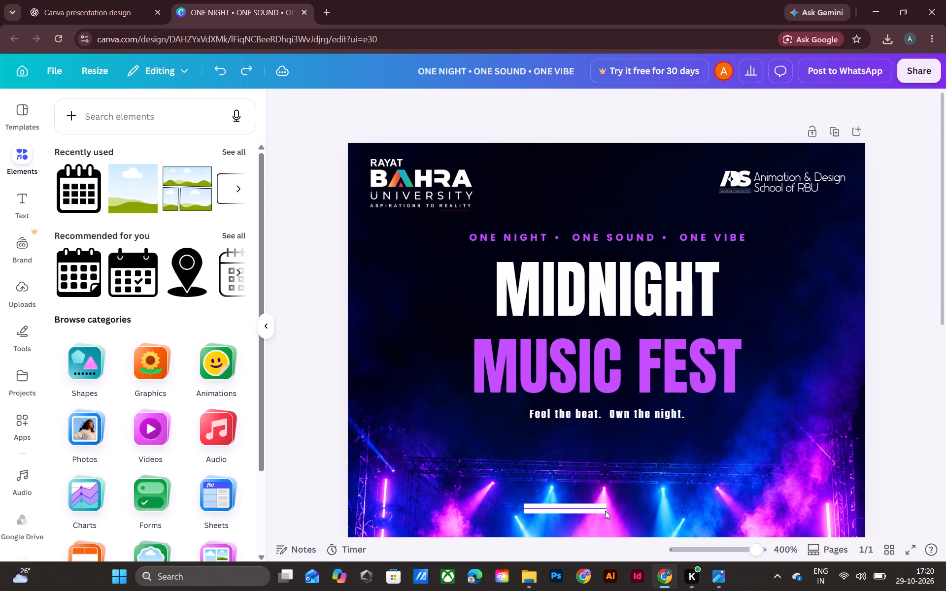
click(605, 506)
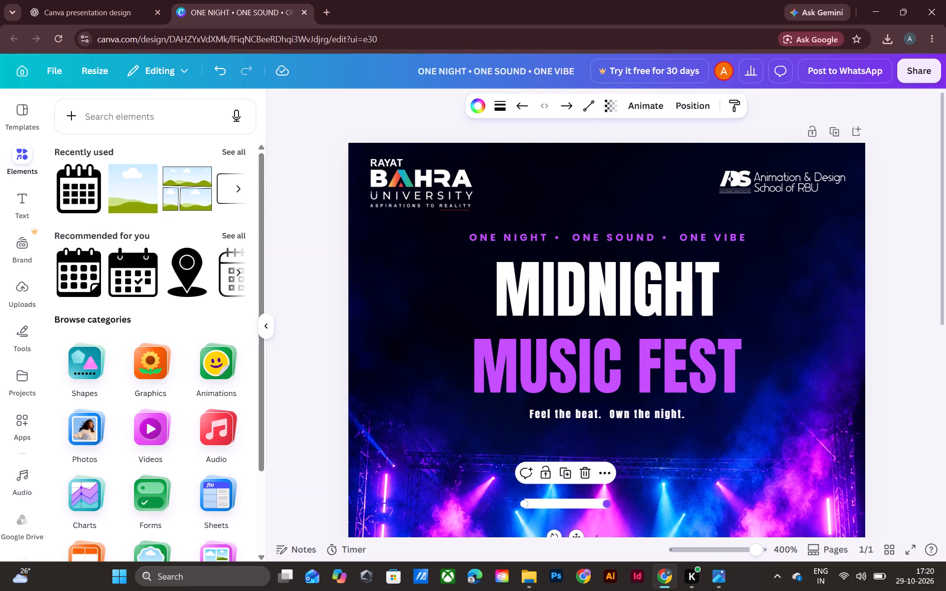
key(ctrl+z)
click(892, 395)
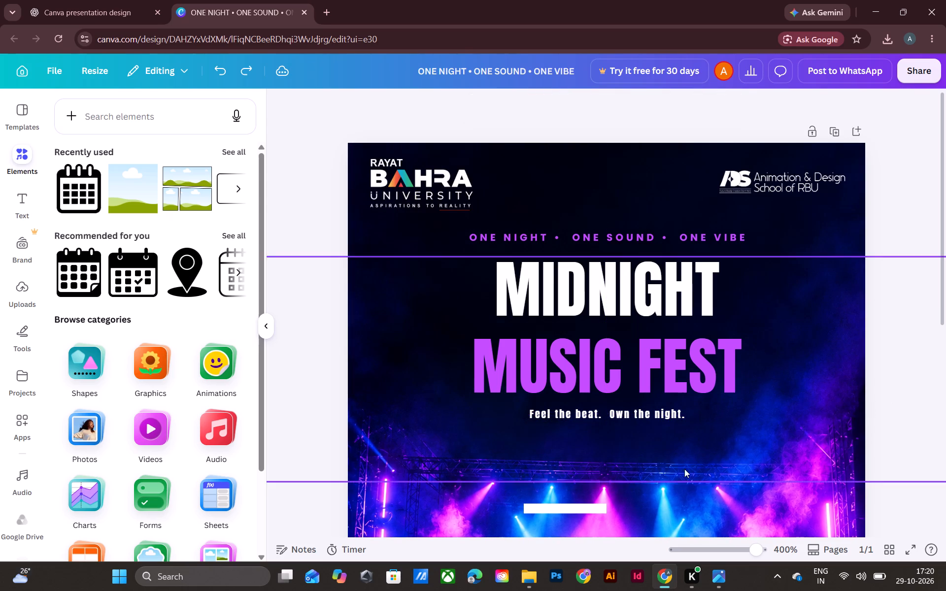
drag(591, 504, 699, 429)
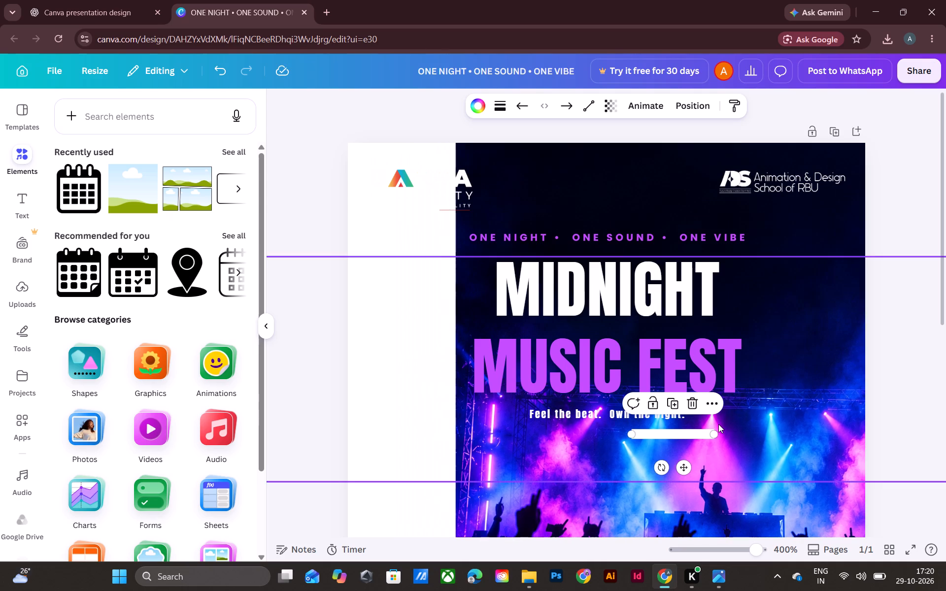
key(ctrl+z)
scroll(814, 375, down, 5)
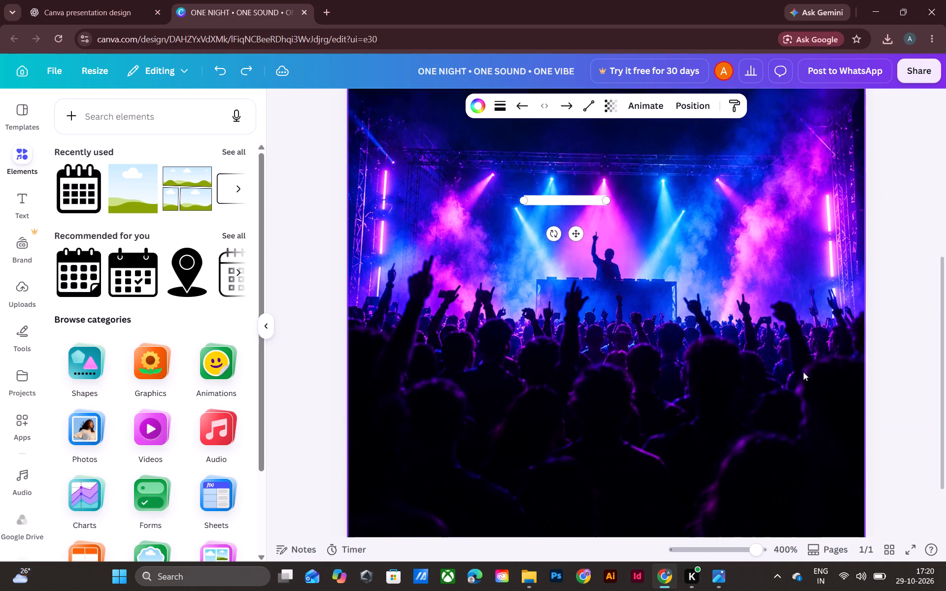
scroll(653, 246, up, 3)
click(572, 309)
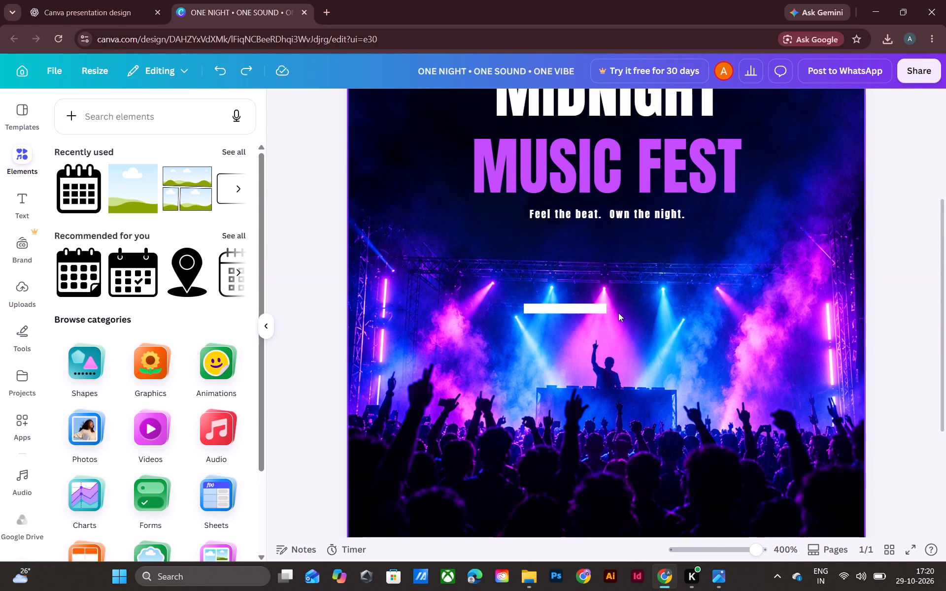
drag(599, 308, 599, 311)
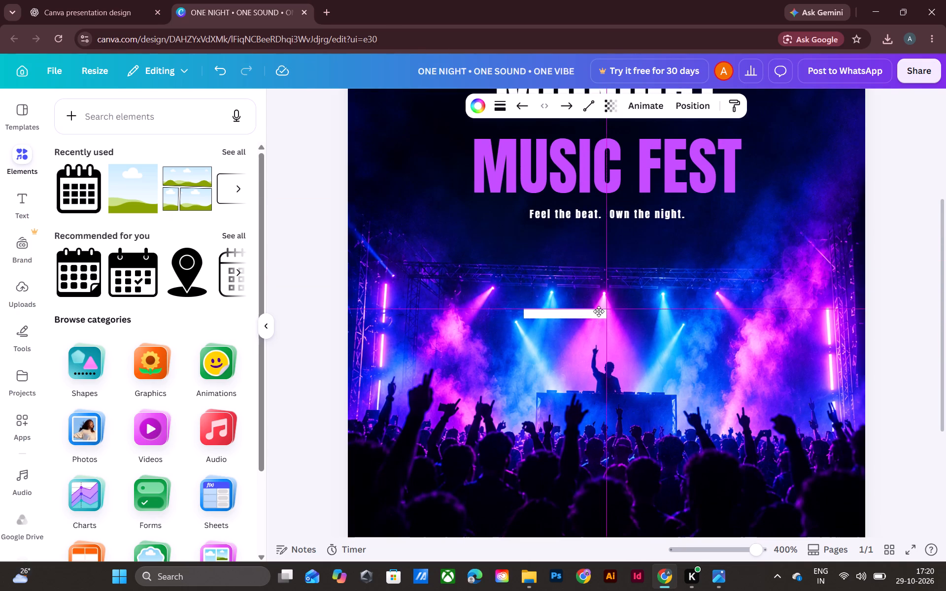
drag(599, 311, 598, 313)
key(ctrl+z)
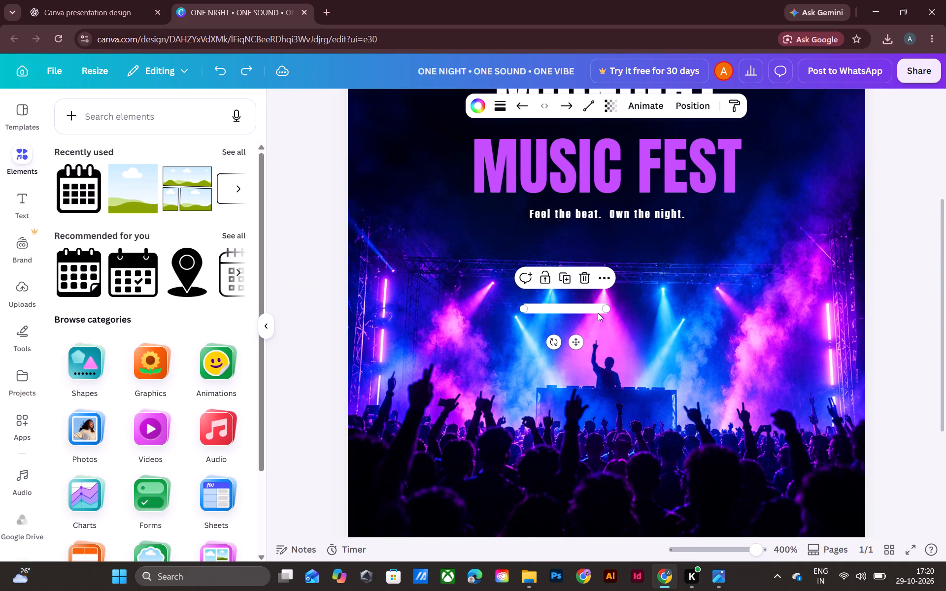
Undo the earlier line edits back to before the white line was added to the poster.
key(ctrl+z)
key(ctrl+z)
key(ctrl+z)
Search the elements for NARROW LINE.
scroll(664, 326, up, 3)
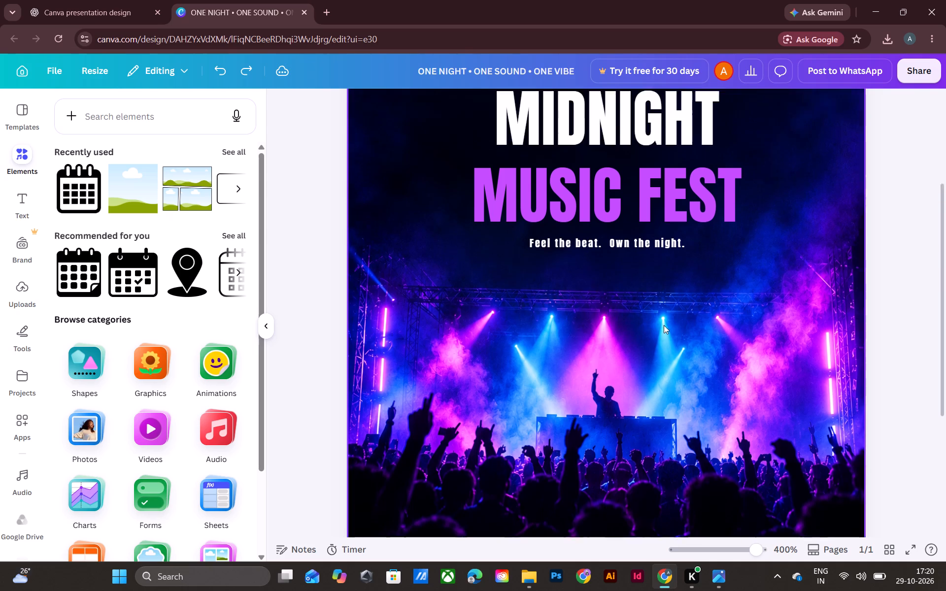
scroll(664, 325, up, 3)
scroll(664, 323, down, 3)
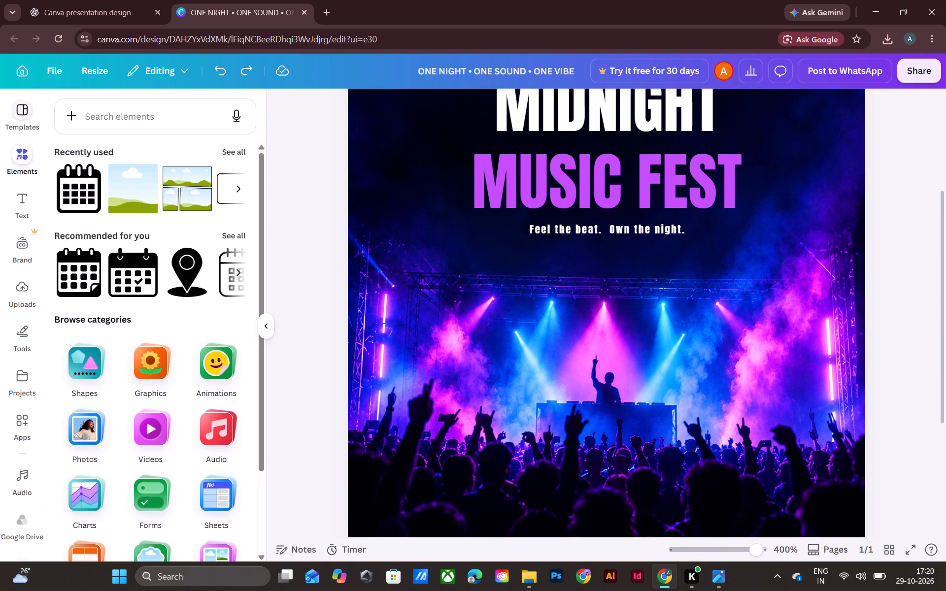
click(117, 124)
text(SNGL)
key(BackSpace)
key(BackSpace)
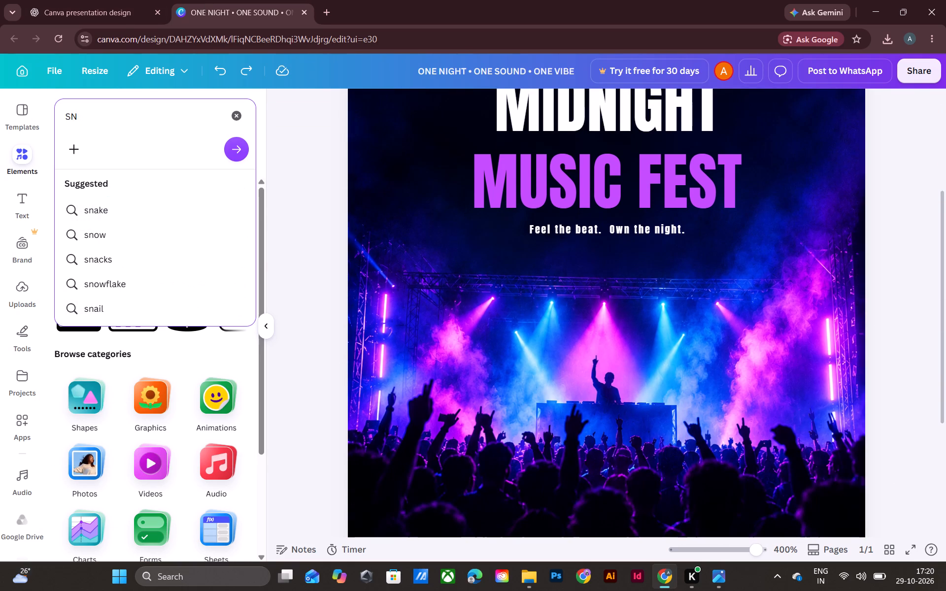
key(BackSpace)
key(BackSpace)
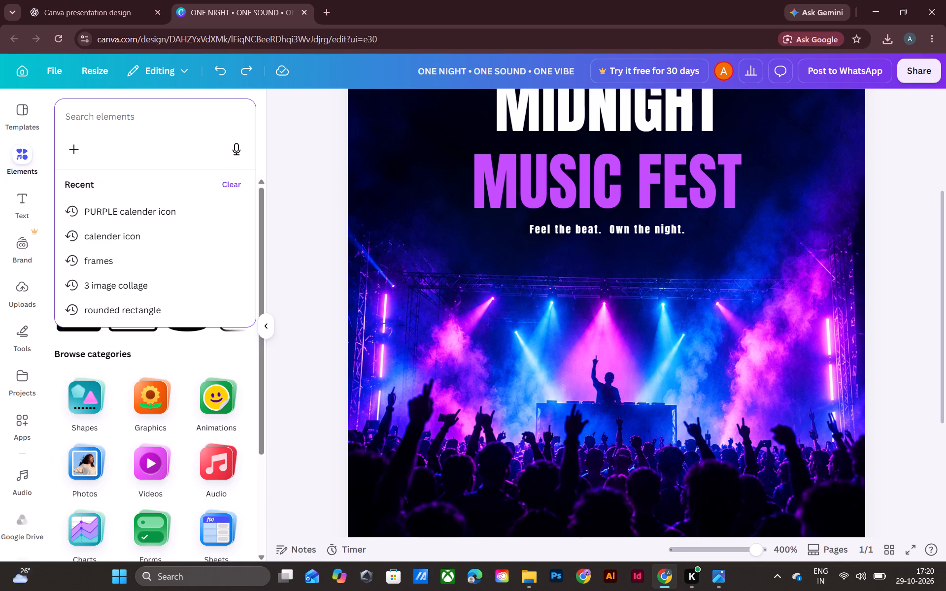
text(NARRI)
key(BackSpace)
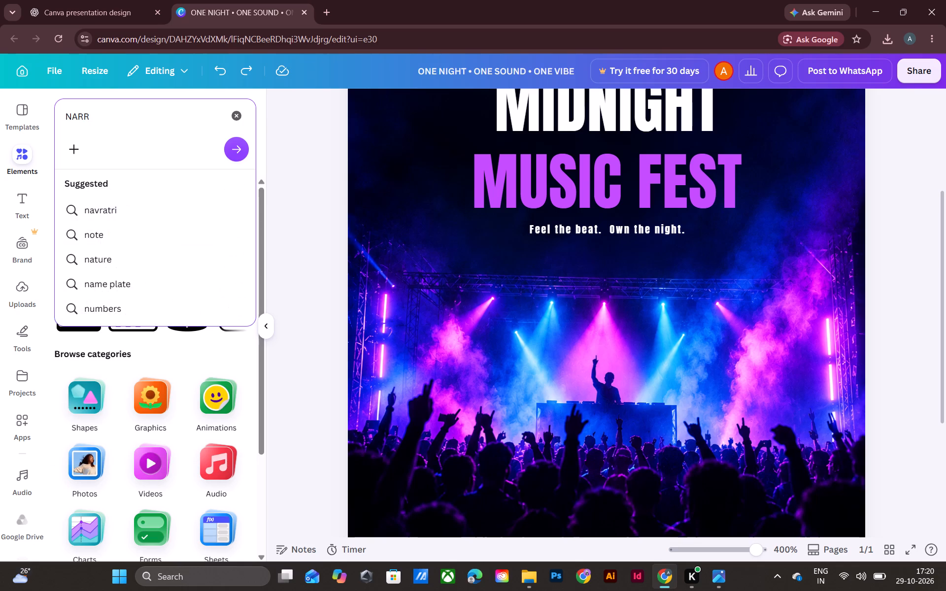
text(OW)
key(space)
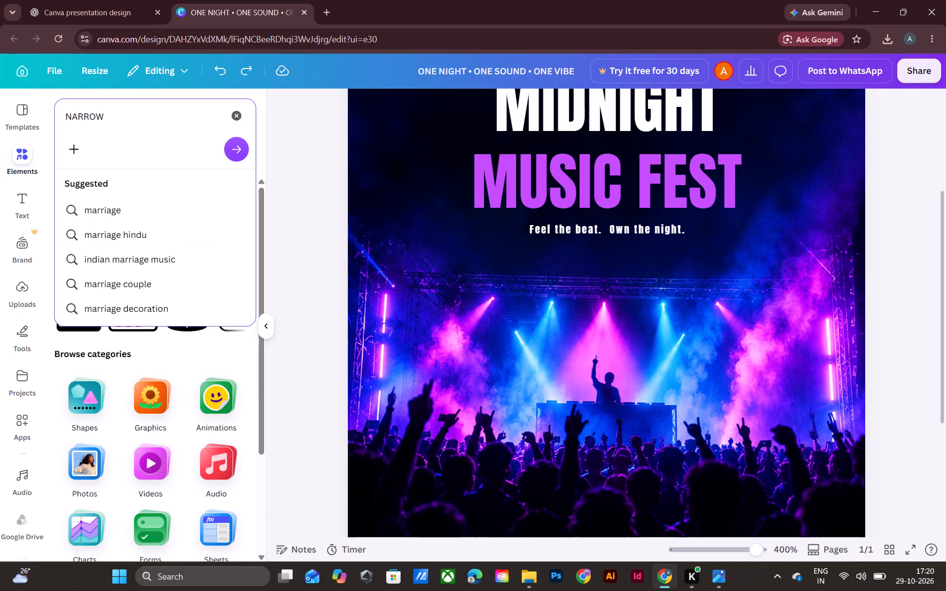
text(LL)
key(BackSpace)
text(INE)
key(Return)
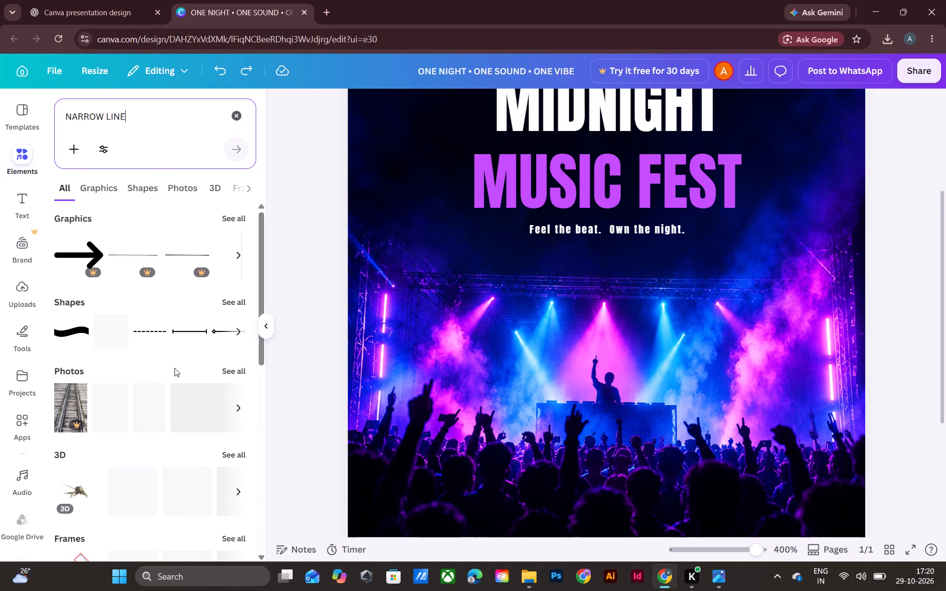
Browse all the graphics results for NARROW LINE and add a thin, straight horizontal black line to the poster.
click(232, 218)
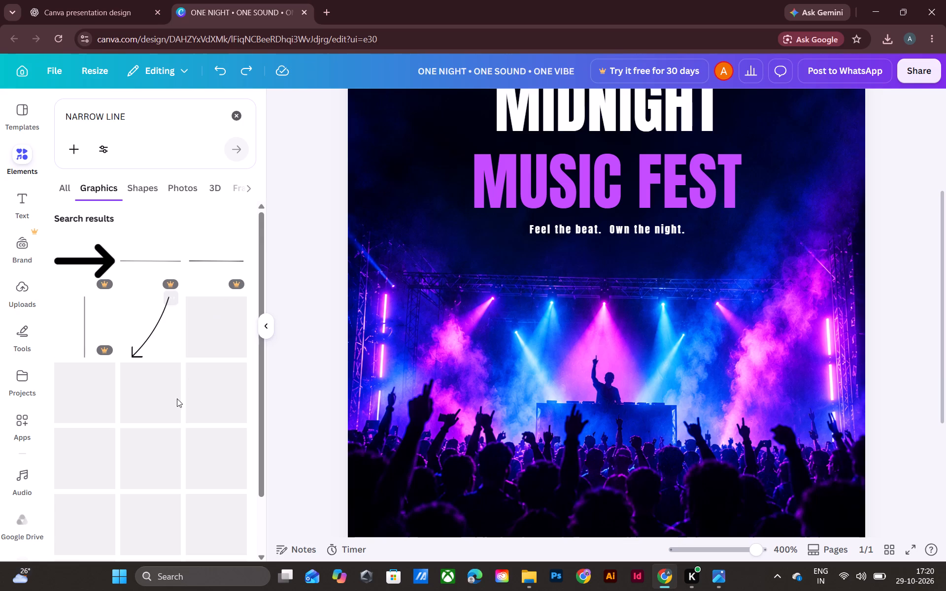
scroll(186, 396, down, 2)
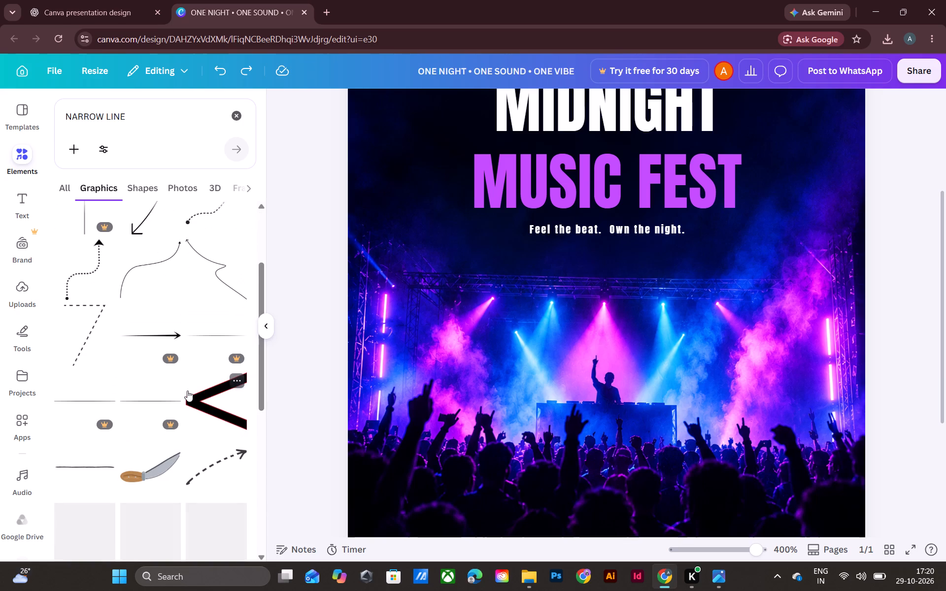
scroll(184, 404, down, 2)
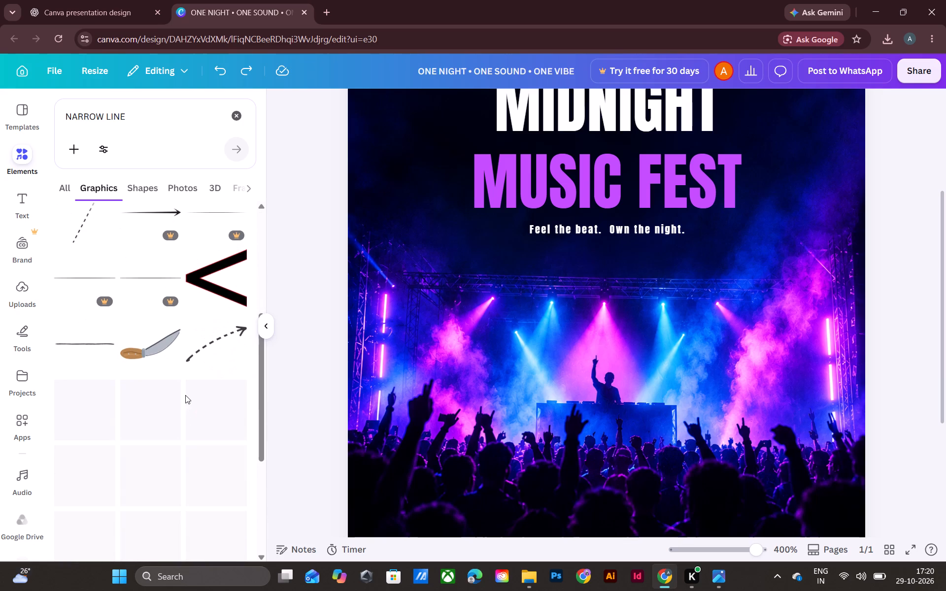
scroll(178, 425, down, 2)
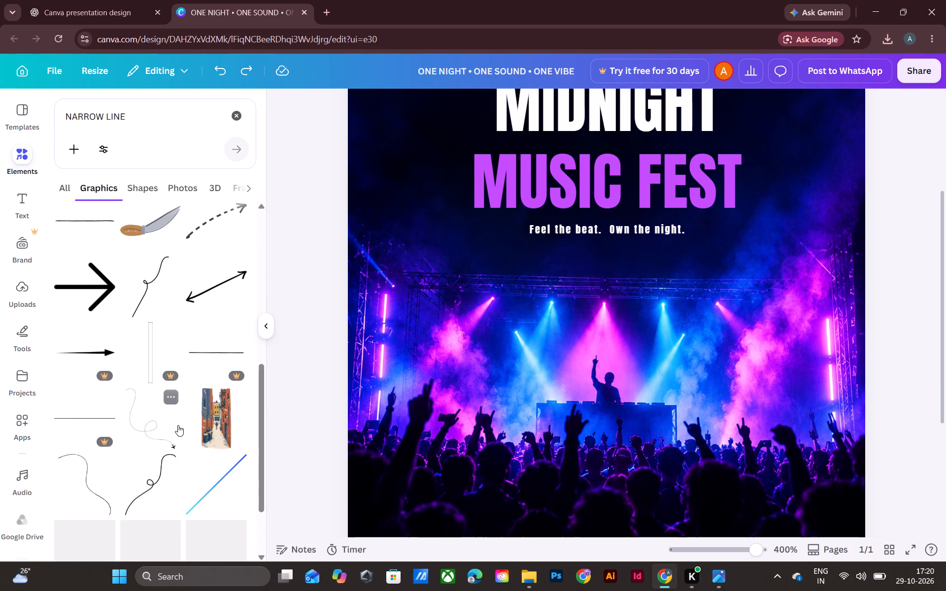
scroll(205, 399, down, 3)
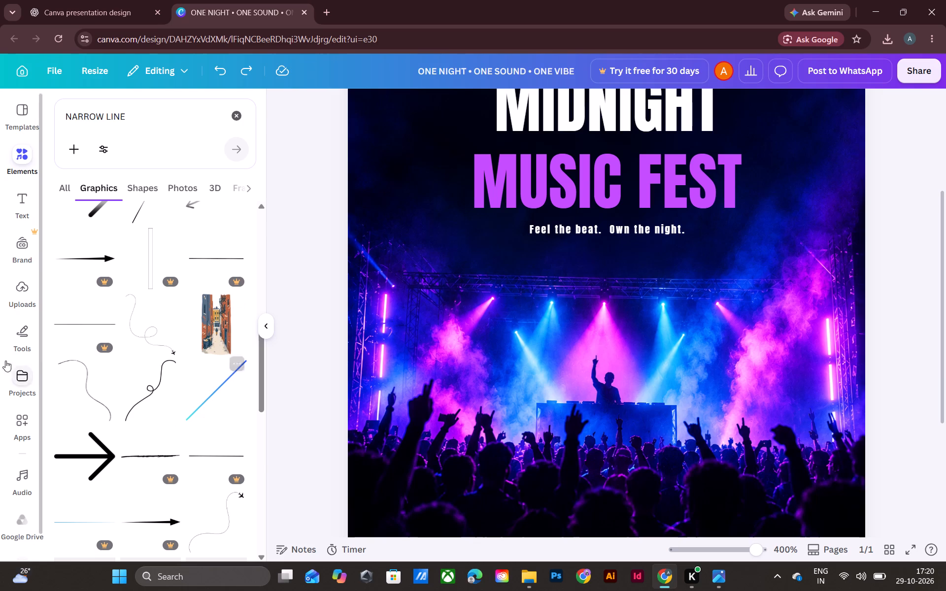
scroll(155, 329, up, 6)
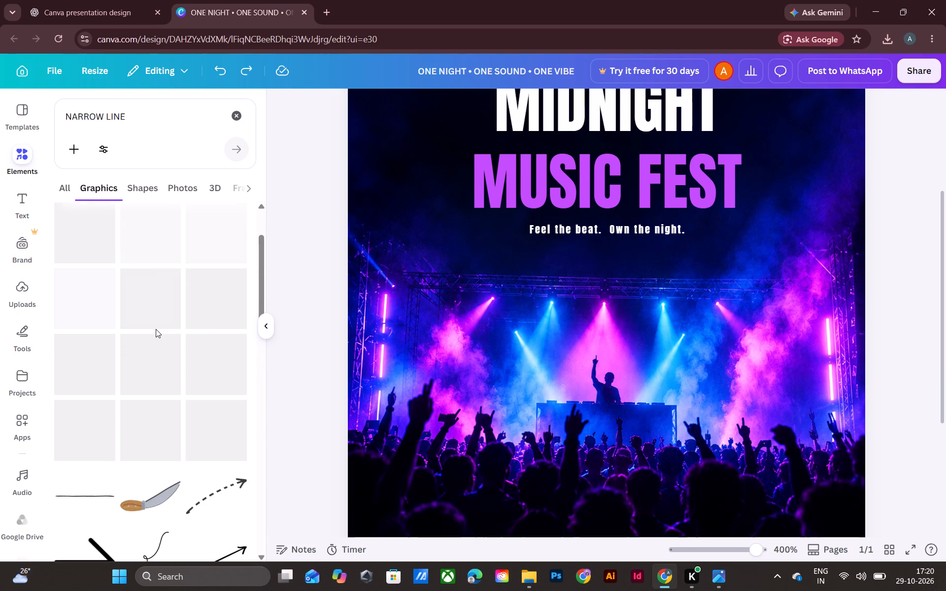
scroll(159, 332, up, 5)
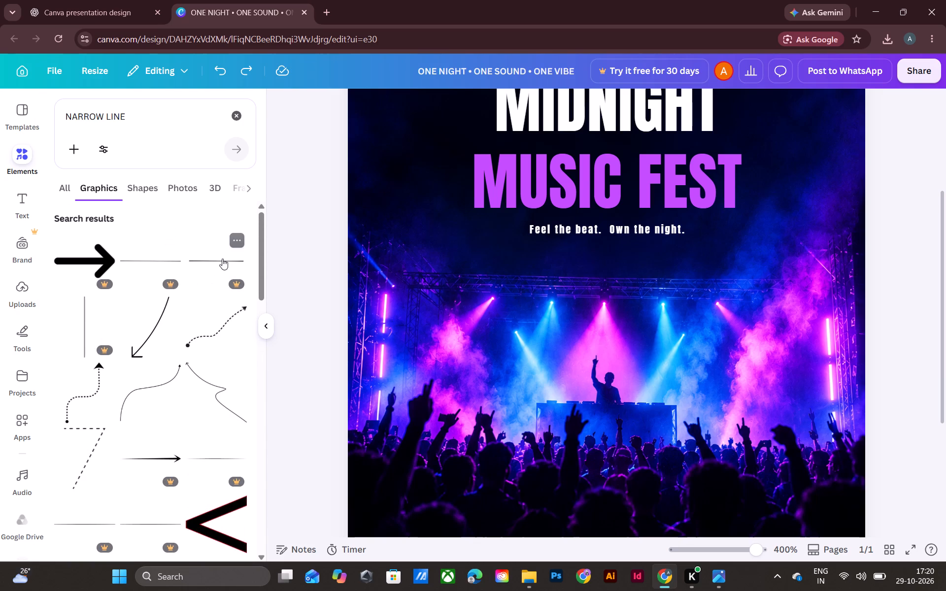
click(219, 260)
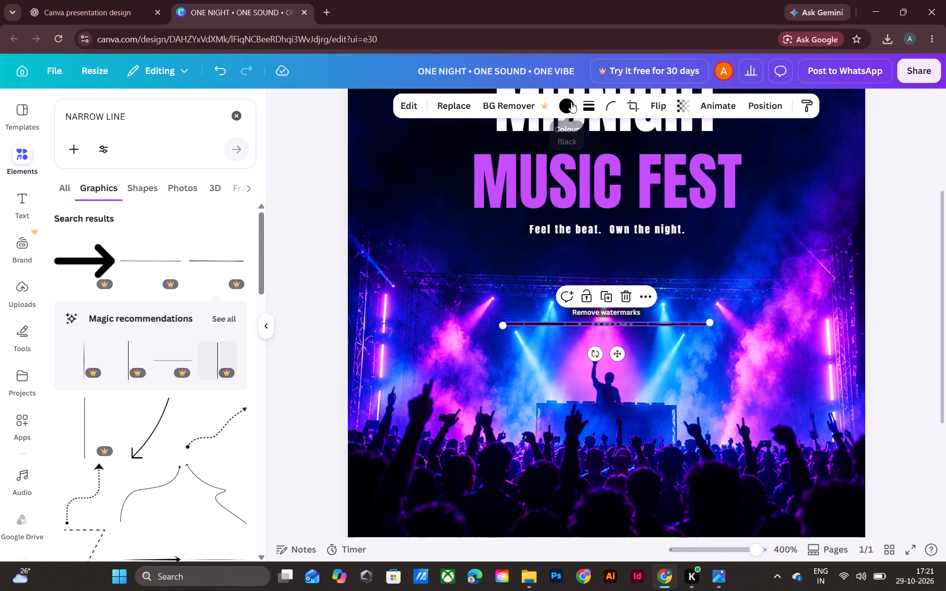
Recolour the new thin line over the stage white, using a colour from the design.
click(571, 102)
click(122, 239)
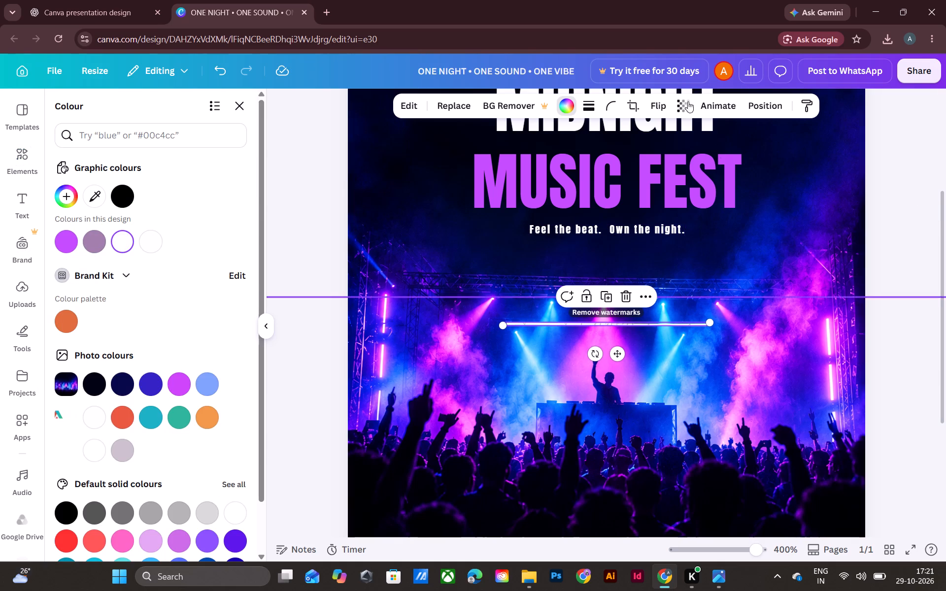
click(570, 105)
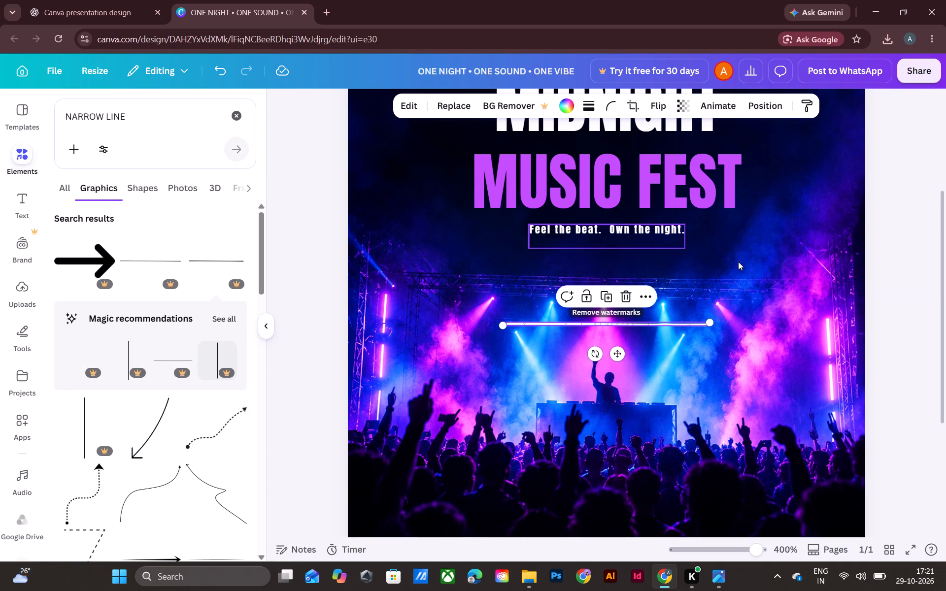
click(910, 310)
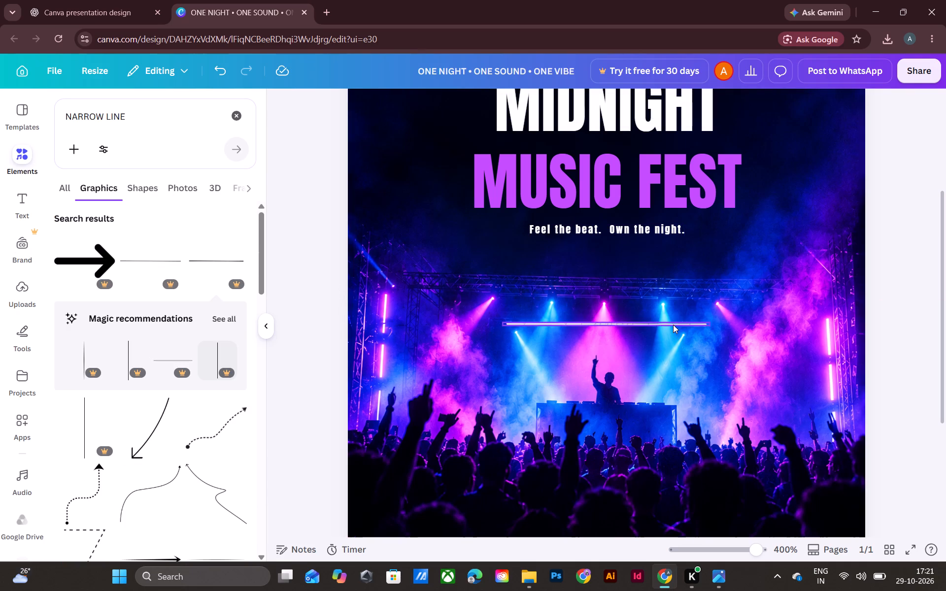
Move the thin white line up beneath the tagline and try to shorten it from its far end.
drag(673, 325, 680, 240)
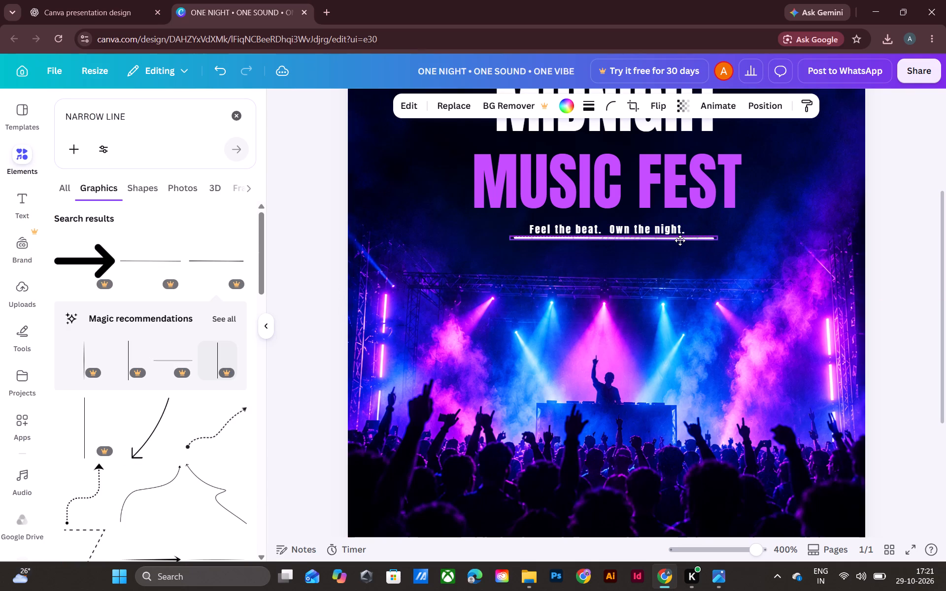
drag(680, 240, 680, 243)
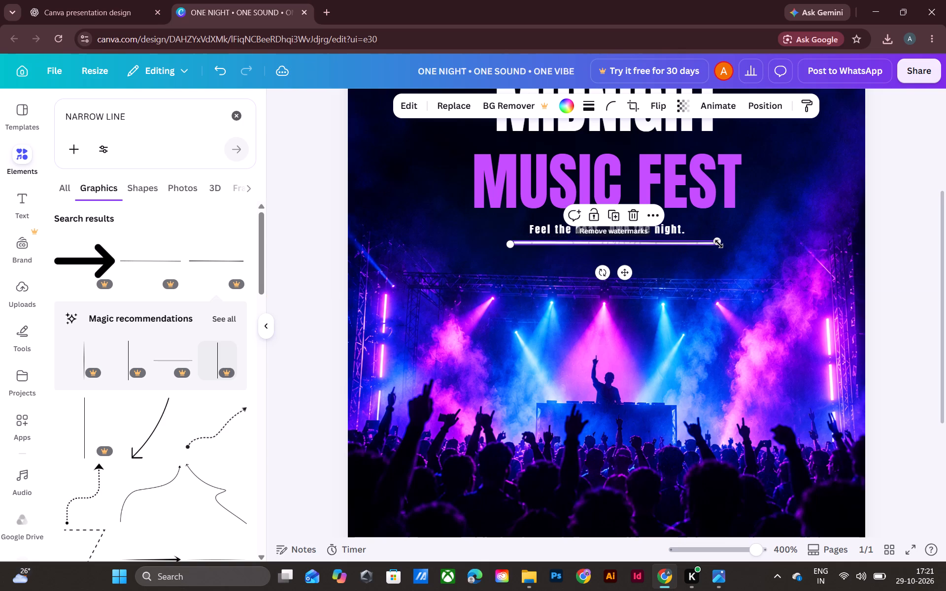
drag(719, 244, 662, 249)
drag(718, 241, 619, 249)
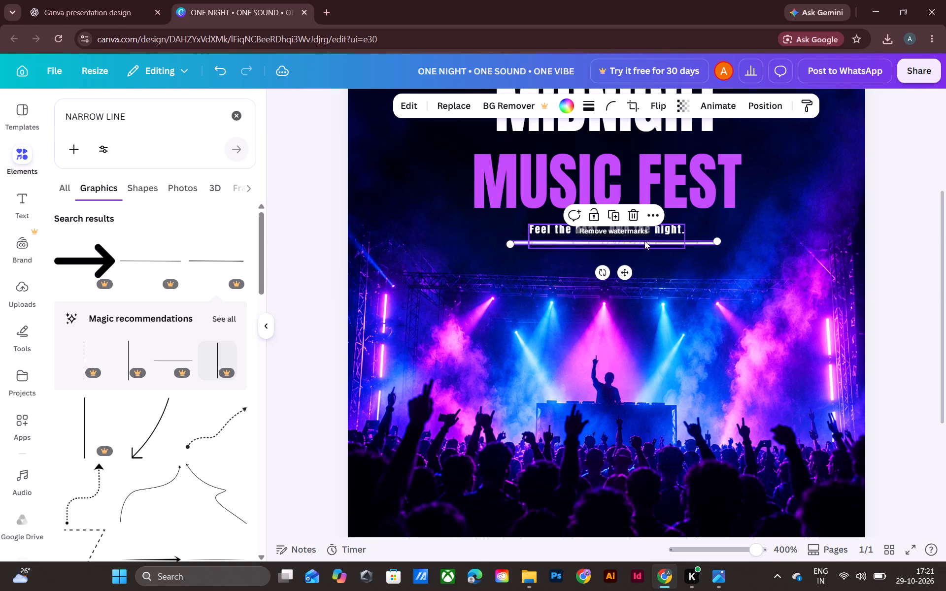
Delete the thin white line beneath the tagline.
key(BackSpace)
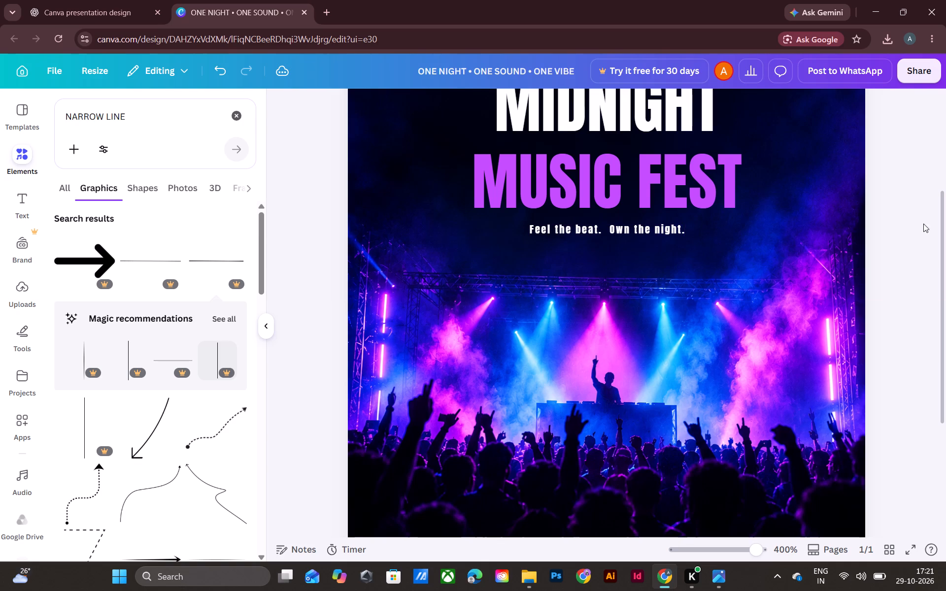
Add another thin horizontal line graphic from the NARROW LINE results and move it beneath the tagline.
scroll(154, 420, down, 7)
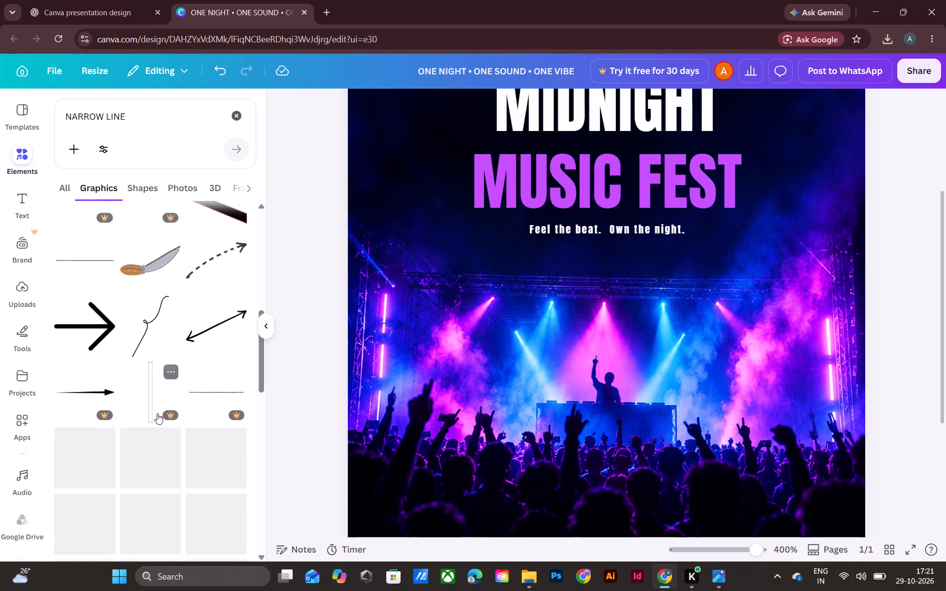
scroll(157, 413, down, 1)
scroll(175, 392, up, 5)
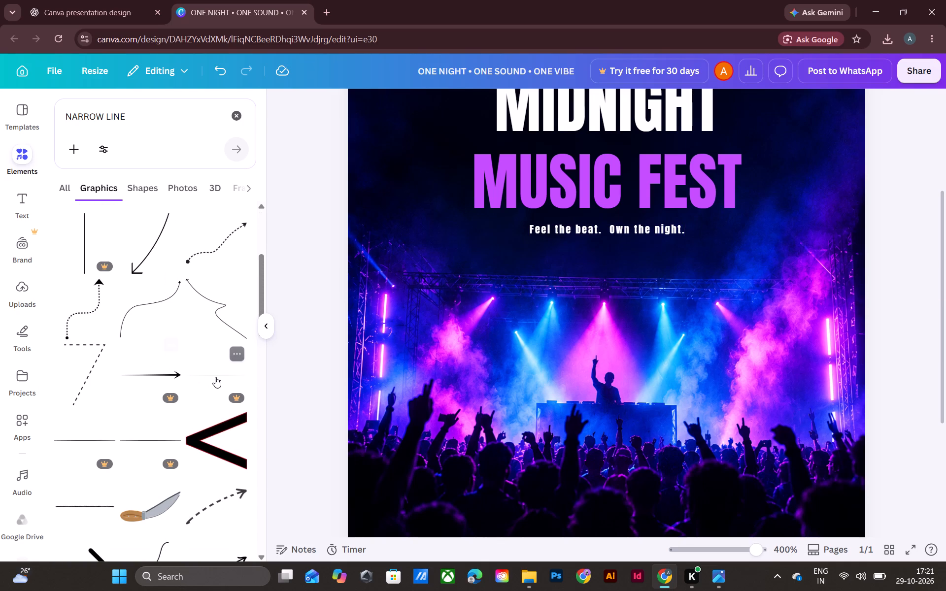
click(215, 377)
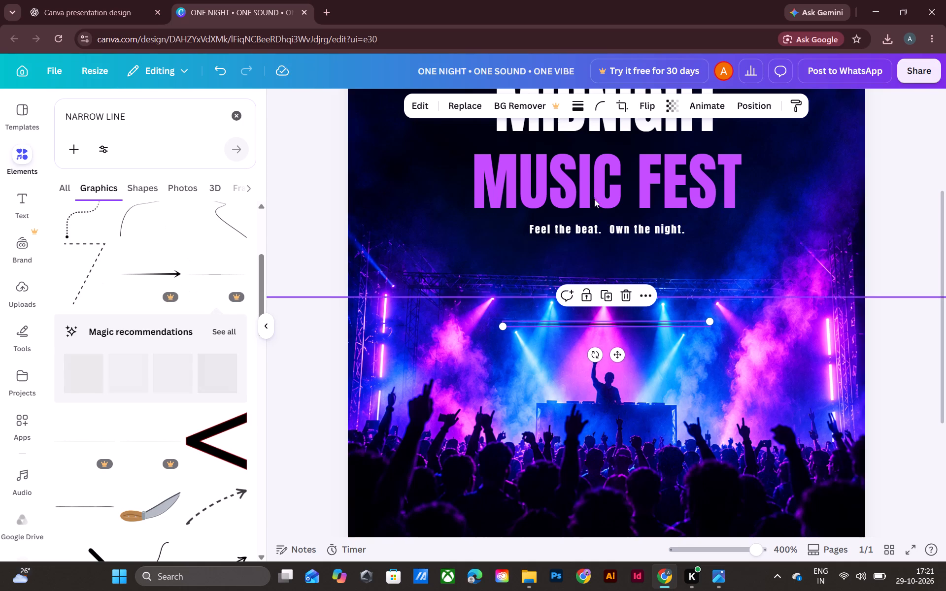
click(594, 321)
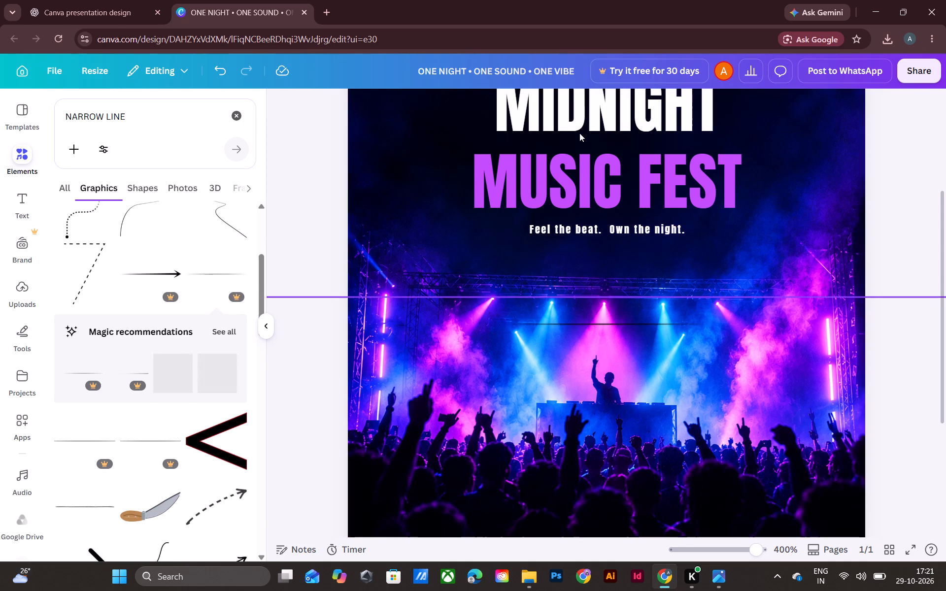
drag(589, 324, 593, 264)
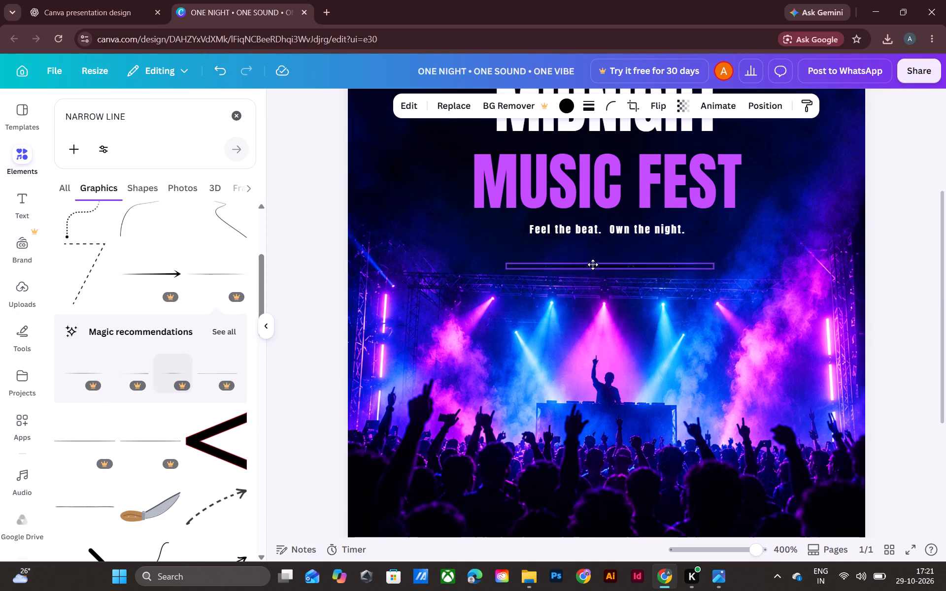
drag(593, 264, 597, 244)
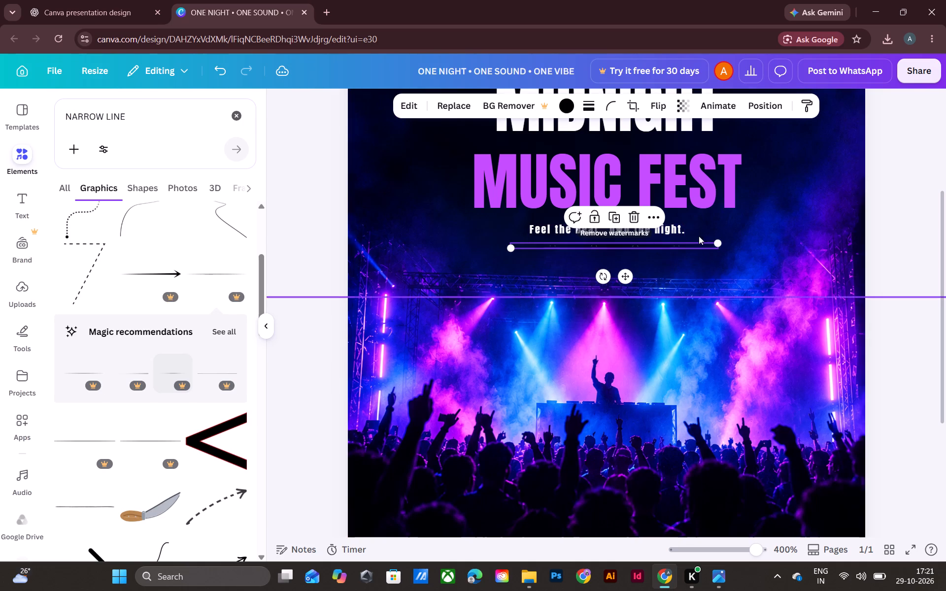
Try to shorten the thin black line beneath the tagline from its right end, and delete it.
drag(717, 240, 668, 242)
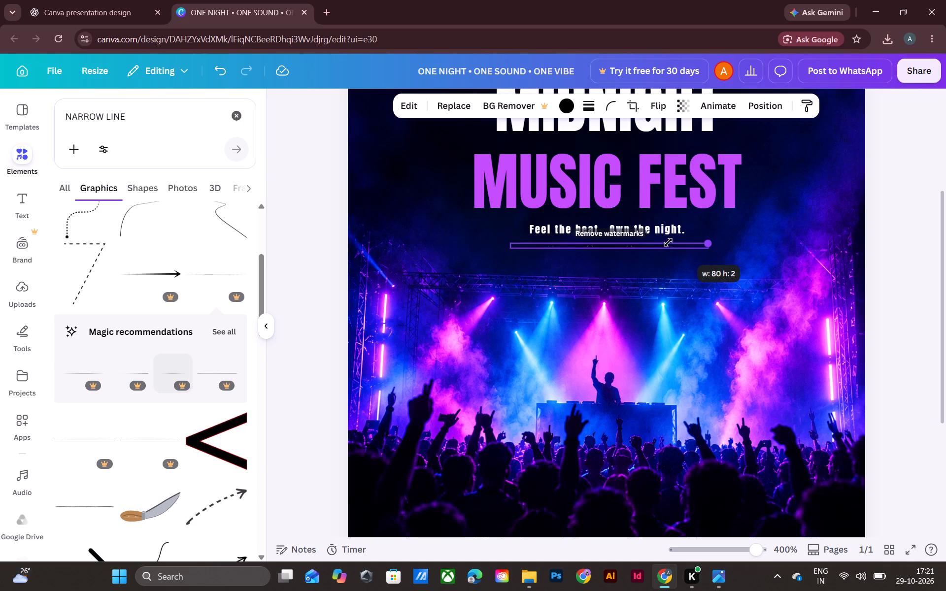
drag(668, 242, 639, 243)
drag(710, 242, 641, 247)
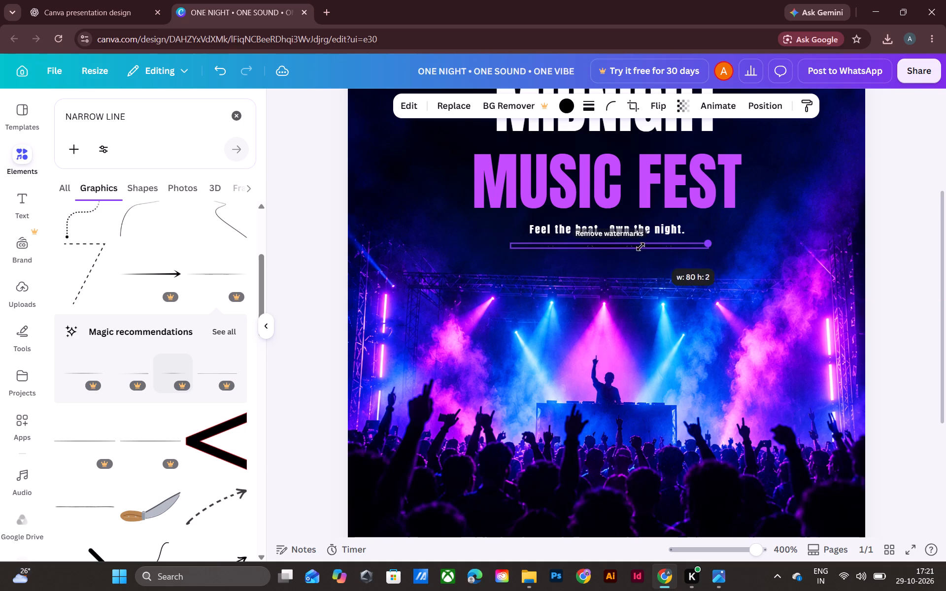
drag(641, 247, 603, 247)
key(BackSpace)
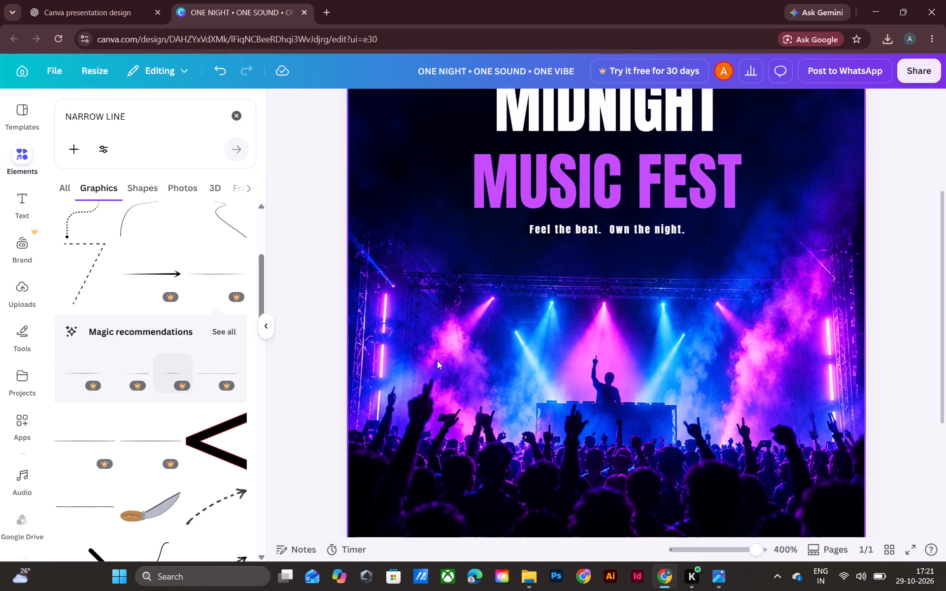
Look through more NARROW LINE graphics and add the plain solid straight line from the shapes results instead.
scroll(85, 334, down, 14)
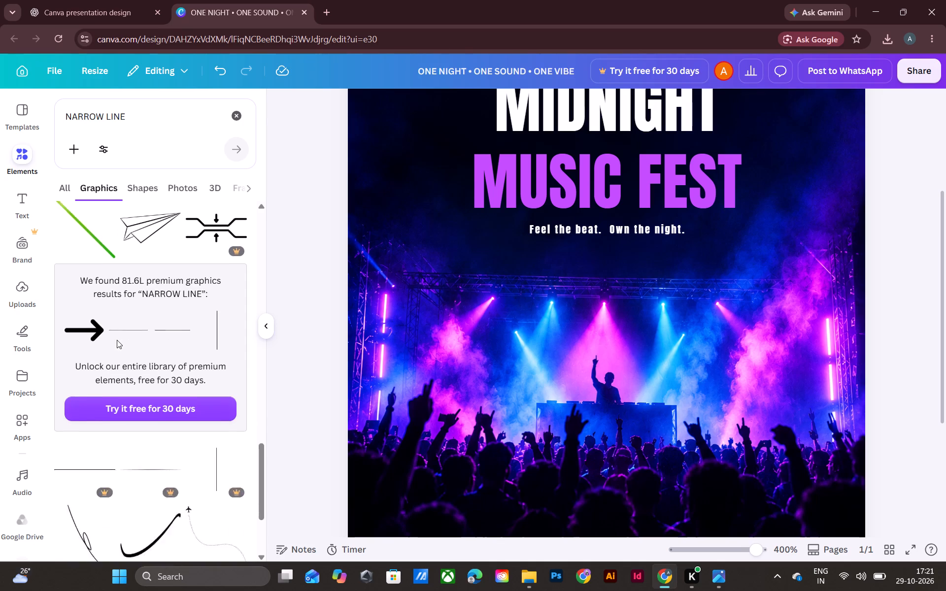
scroll(117, 340, down, 4)
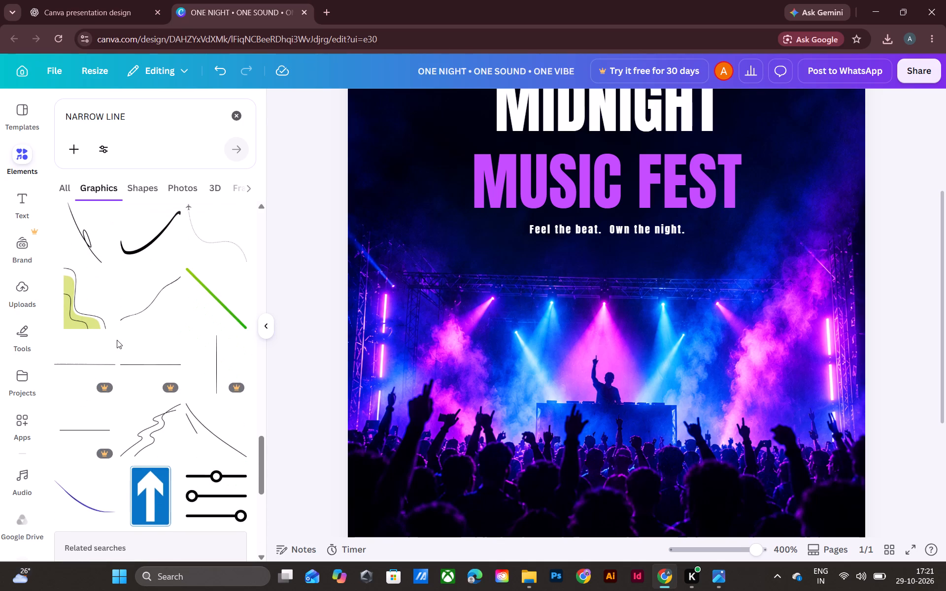
scroll(117, 340, down, 4)
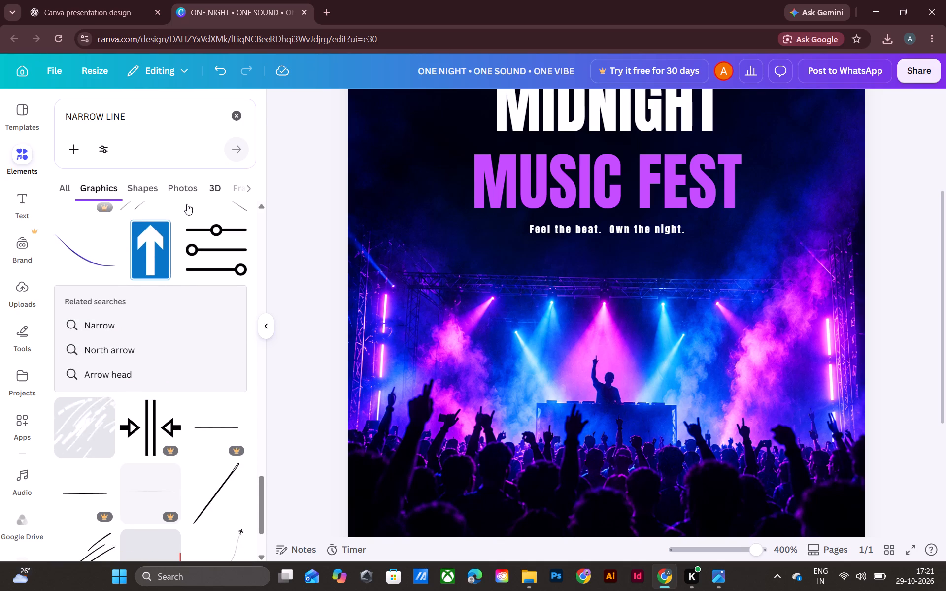
click(145, 187)
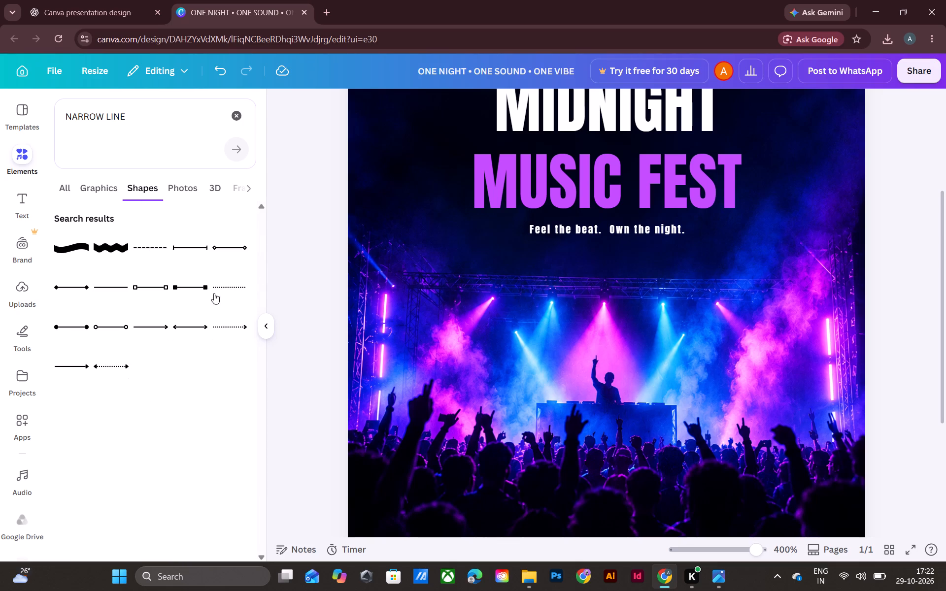
click(108, 288)
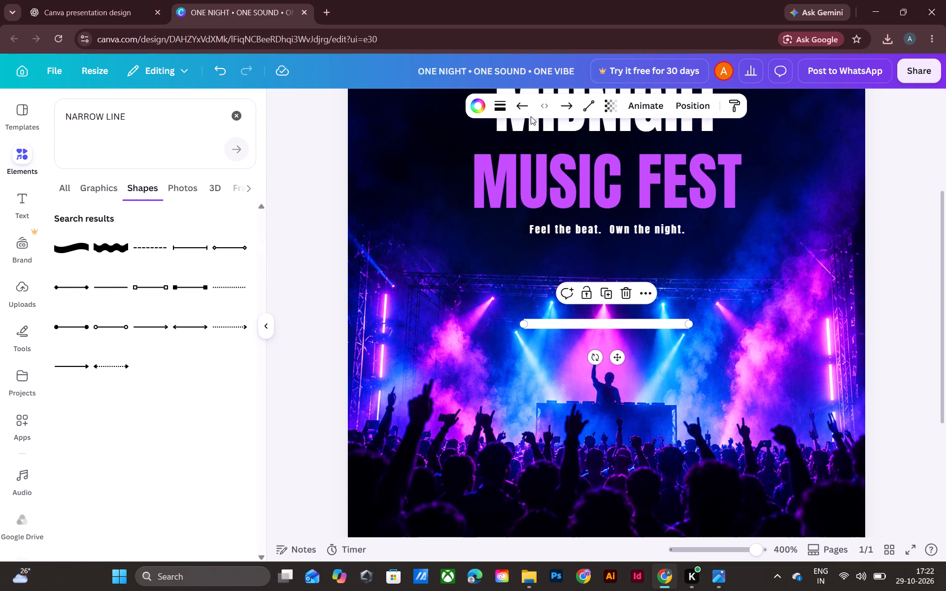
Set the new straight line's stroke weight to 1, with a solid style and white (#ffffff) stroke colour.
click(586, 108)
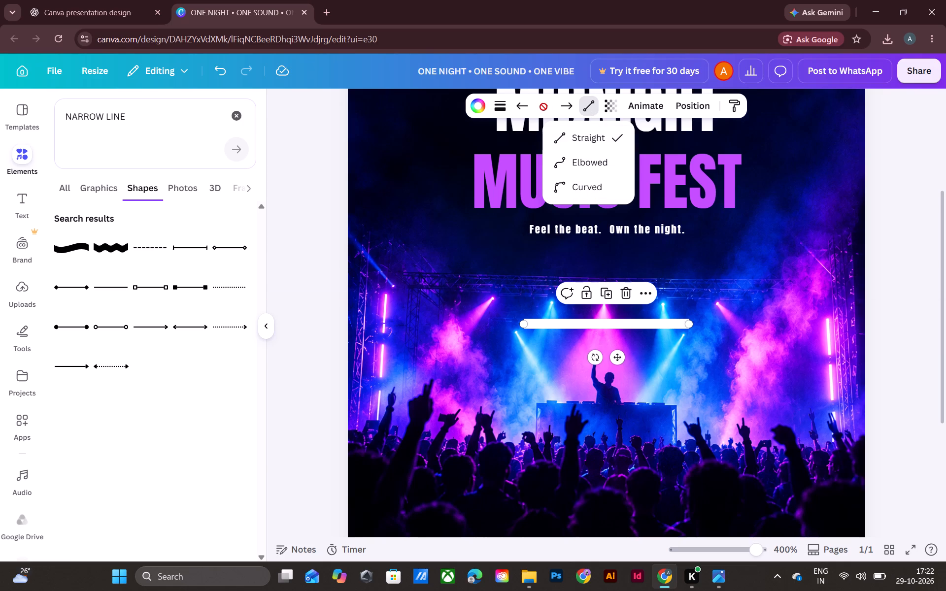
click(518, 106)
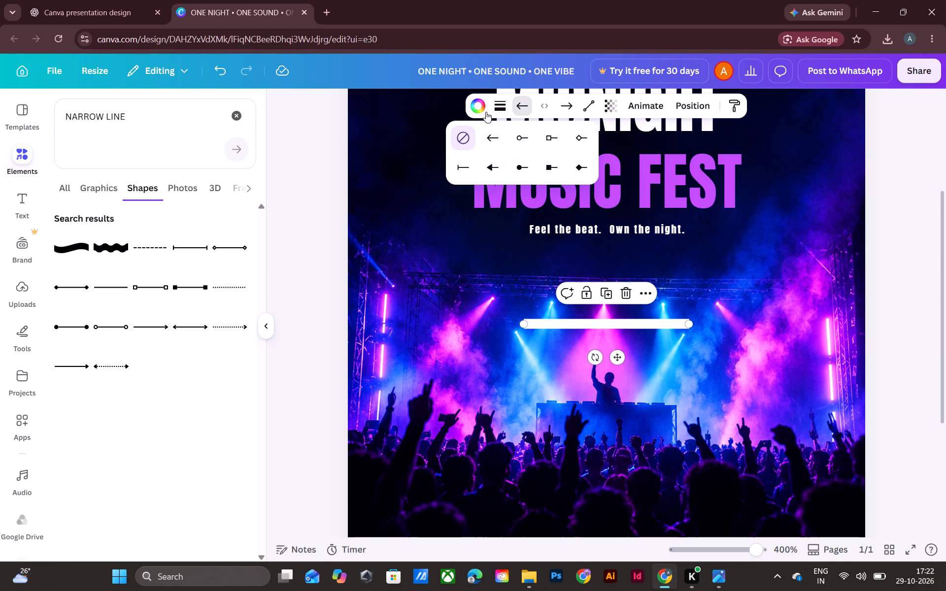
click(504, 109)
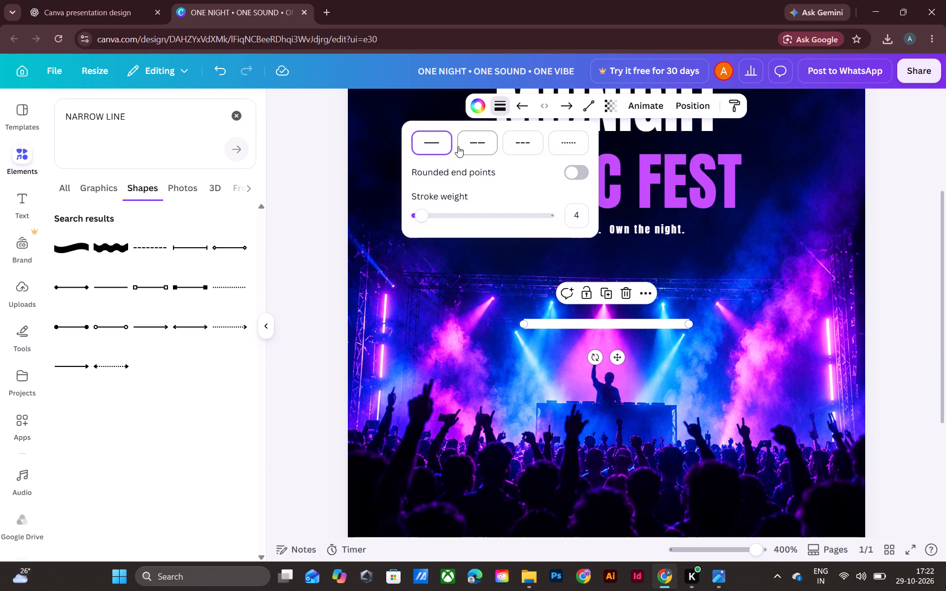
drag(422, 218, 384, 218)
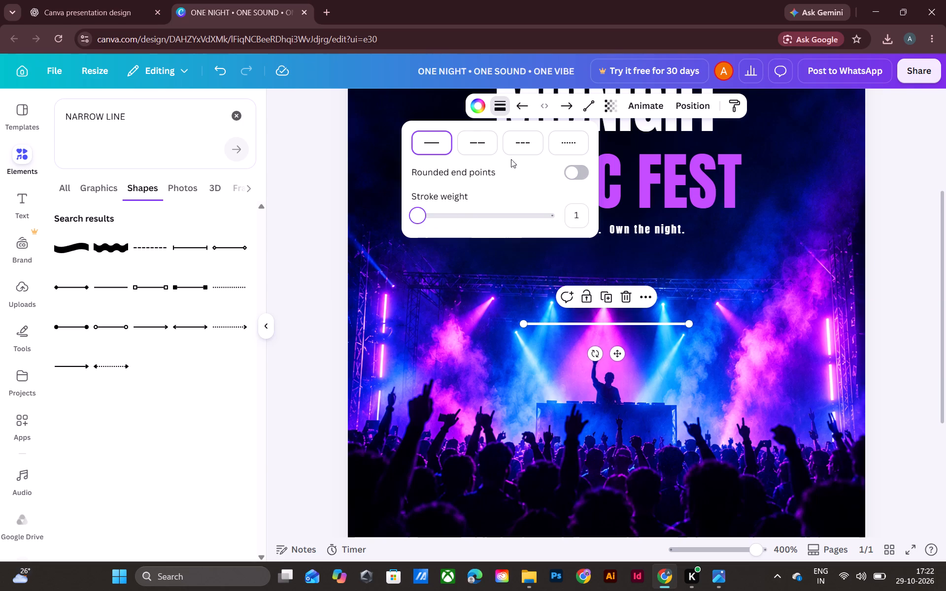
click(477, 109)
click(123, 199)
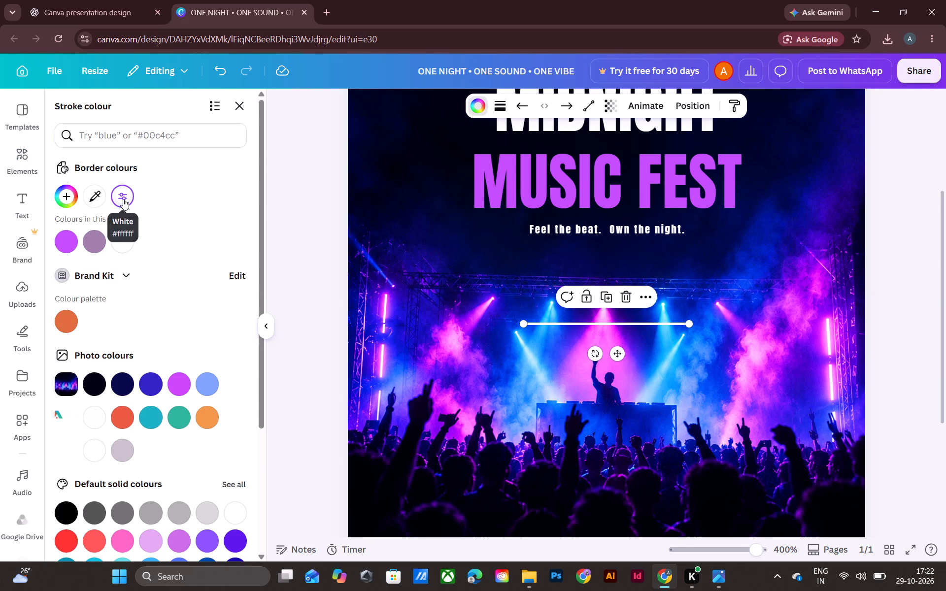
click(315, 199)
click(316, 199)
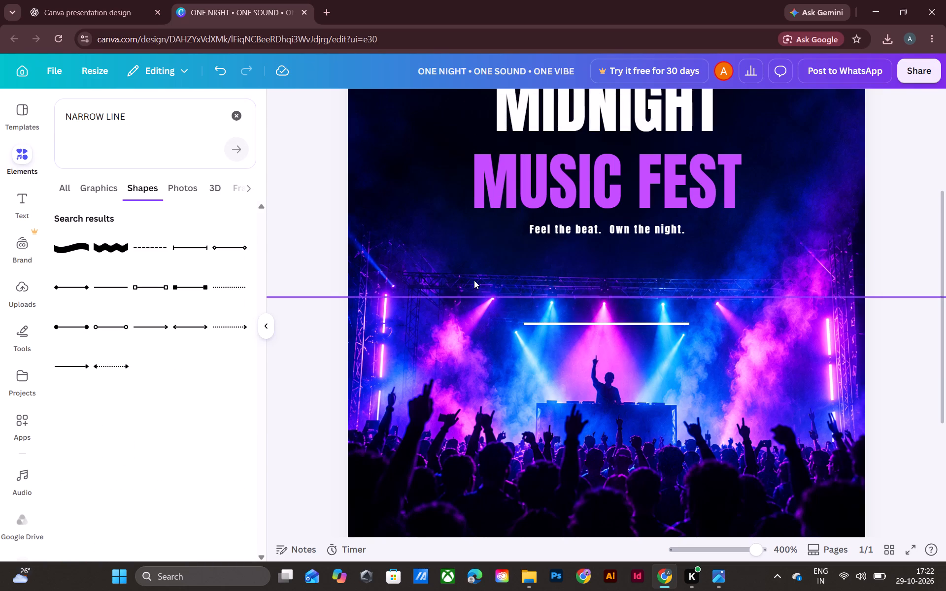
Move the white line up beneath the tagline, centred on the poster, and nudge it down to leave a small gap.
drag(598, 326, 599, 245)
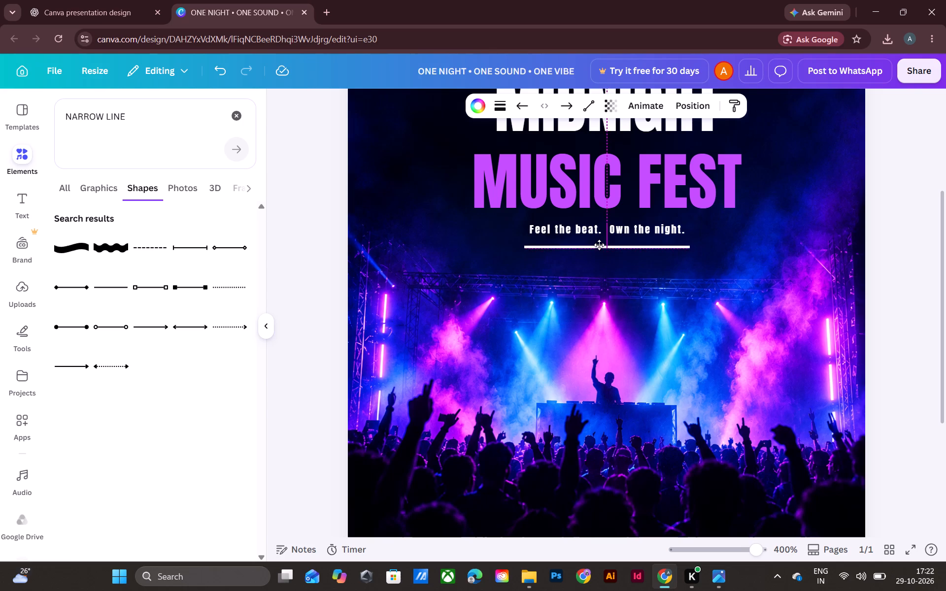
drag(599, 245, 592, 244)
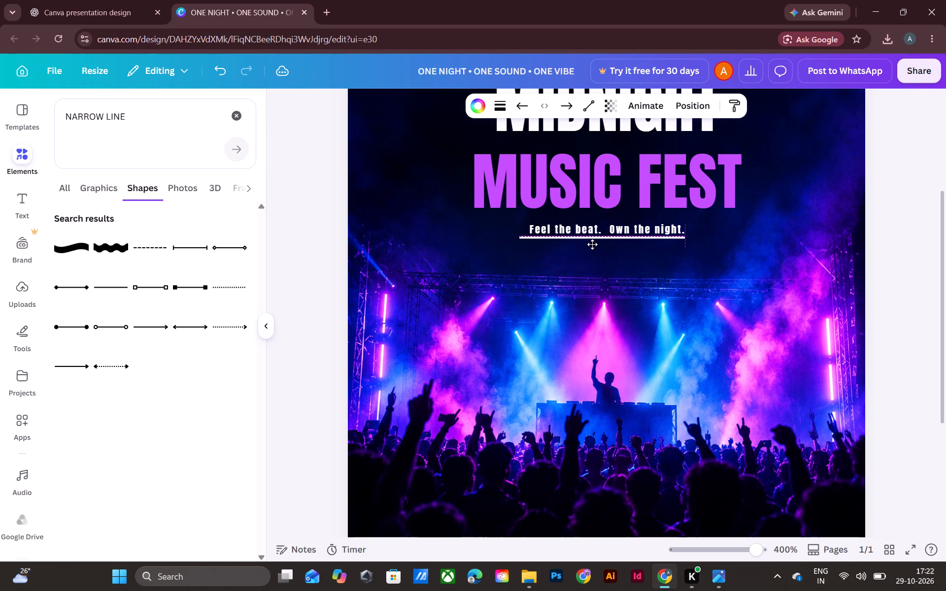
drag(592, 244, 598, 242)
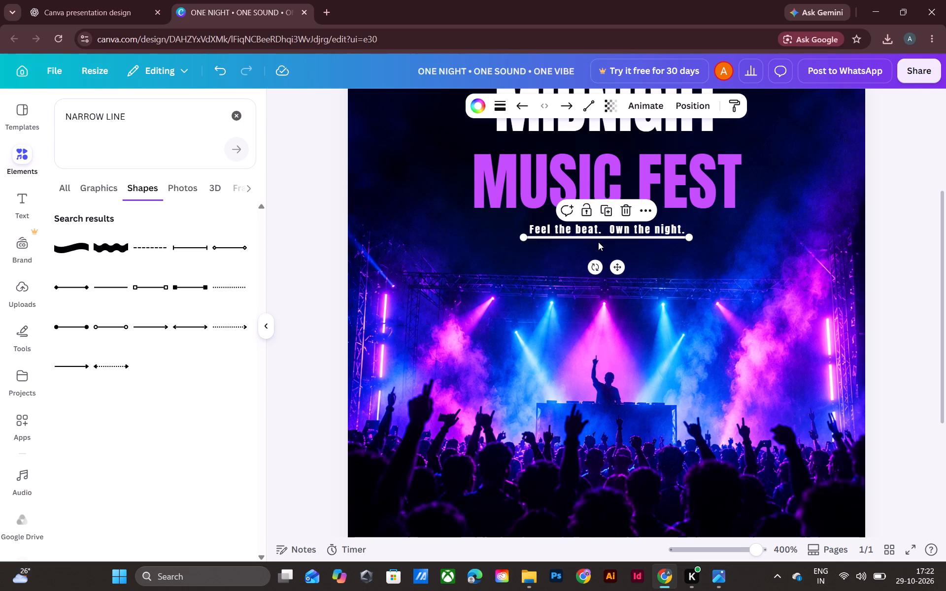
key(Down)
key(Down)
key(Down)
key(Up)
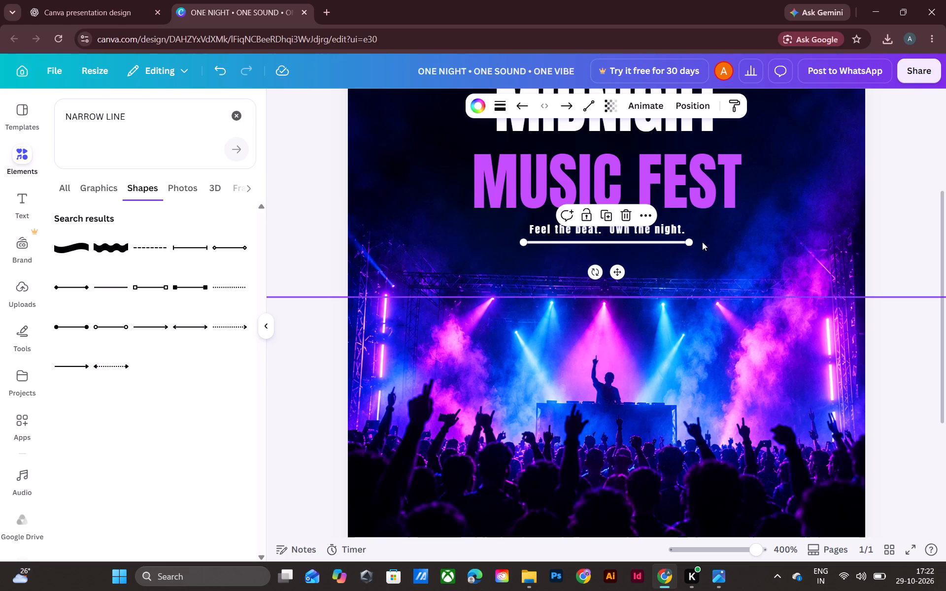
click(917, 232)
Nudge the white line and the tagline "Feel the beat. Own the night." one step down each.
scroll(762, 297, up, 3)
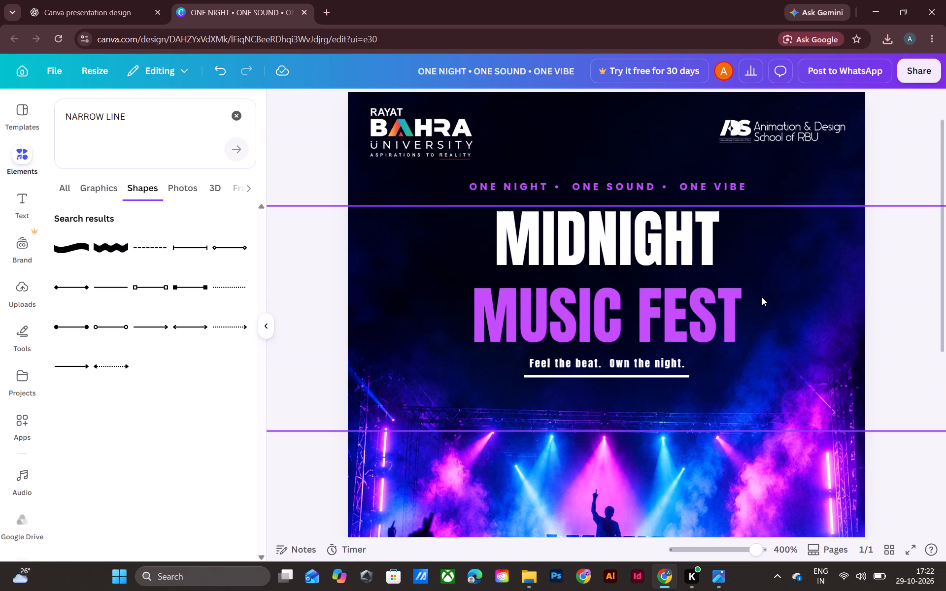
scroll(762, 297, up, 3)
scroll(762, 297, down, 1)
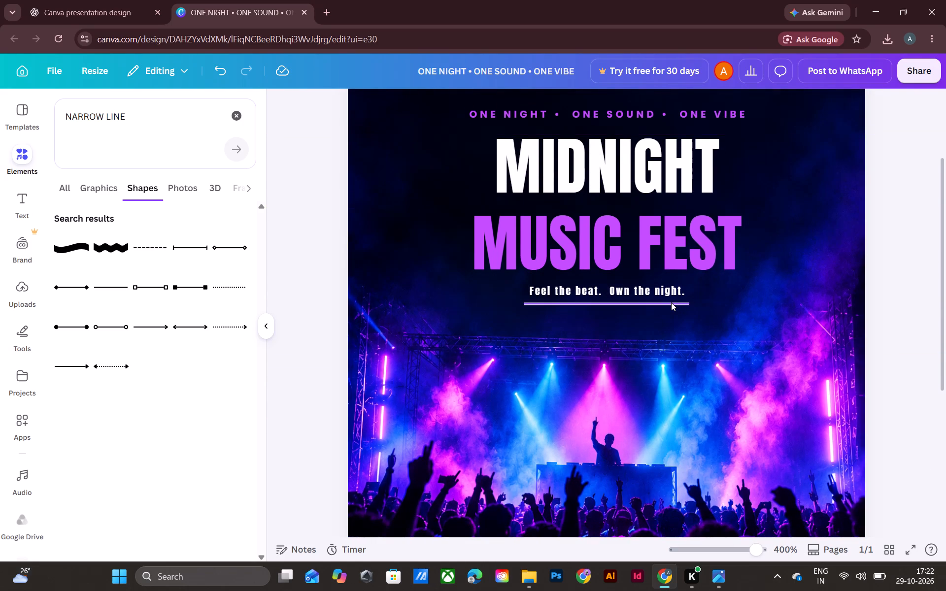
click(671, 302)
key(Down)
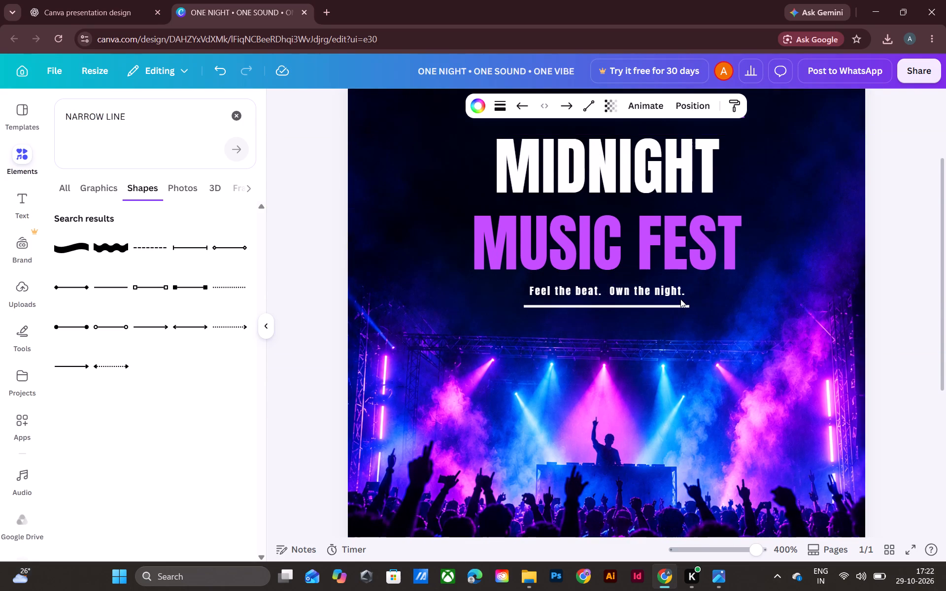
click(633, 289)
click(642, 295)
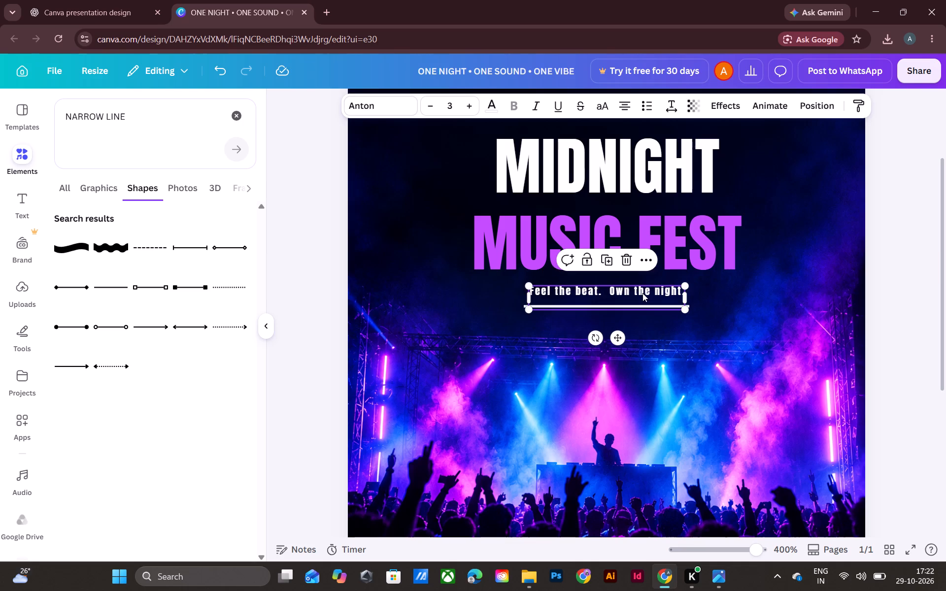
key(Down)
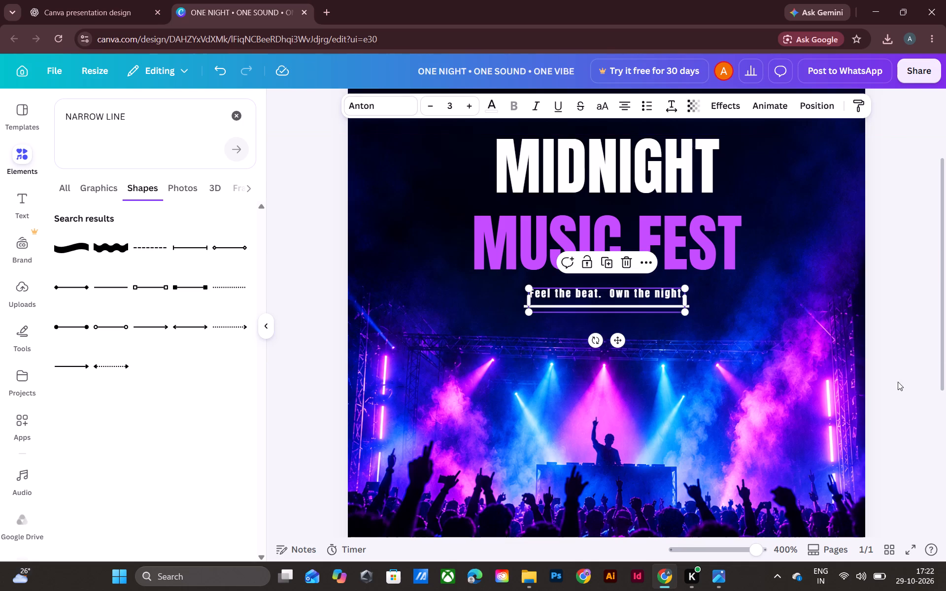
click(894, 427)
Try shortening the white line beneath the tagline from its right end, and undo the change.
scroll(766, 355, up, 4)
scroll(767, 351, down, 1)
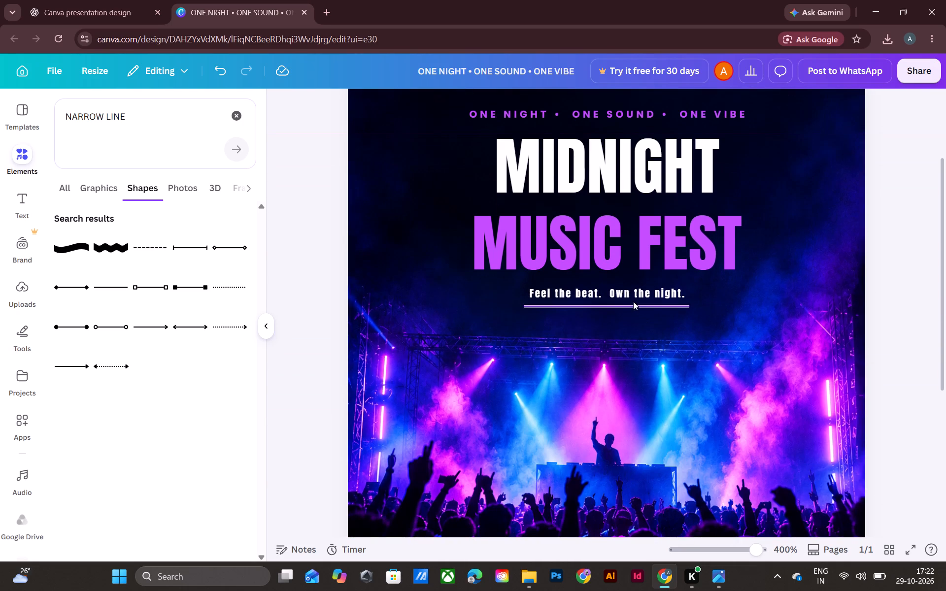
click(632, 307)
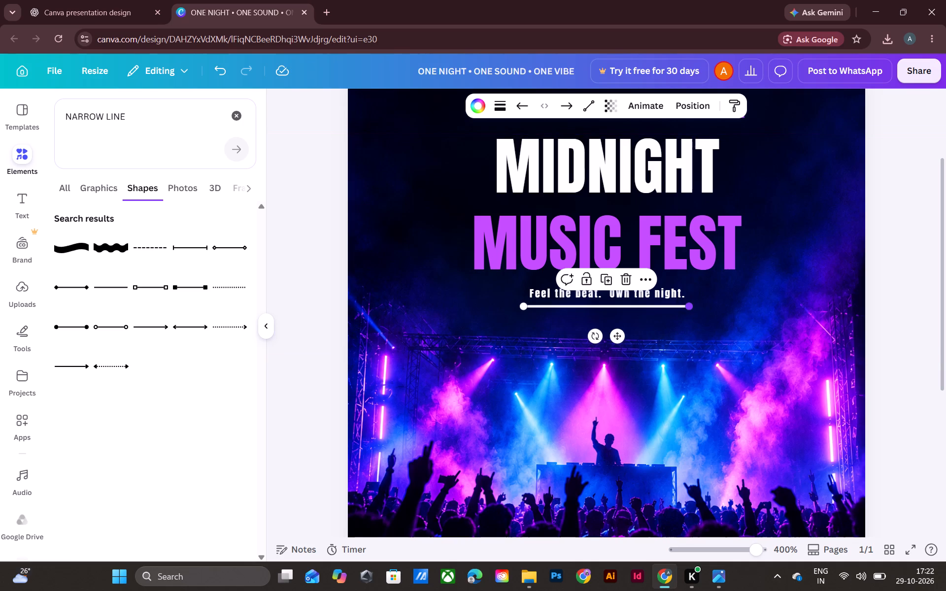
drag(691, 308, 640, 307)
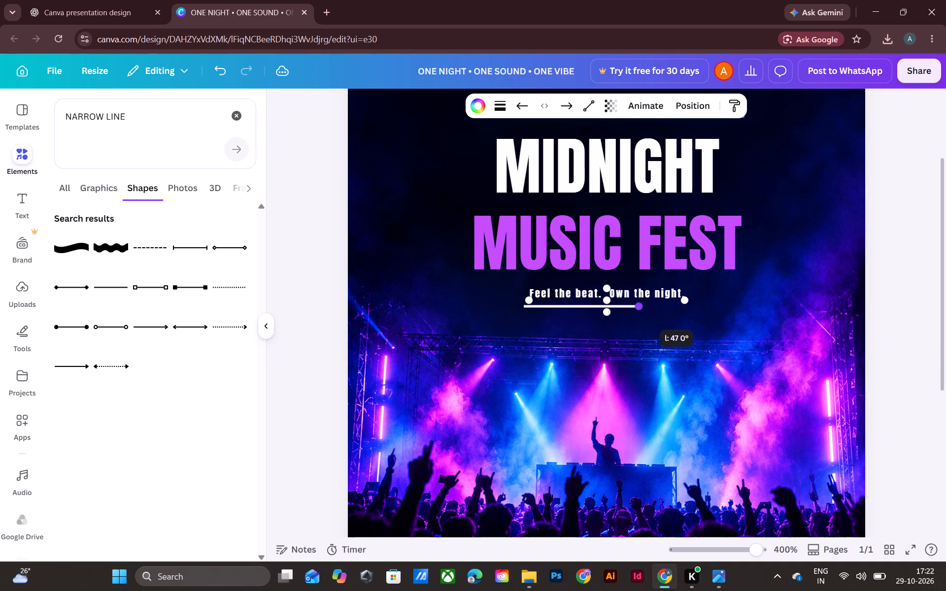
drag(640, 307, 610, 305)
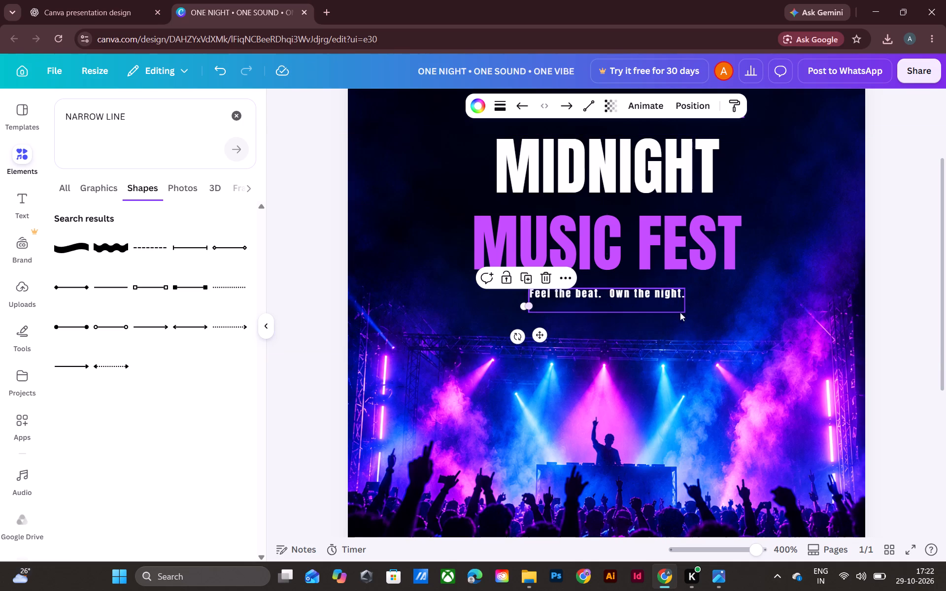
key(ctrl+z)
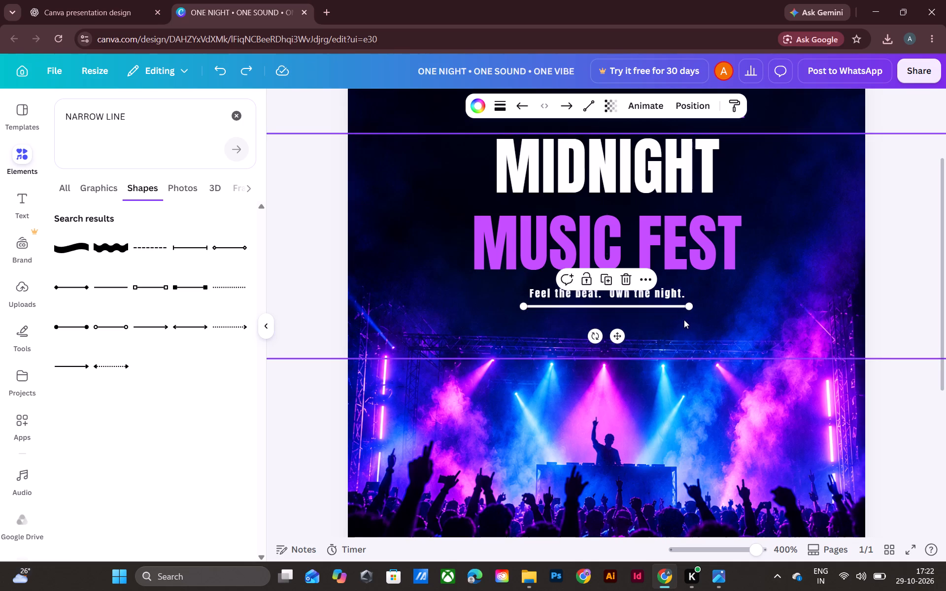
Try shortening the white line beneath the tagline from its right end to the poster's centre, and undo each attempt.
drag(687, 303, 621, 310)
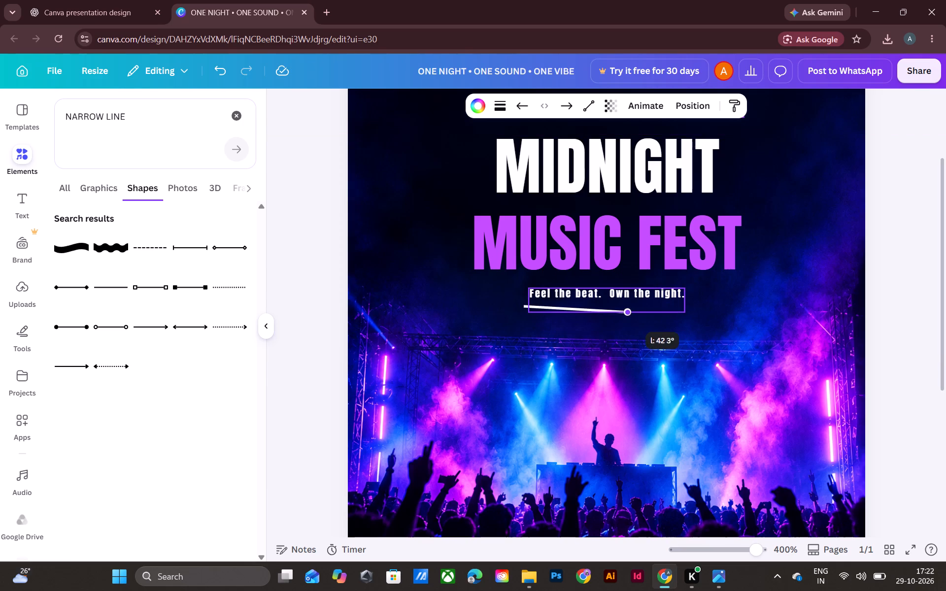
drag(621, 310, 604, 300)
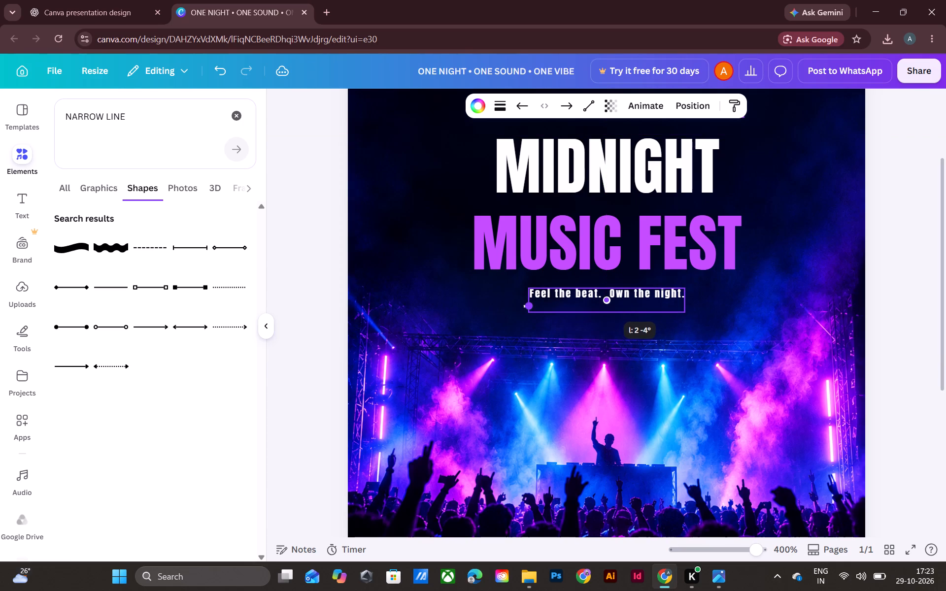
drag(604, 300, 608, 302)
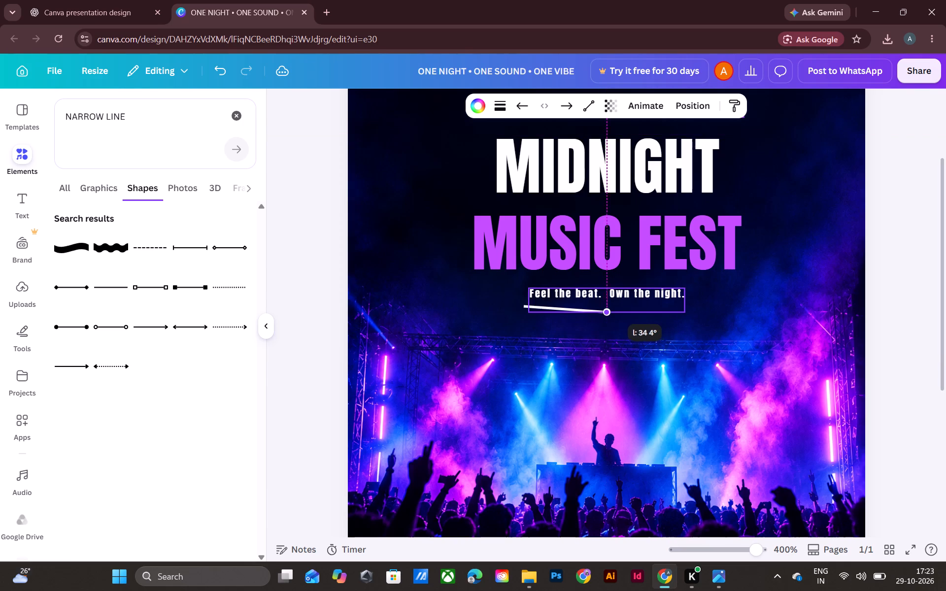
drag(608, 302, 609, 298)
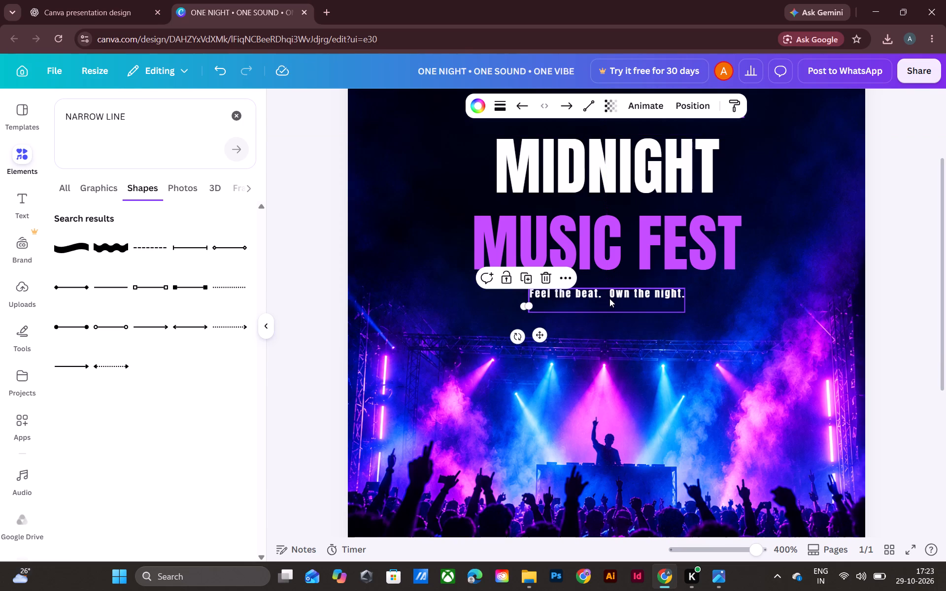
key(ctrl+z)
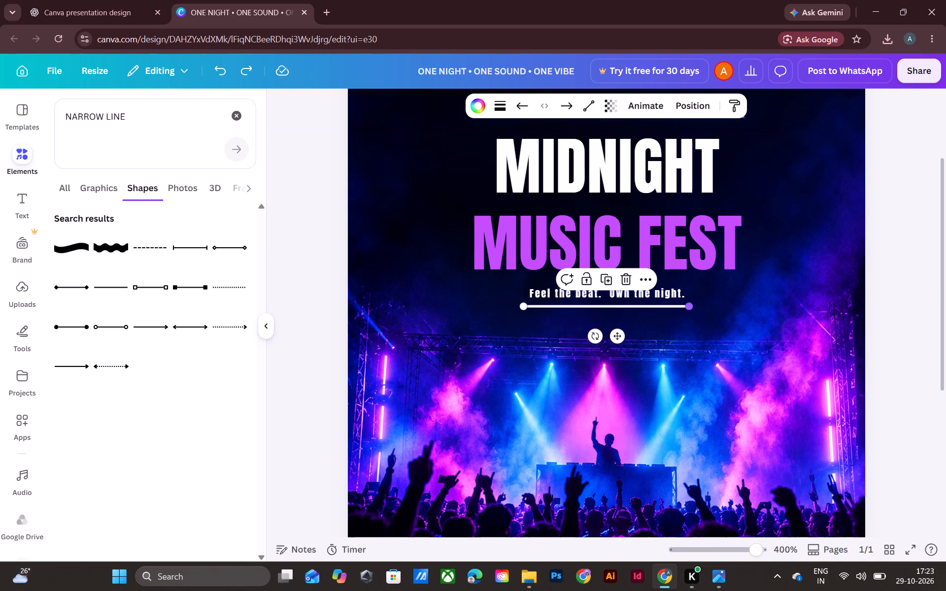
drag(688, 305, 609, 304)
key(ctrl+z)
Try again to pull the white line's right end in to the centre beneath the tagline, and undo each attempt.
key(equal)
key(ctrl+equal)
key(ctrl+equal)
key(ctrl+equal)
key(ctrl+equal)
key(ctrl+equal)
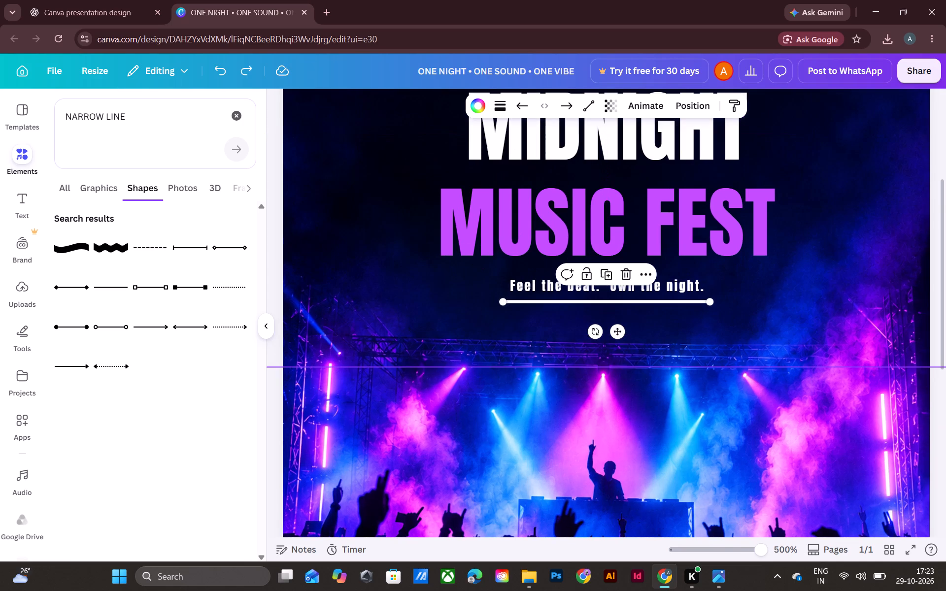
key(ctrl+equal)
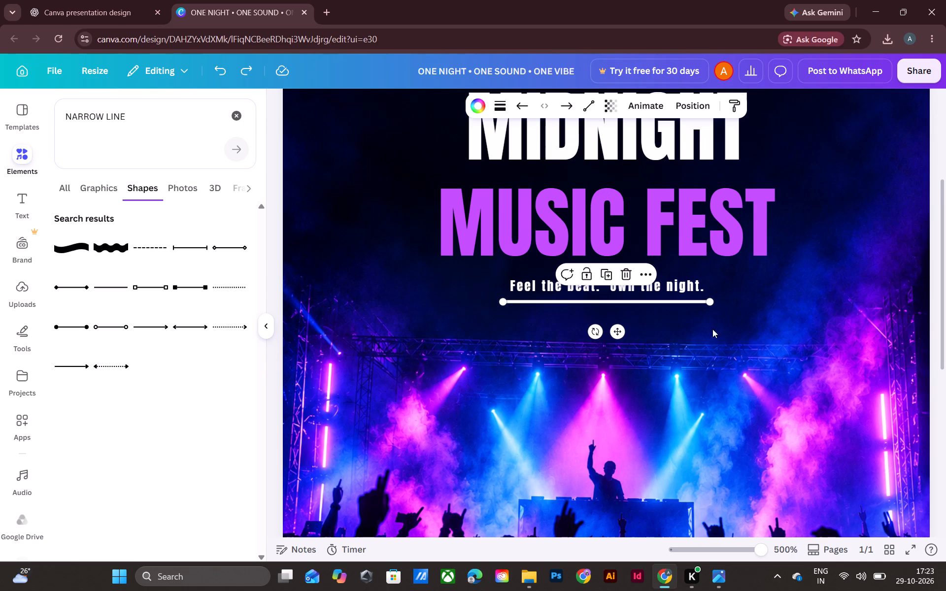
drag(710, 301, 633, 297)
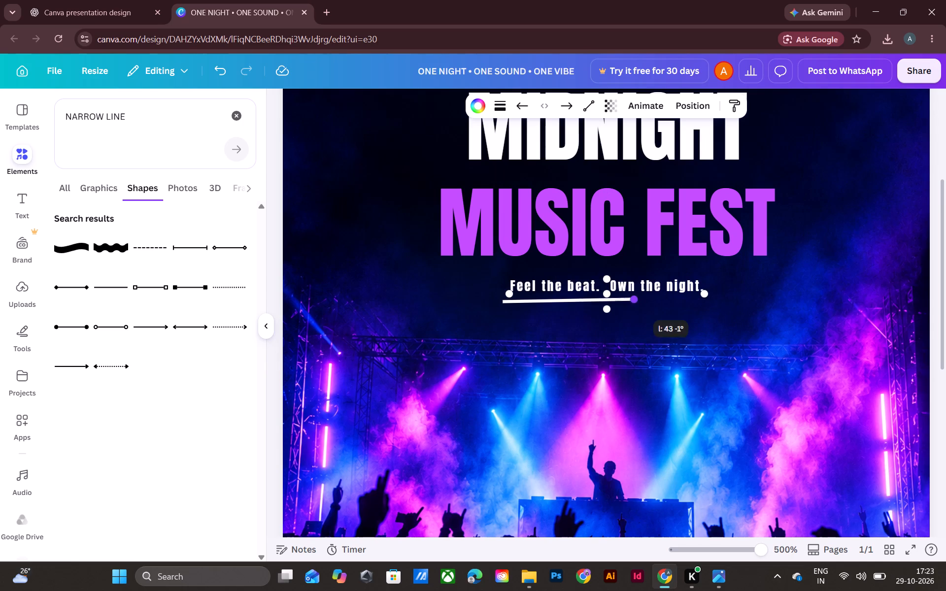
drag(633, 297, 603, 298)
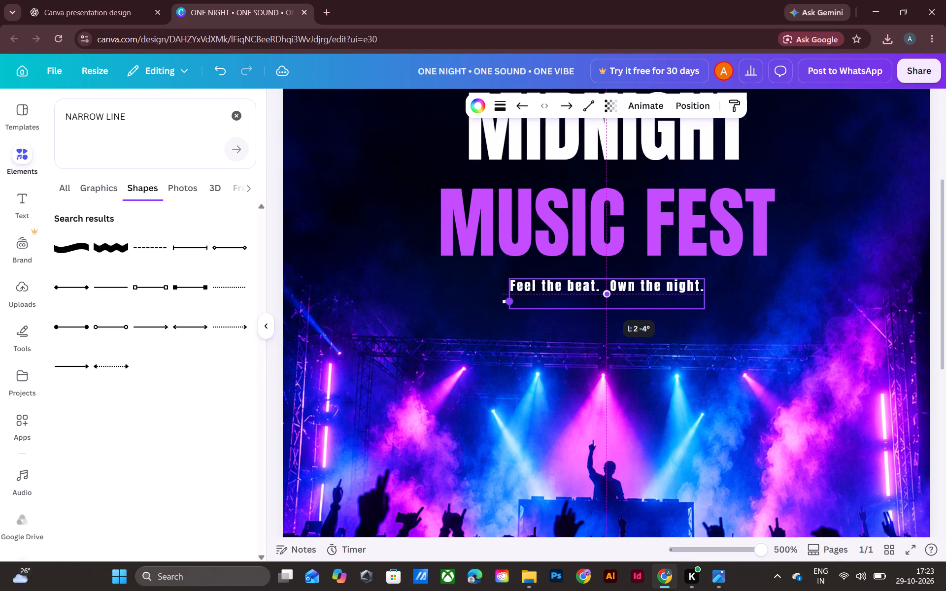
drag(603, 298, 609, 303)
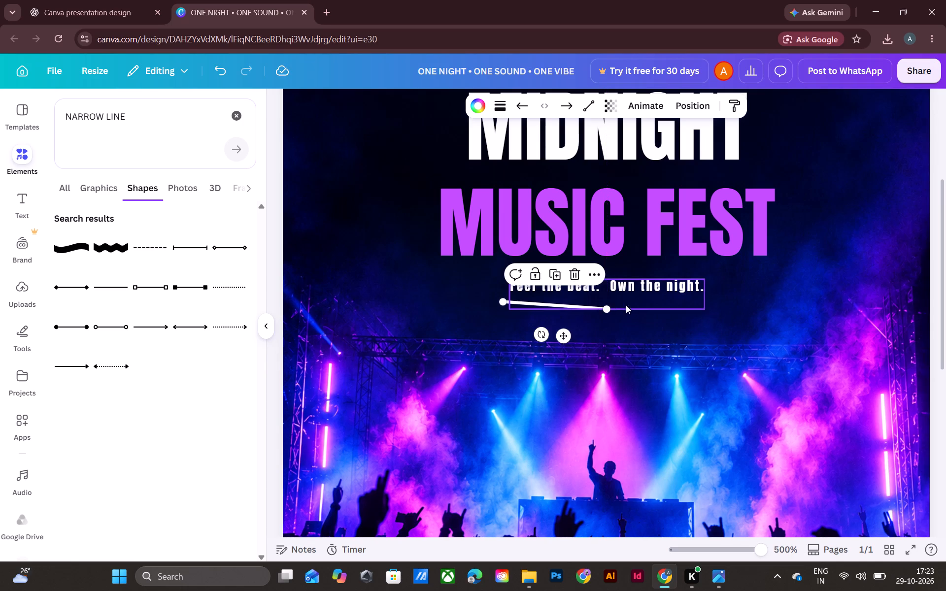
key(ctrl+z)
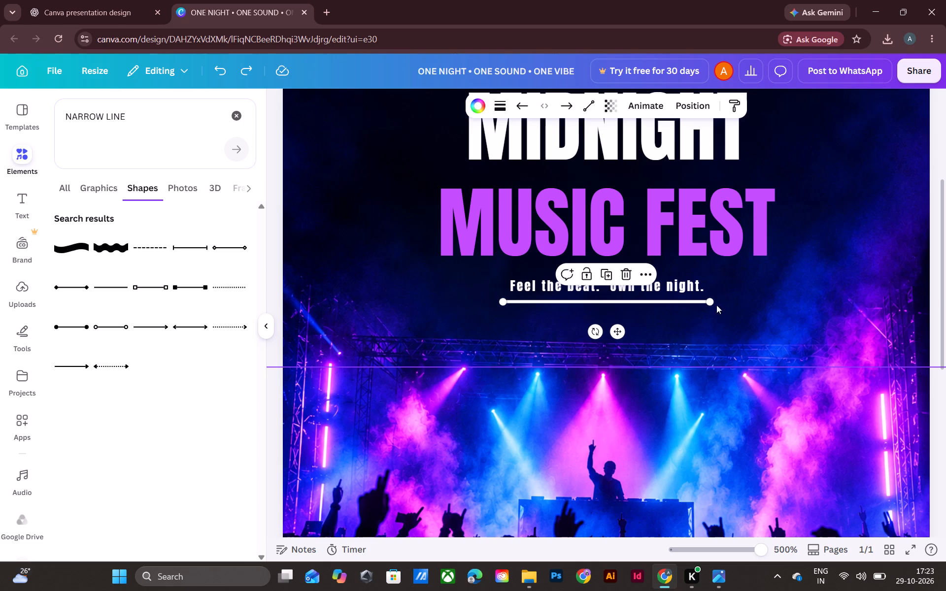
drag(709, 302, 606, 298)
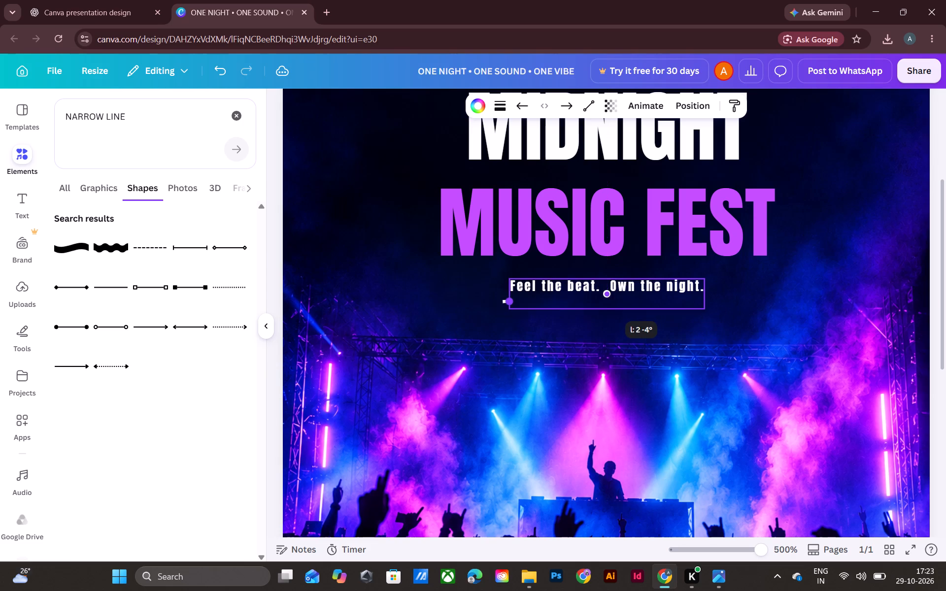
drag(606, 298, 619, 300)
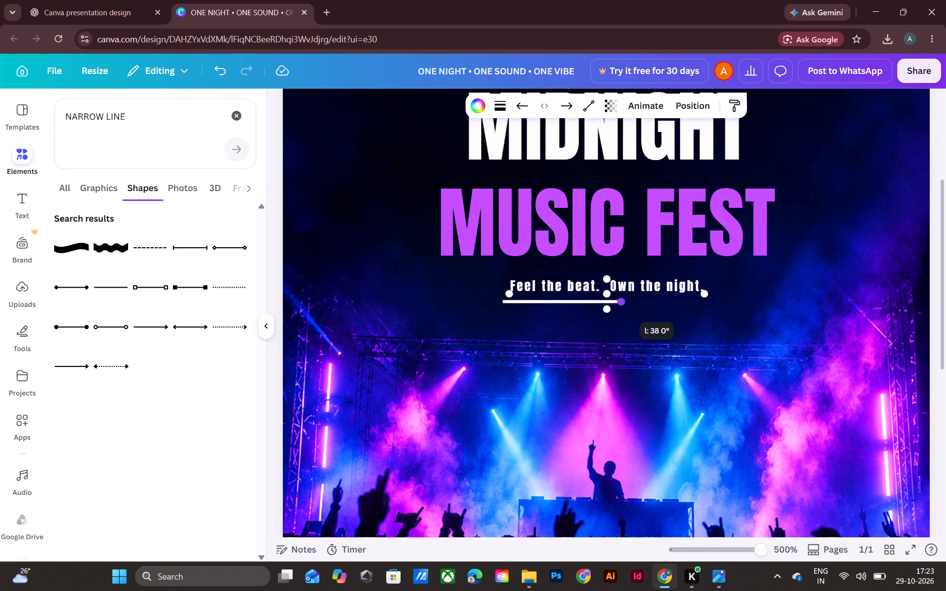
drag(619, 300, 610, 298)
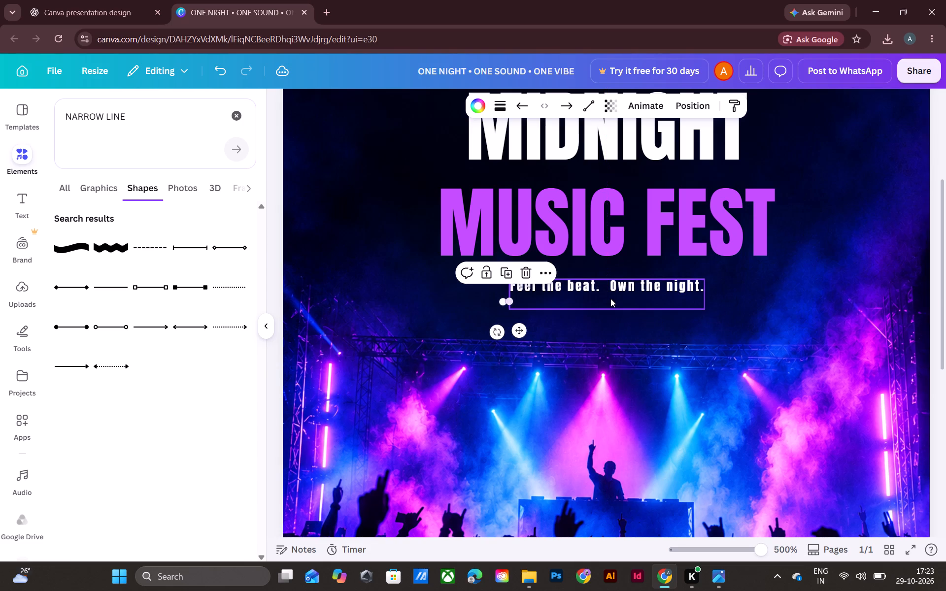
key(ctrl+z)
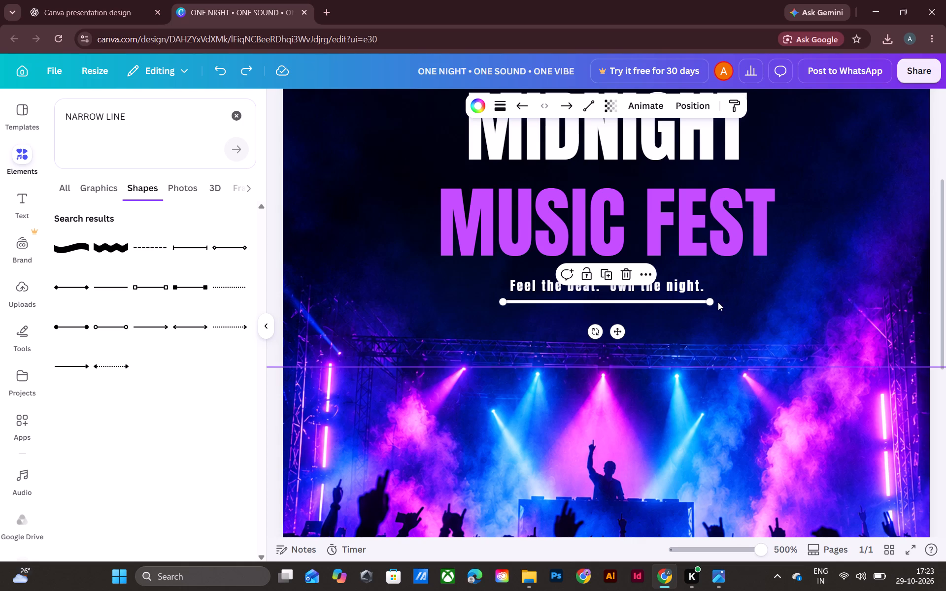
Undo the nudges of the line and tagline, the line's move beneath the tagline, and its stroke weight change.
key(ctrl+z)
key(ctrl+z)
key(ctrl+z)
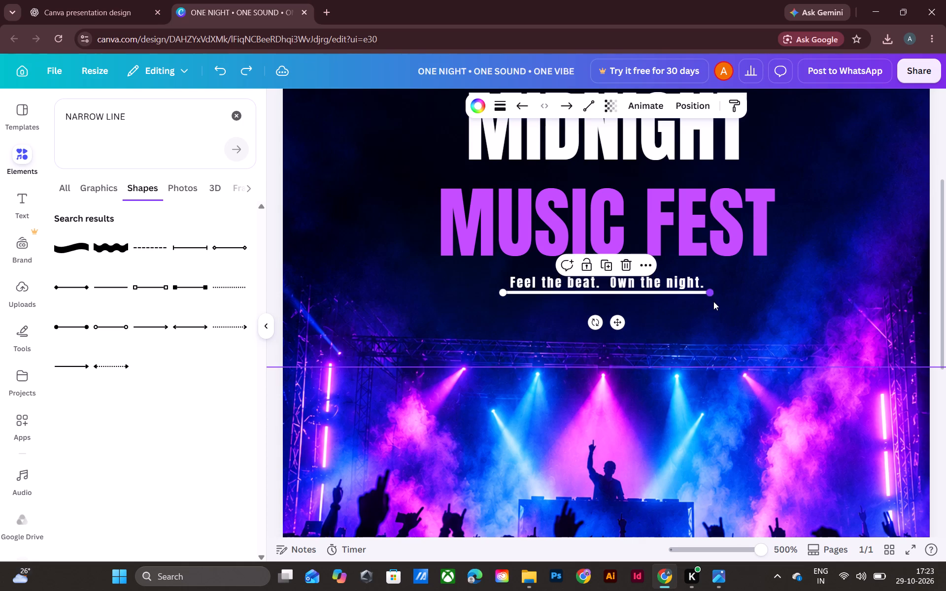
key(ctrl+z)
key(ctrl+z)
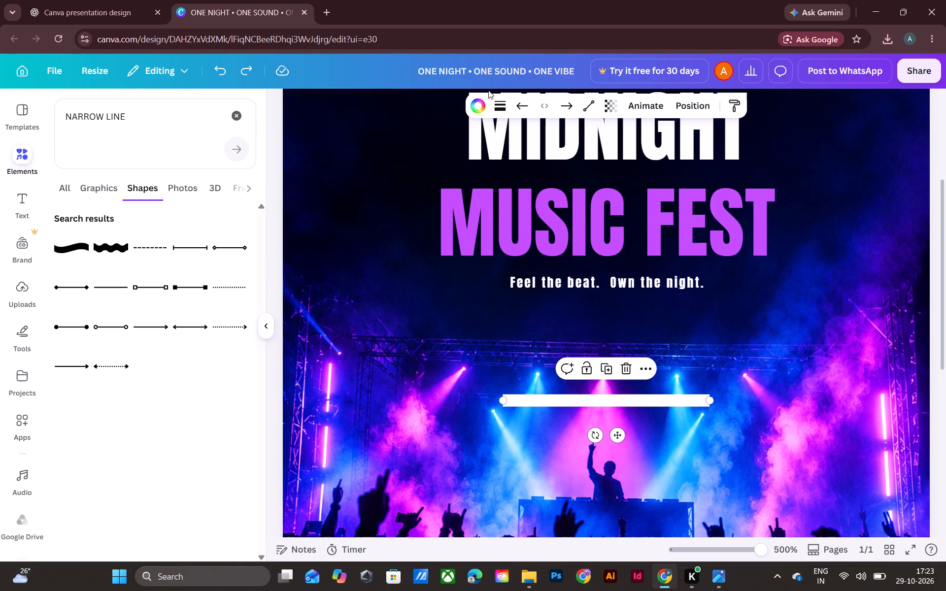
Set the white line's stroke weight to 1, keeping the solid style and white stroke colour.
click(483, 106)
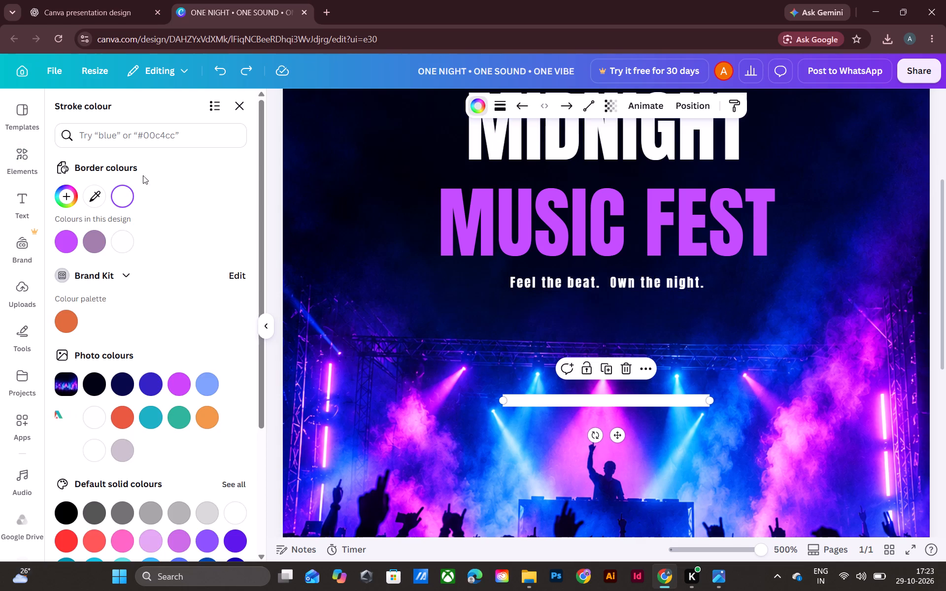
click(501, 107)
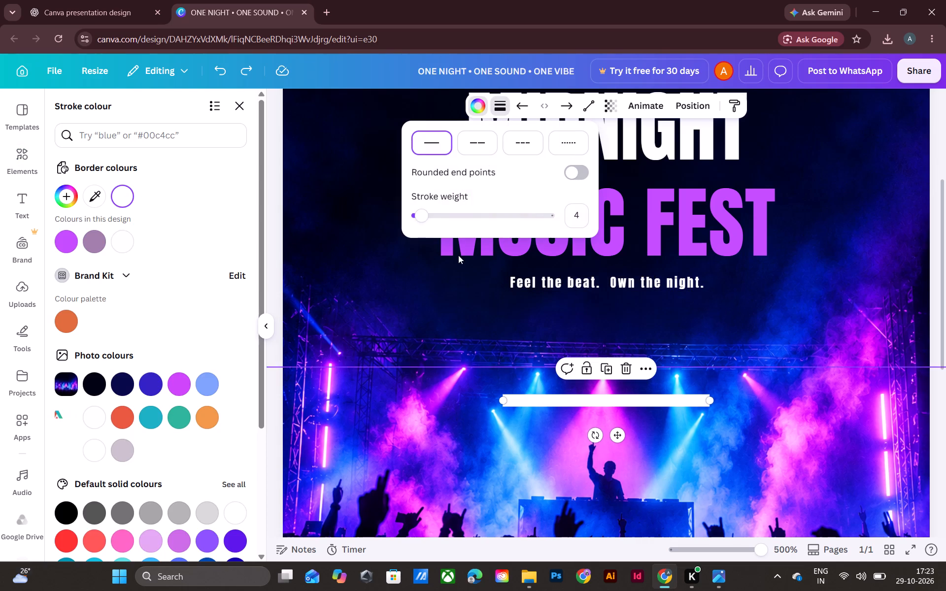
drag(426, 219, 399, 224)
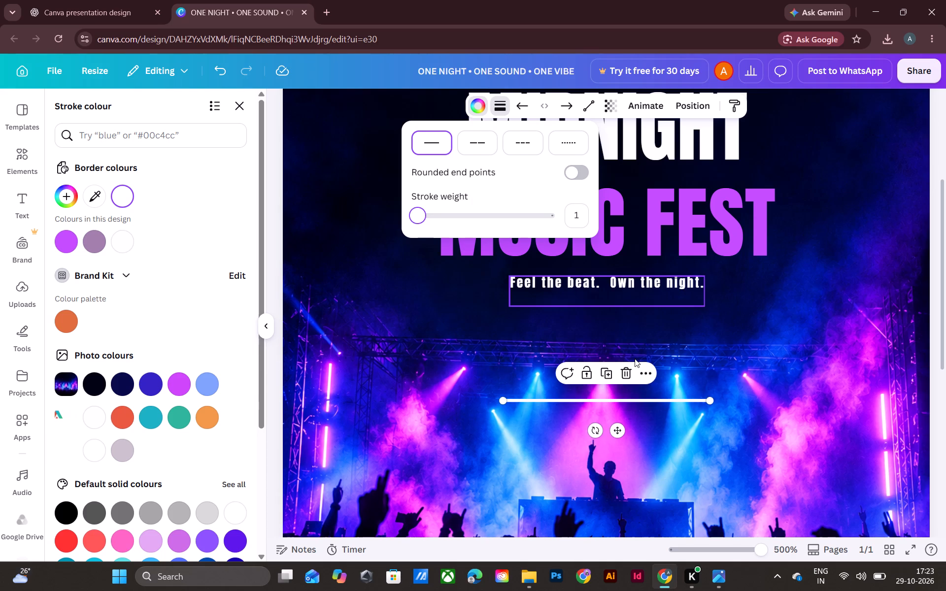
Shorten the white line from its right end to the poster's vertical centre, keeping it horizontal.
drag(710, 401, 608, 401)
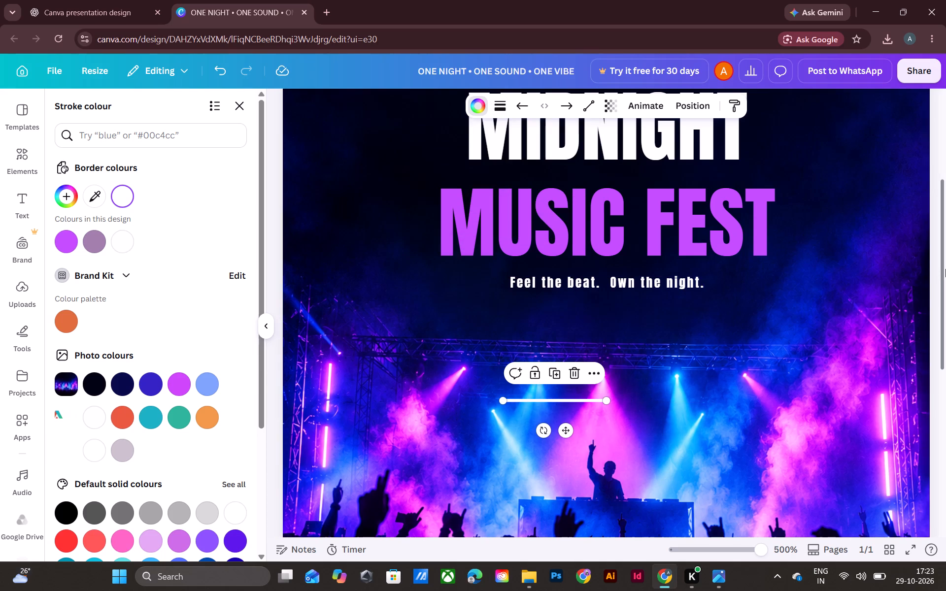
click(938, 272)
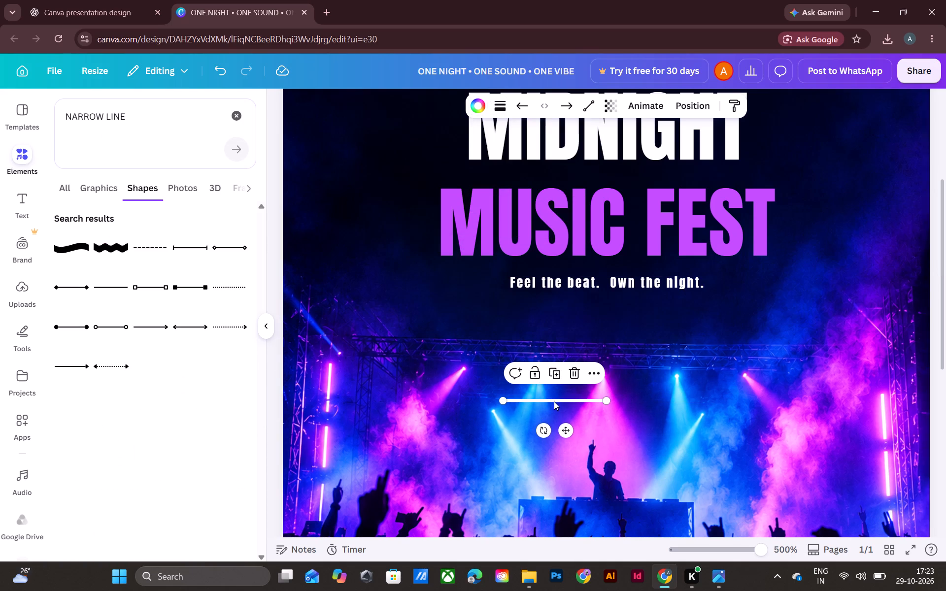
Duplicate the short white line and place the copy level with it, extending rightward from the poster's centre.
click(554, 401)
click(554, 398)
key(ctrl+z)
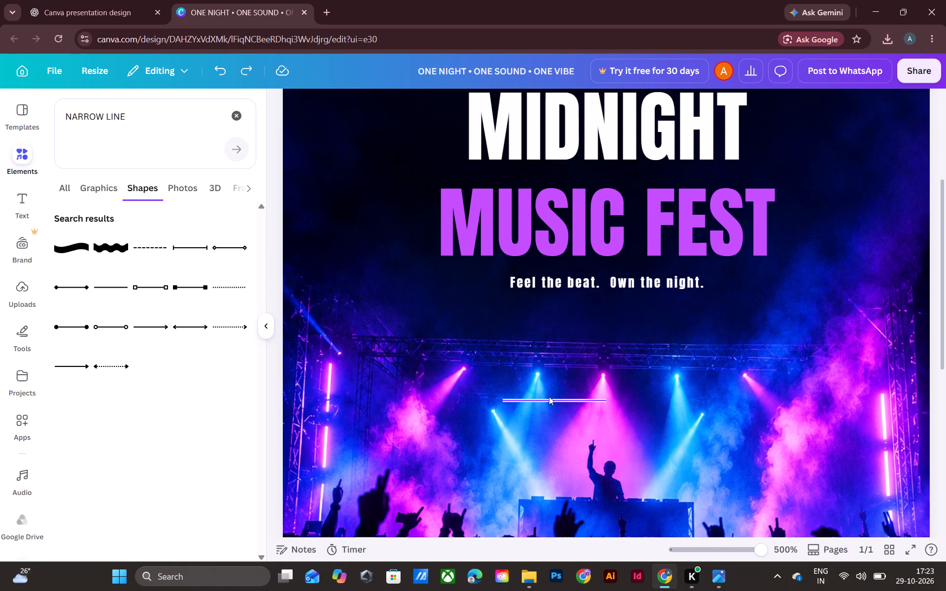
click(555, 399)
click(555, 399)
alt+drag(555, 399, 661, 398)
click(664, 415)
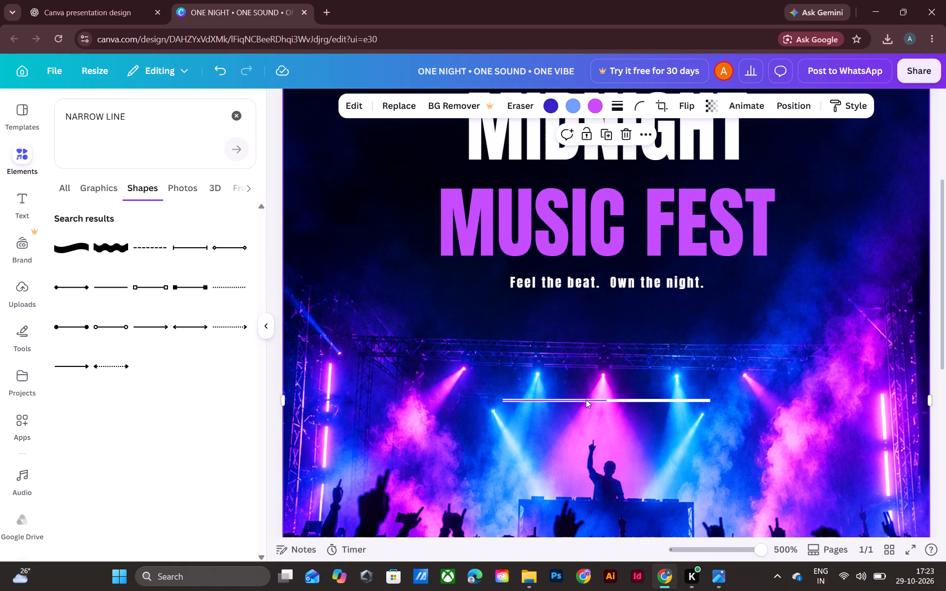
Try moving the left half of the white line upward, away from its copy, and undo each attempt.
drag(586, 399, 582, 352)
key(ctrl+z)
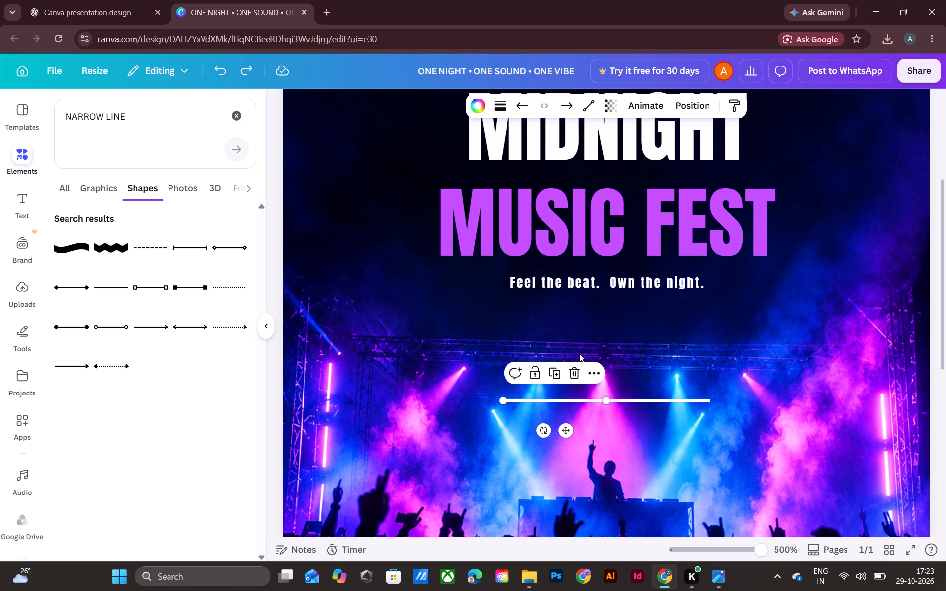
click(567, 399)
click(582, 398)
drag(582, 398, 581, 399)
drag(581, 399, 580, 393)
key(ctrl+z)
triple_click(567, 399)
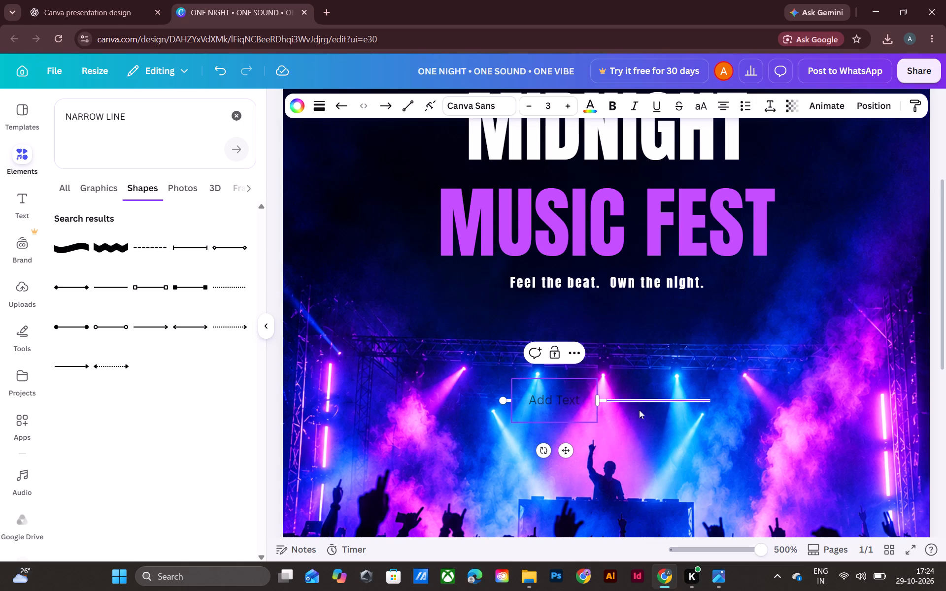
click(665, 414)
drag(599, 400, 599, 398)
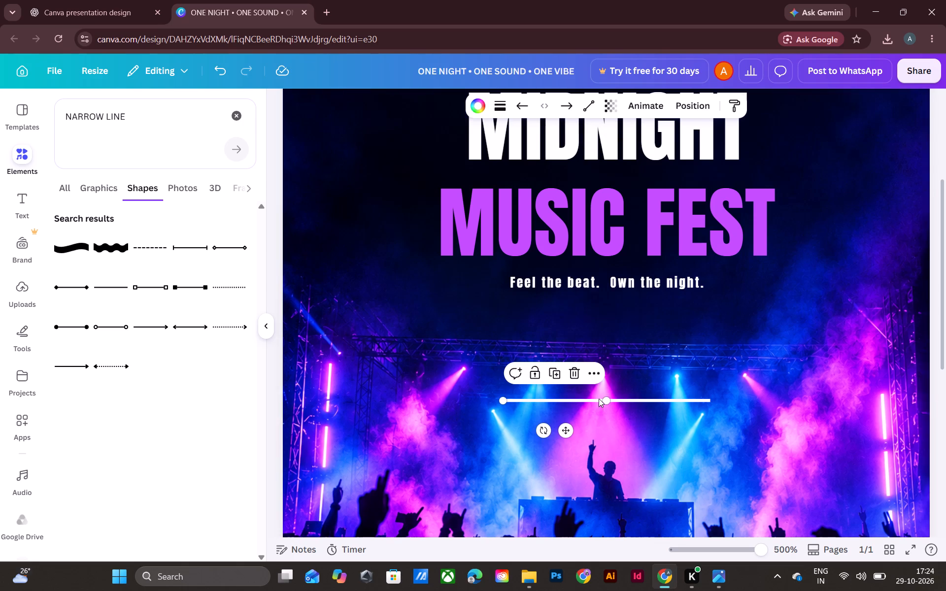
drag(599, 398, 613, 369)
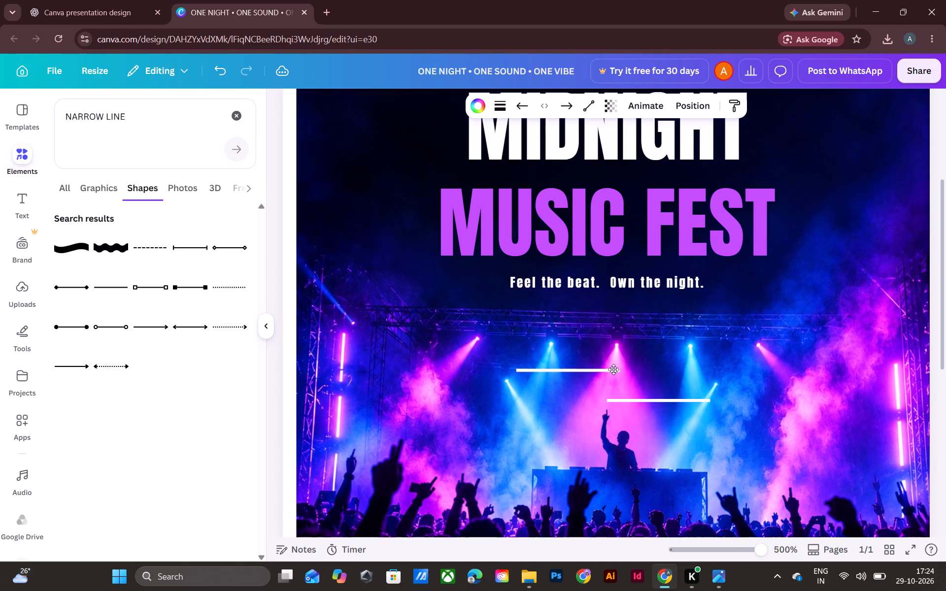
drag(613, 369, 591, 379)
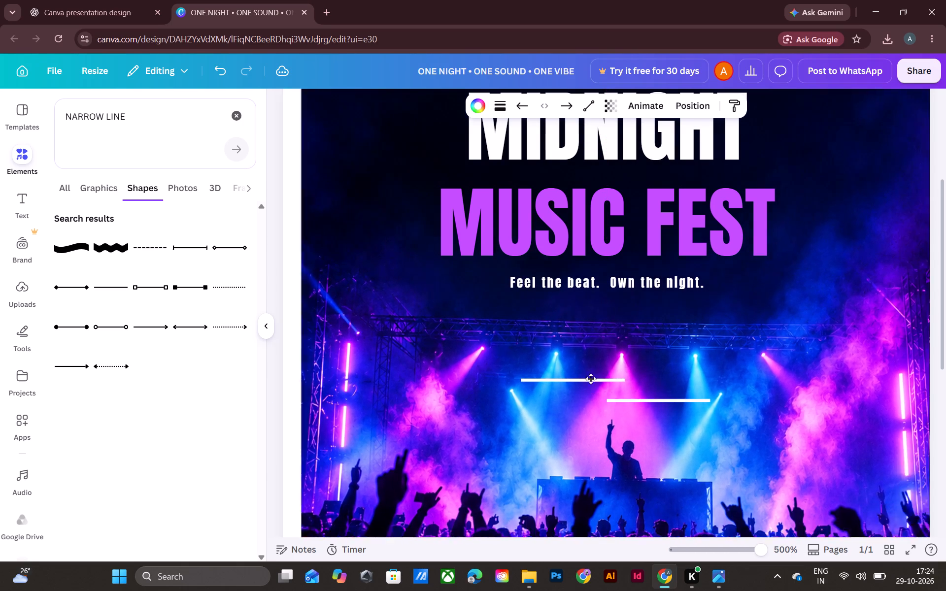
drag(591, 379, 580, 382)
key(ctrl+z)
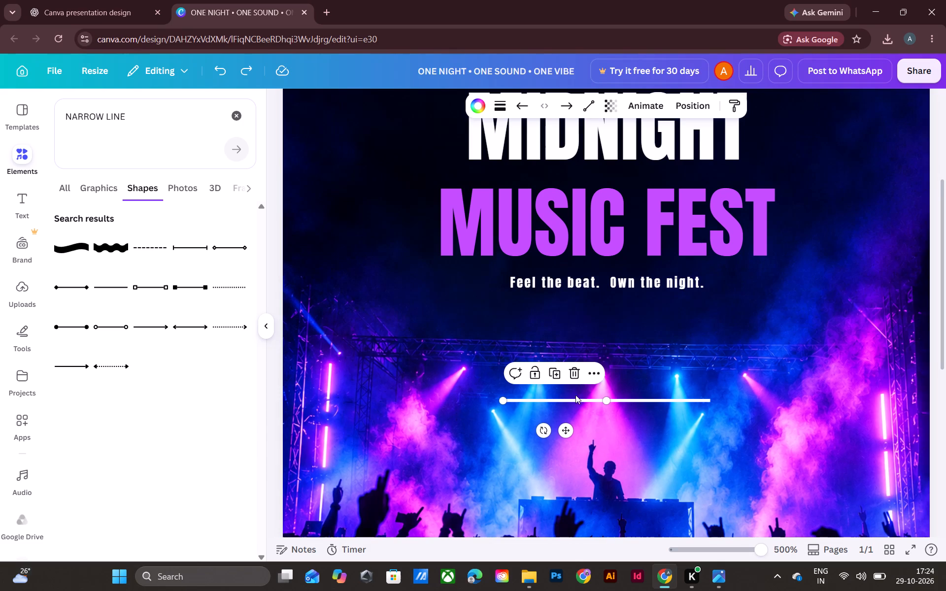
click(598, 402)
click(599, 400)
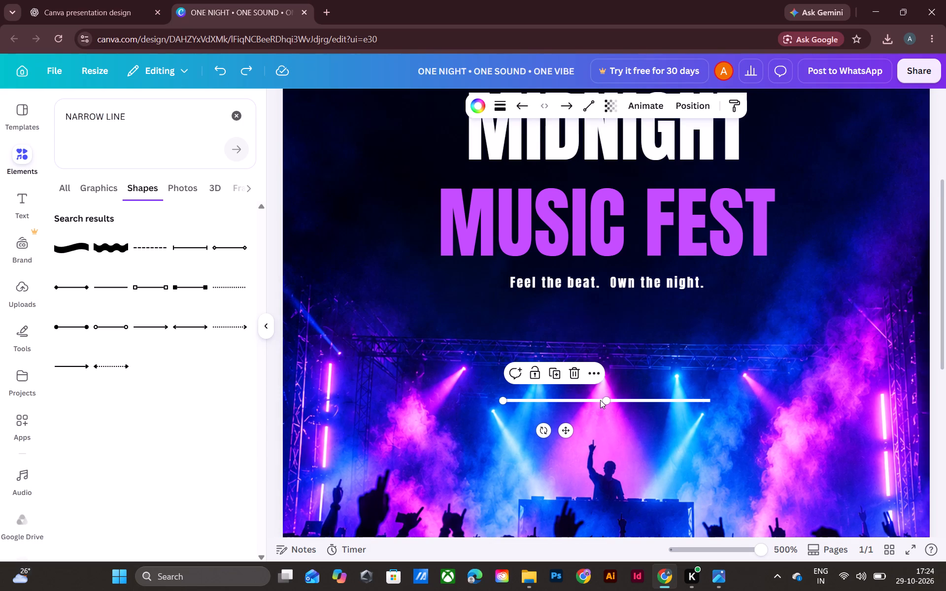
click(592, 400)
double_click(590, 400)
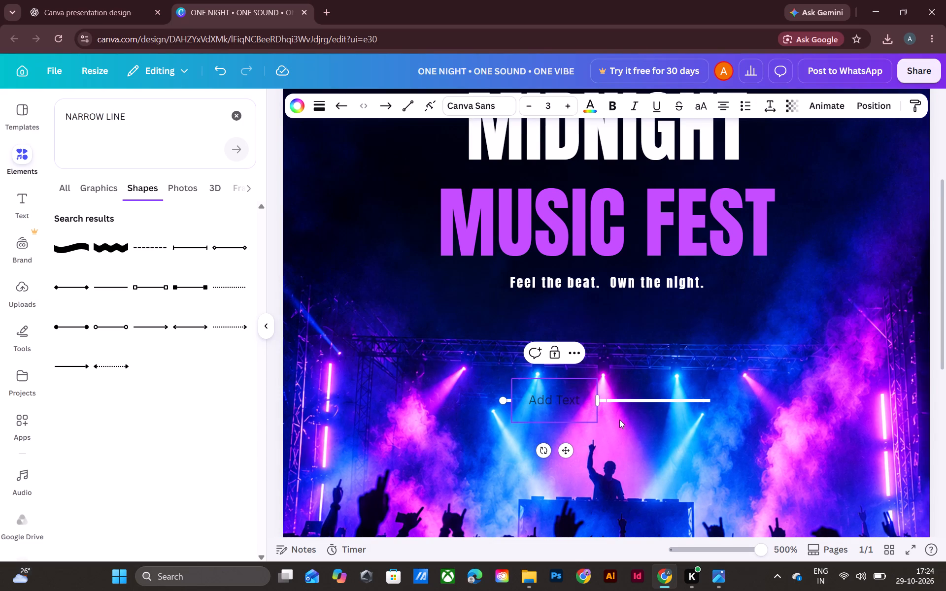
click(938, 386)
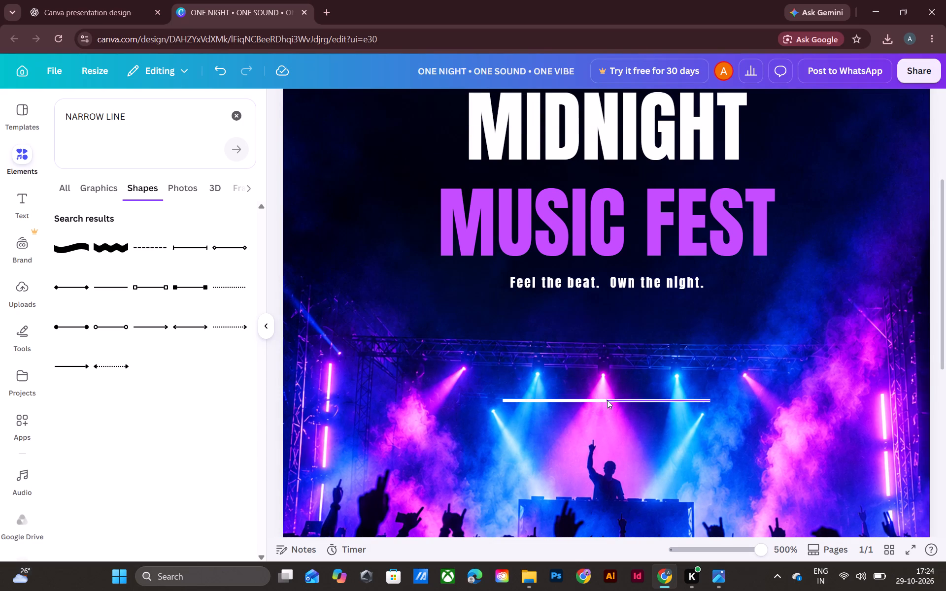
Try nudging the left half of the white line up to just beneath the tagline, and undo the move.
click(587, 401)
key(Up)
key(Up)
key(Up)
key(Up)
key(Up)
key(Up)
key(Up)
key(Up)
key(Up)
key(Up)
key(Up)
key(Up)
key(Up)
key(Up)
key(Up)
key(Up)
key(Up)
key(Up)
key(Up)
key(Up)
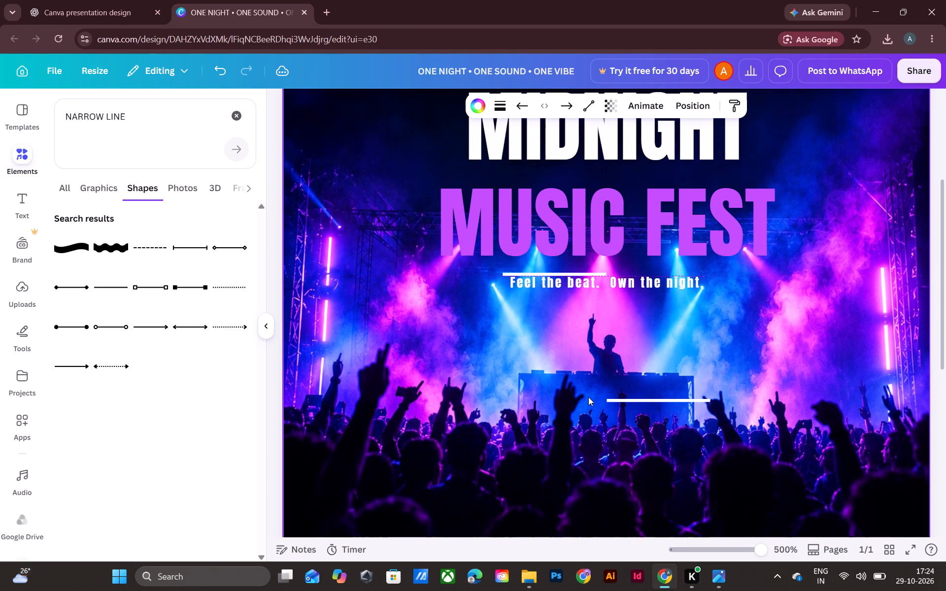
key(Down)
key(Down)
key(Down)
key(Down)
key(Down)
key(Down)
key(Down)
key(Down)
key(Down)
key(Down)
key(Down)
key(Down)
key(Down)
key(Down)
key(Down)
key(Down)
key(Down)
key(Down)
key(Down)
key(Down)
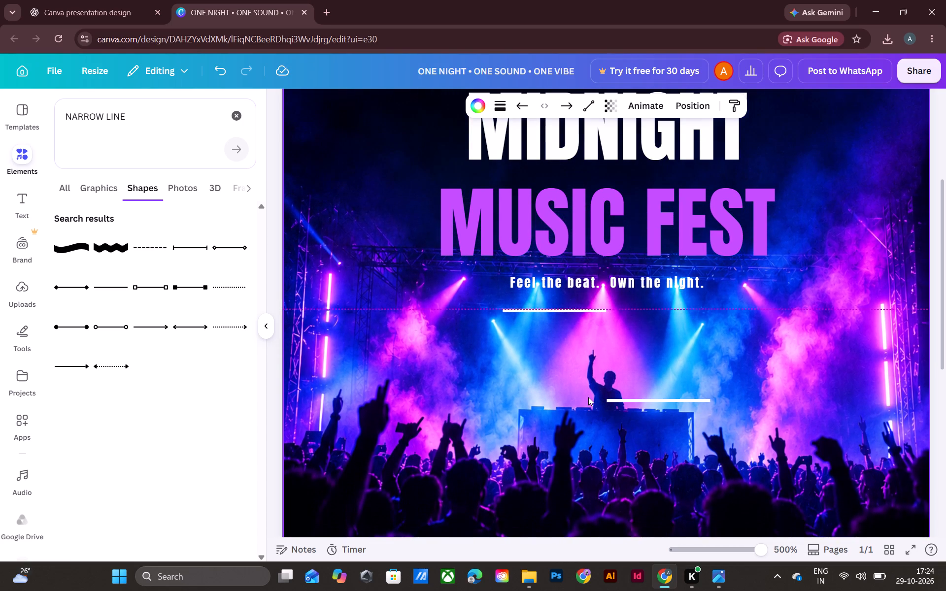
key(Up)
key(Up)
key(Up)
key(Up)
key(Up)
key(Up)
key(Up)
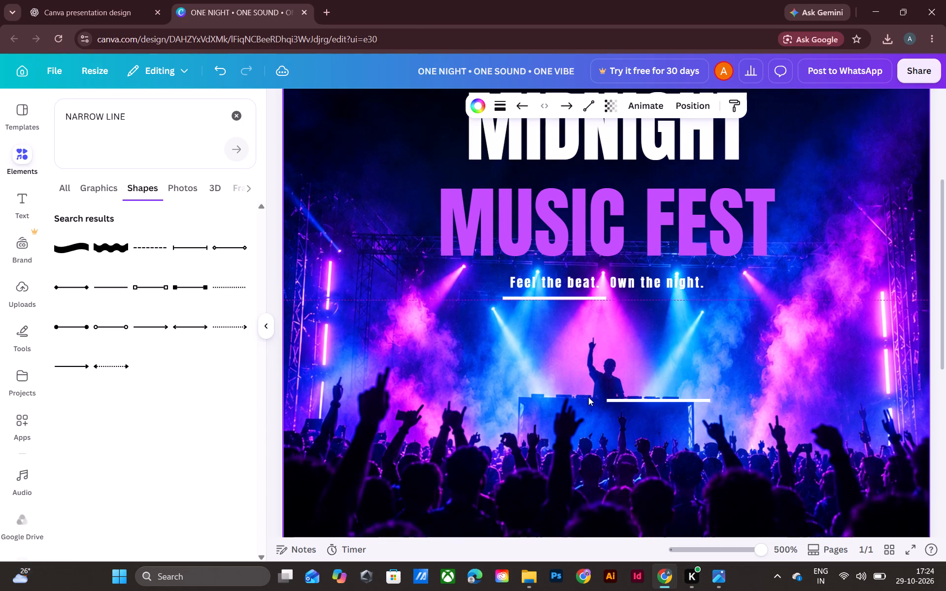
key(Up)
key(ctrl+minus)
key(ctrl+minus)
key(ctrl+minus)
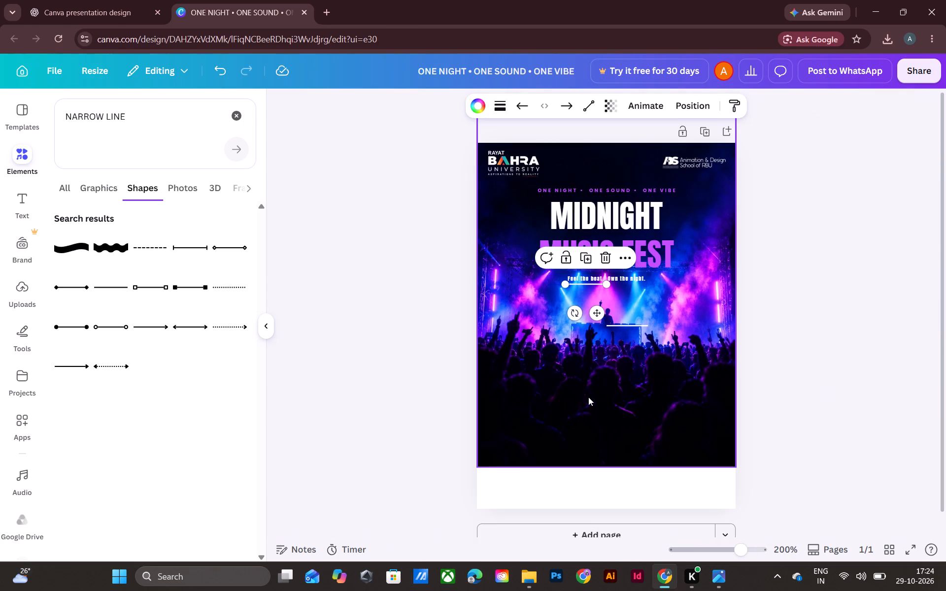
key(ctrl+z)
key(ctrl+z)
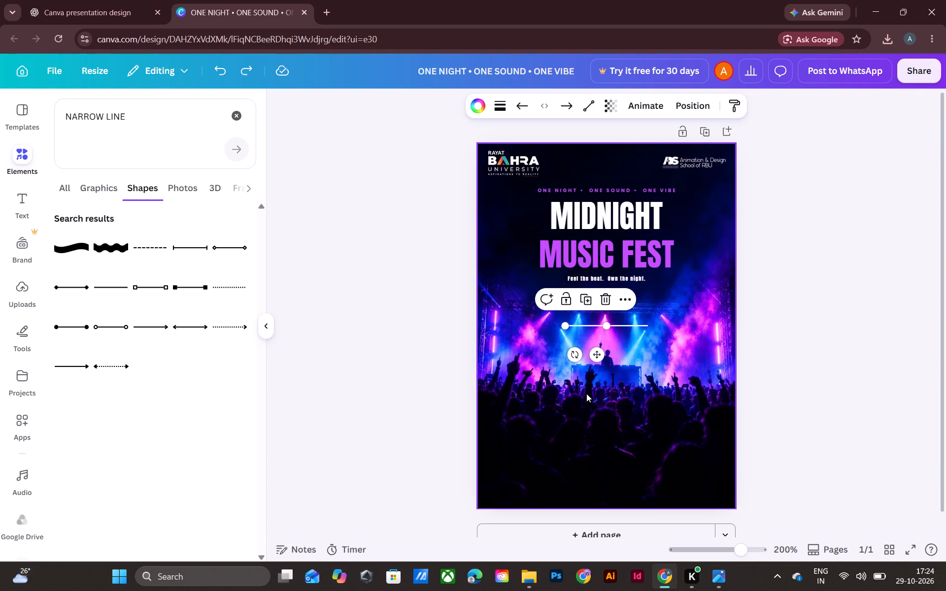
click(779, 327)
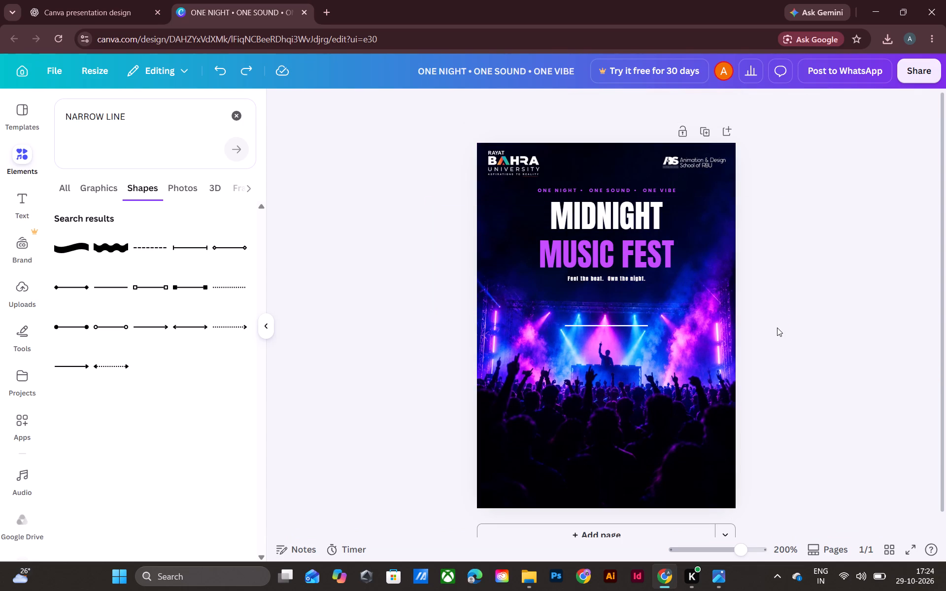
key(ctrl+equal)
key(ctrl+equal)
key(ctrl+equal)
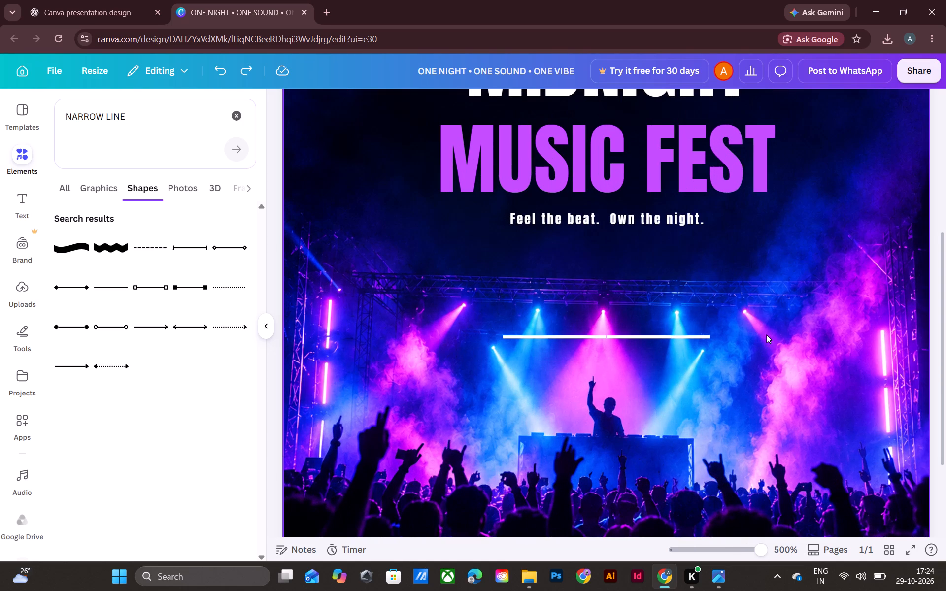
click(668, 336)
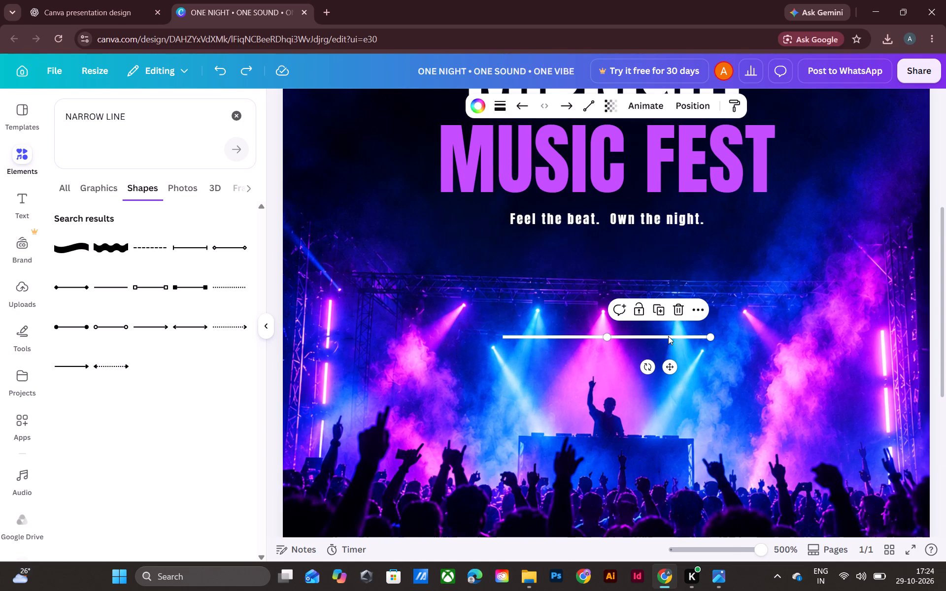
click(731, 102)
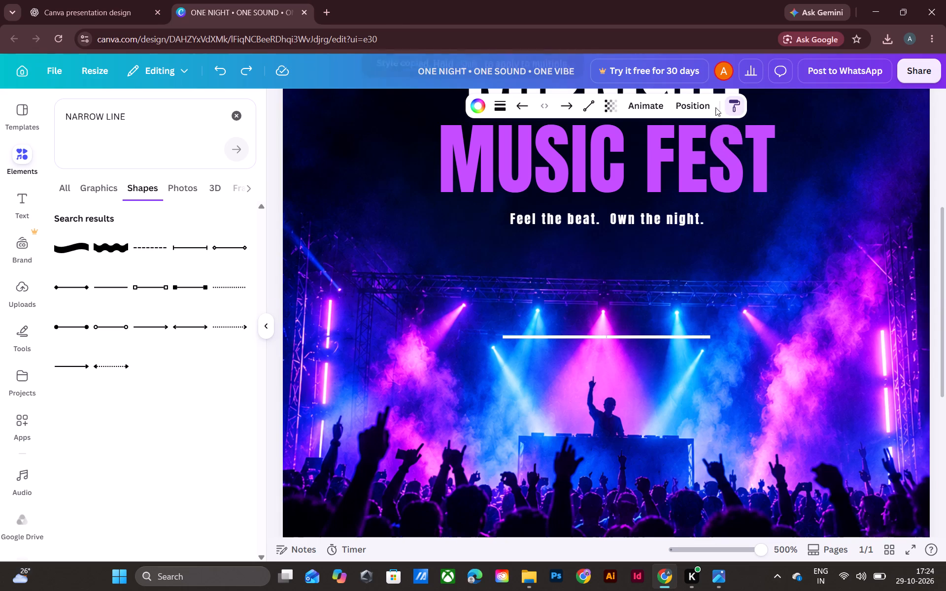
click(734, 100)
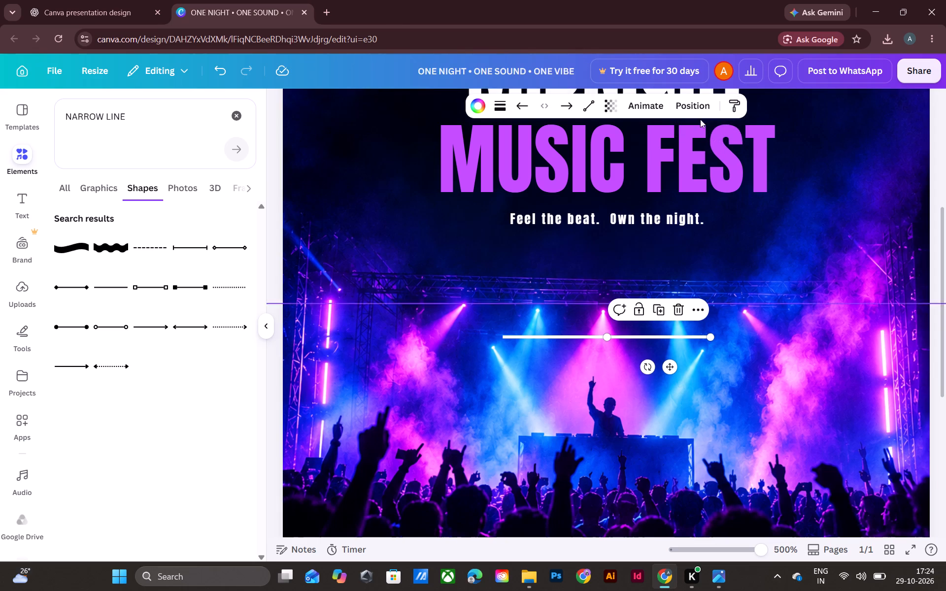
Move the left half of the white line above its copy, to the top of the layer order.
click(697, 103)
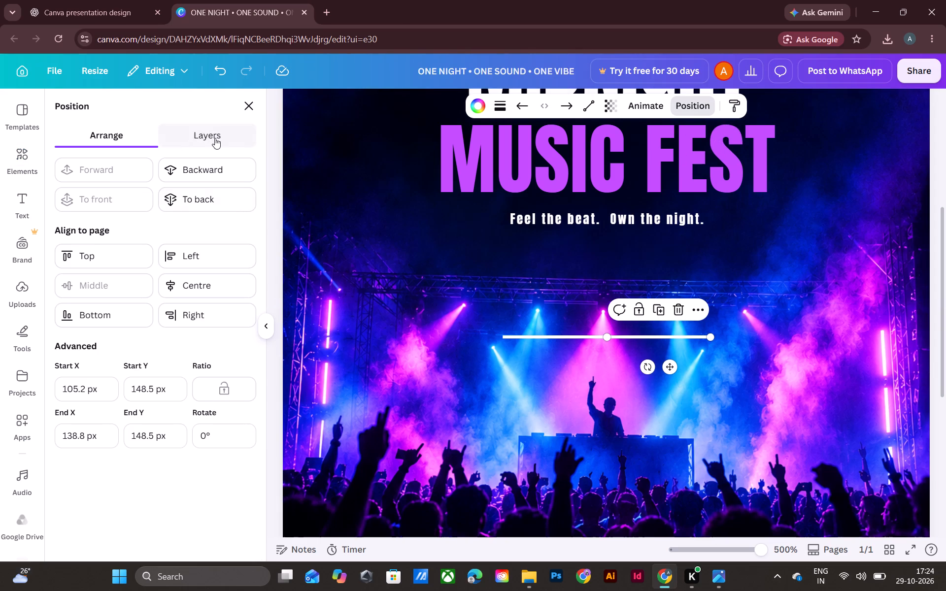
click(215, 138)
click(154, 210)
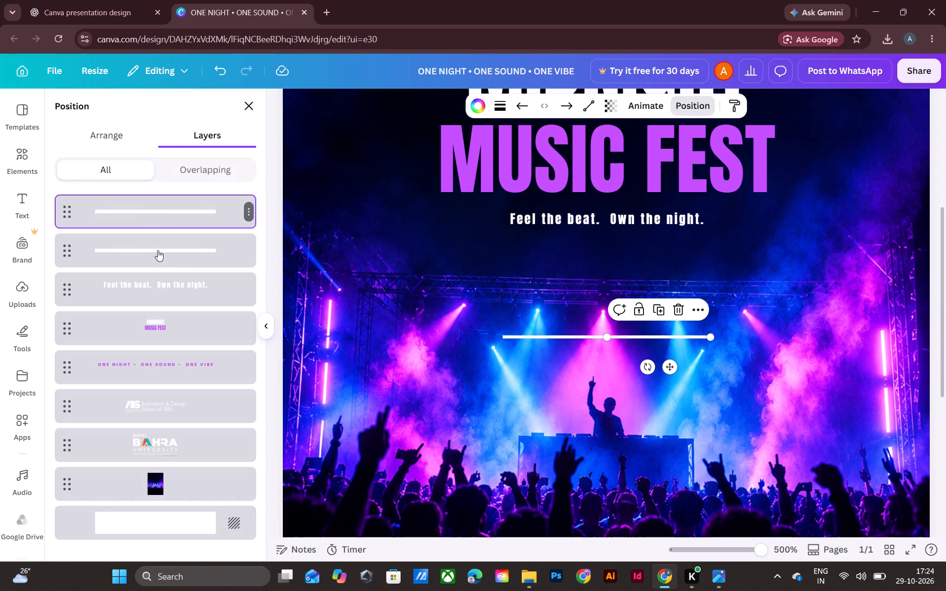
click(158, 258)
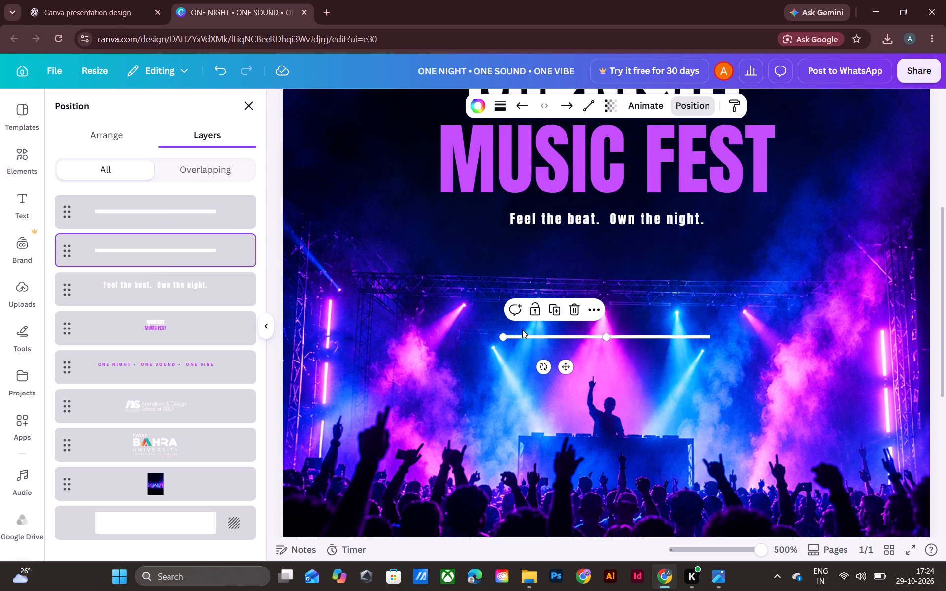
drag(520, 336, 524, 317)
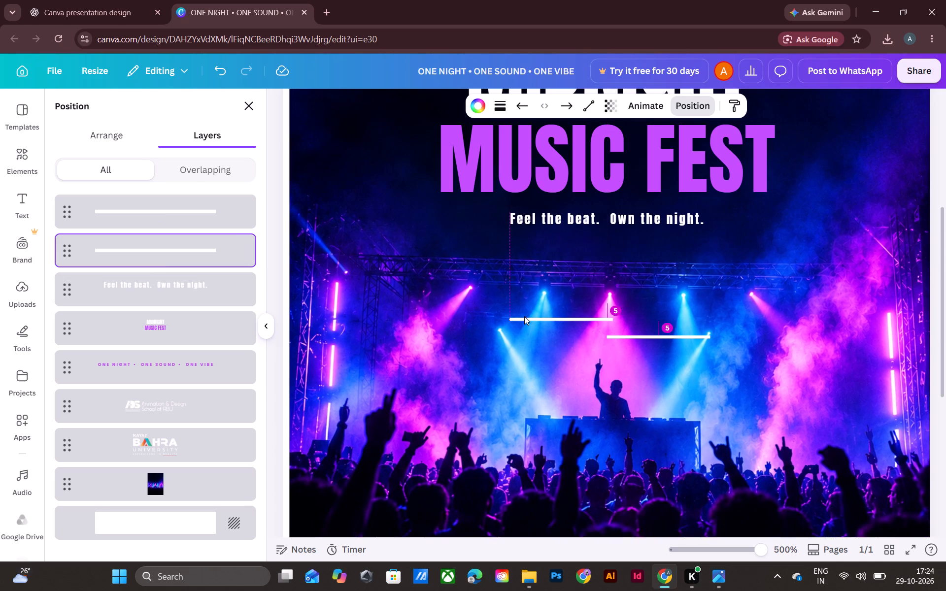
key(ctrl+z)
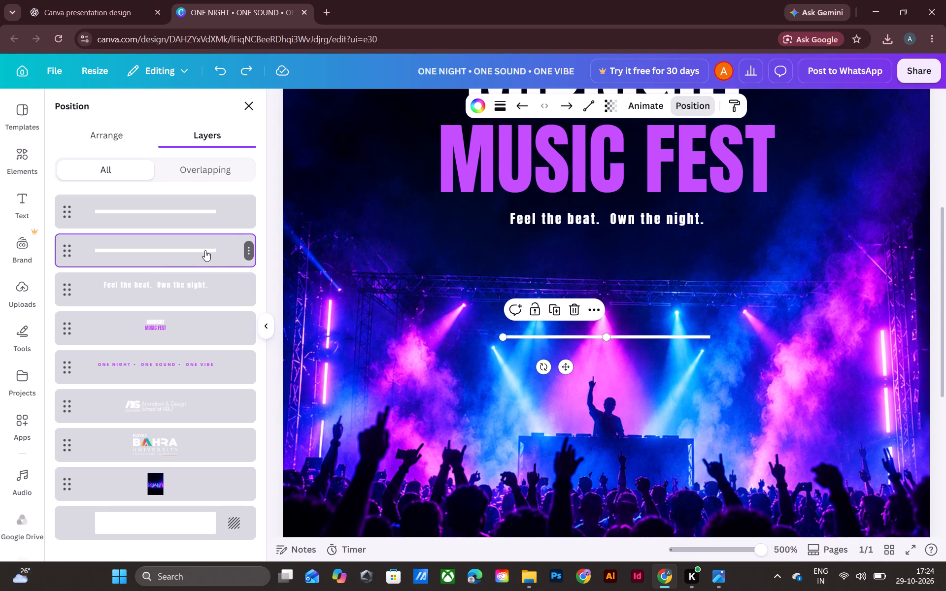
drag(205, 251, 221, 202)
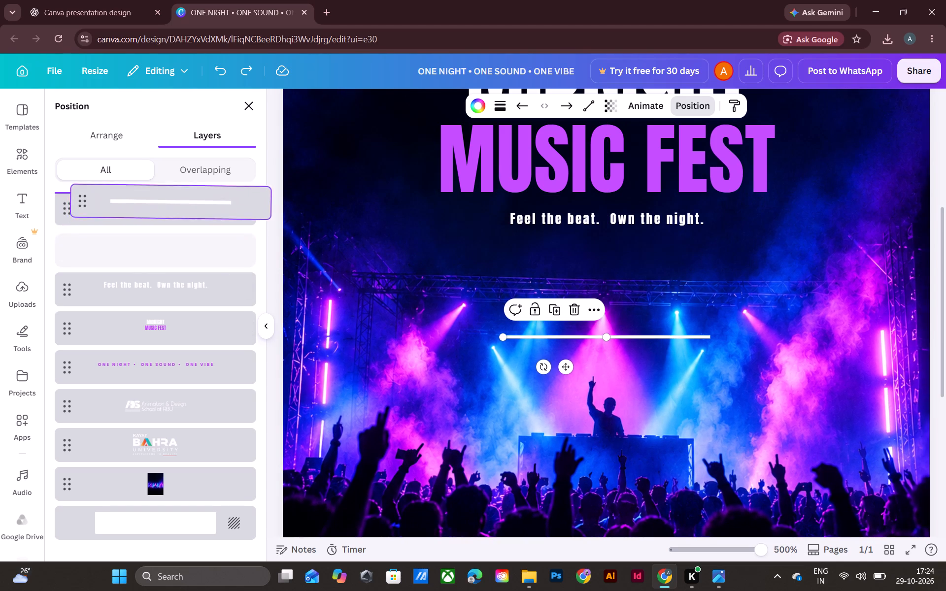
drag(221, 202, 221, 201)
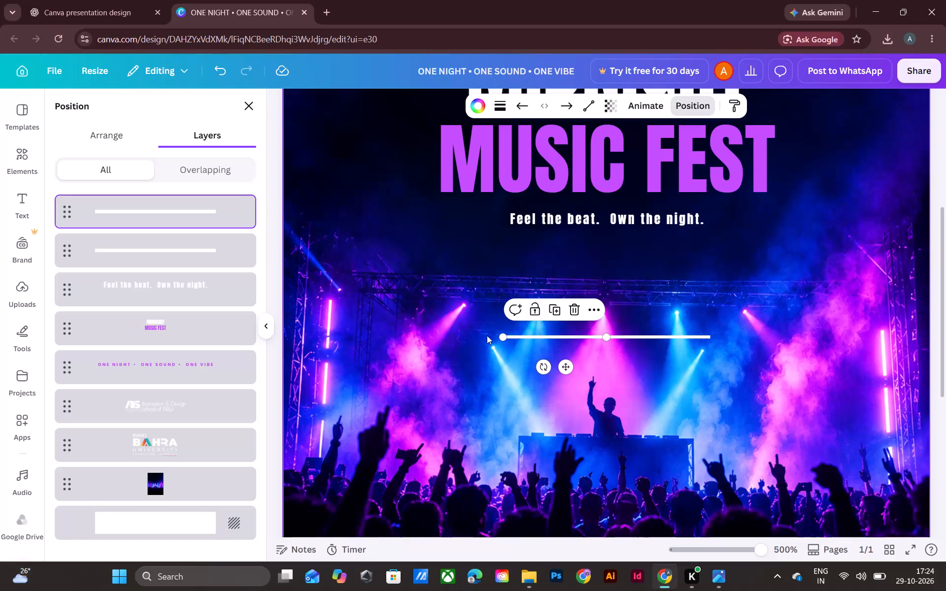
Lock the left half of the white line, and try moving it upward.
click(535, 311)
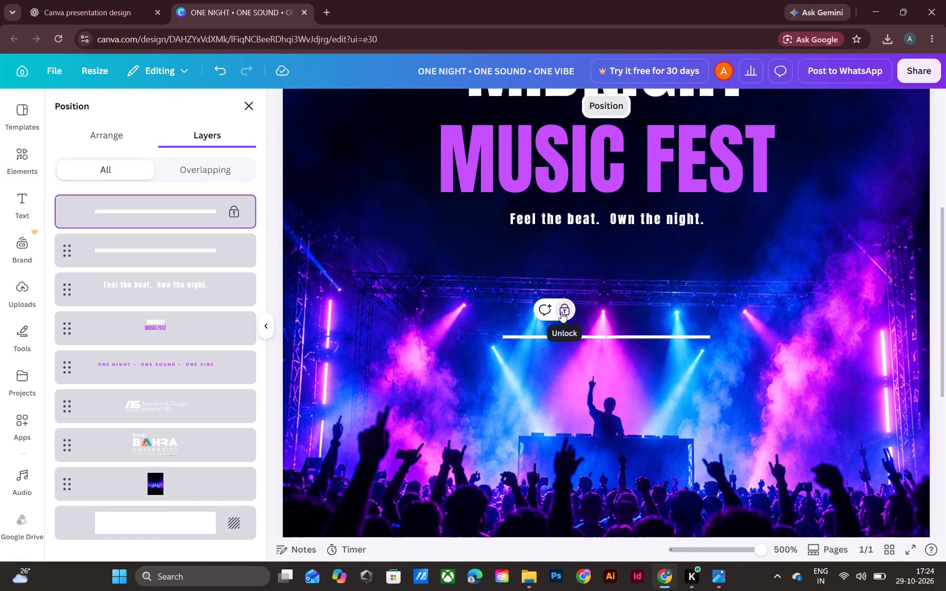
drag(561, 334, 563, 321)
drag(542, 392, 561, 328)
drag(390, 386, 420, 336)
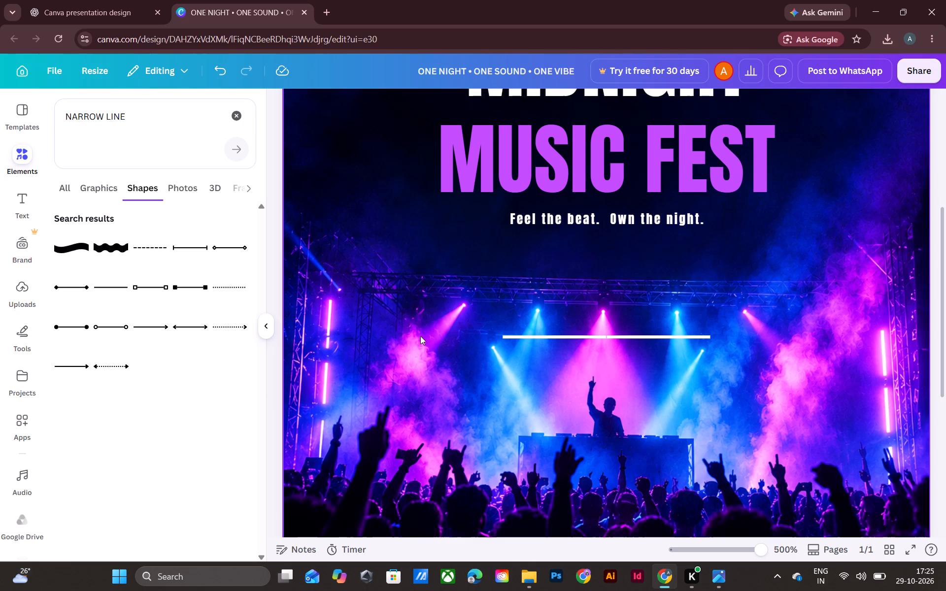
click(374, 364)
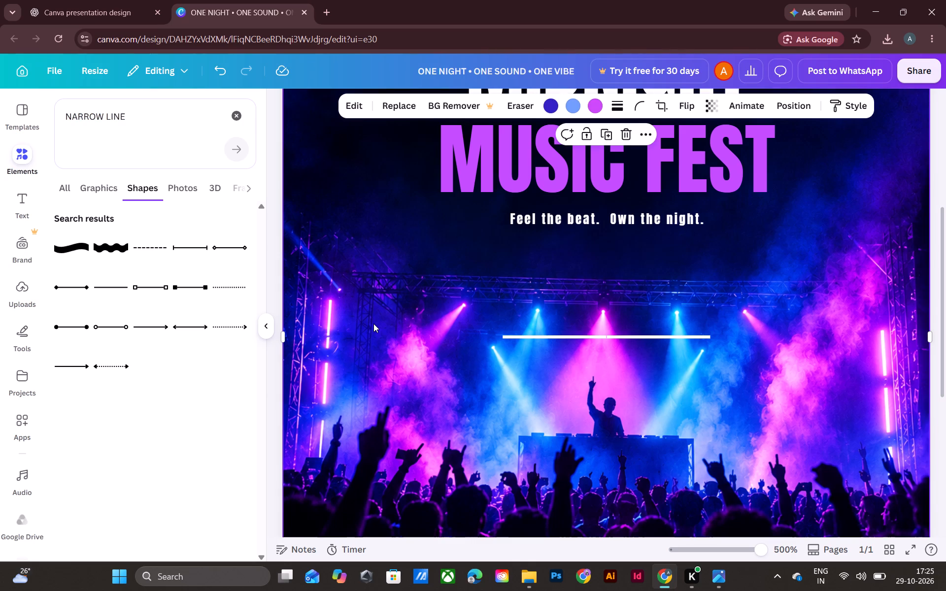
Undo the latest changes to the left half of the white line.
key(ctrl+z)
key(ctrl+z)
key(ctrl+z)
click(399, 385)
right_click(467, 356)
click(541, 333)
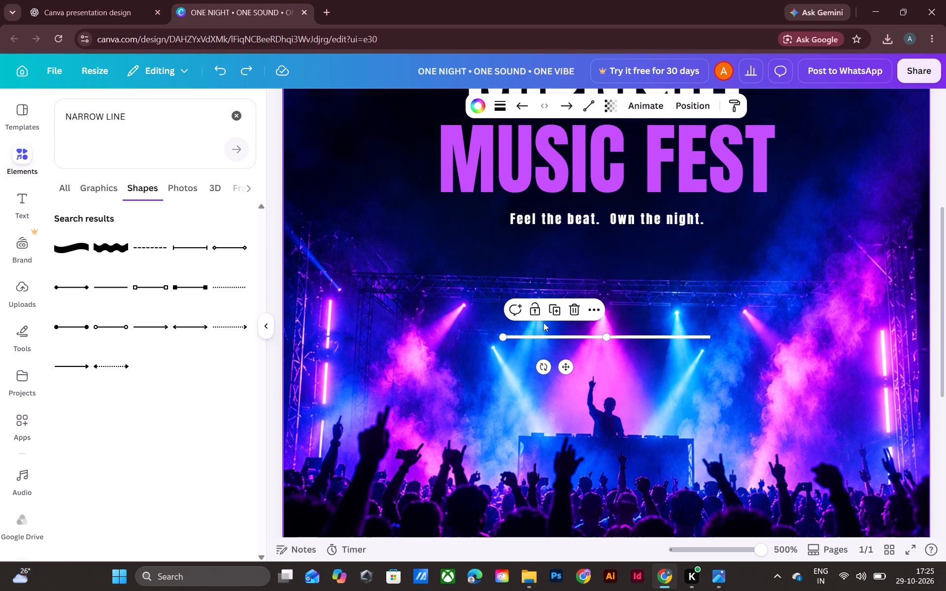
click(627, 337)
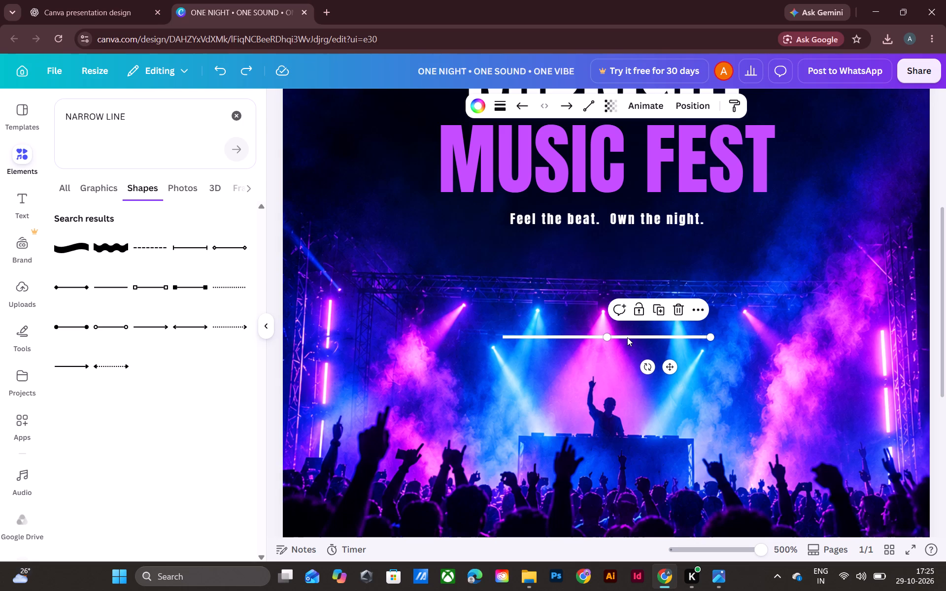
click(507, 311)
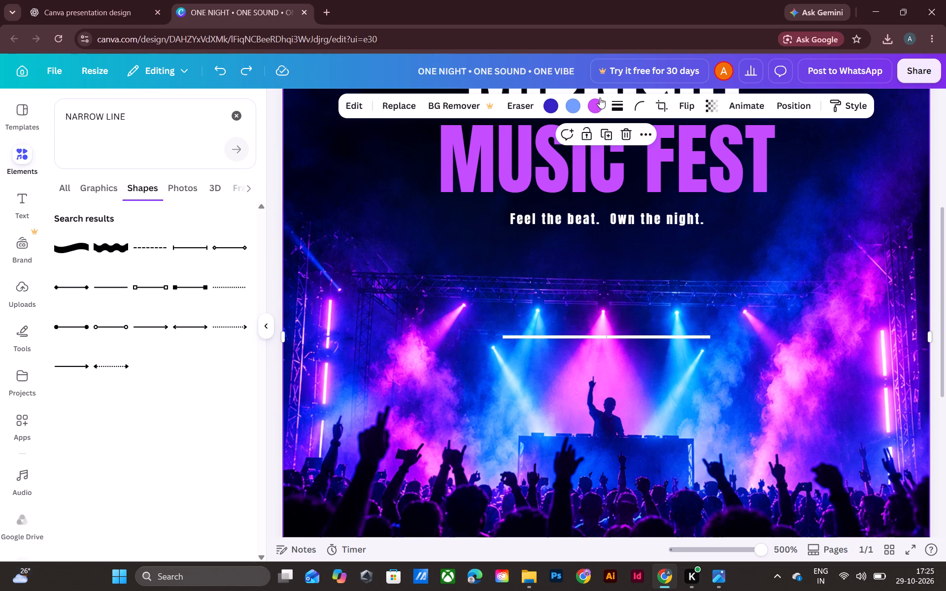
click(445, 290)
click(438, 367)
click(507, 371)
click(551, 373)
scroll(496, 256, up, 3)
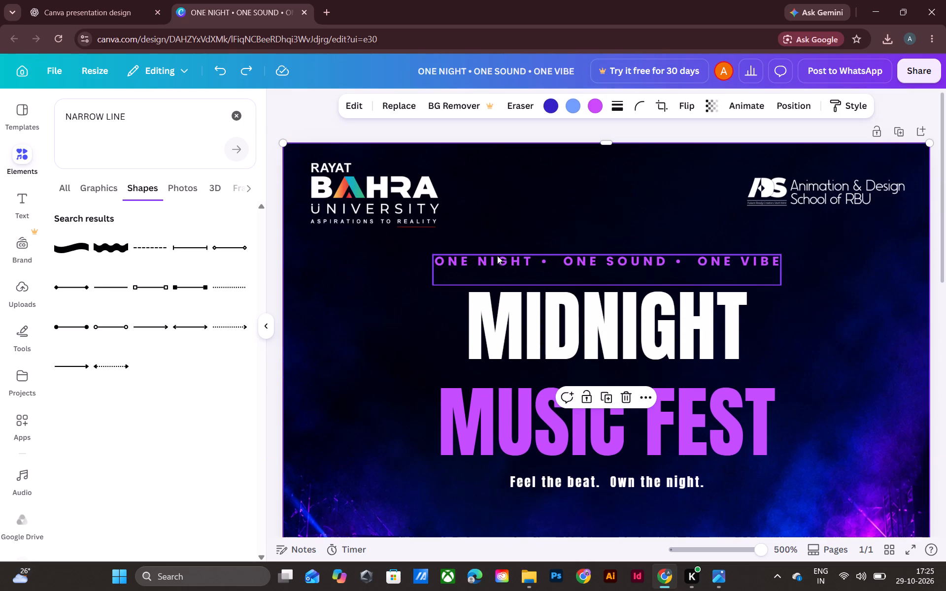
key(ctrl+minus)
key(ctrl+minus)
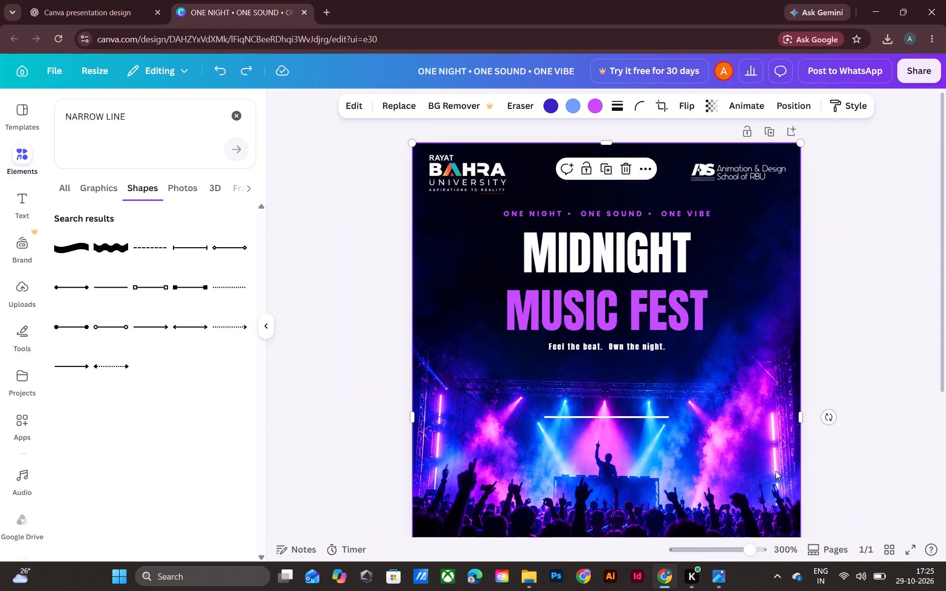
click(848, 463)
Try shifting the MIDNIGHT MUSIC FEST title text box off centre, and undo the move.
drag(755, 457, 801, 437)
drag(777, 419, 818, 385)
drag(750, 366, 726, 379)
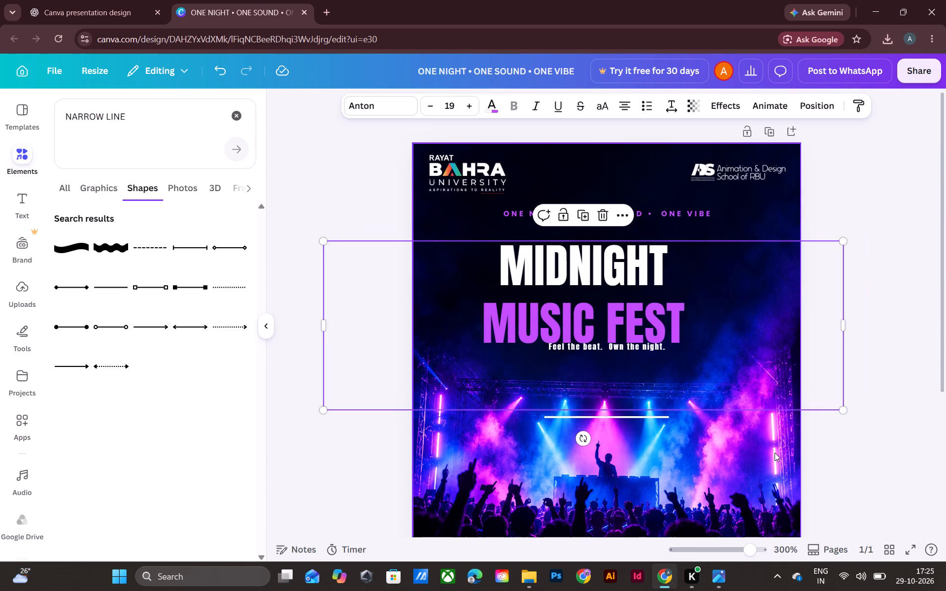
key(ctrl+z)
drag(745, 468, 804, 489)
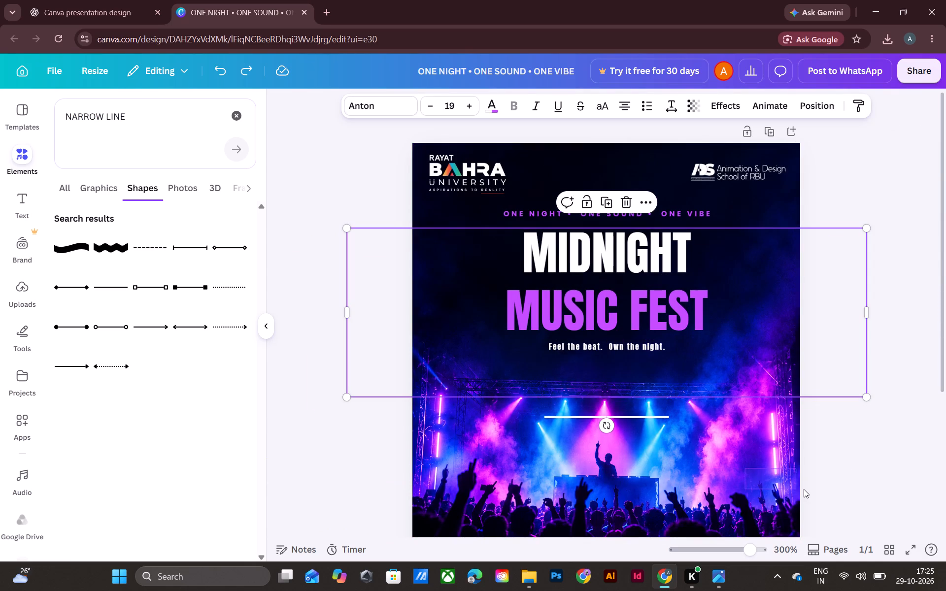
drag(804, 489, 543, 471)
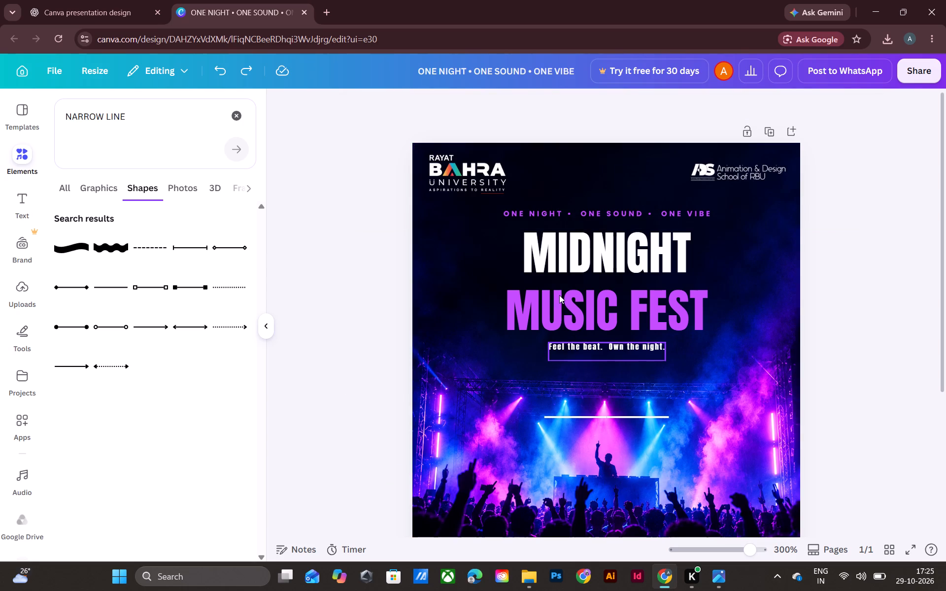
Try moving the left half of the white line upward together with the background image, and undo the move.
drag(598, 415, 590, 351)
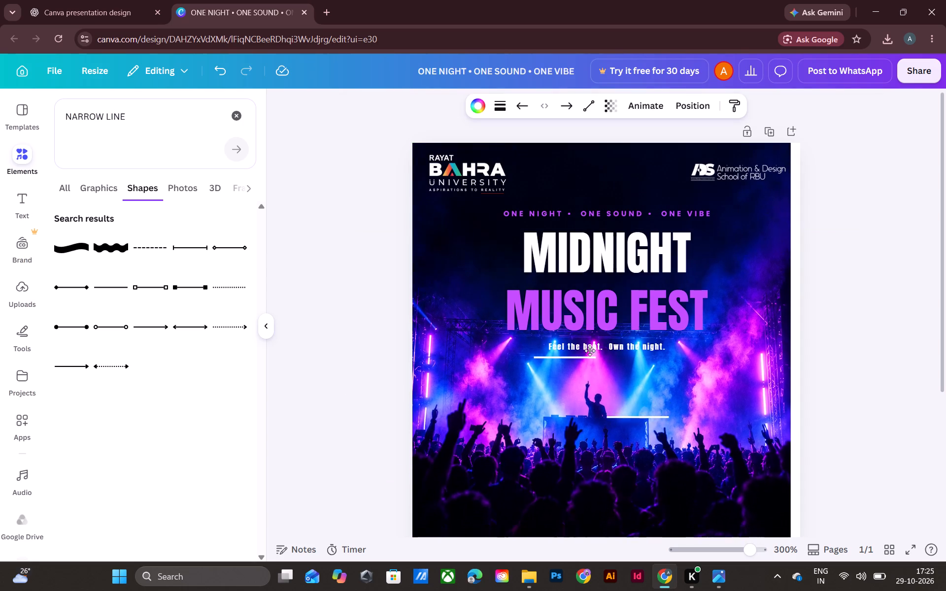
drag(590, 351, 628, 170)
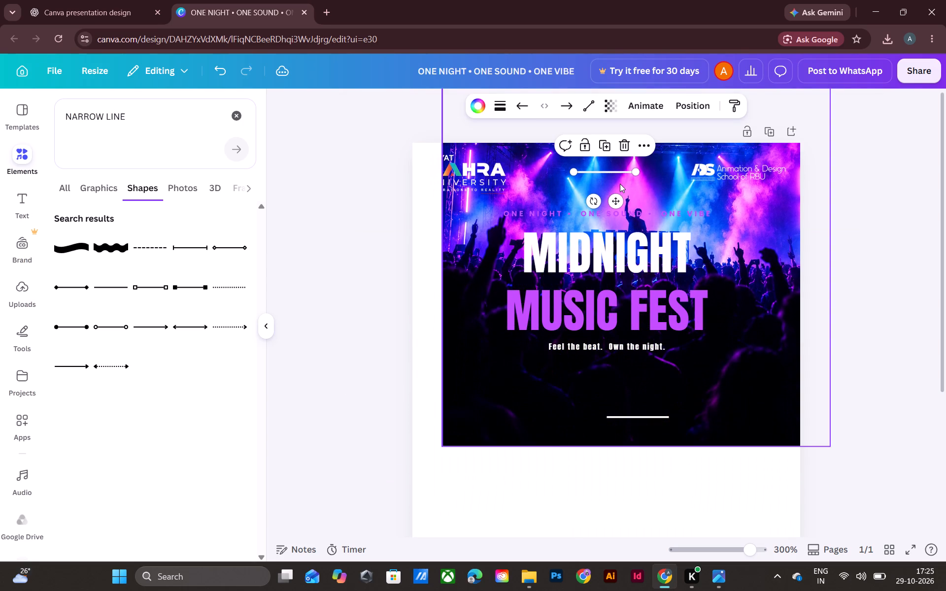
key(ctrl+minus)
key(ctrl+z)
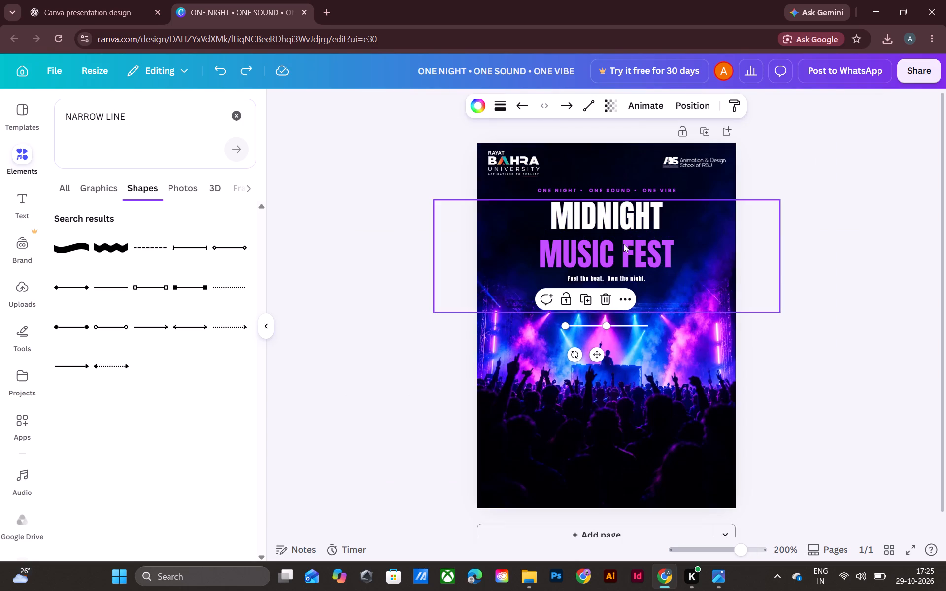
Reposition both ends of the left half of the white line so it lies level just beneath the tagline, ending at the page centre.
drag(607, 326, 605, 292)
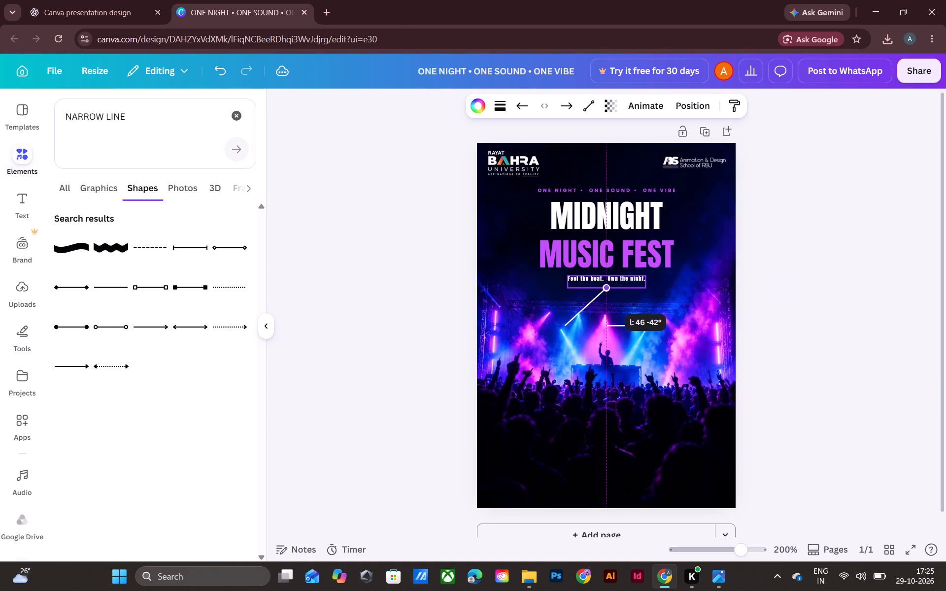
drag(605, 292, 606, 287)
click(606, 287)
drag(568, 327, 569, 313)
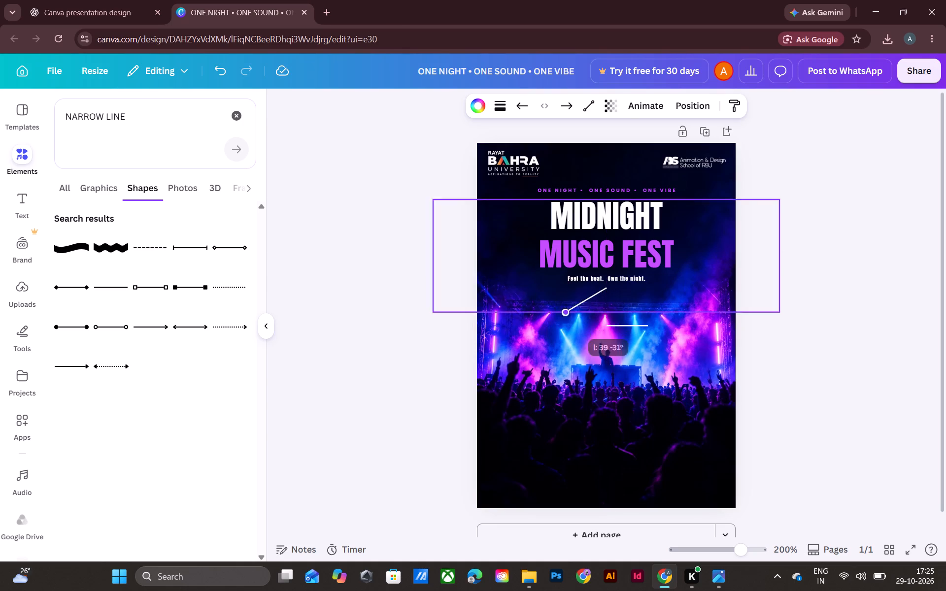
drag(569, 313, 573, 291)
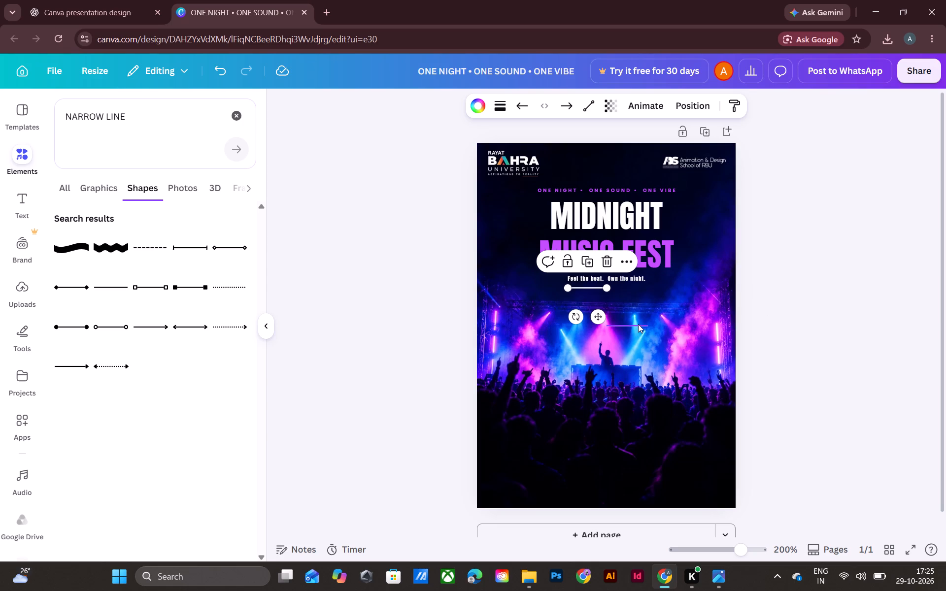
Reposition both ends of the right half of the line so it continues level from the left half beneath the tagline.
click(638, 324)
drag(647, 323, 642, 288)
drag(605, 326, 605, 302)
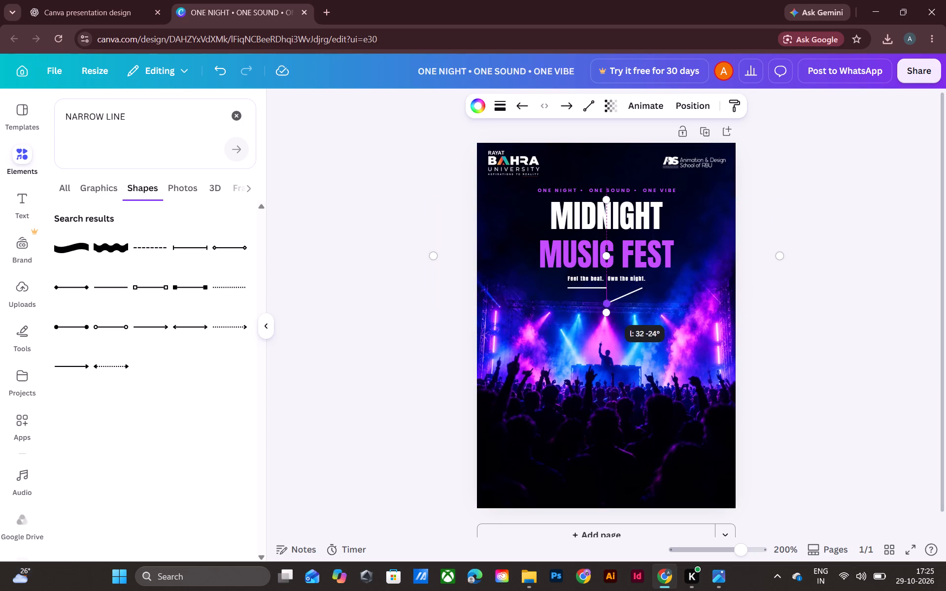
drag(605, 302, 604, 290)
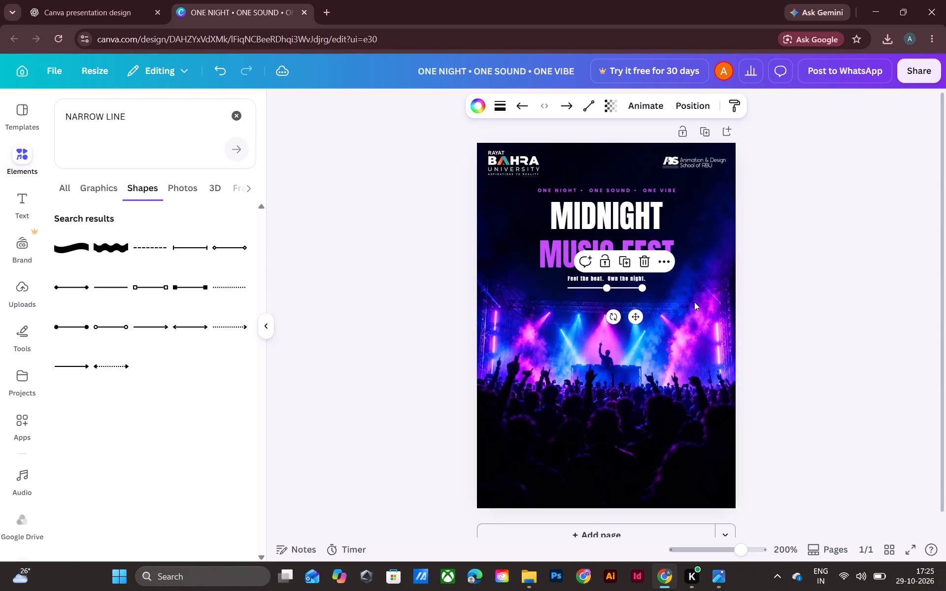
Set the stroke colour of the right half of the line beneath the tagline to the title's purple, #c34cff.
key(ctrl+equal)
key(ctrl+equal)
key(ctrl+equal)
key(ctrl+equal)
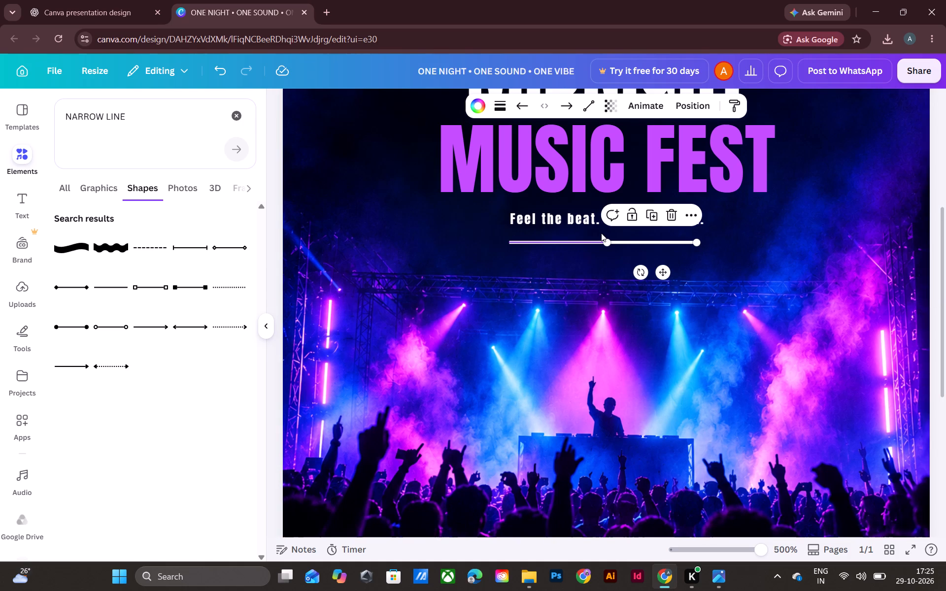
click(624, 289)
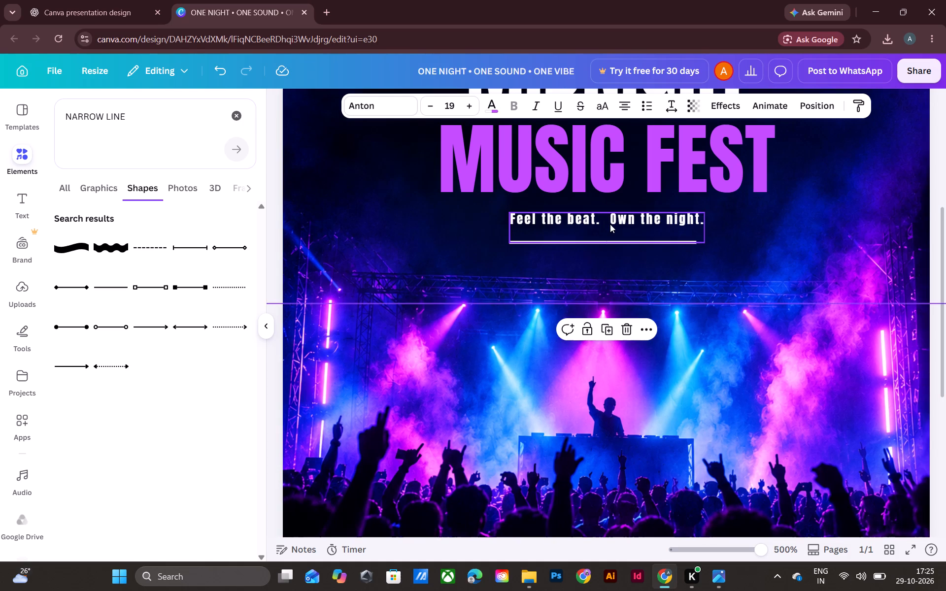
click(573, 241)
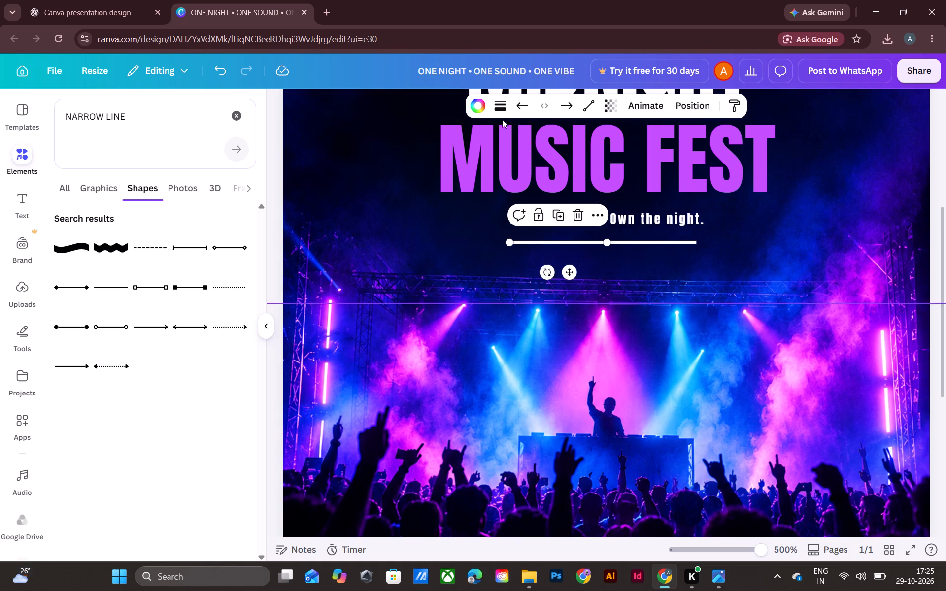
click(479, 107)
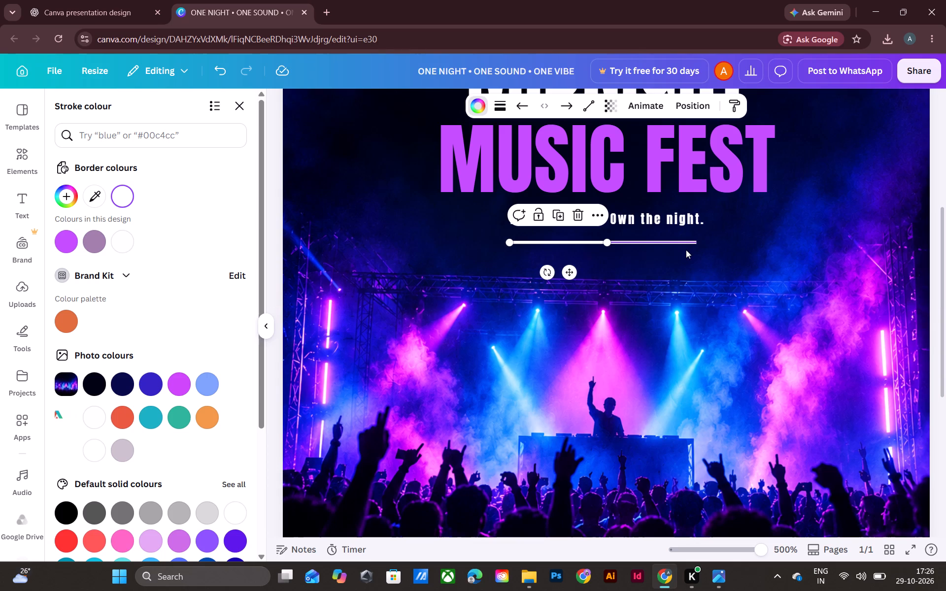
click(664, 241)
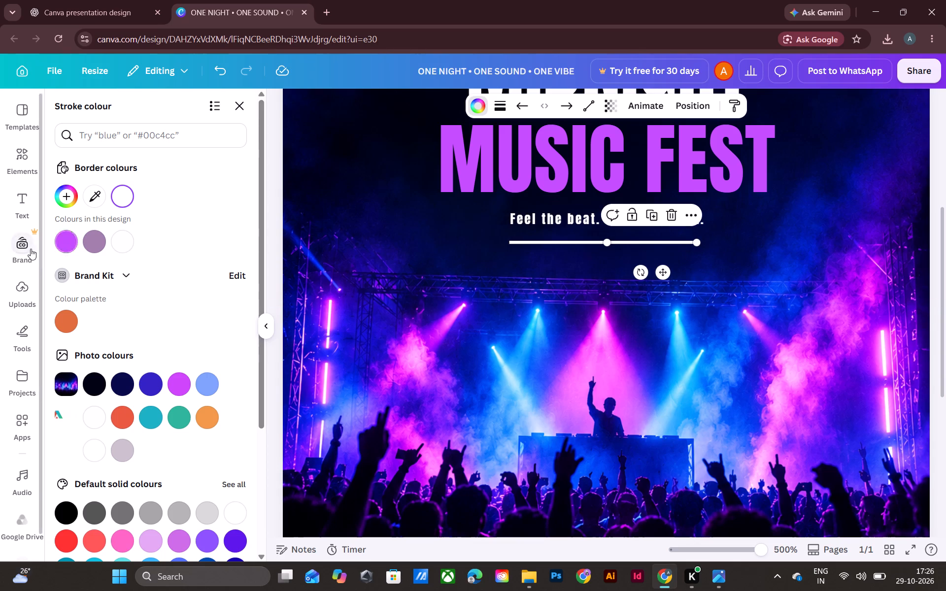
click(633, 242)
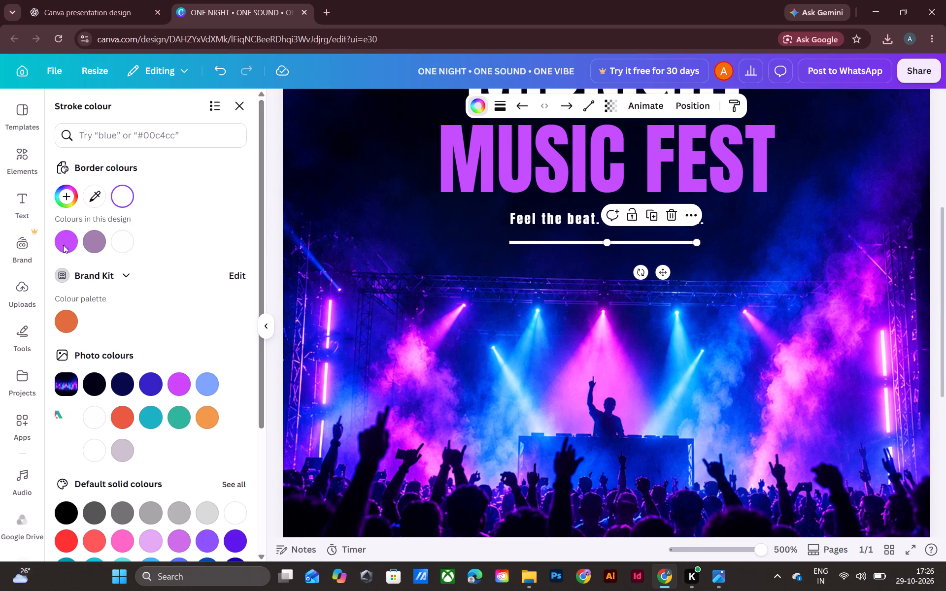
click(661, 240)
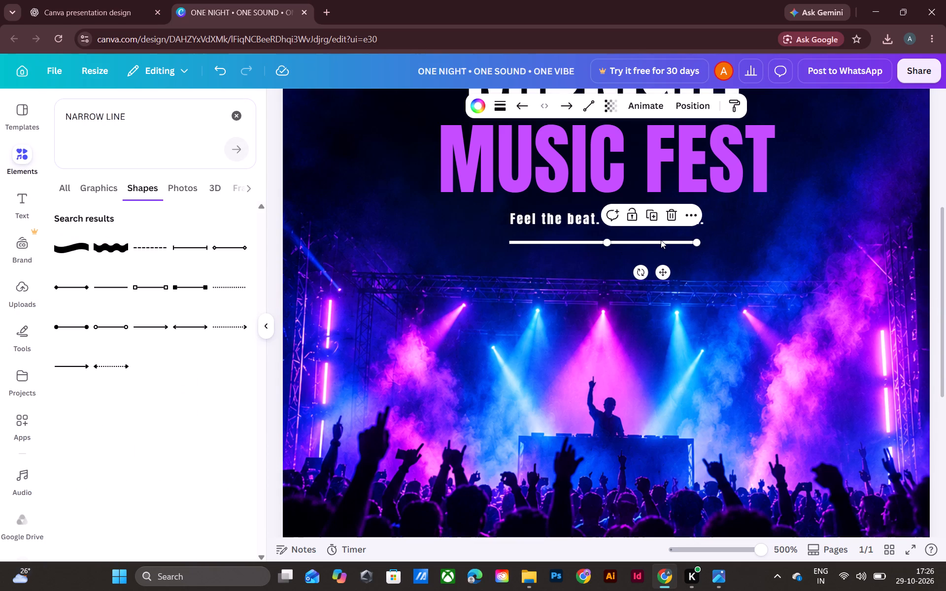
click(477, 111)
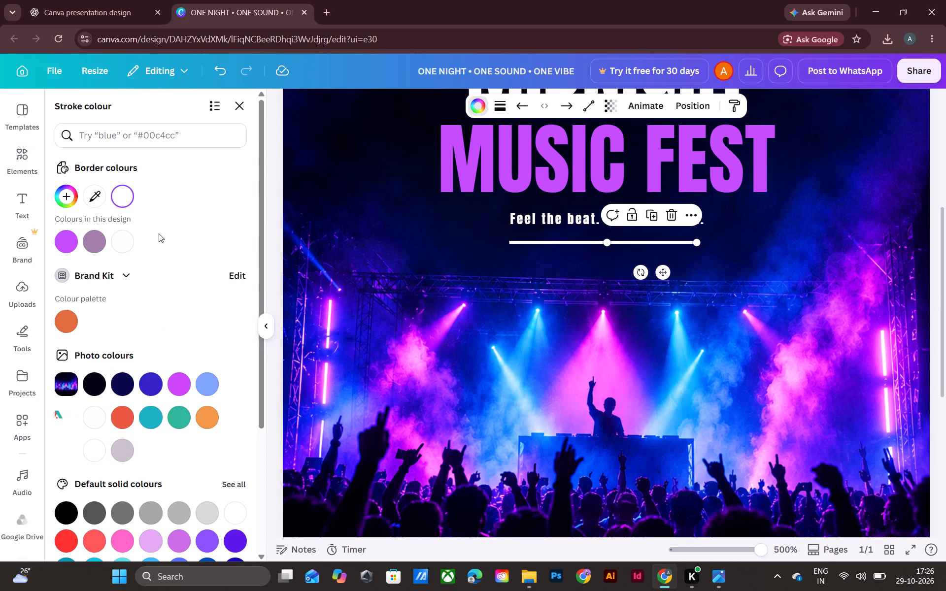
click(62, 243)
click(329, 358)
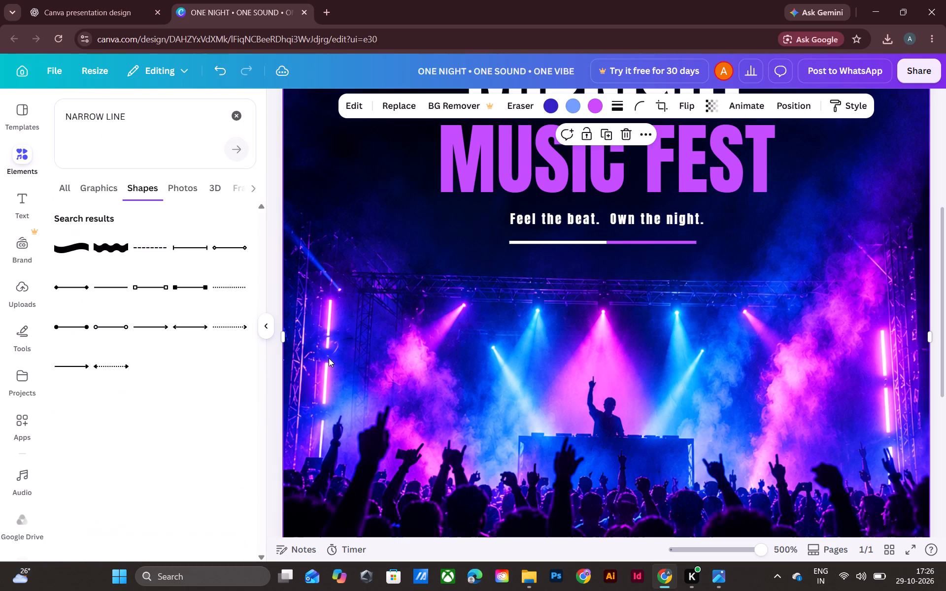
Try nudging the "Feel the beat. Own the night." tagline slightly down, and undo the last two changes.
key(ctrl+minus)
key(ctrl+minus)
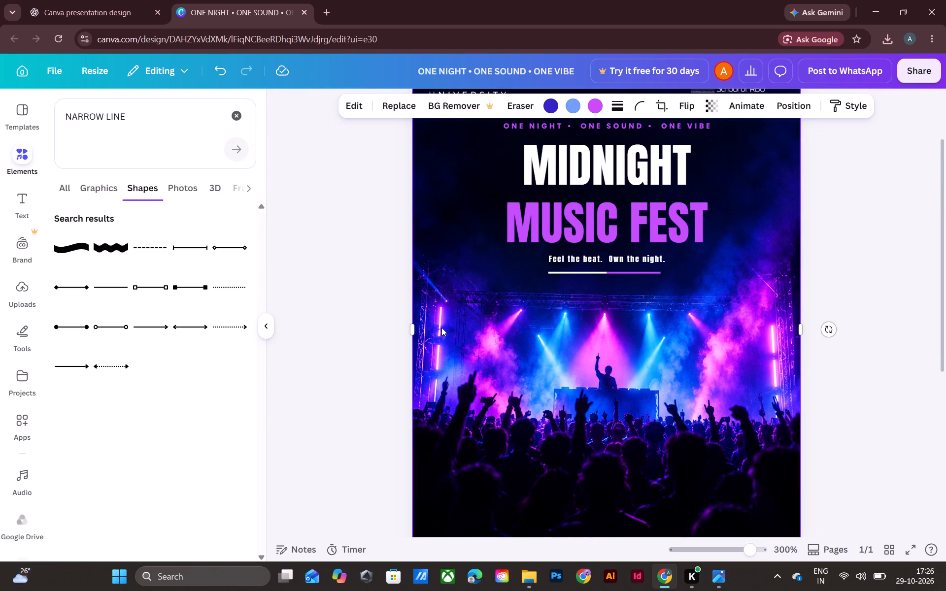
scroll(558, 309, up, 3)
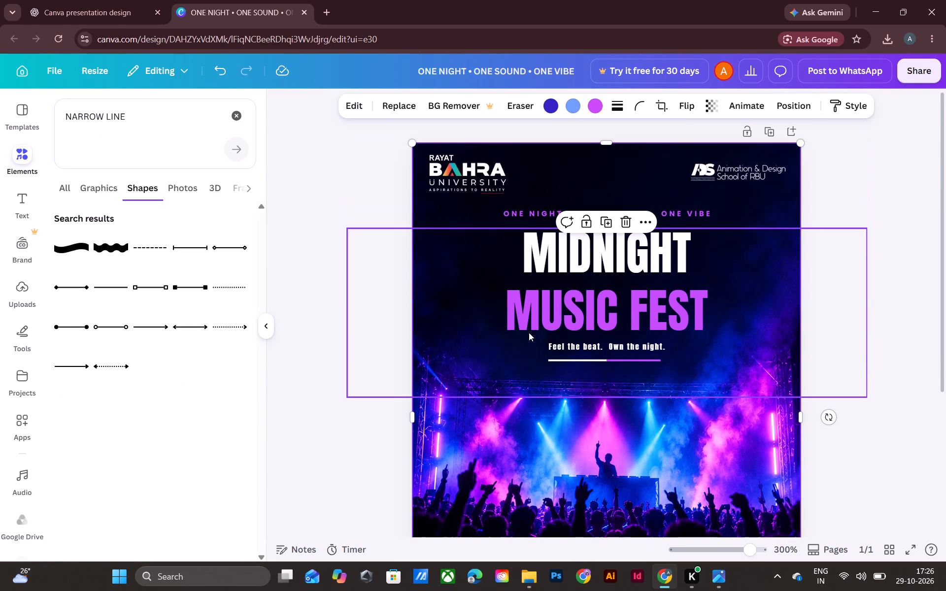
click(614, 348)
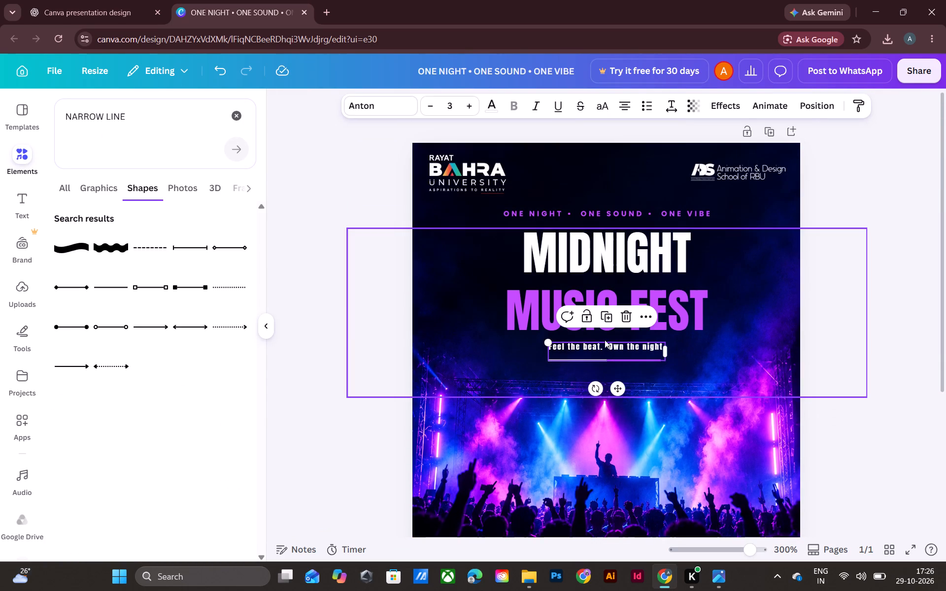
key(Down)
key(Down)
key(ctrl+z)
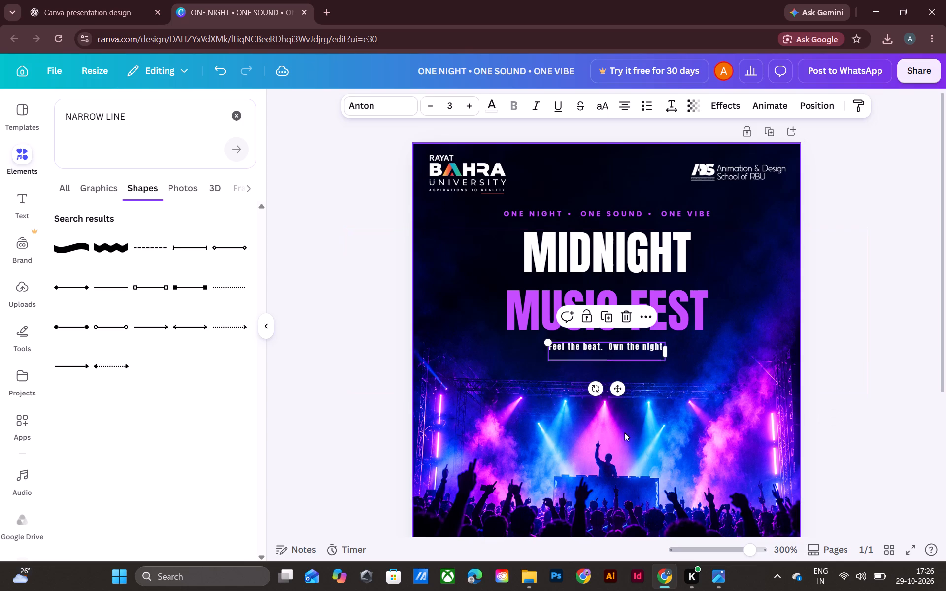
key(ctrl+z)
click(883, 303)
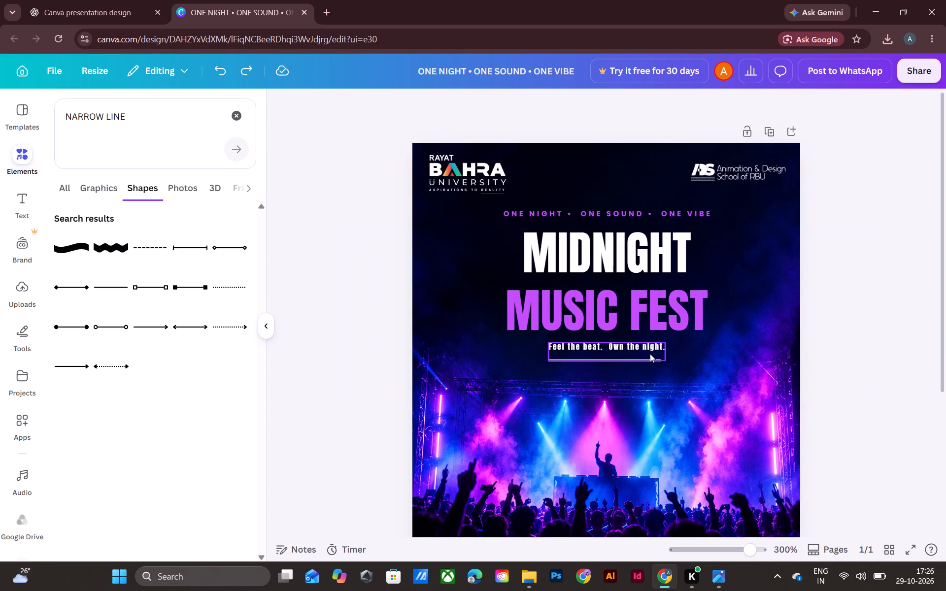
Set the stroke colour of the right half of the line beneath the tagline to the title's purple, #c34cff.
click(631, 361)
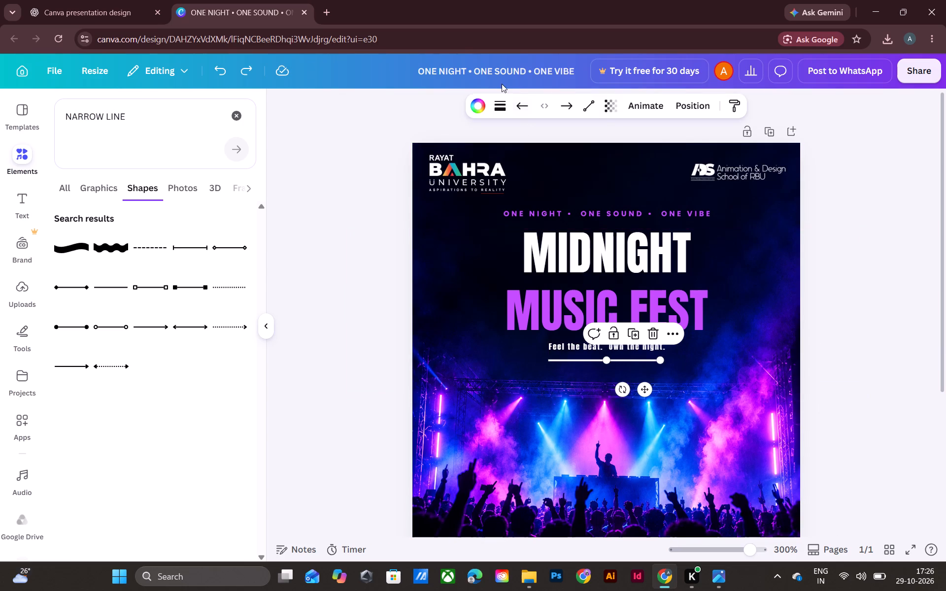
click(477, 104)
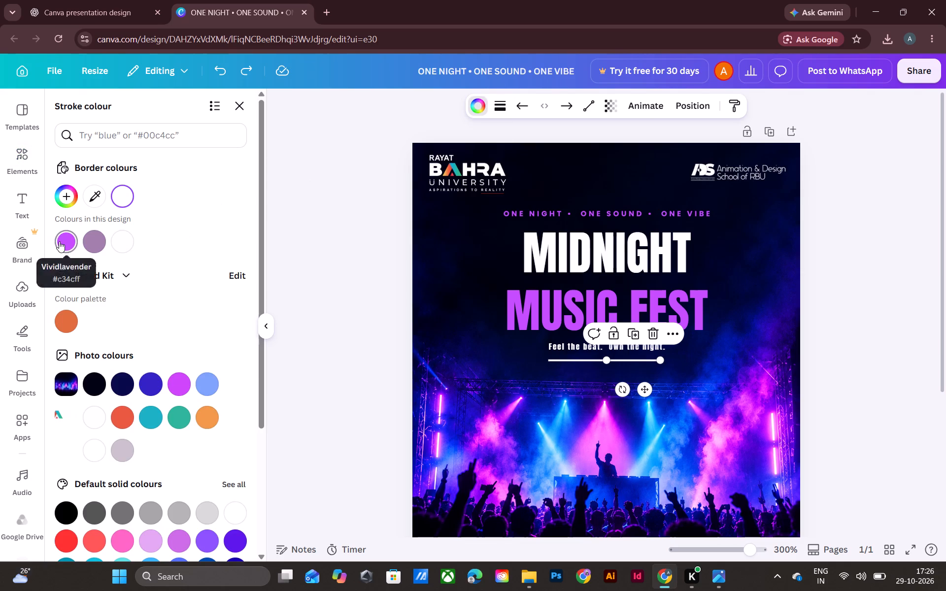
click(59, 241)
click(399, 250)
click(384, 250)
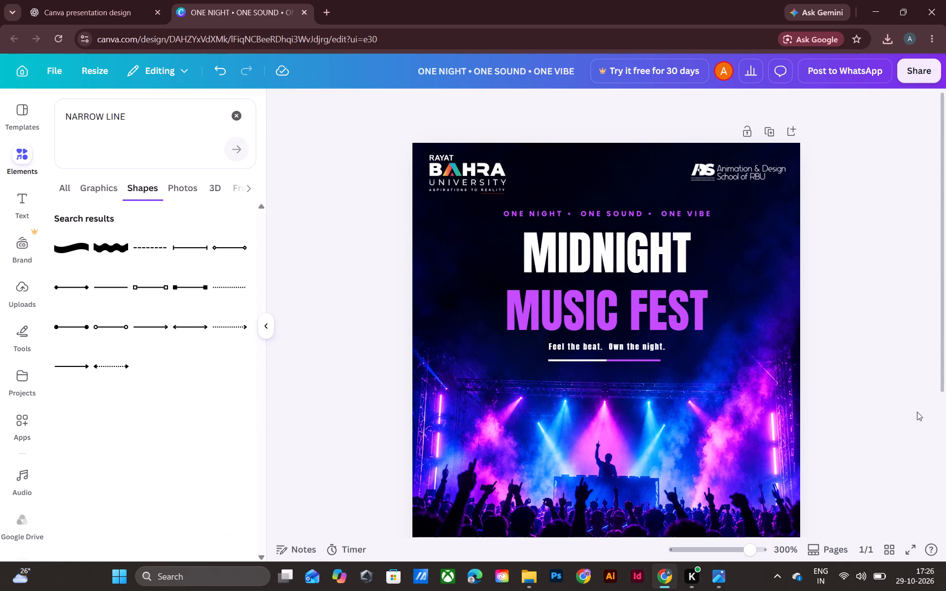
key(ctrl+equal)
key(ctrl+equal)
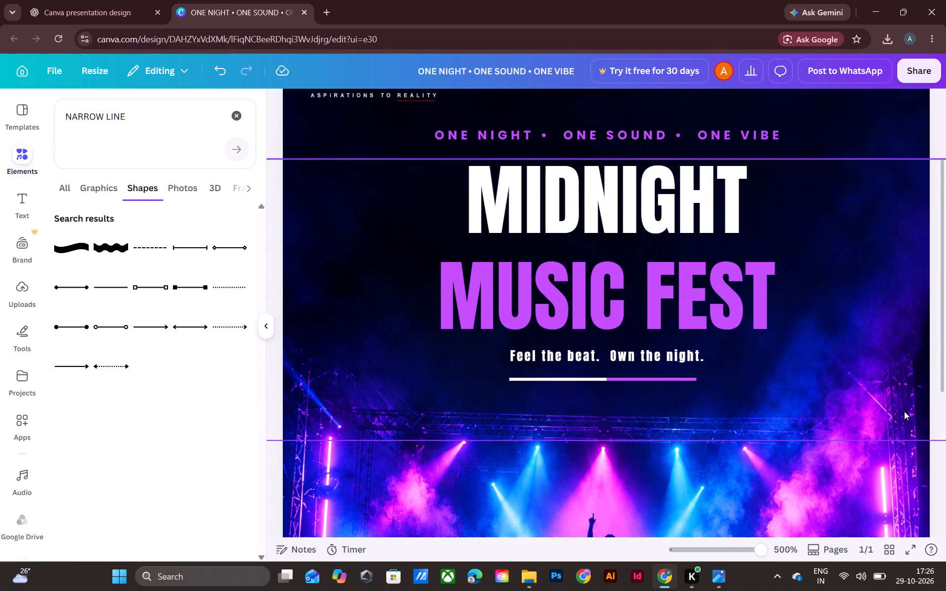
key(ctrl+minus)
key(ctrl+minus)
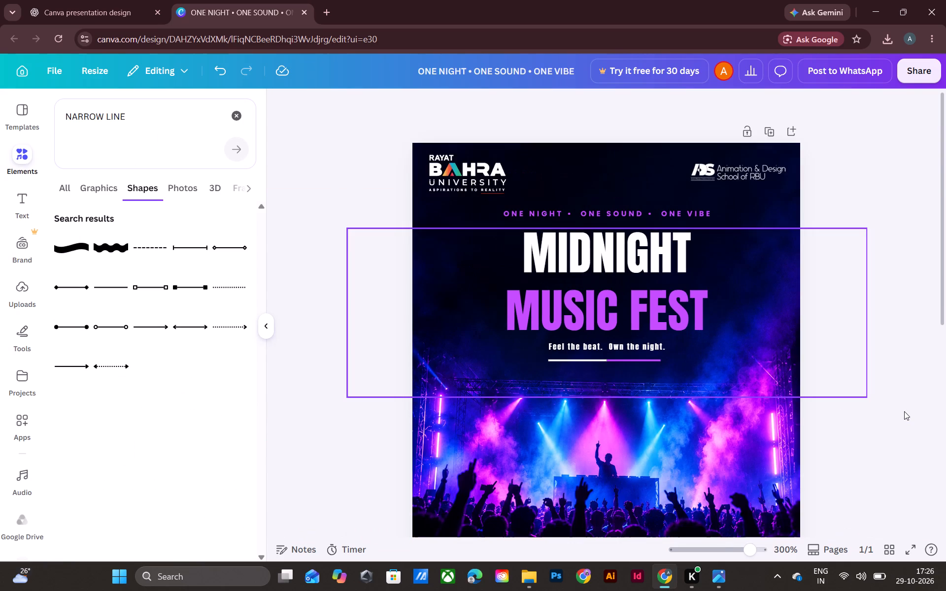
click(889, 456)
scroll(514, 387, down, 3)
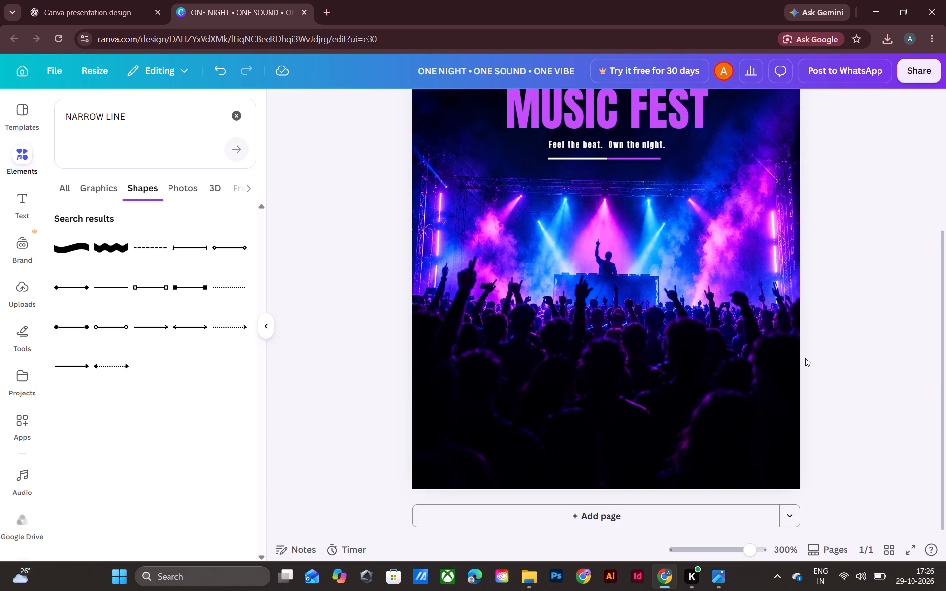
scroll(811, 351, up, 2)
click(904, 385)
scroll(711, 357, up, 3)
scroll(711, 357, down, 1)
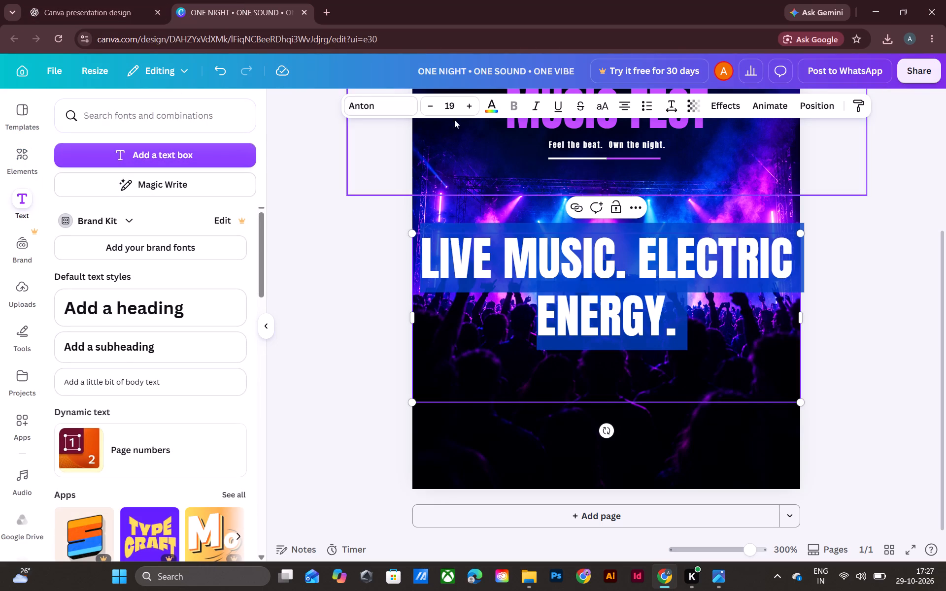
click(496, 110)
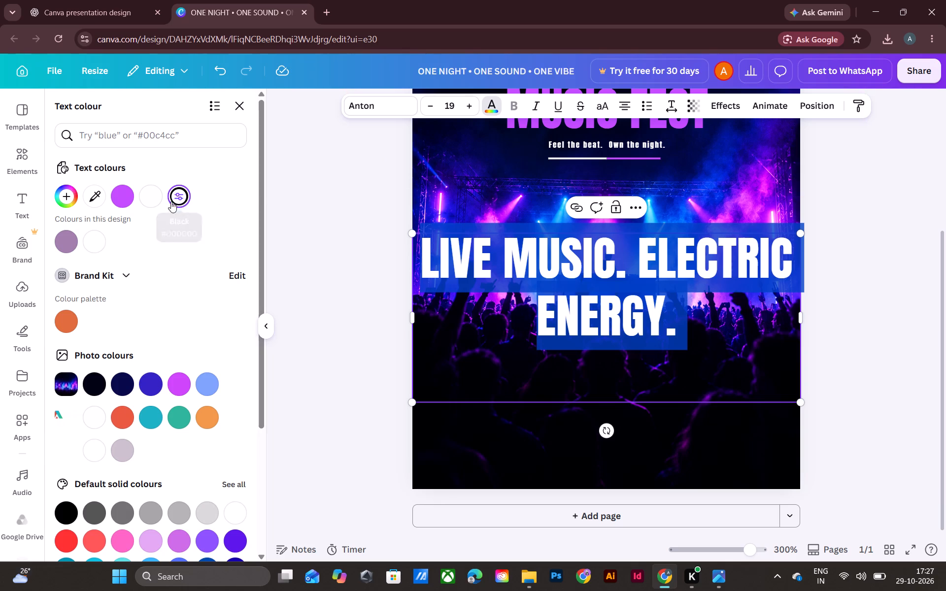
click(148, 198)
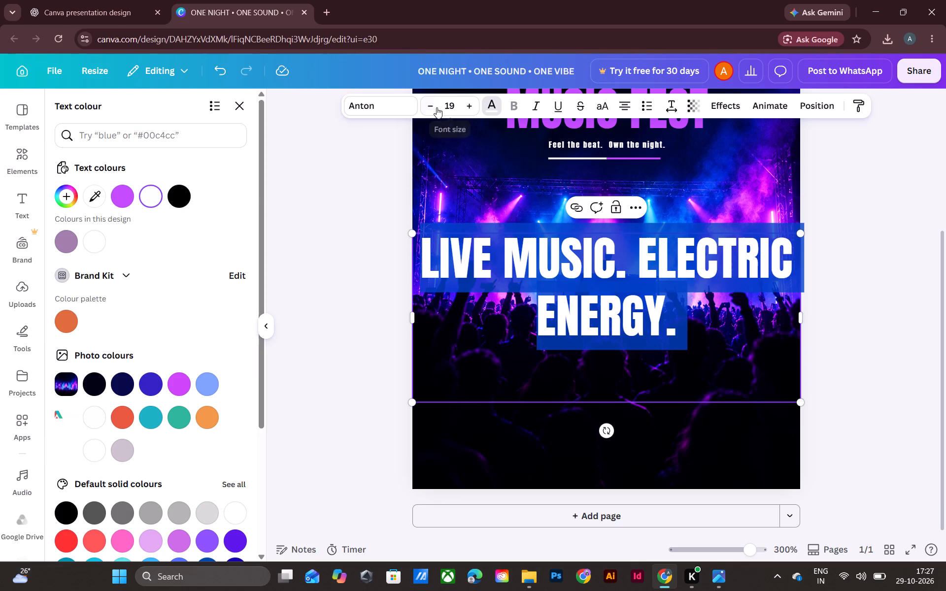
triple_click(431, 107)
double_click(431, 107)
Change the "LIVE MUSIC. ELECTRIC ENERGY." heading's font to Canva Sans and reduce its size to 7.
click(360, 108)
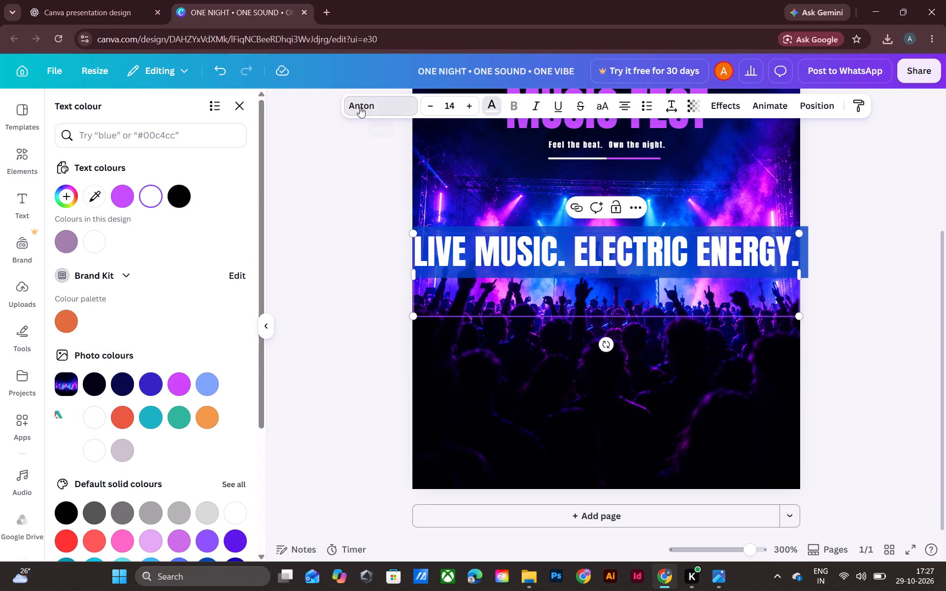
scroll(126, 309, up, 9)
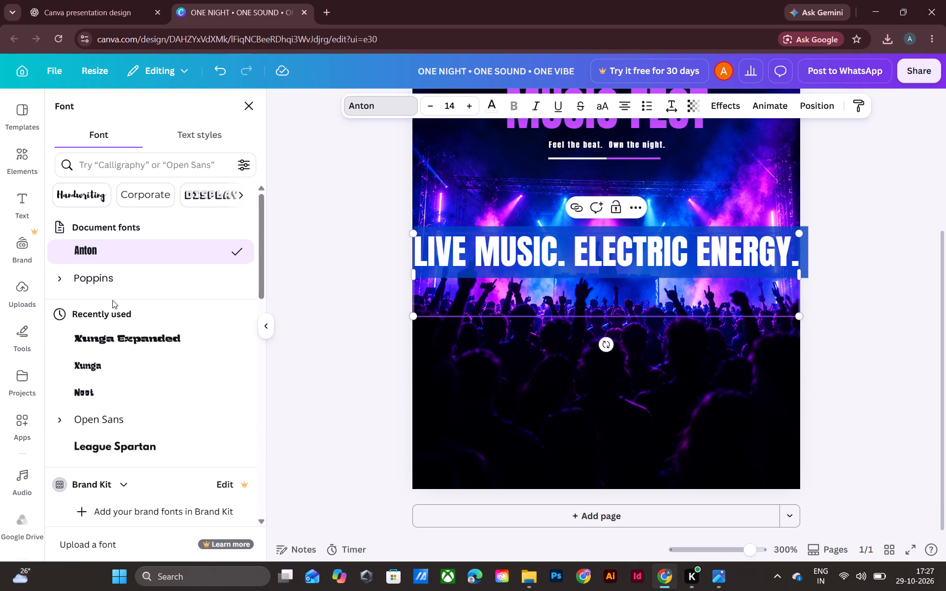
scroll(112, 300, down, 4)
click(104, 344)
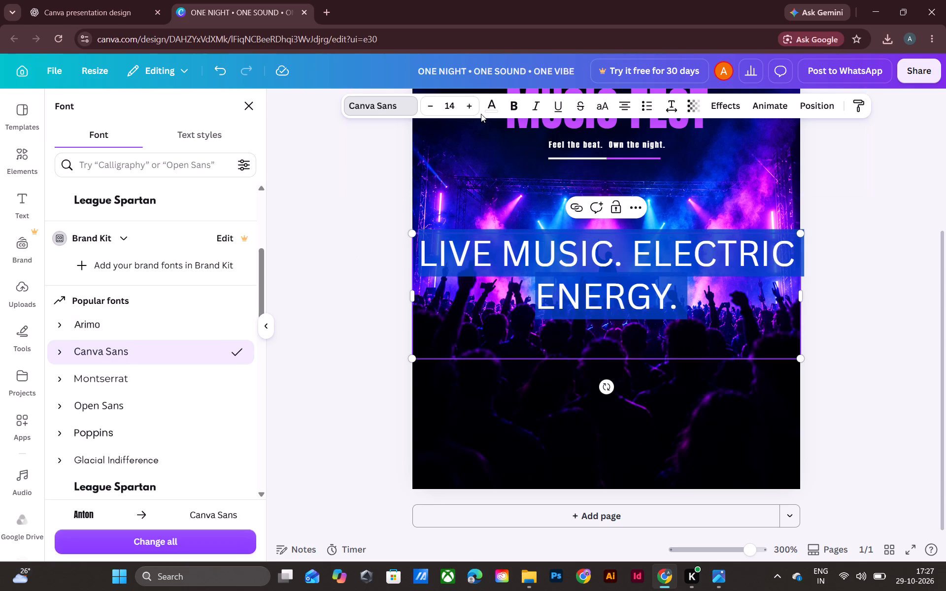
triple_click(429, 109)
click(429, 109)
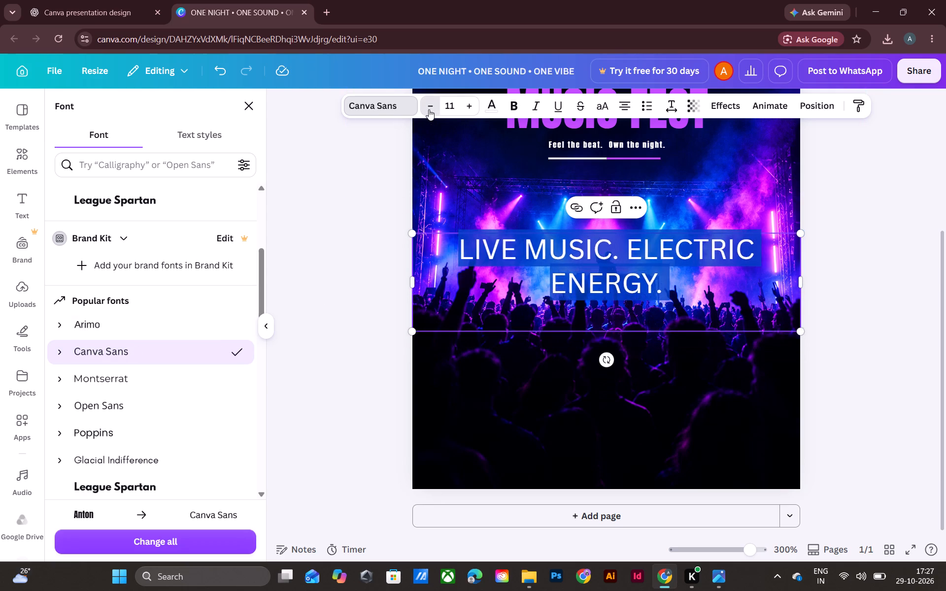
triple_click(433, 108)
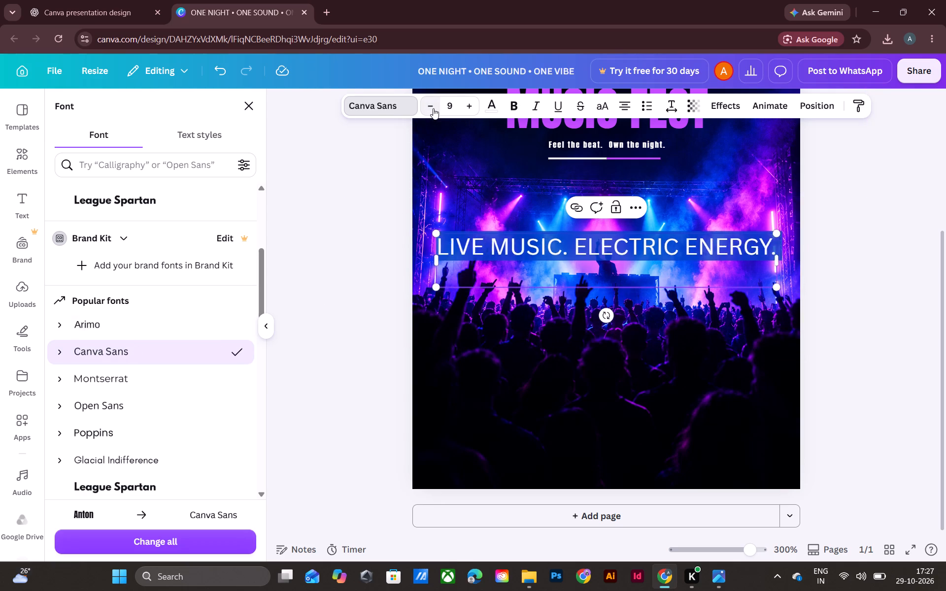
click(861, 321)
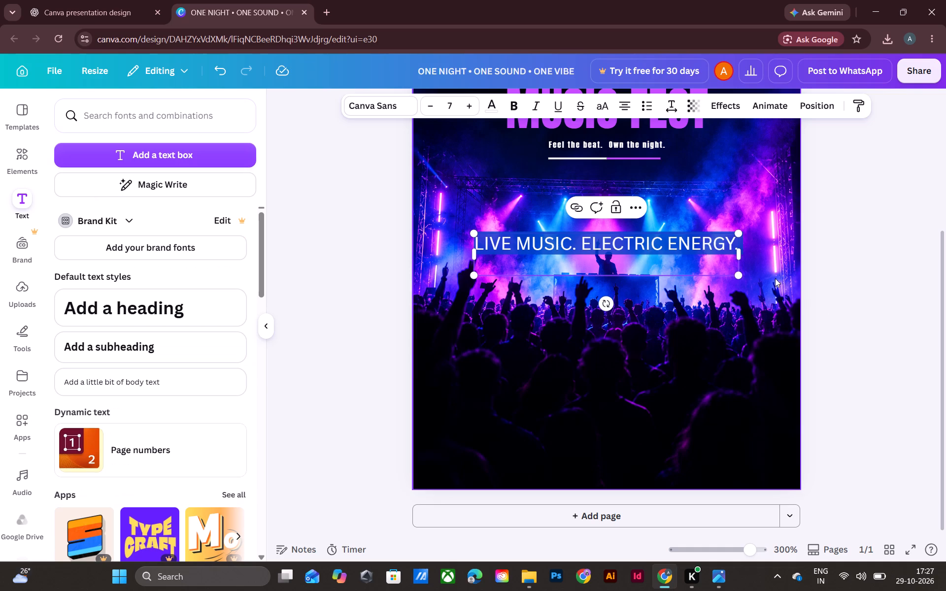
click(858, 274)
Move the "LIVE MUSIC. ELECTRIC ENERGY." heading down over the dark crowd area below the stage.
drag(651, 247, 656, 382)
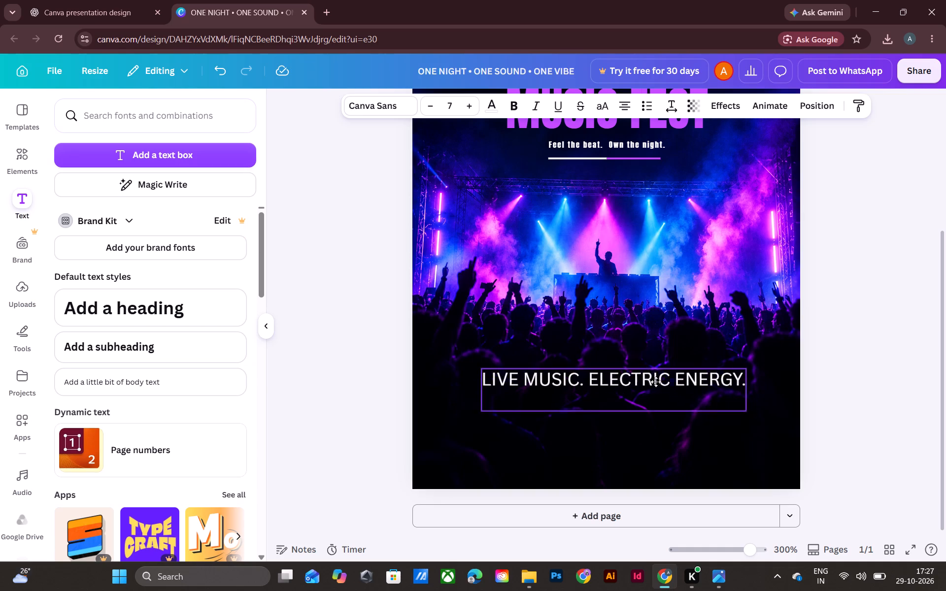
drag(656, 382, 659, 365)
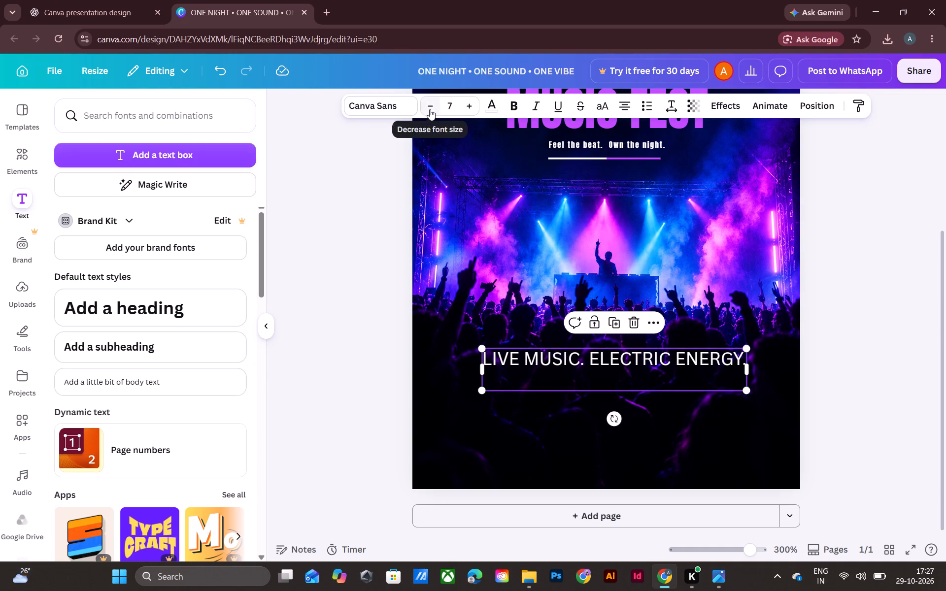
Reduce the "LIVE MUSIC. ELECTRIC ENERGY." heading's font size to 6 and make it bold.
click(430, 109)
click(512, 105)
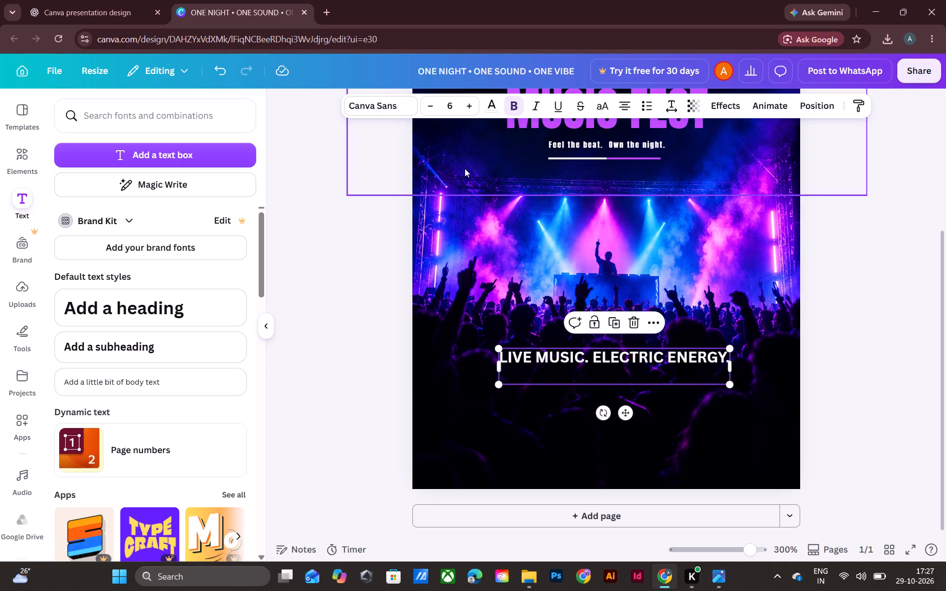
click(411, 192)
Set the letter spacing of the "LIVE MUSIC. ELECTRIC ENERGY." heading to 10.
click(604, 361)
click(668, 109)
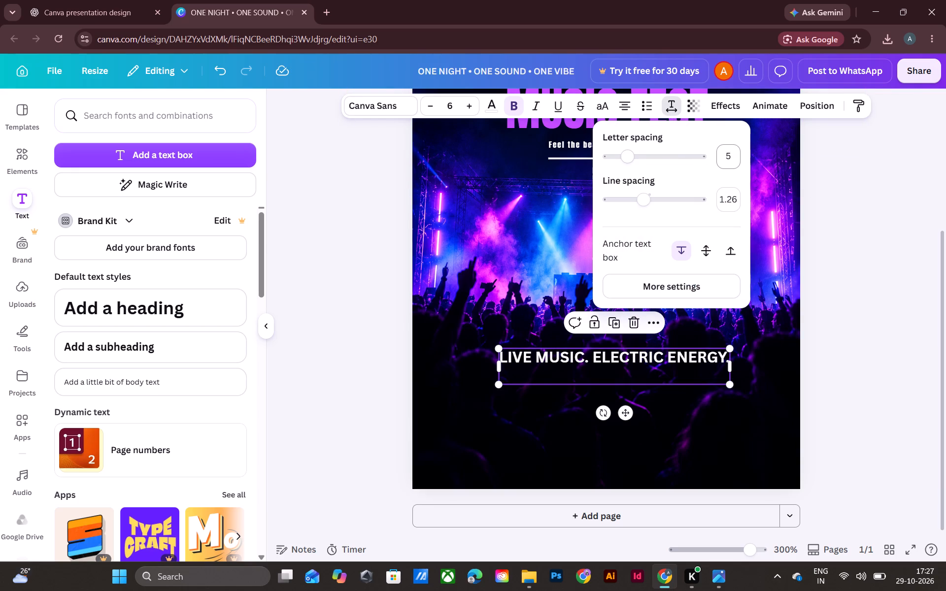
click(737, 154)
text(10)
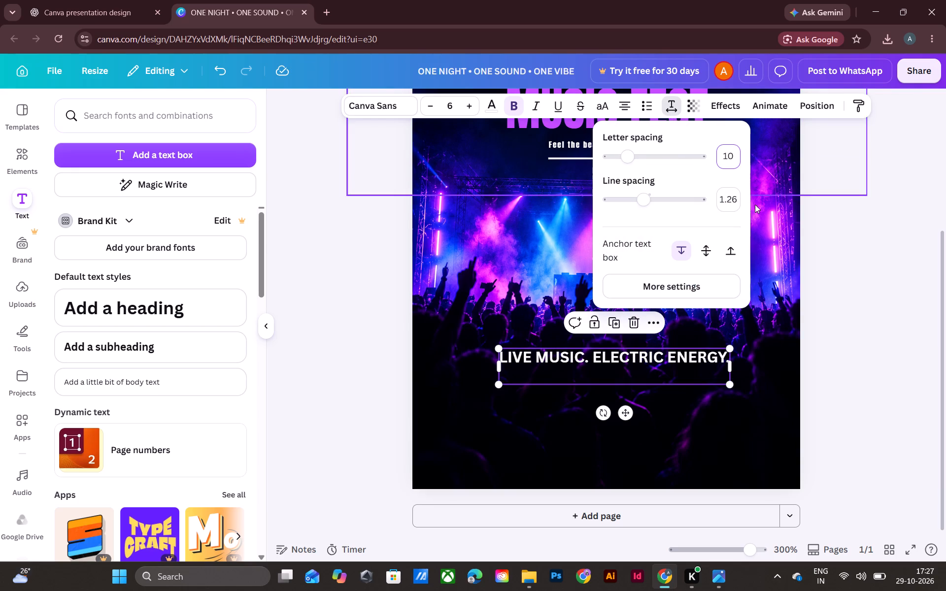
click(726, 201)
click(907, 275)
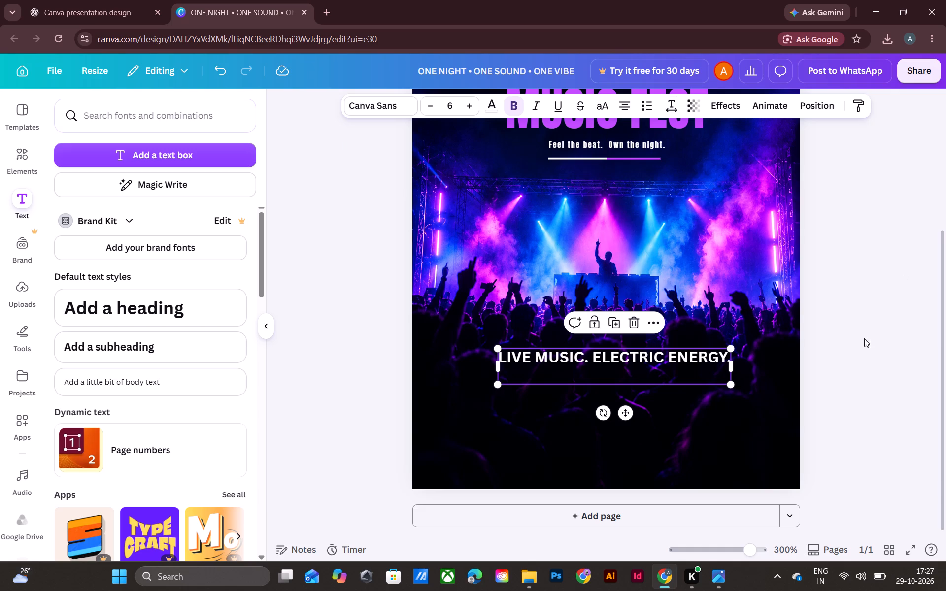
Remove the bold formatting from the "LIVE MUSIC. ELECTRIC ENERGY." heading.
click(876, 327)
click(669, 366)
scroll(687, 334, up, 3)
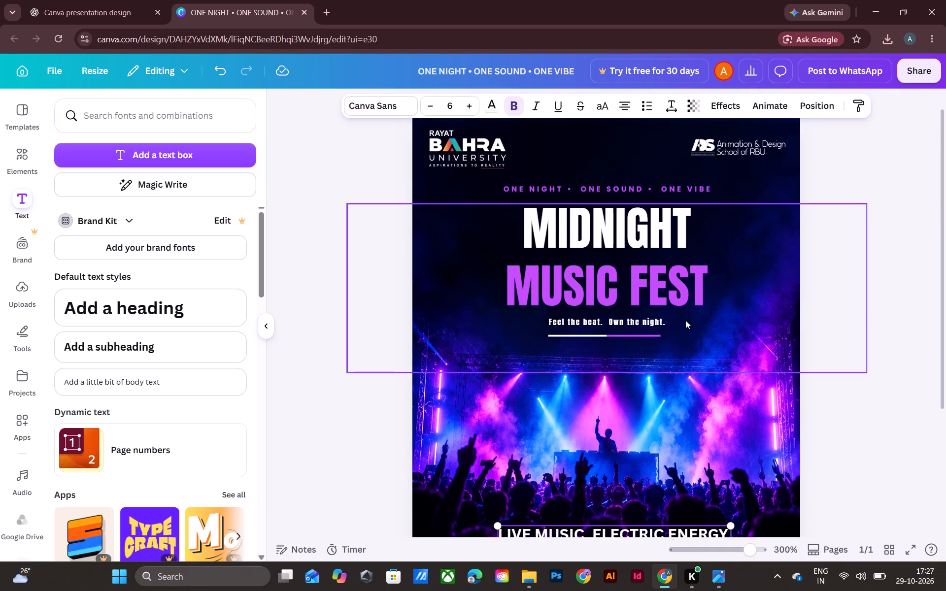
click(520, 103)
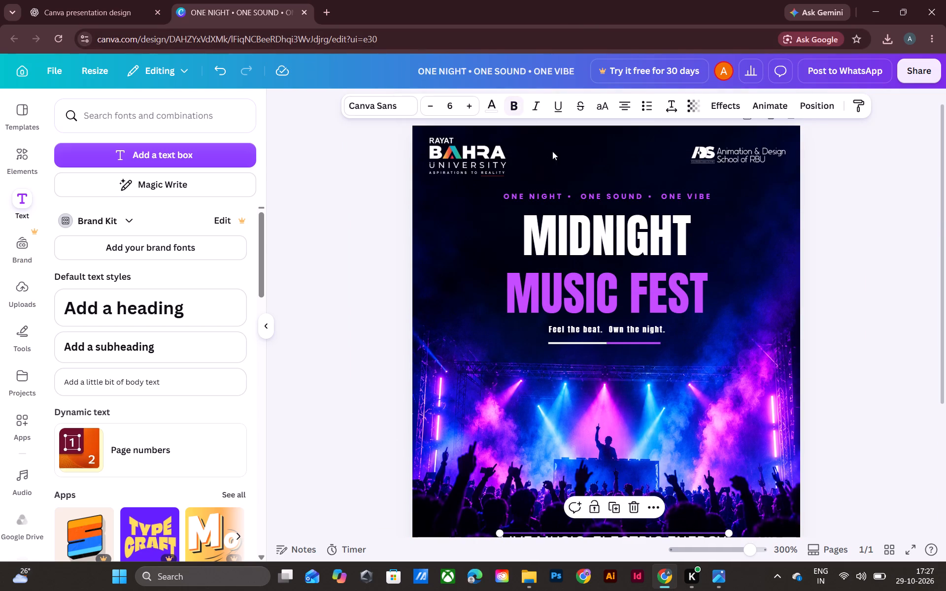
scroll(629, 307, down, 3)
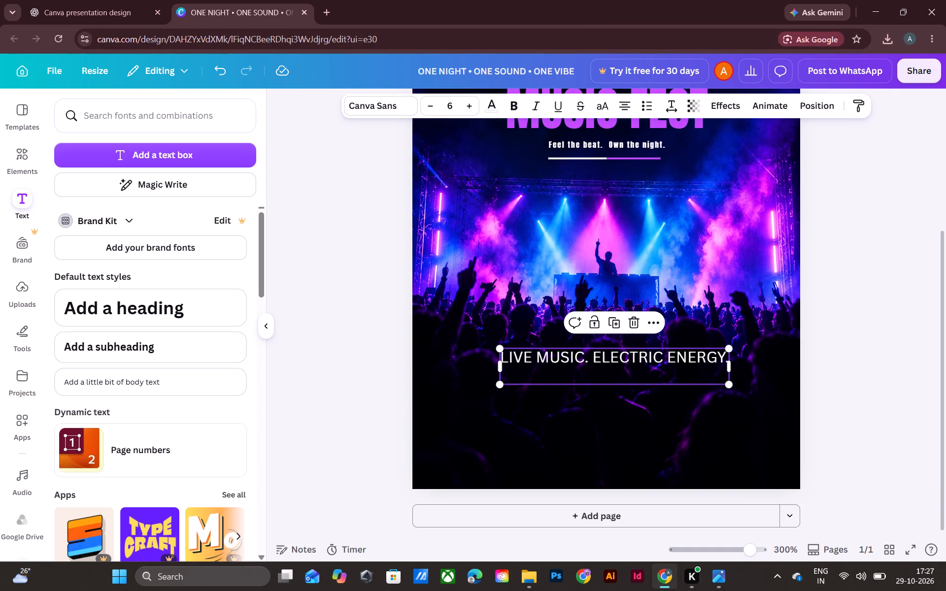
Compare with the reference poster and the "ONE NIGHT" line, and set the "LIVE MUSIC. ELECTRIC ENERGY." heading to Poppins at size 5.
click(710, 576)
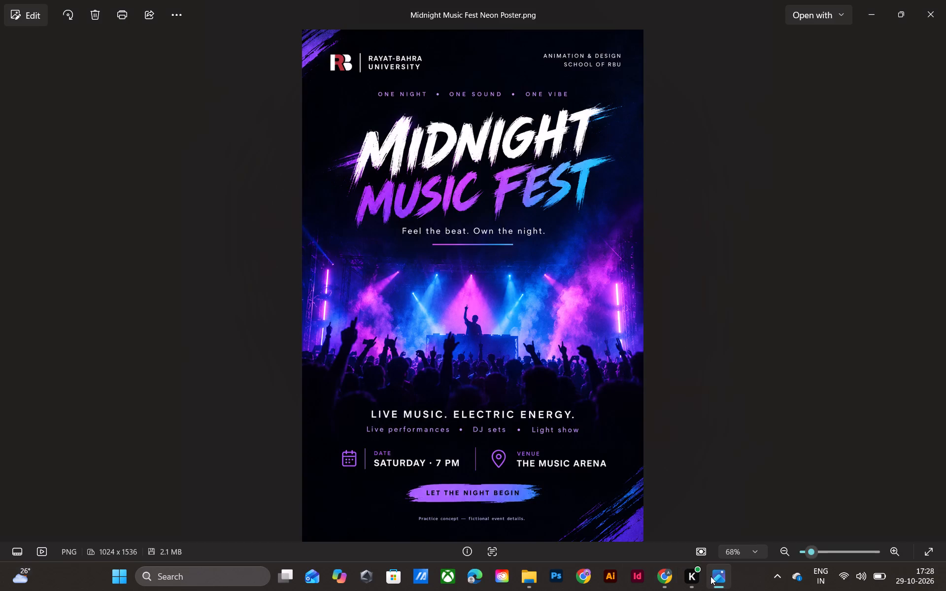
click(665, 577)
scroll(624, 263, up, 4)
click(608, 211)
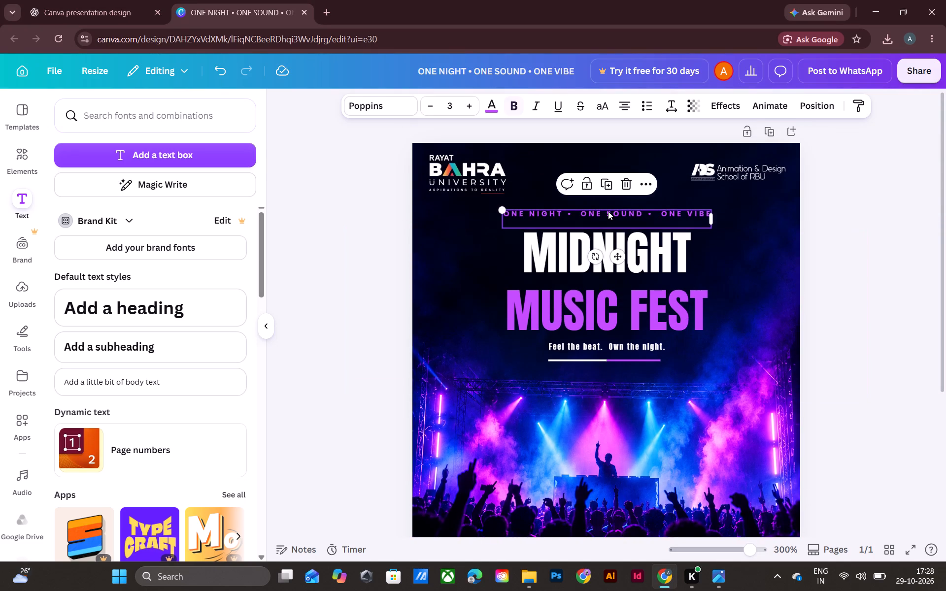
scroll(608, 210, down, 4)
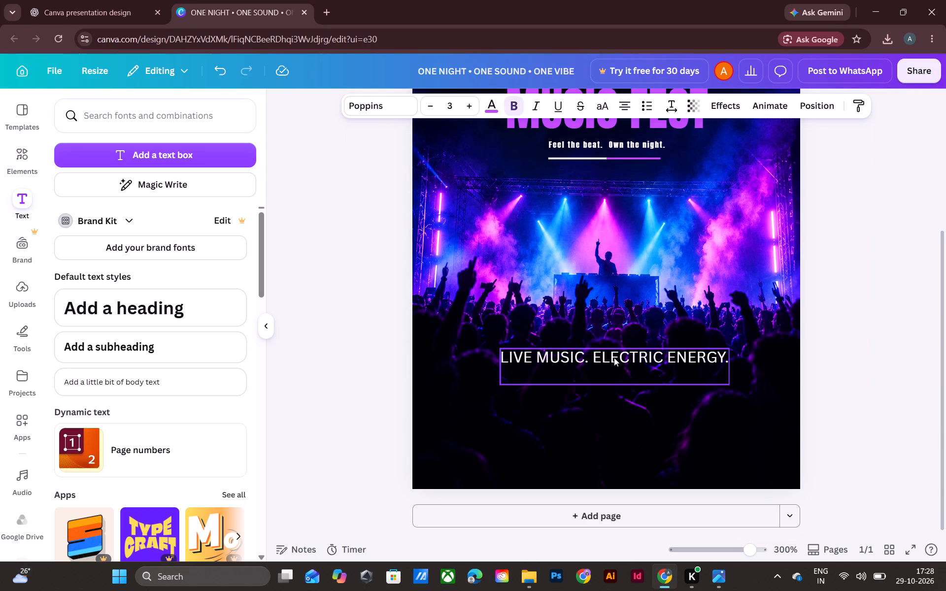
double_click(614, 358)
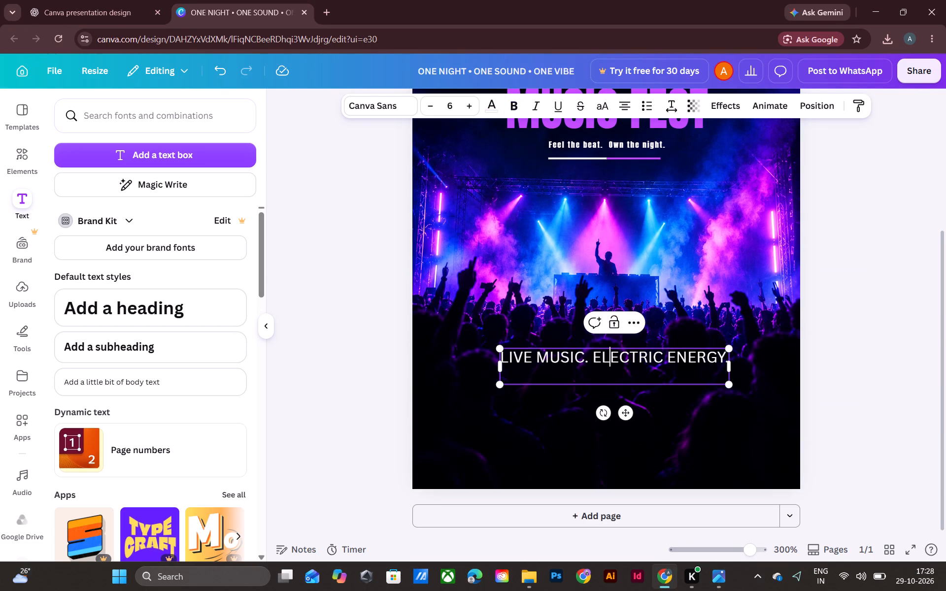
click(392, 105)
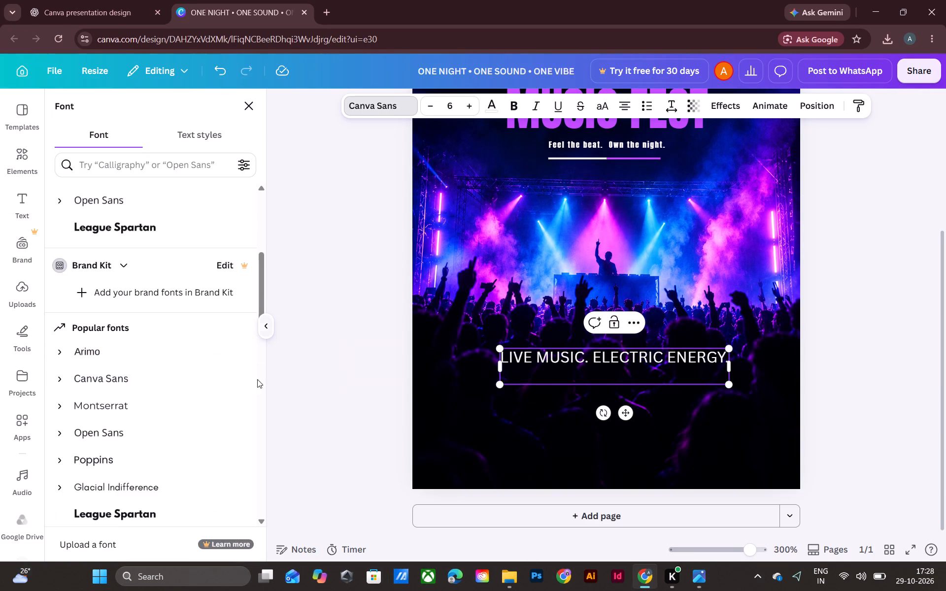
click(116, 462)
click(393, 246)
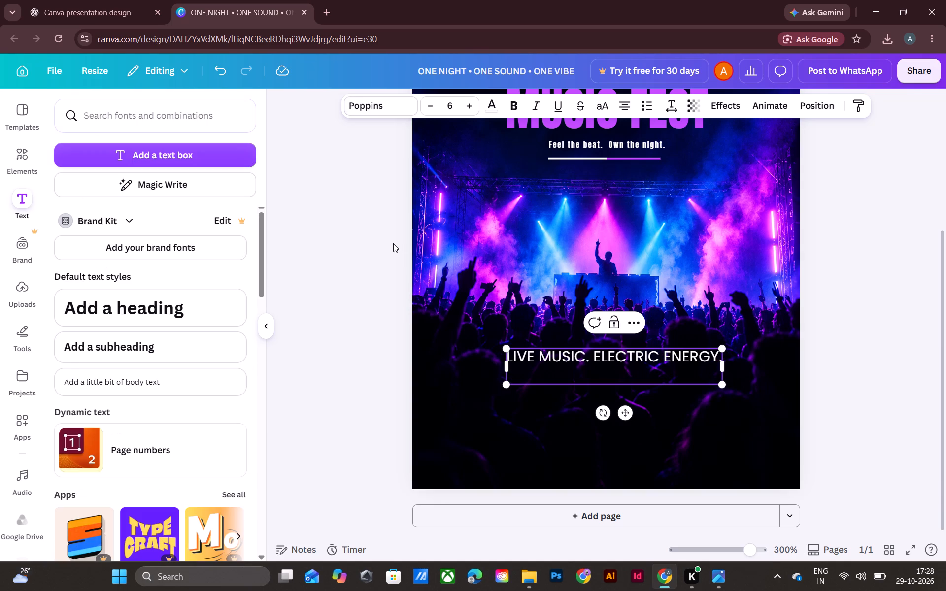
click(430, 104)
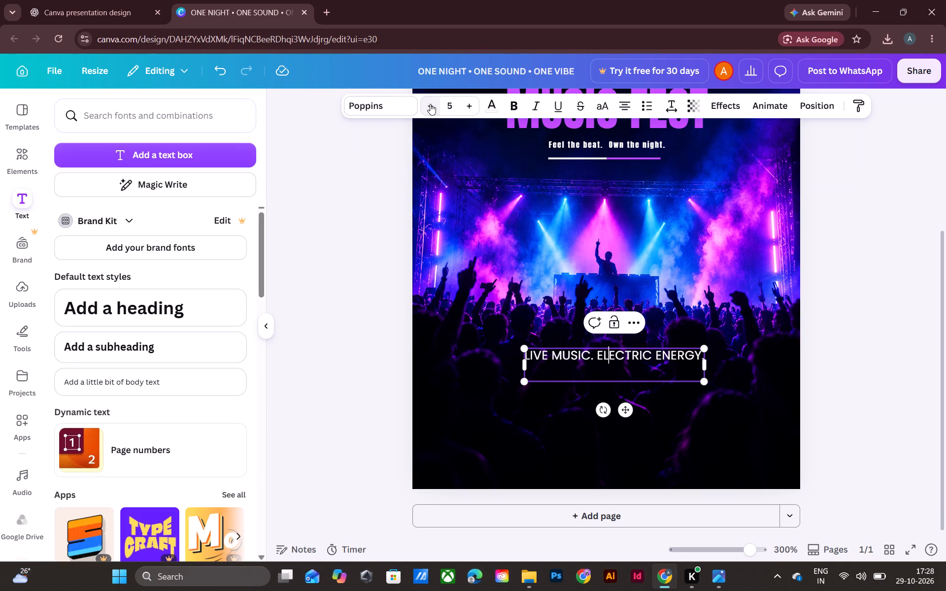
click(892, 373)
Widen the letter spacing of the "LIVE MUSIC. ELECTRIC ENERGY." heading slightly.
click(676, 367)
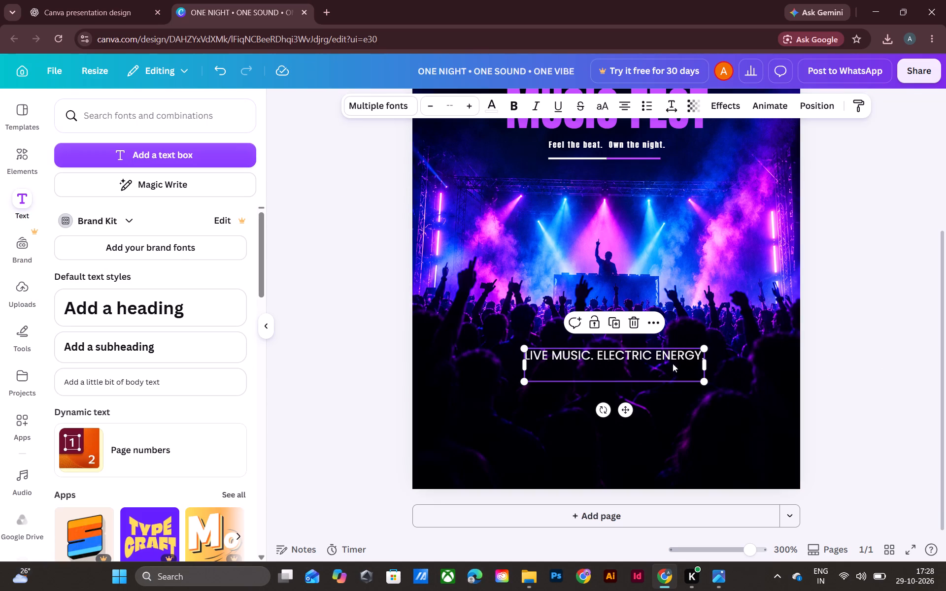
click(673, 101)
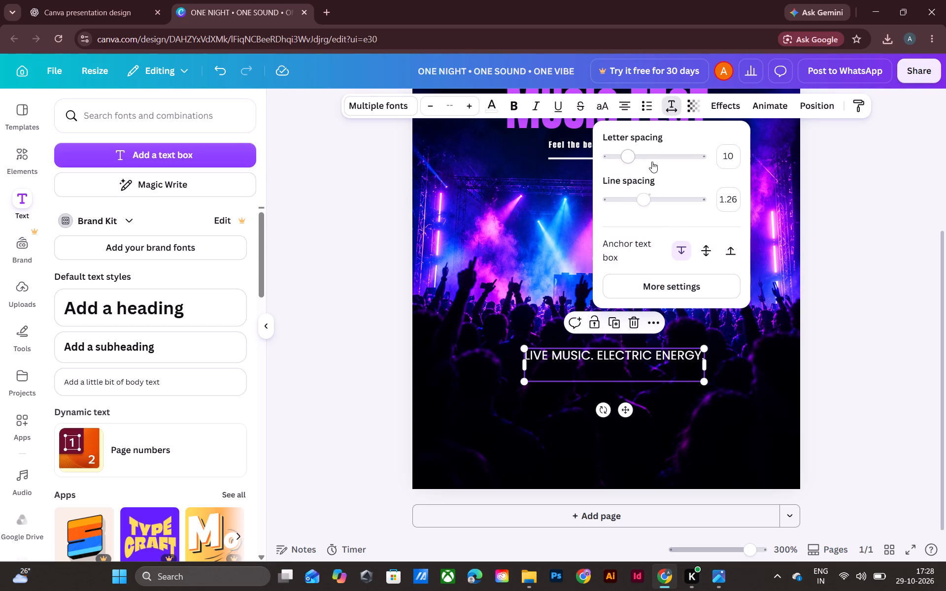
drag(631, 159, 636, 159)
click(827, 328)
Move the "LIVE MUSIC. ELECTRIC ENERGY." heading slightly lower over the crowd and nudge it sideways toward the poster's horizontal centre.
drag(642, 363, 634, 378)
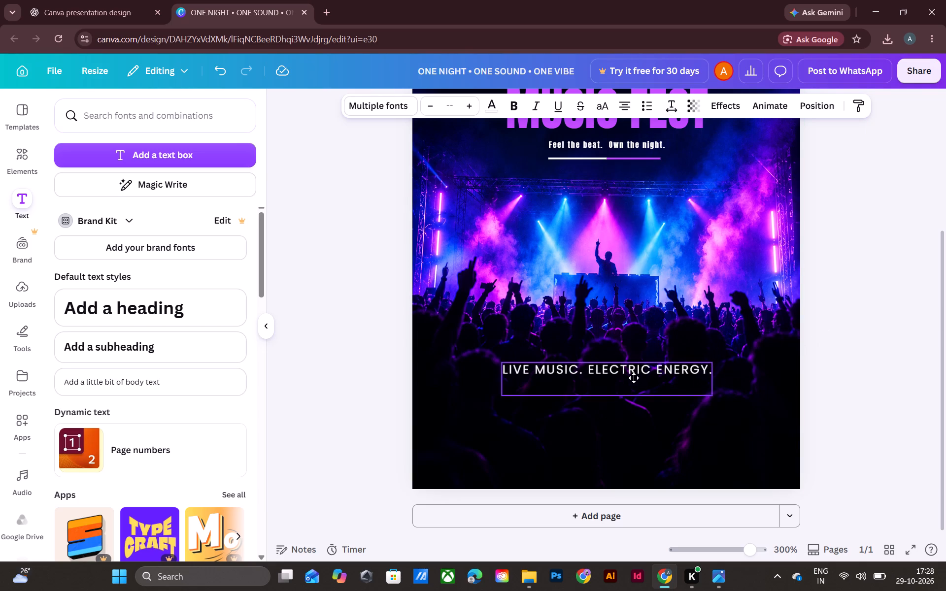
drag(634, 378, 637, 384)
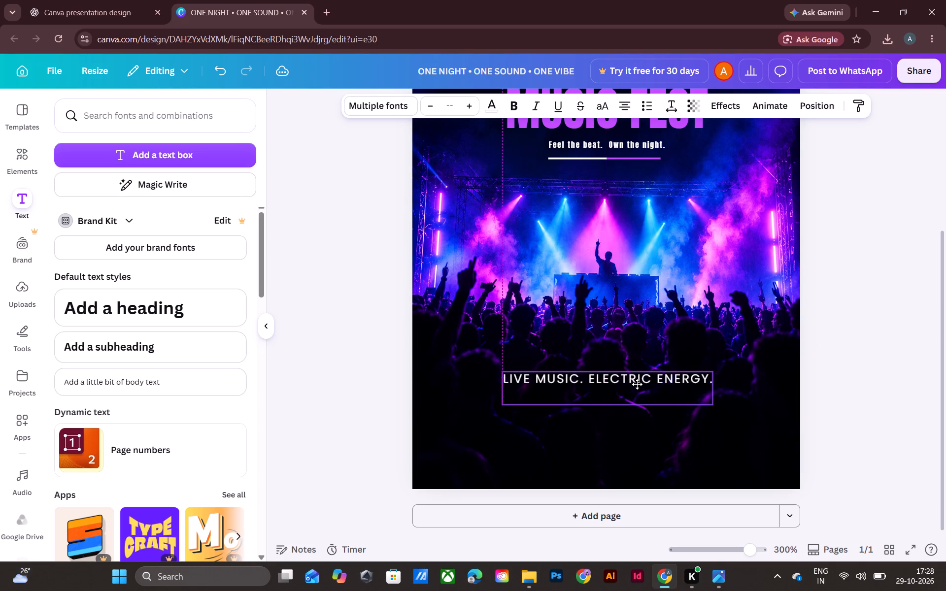
drag(637, 384, 636, 383)
click(945, 408)
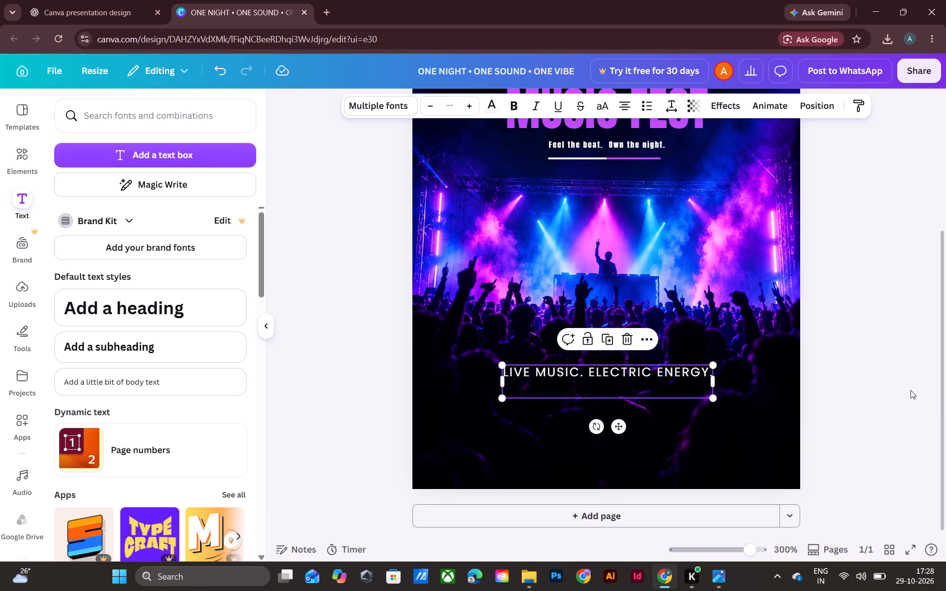
click(759, 398)
click(690, 372)
key(Right)
key(Right)
key(Right)
key(Right)
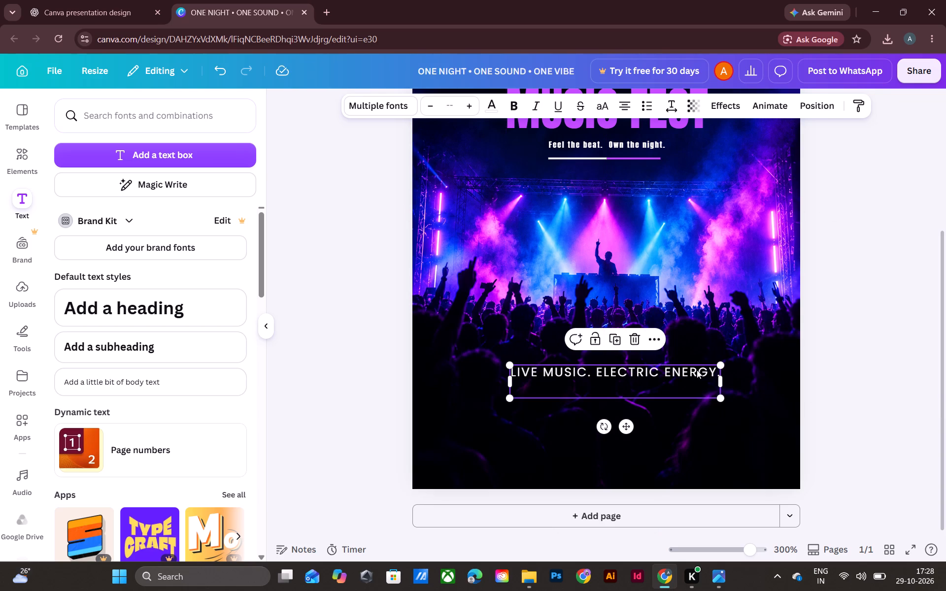
key(Left)
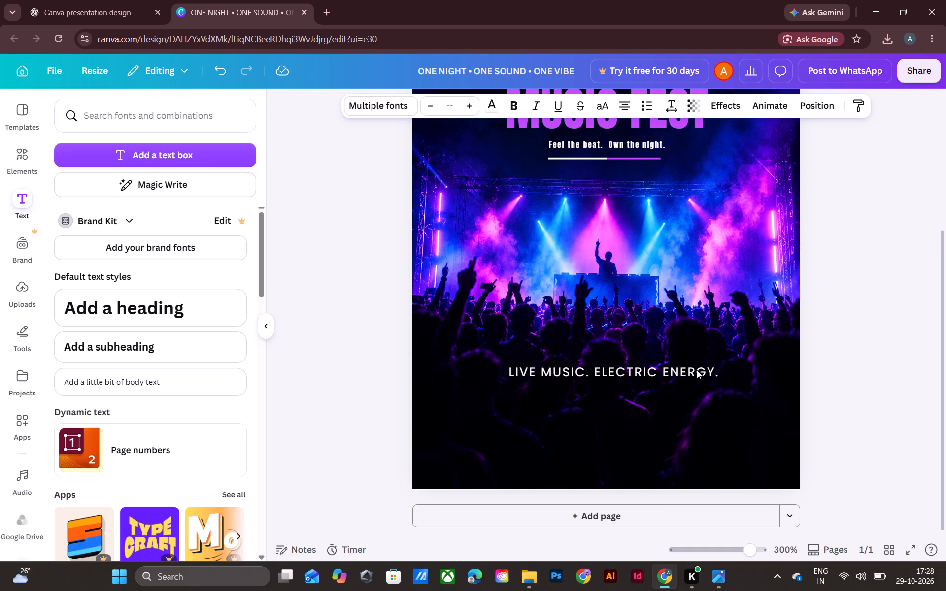
click(710, 405)
scroll(703, 398, down, 2)
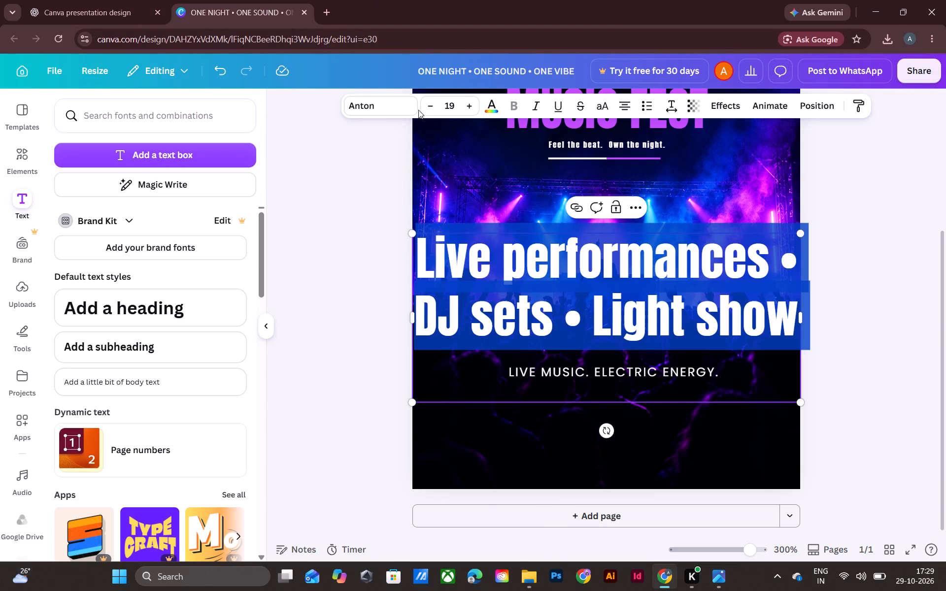
click(428, 106)
triple_click(428, 106)
triple_click(428, 106)
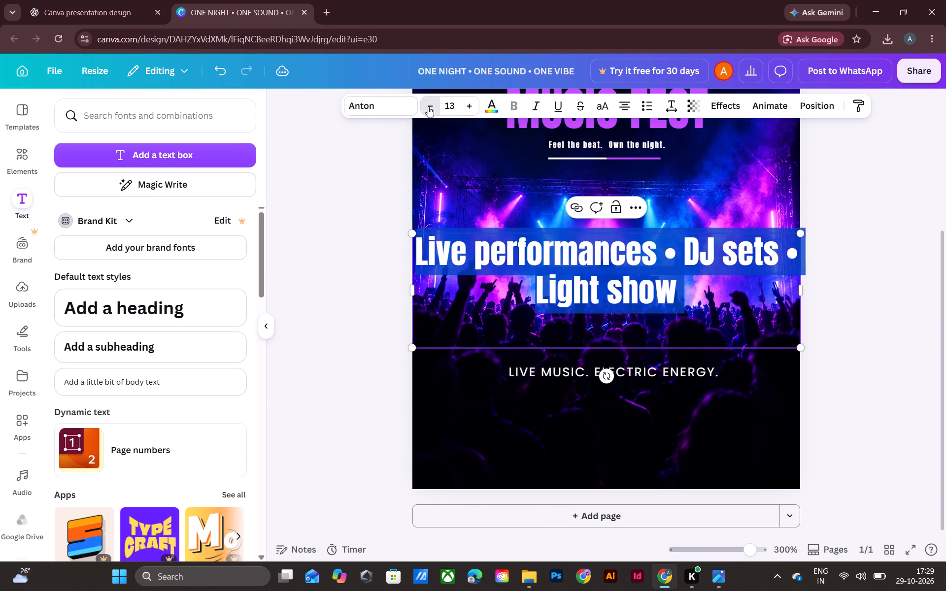
triple_click(428, 106)
double_click(428, 106)
click(428, 106)
triple_click(428, 106)
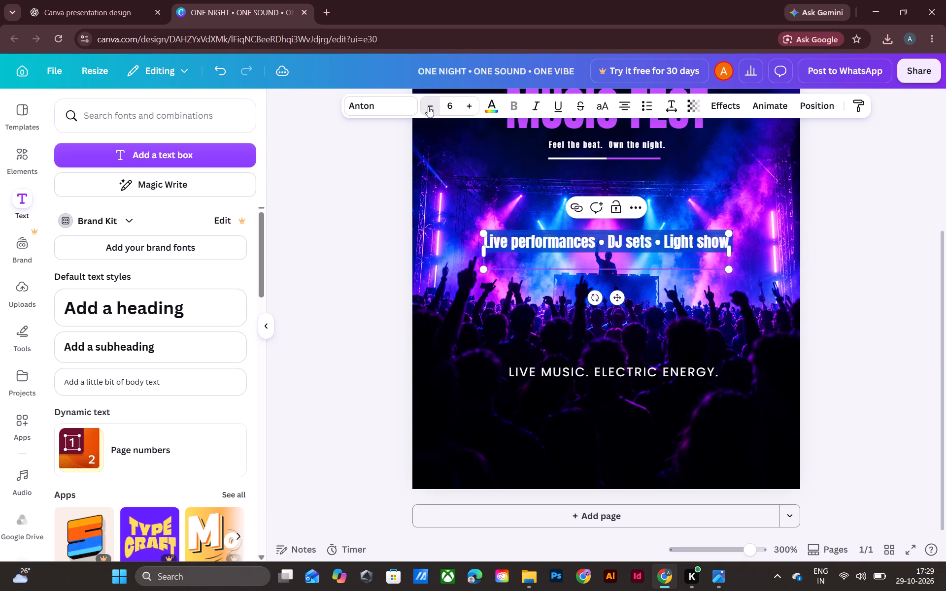
click(428, 106)
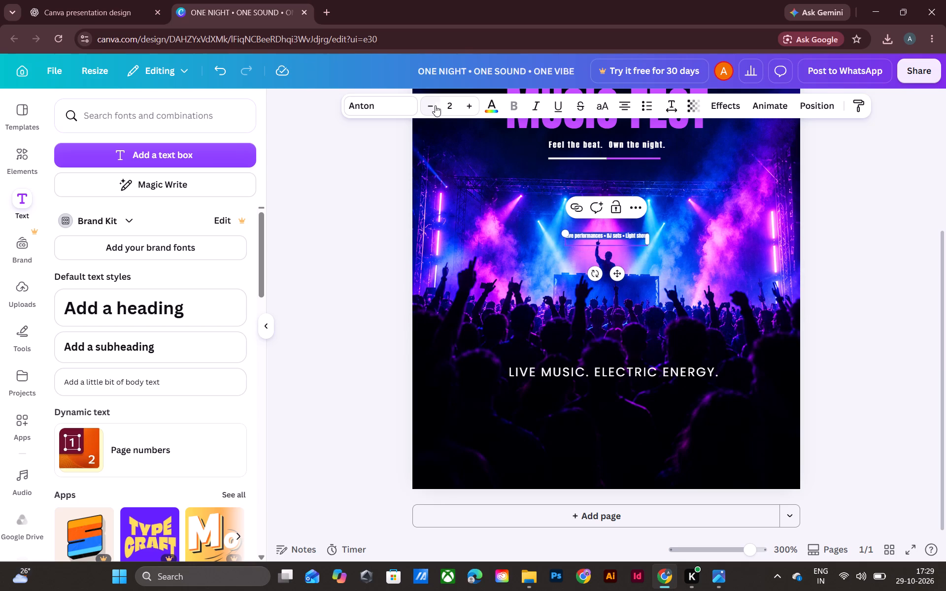
click(465, 108)
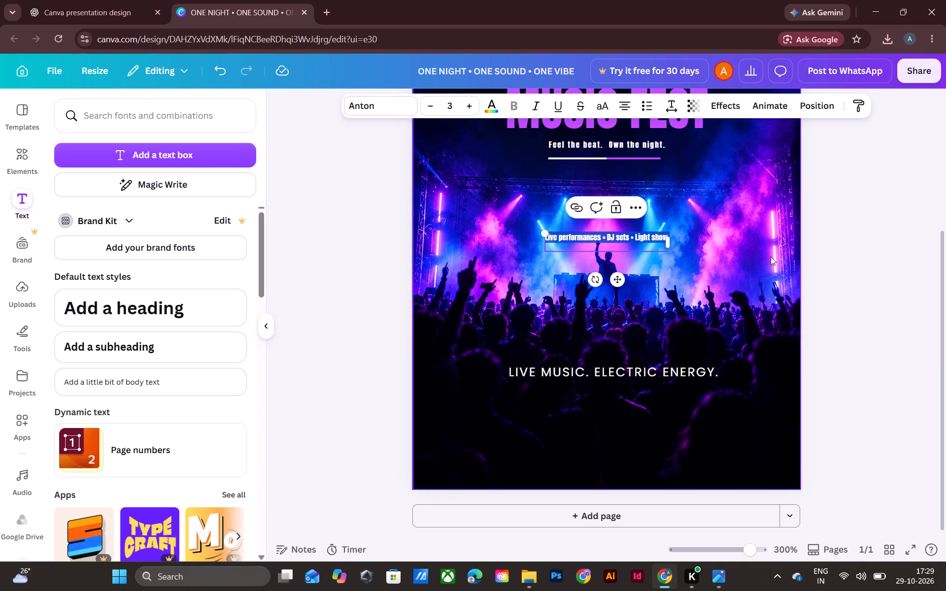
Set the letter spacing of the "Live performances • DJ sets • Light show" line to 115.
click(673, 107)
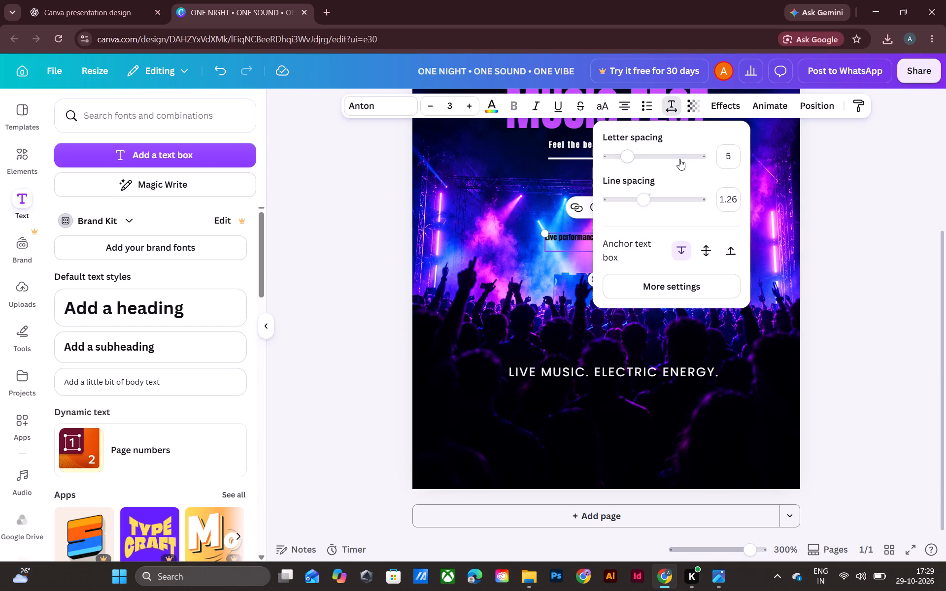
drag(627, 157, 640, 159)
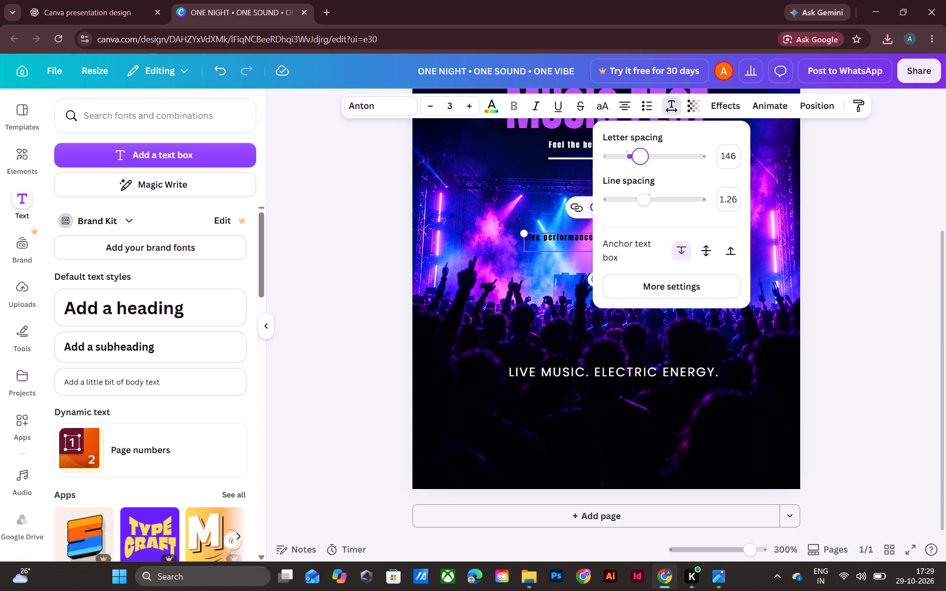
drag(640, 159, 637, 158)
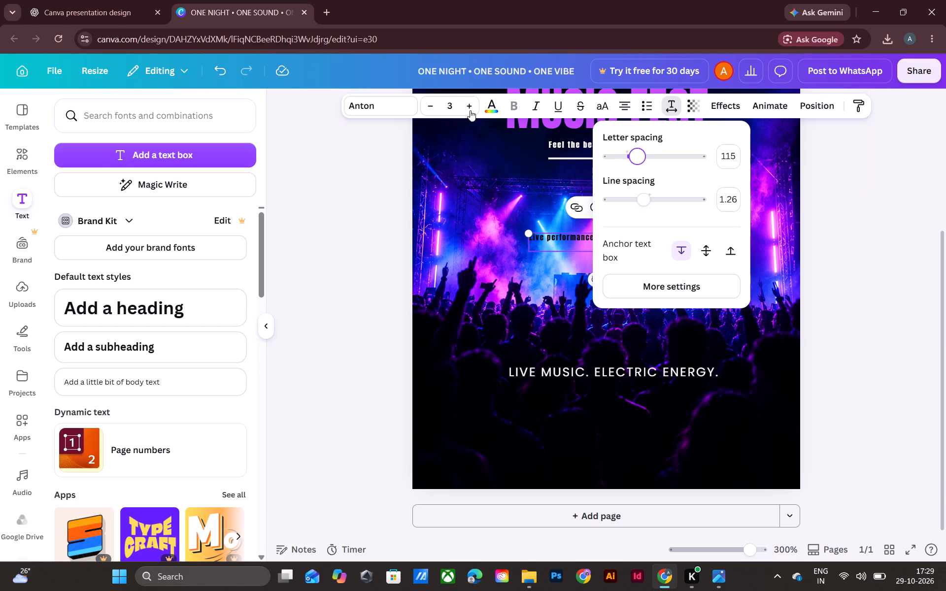
Recolour the "Live performances • DJ sets • Light show" line with the purple already used in the design.
click(488, 106)
click(127, 200)
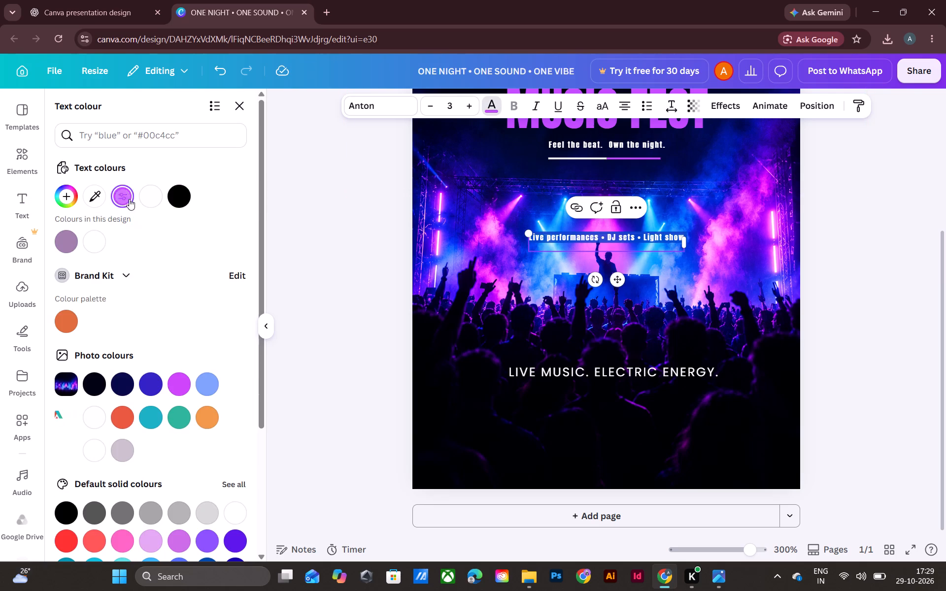
click(304, 219)
click(297, 216)
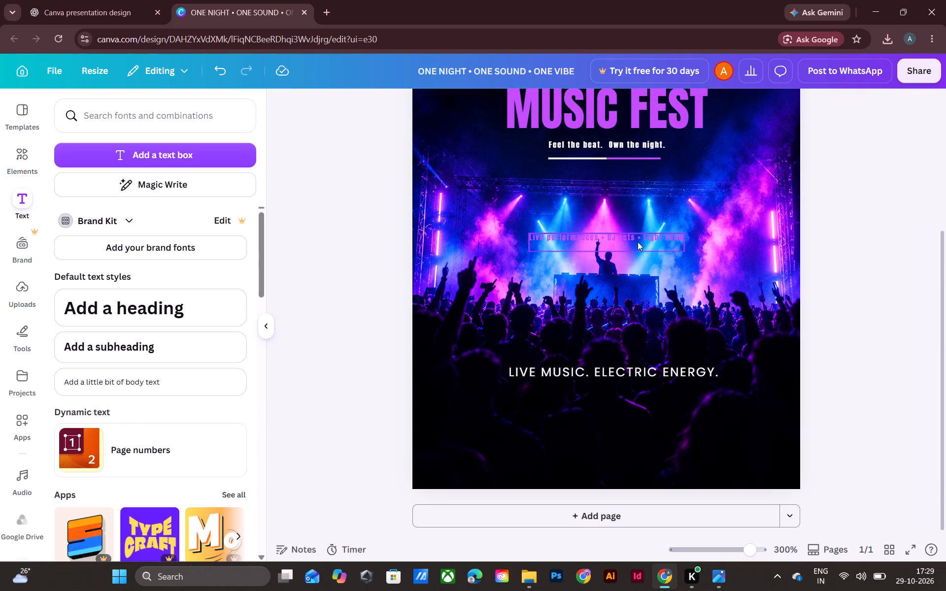
Move the purple description line directly beneath the "LIVE MUSIC. ELECTRIC ENERGY." heading, centred horizontally on the poster.
drag(637, 240, 637, 390)
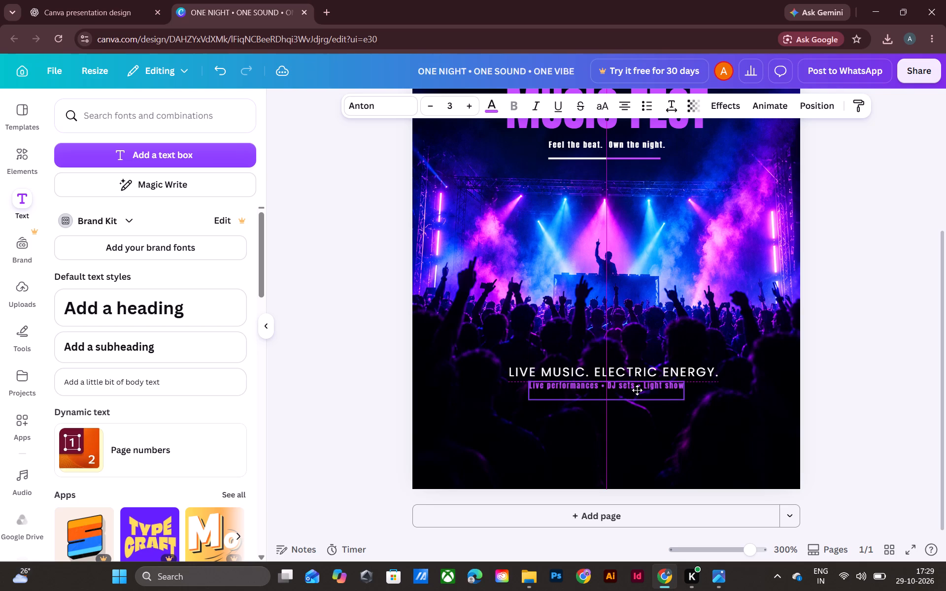
drag(637, 390, 638, 390)
click(814, 366)
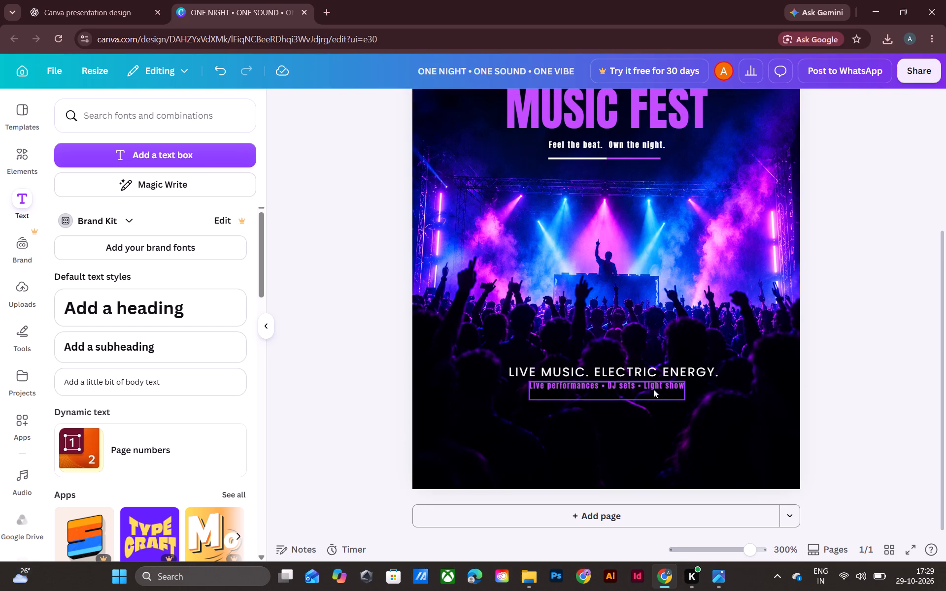
Widen the letter spacing of the purple description line to 257.
click(645, 388)
click(675, 106)
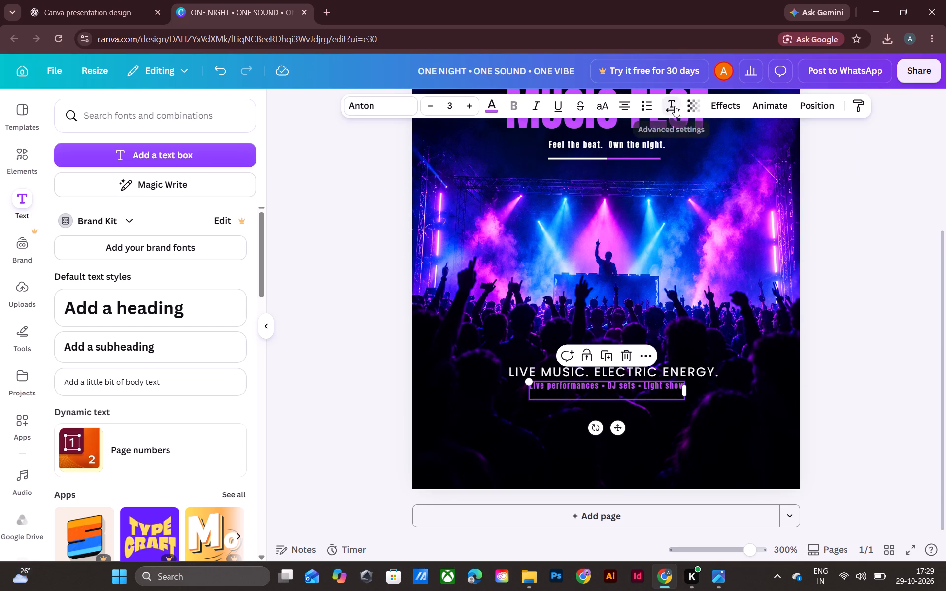
drag(639, 160, 650, 161)
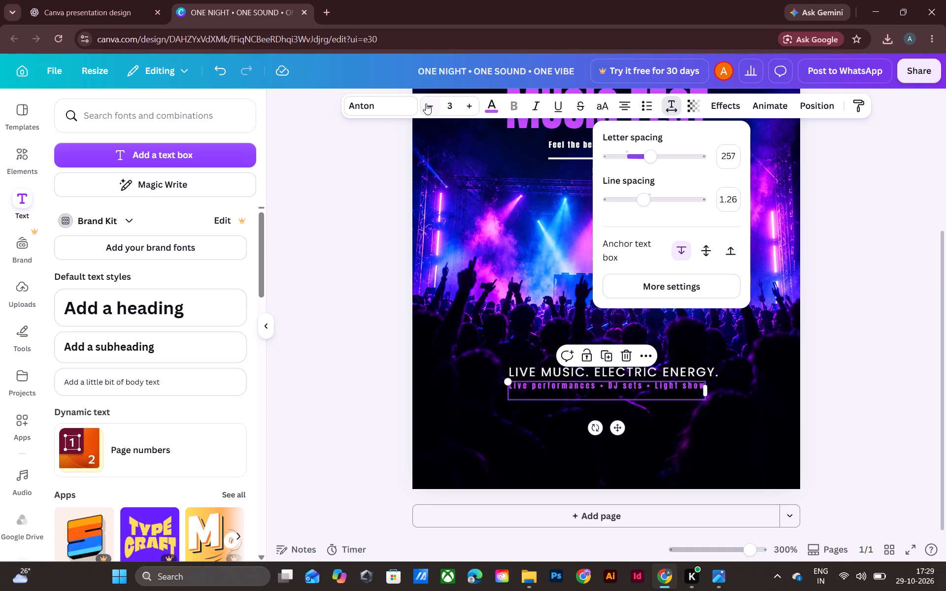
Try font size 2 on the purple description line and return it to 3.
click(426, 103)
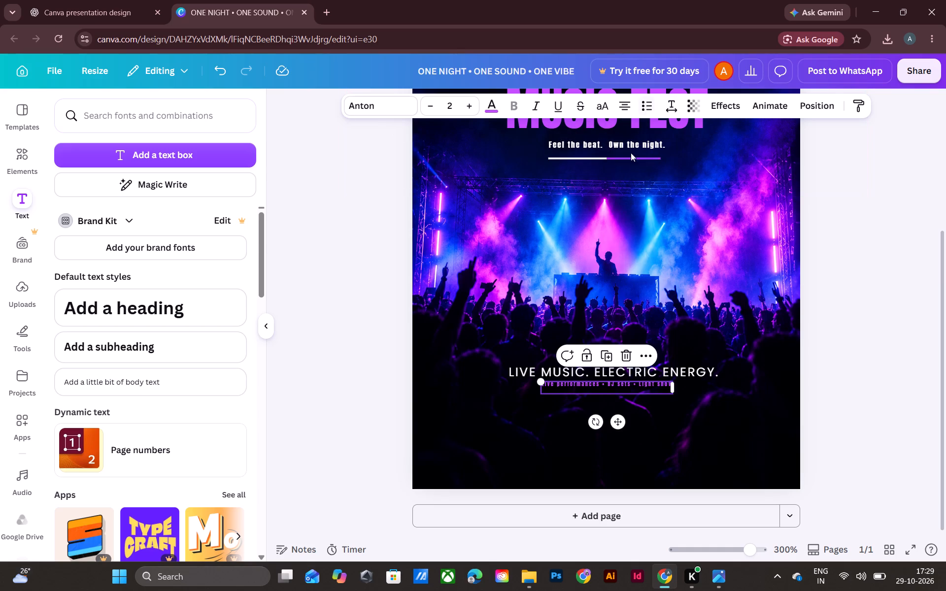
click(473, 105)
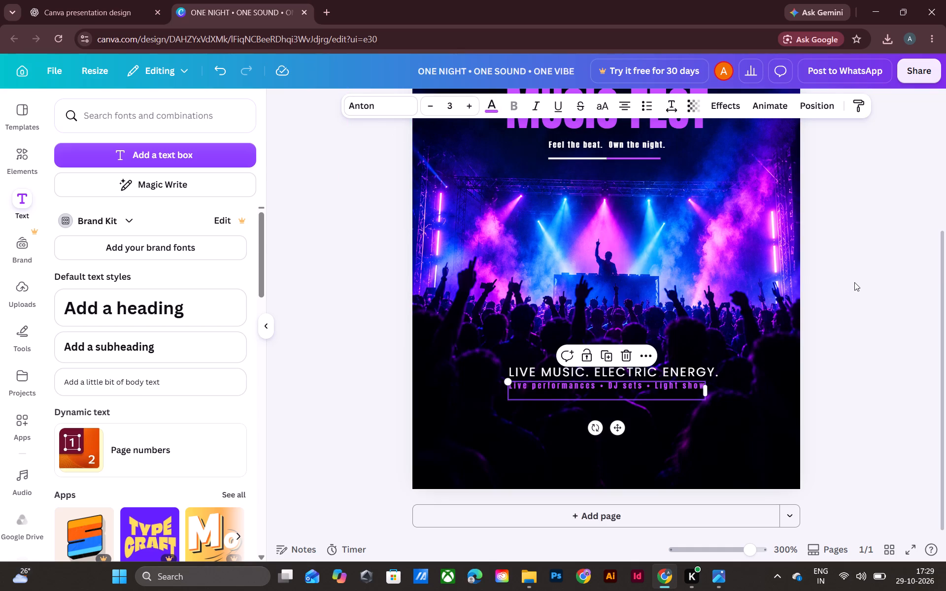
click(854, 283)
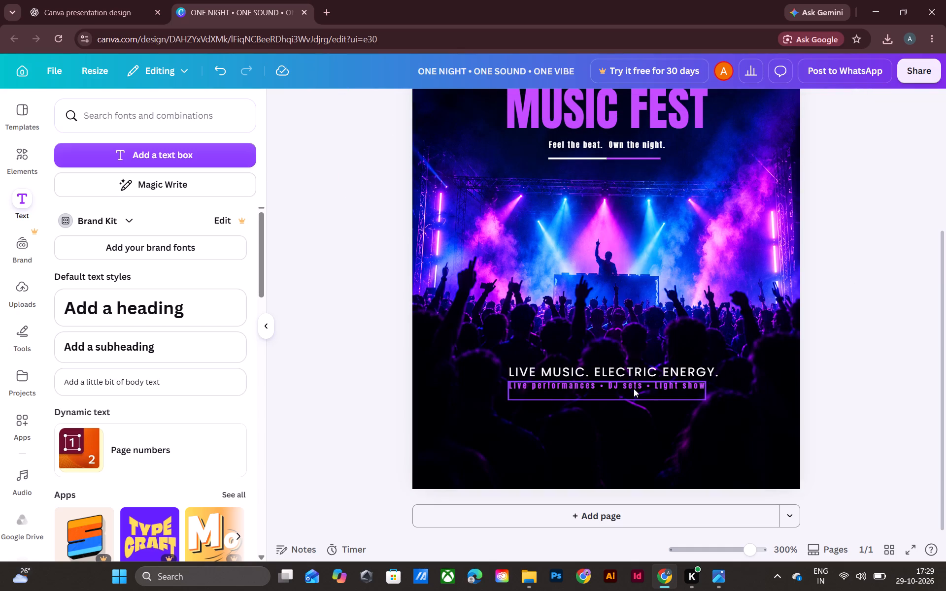
Shift the purple description line slightly down to leave a small gap below the "LIVE MUSIC. ELECTRIC ENERGY." heading.
click(633, 366)
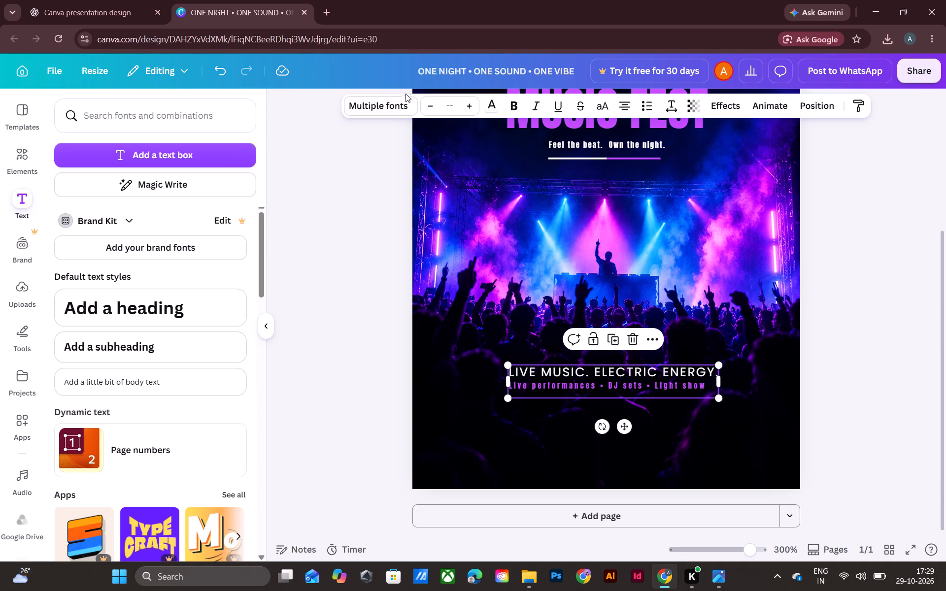
click(842, 363)
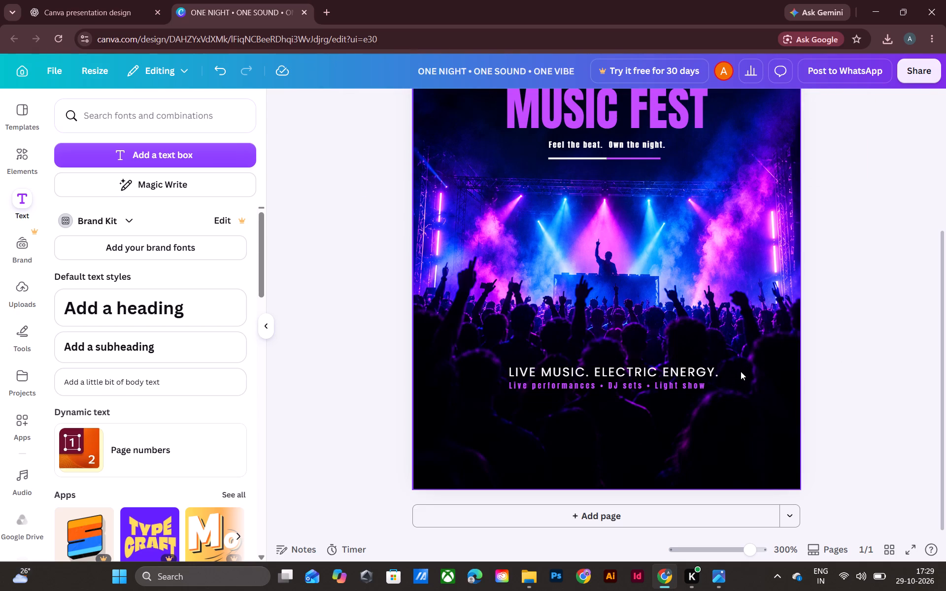
key(ctrl+equal)
key(ctrl+equal)
key(ctrl+equal)
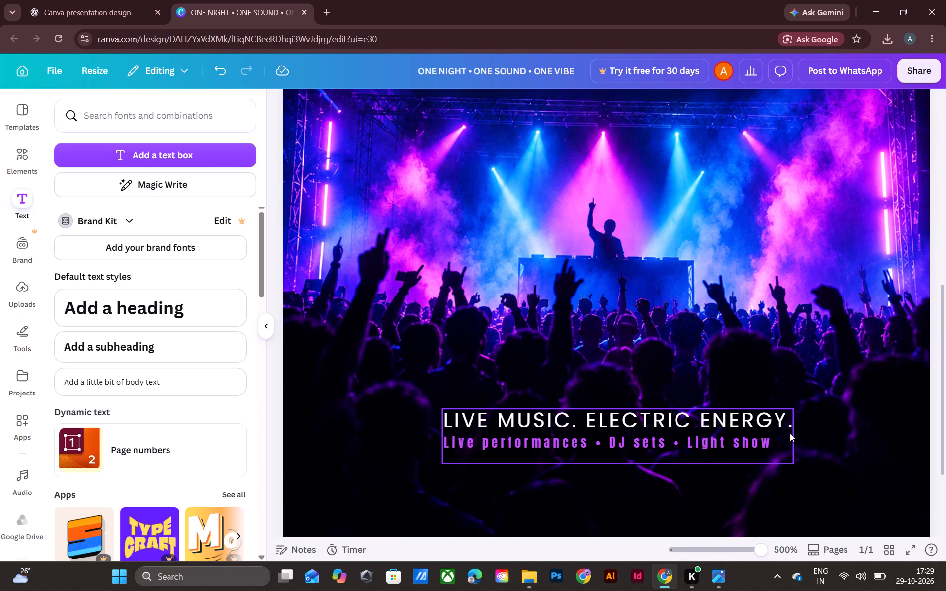
drag(727, 448, 727, 457)
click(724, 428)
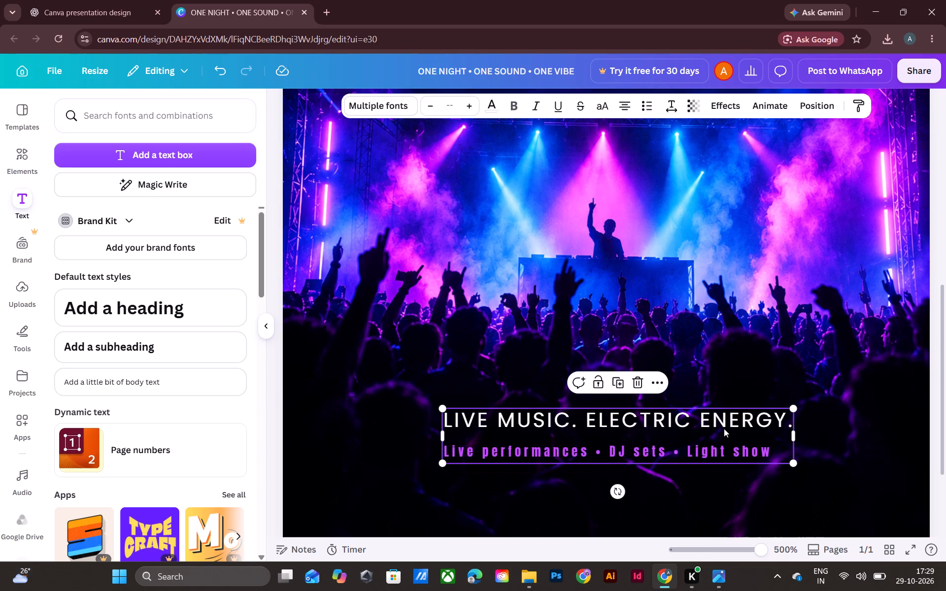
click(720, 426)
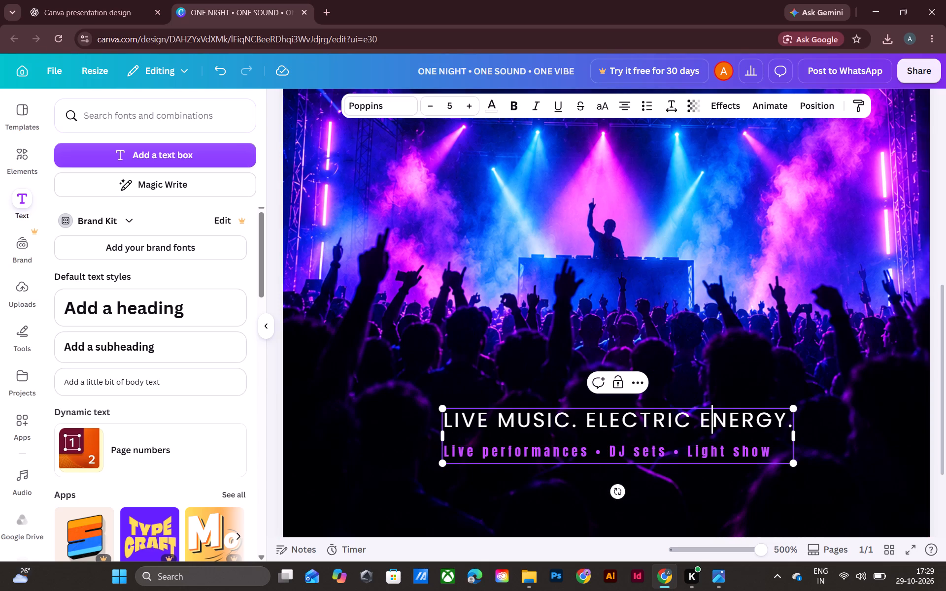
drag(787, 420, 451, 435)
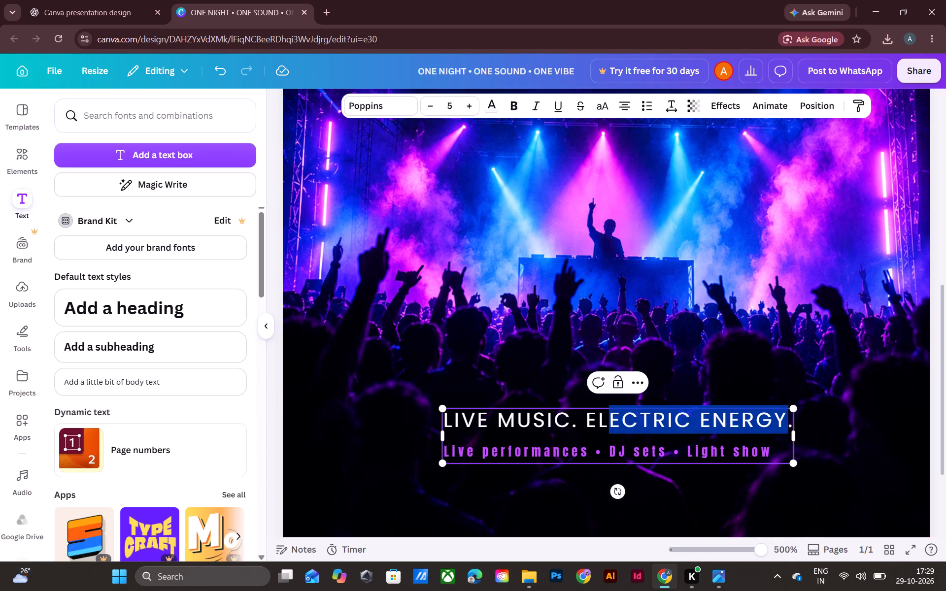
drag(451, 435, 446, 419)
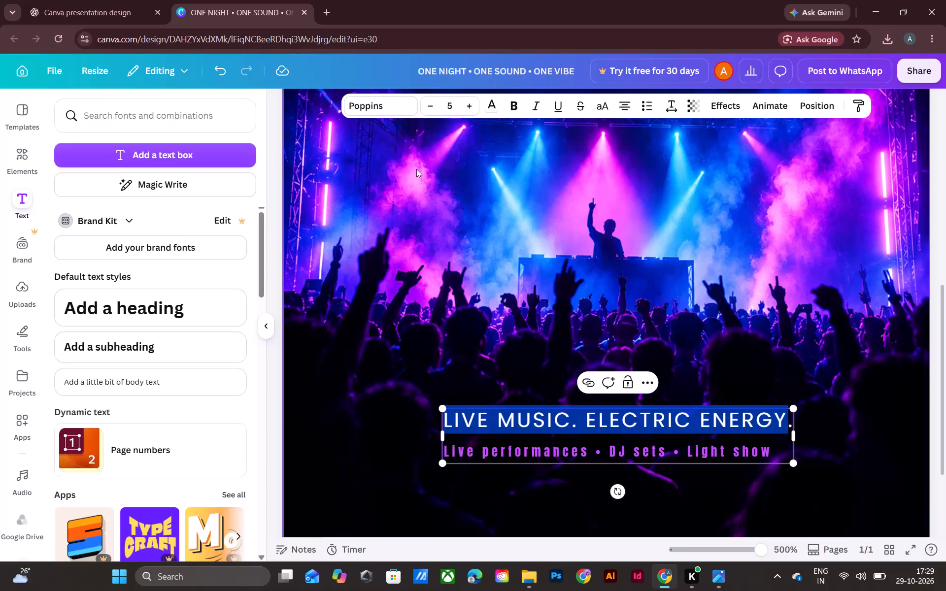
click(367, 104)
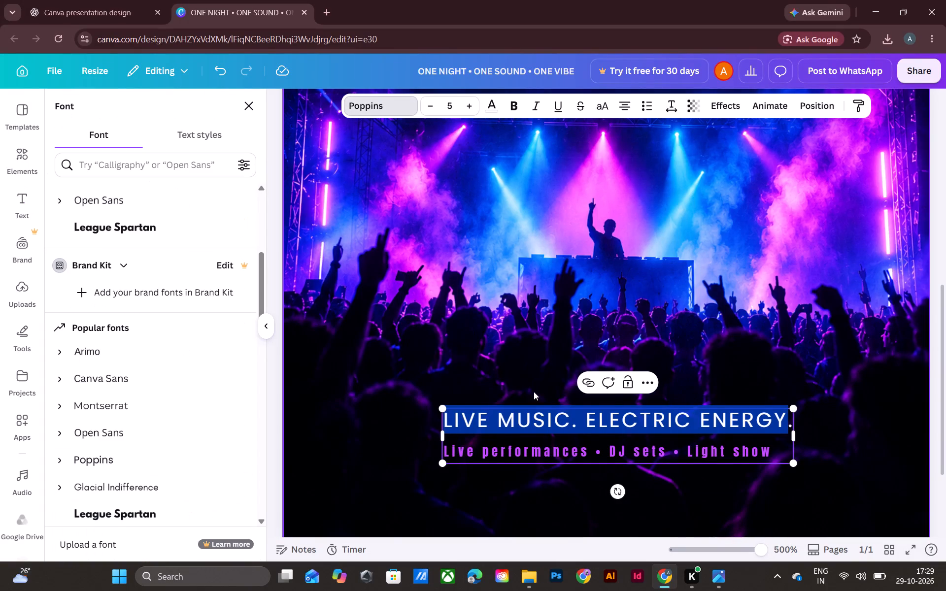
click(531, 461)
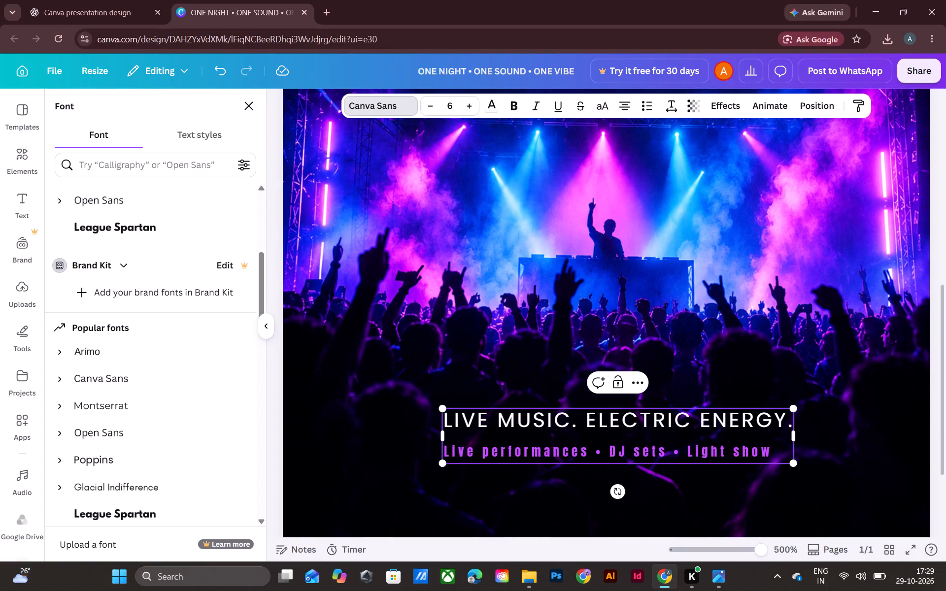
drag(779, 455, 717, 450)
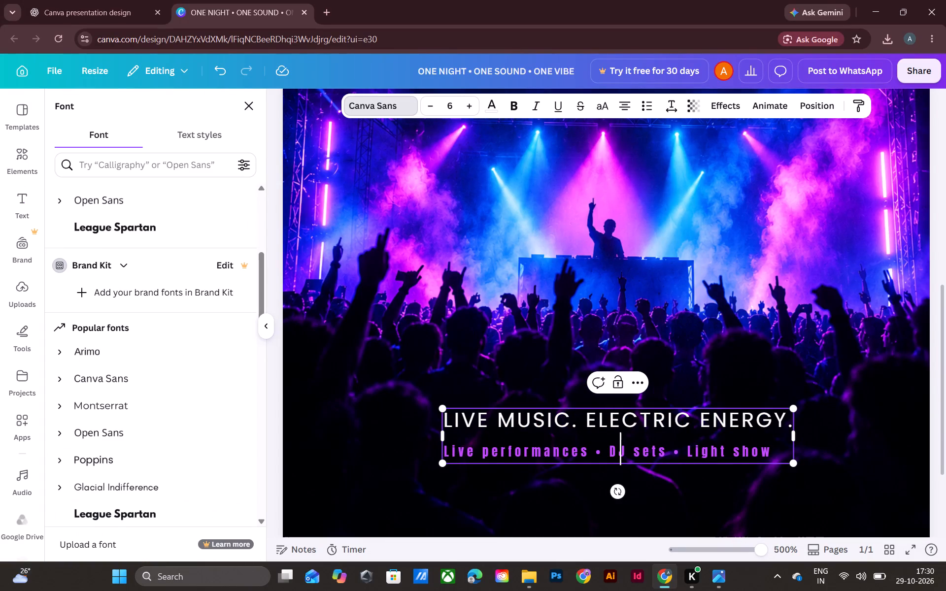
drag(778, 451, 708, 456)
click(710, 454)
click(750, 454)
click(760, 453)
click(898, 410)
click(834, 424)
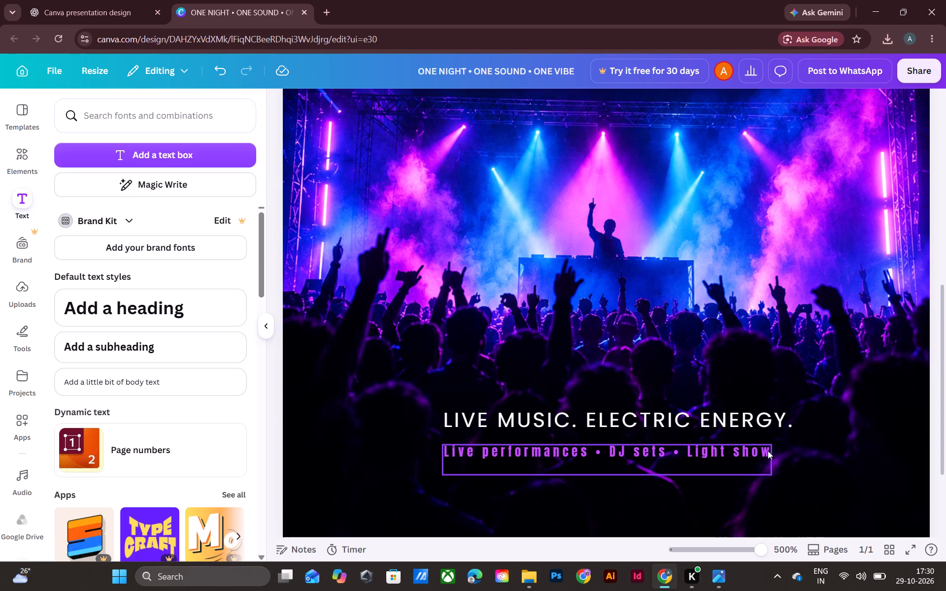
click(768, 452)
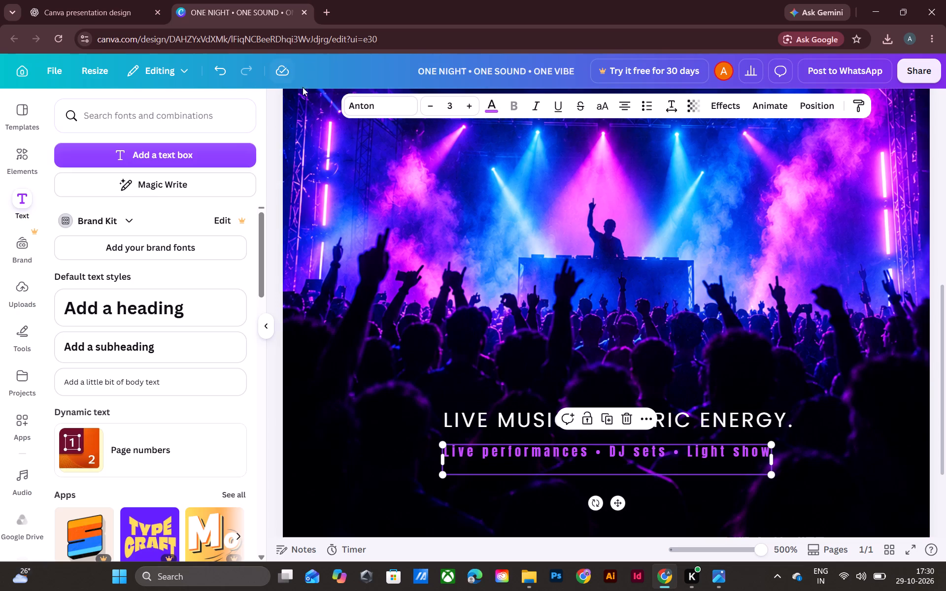
Change the font of the "LIVE MUSIC. ELECTRIC ENERGY." heading to Anton.
click(482, 416)
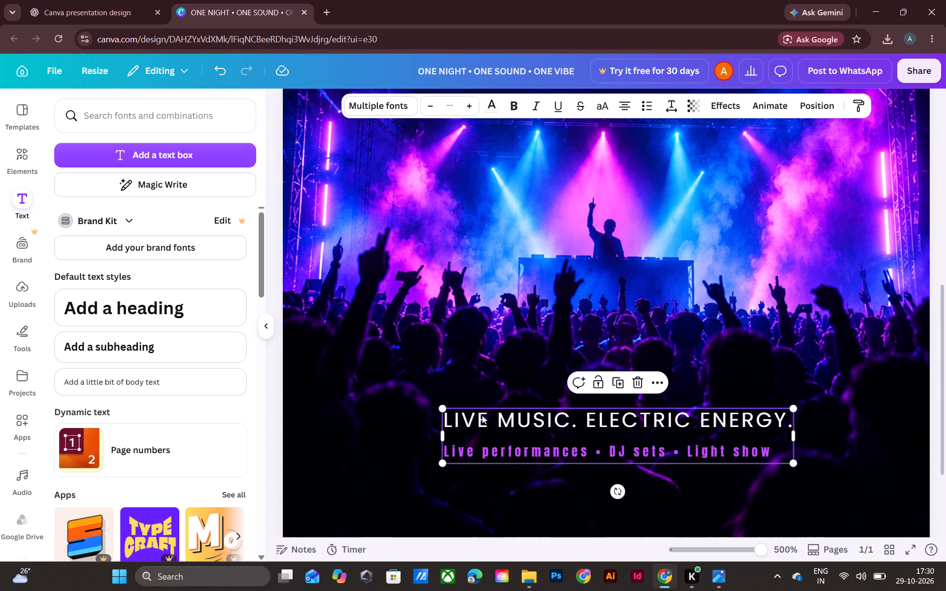
click(391, 97)
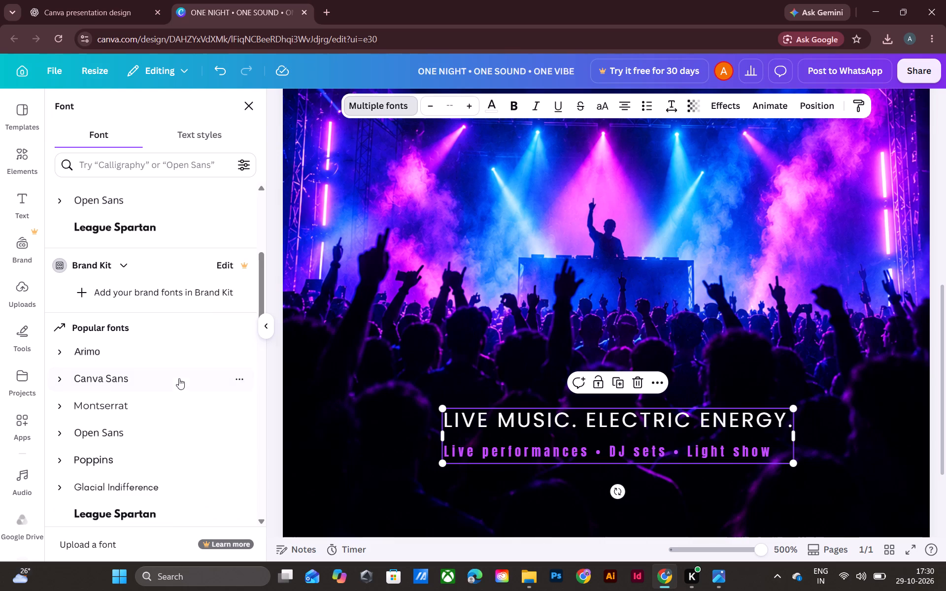
scroll(117, 393, down, 1)
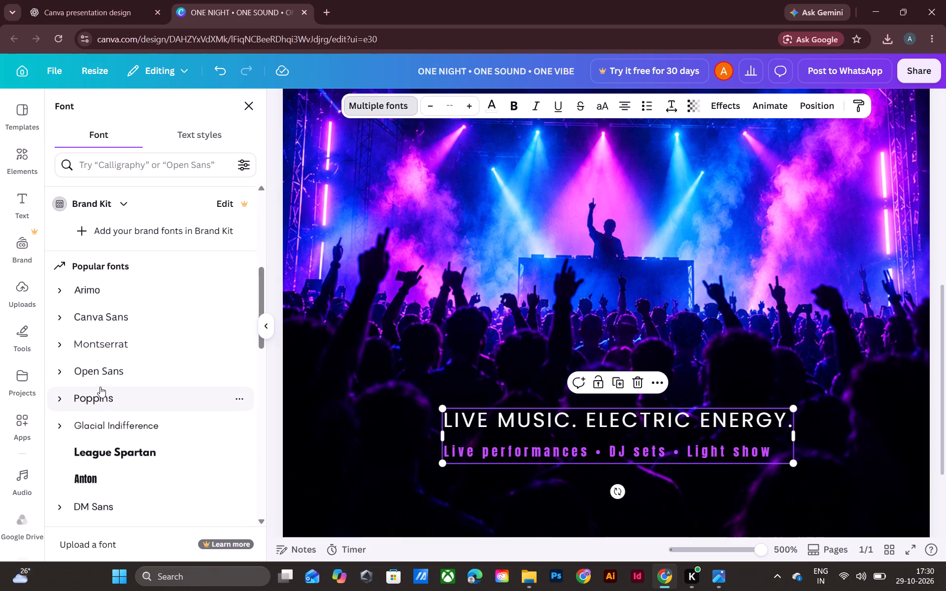
scroll(107, 345, down, 1)
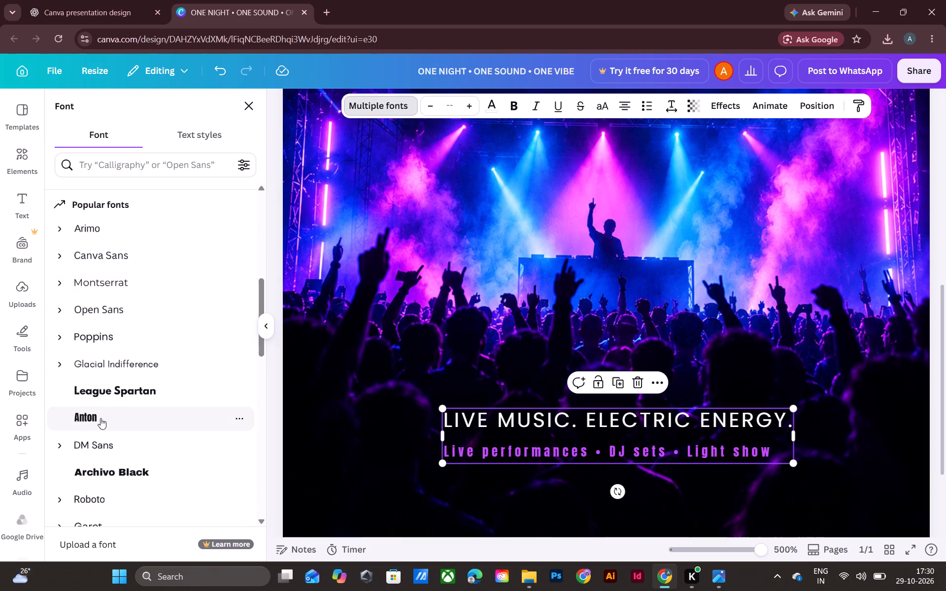
click(101, 418)
click(285, 383)
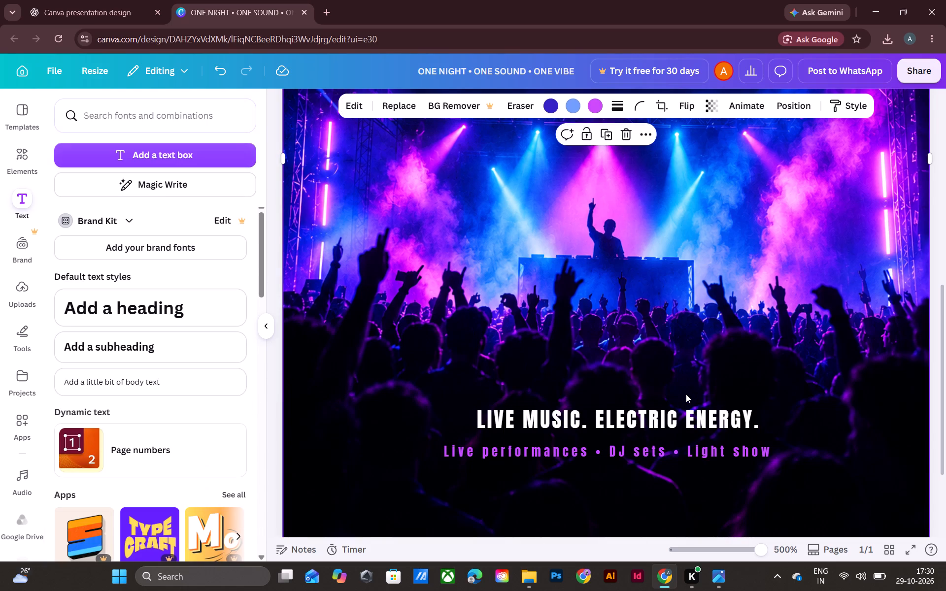
Move the purple description line slightly up and right so it sits close under the "LIVE MUSIC. ELECTRIC ENERGY." heading.
drag(666, 459, 676, 451)
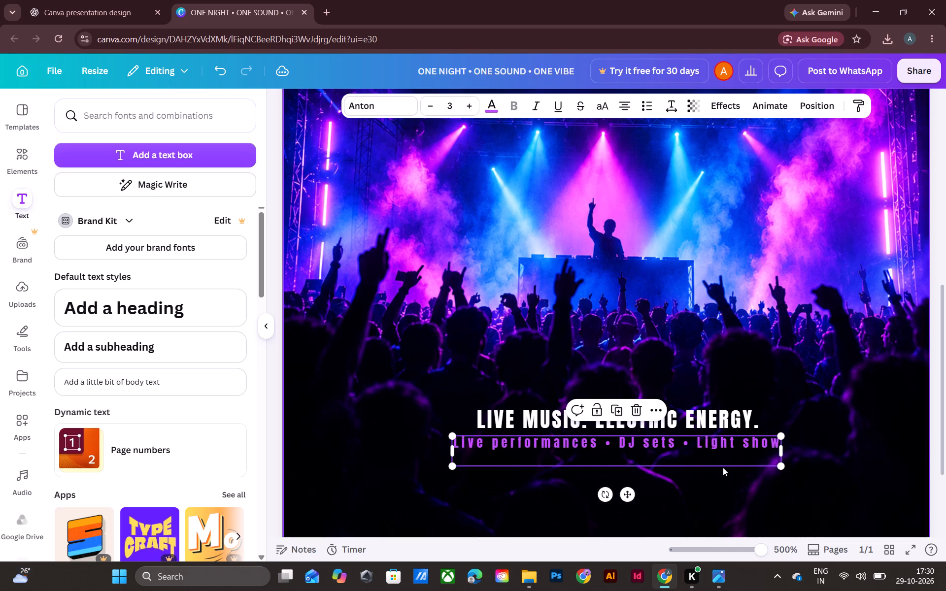
click(827, 447)
key(ctrl+minus)
key(ctrl+minus)
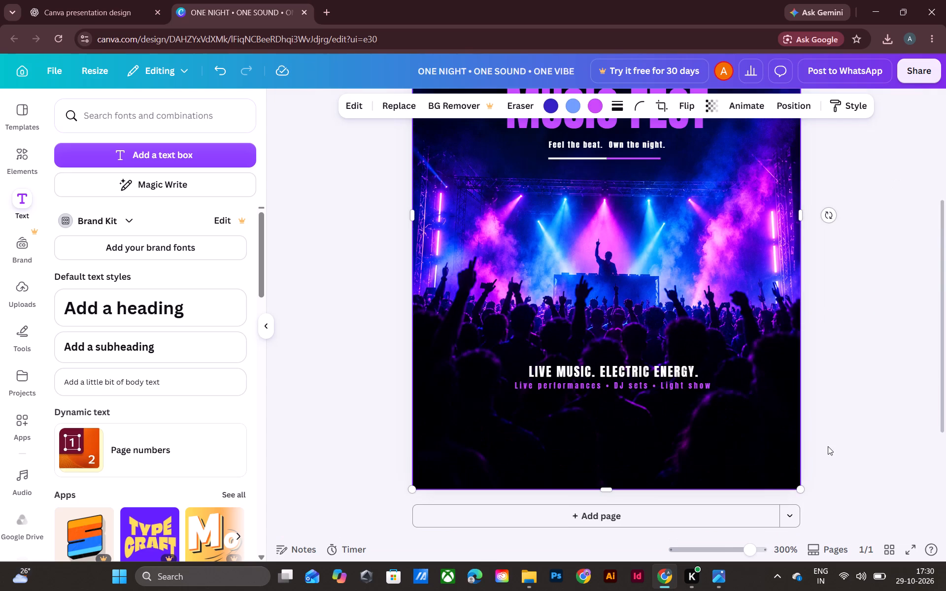
key(minus)
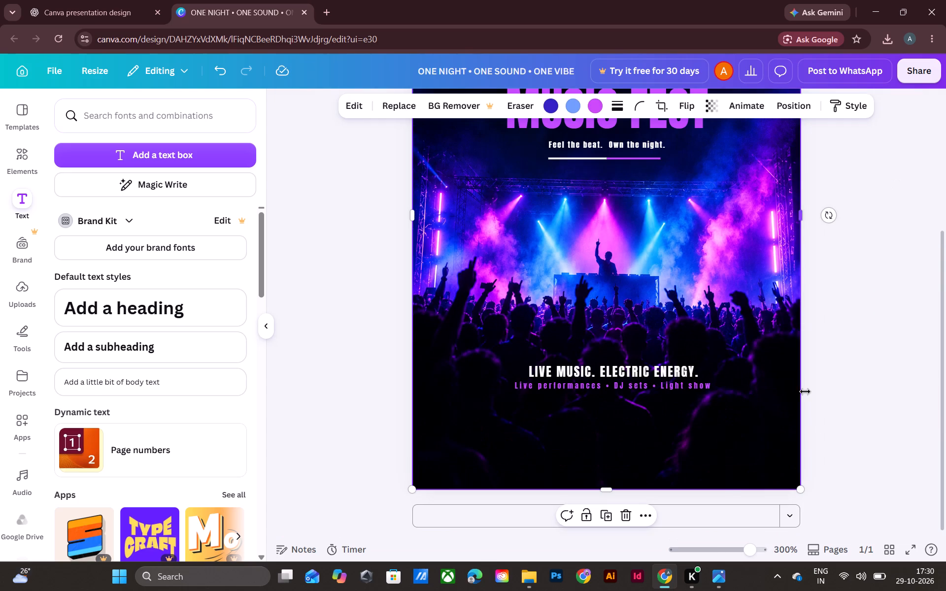
key(ctrl+minus)
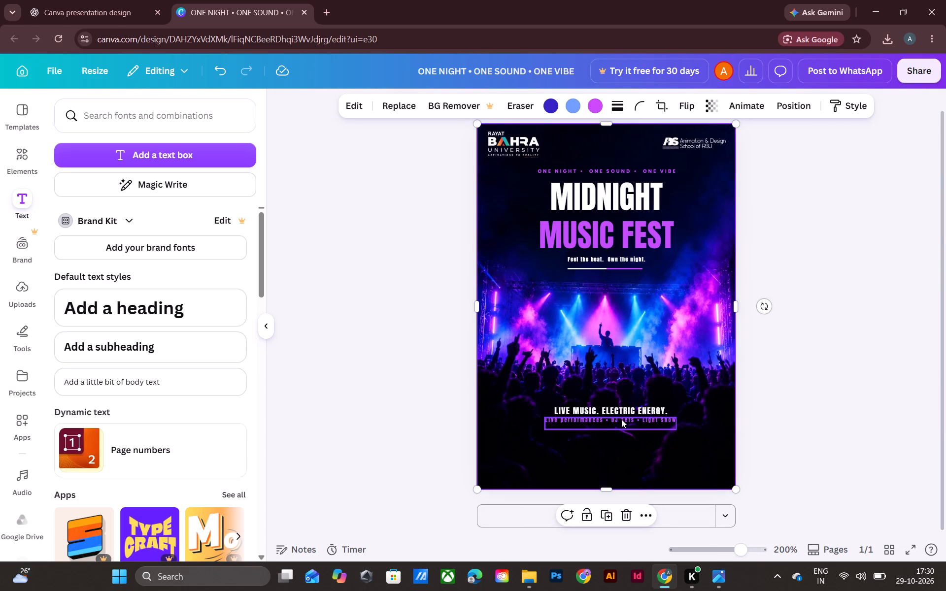
click(621, 419)
click(877, 423)
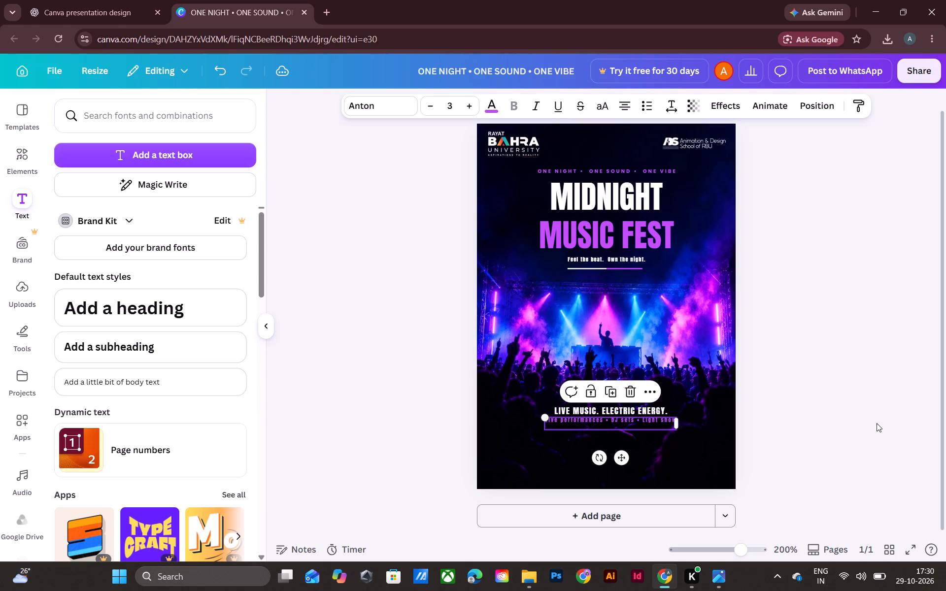
Nudge the "LIVE MUSIC. ELECTRIC ENERGY." heading slightly up from the purple description line.
click(632, 406)
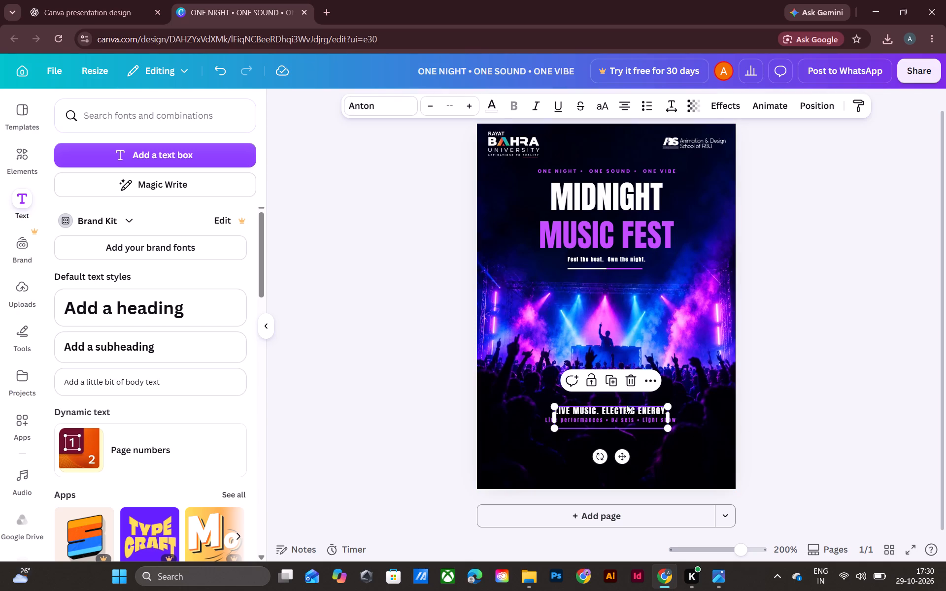
key(Return)
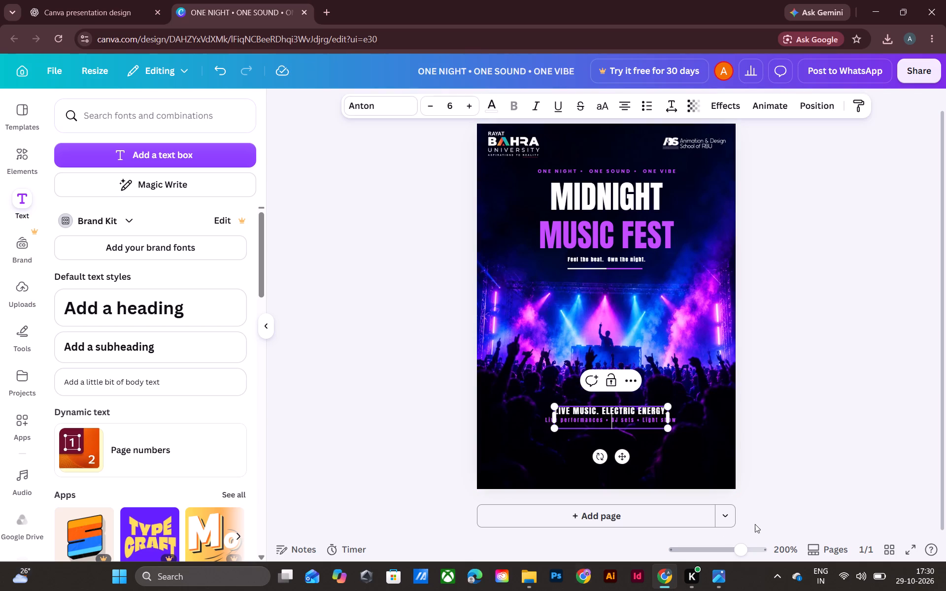
click(868, 472)
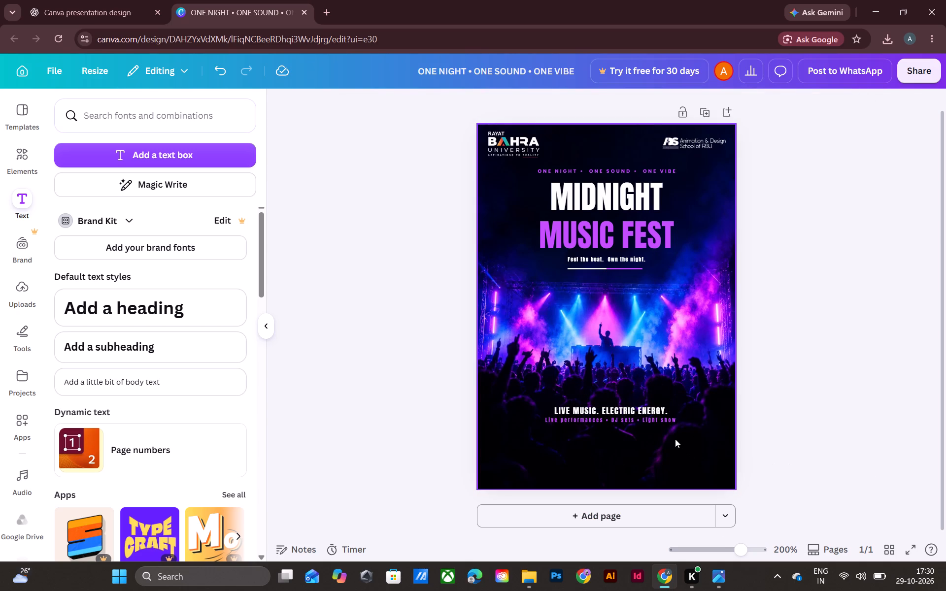
key(ctrl+equal)
key(ctrl+equal)
scroll(686, 429, down, 5)
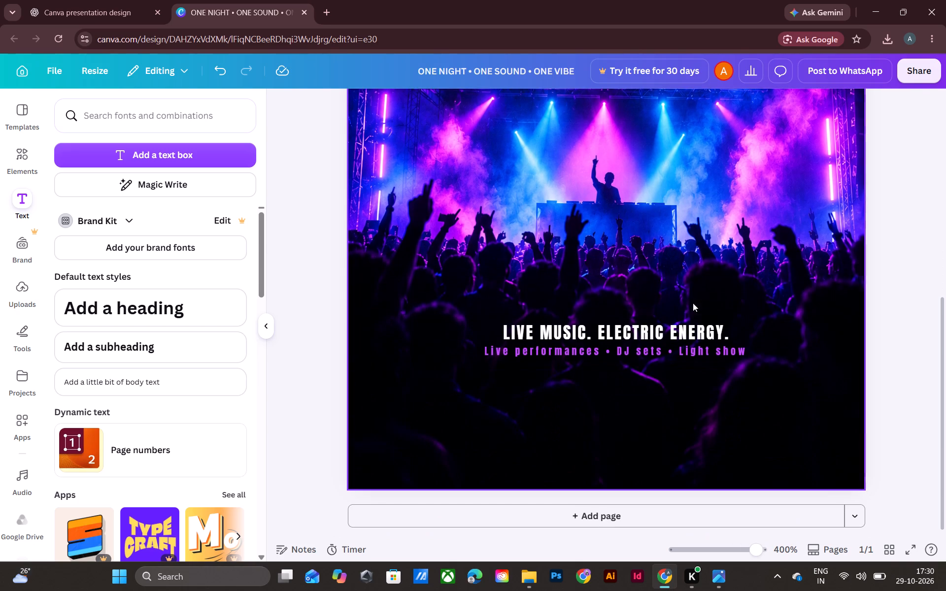
click(686, 322)
key(Up)
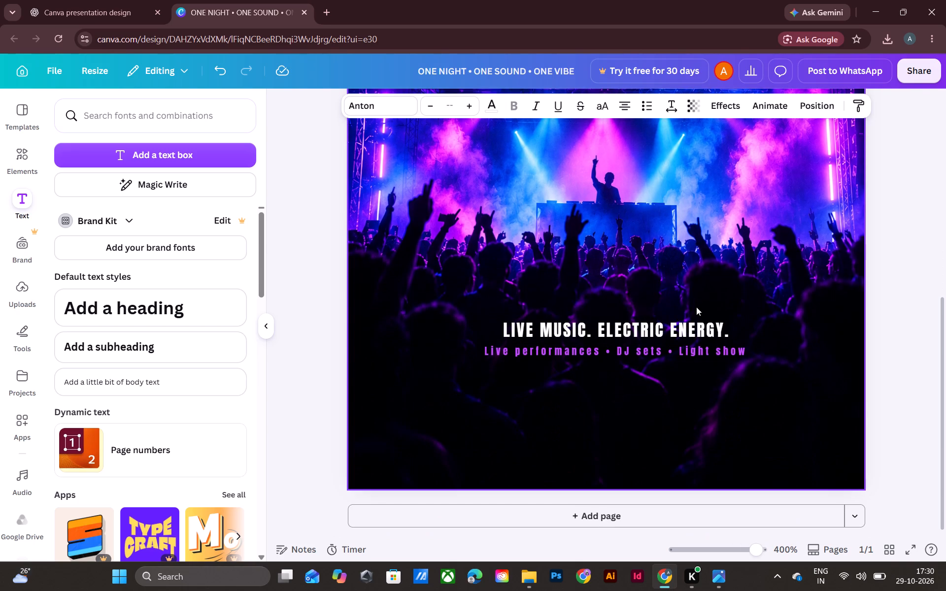
click(927, 295)
Check the reference poster in Photos, then search graphics for "calender icon" and add the black calendar with a folded corner.
click(715, 575)
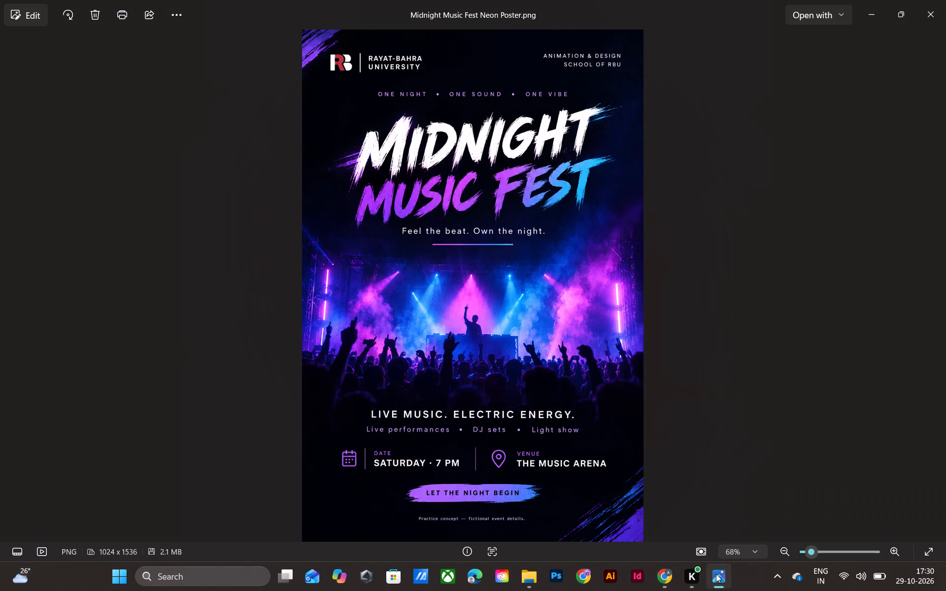
click(663, 583)
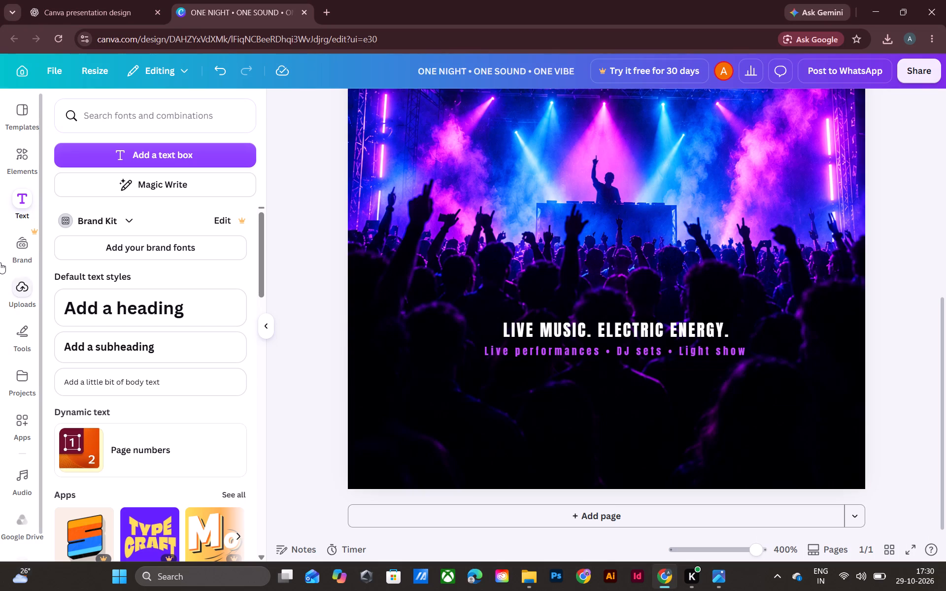
click(20, 153)
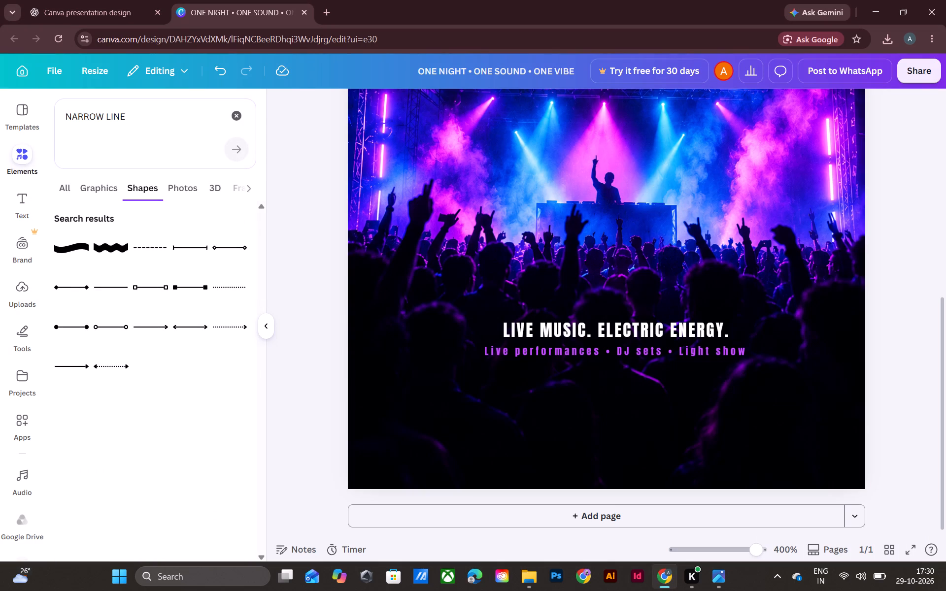
click(237, 111)
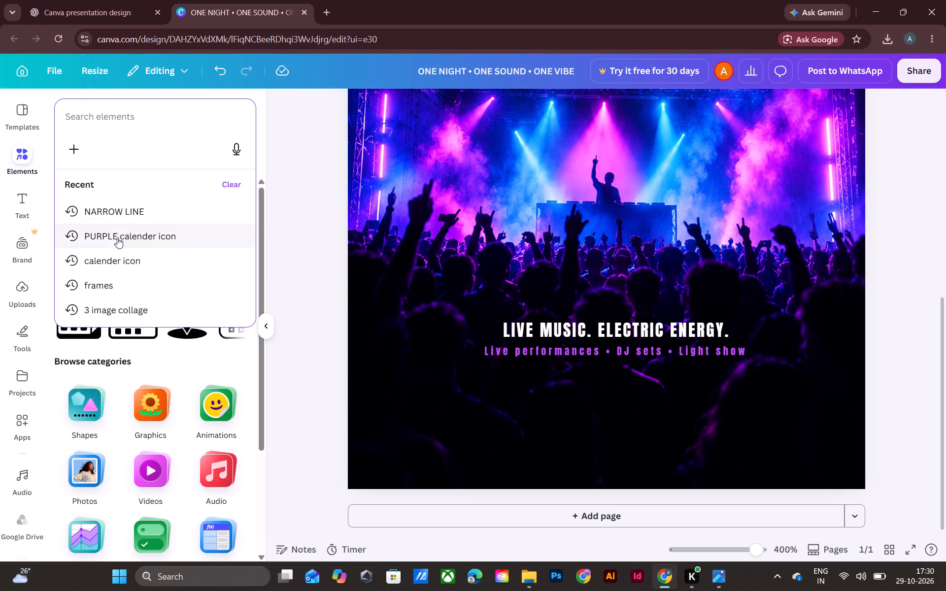
click(117, 237)
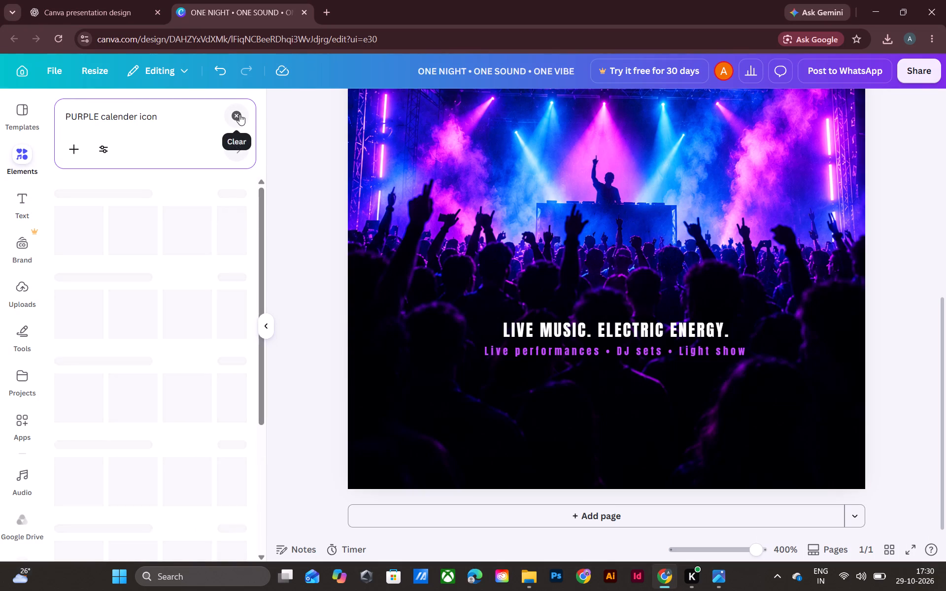
click(239, 114)
click(109, 262)
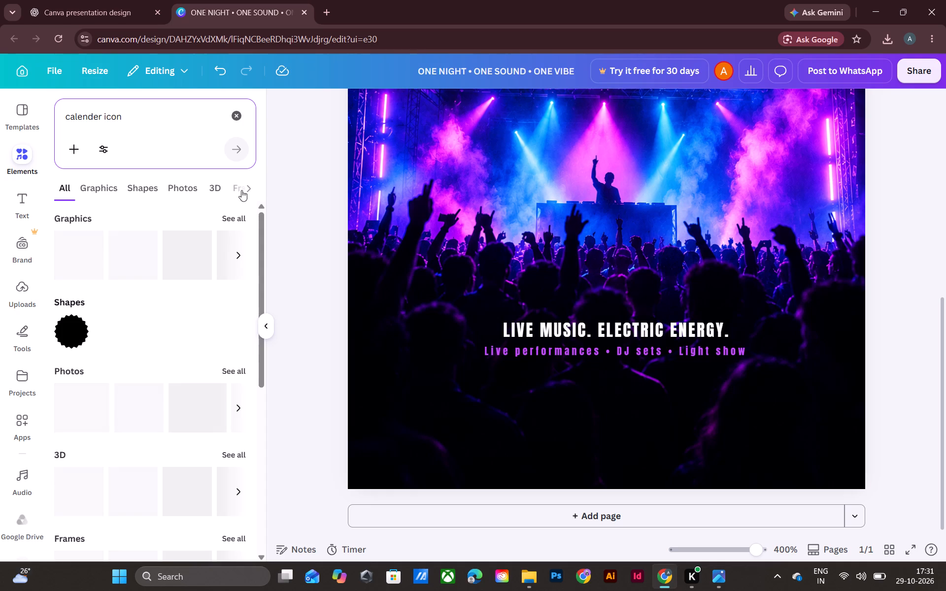
click(232, 216)
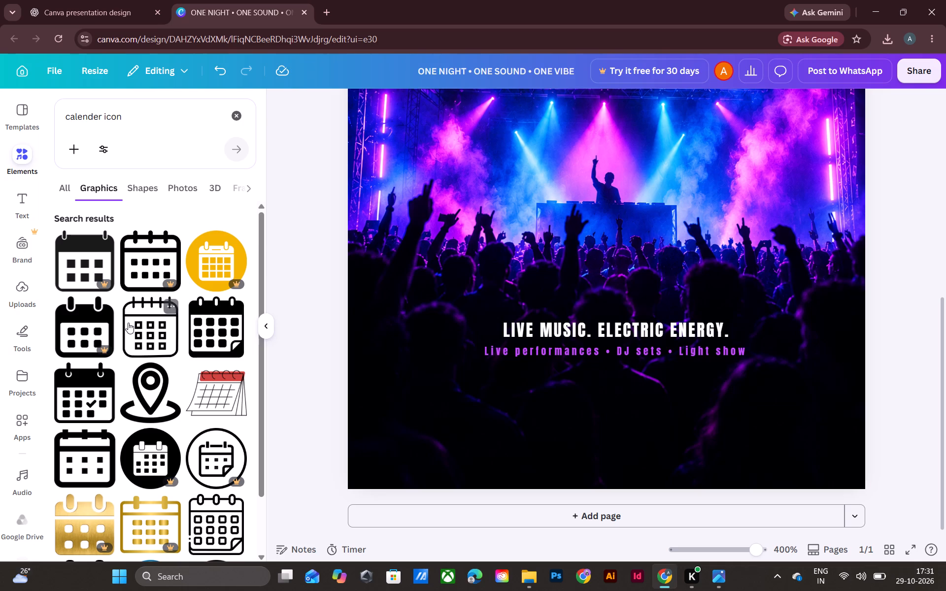
click(224, 328)
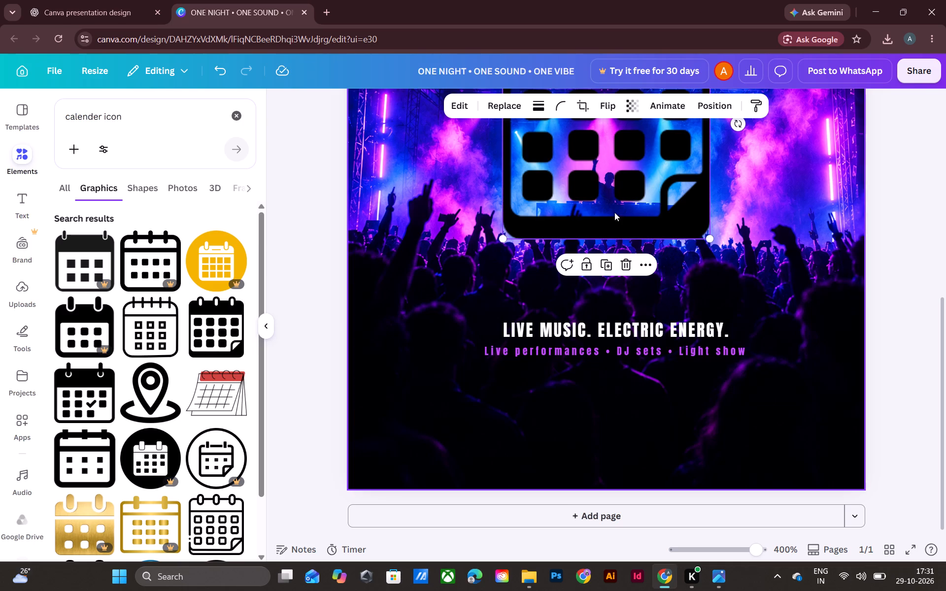
Recolour the calendar icon to the design's vivid lavender, #c34cff.
scroll(614, 210, up, 2)
click(642, 348)
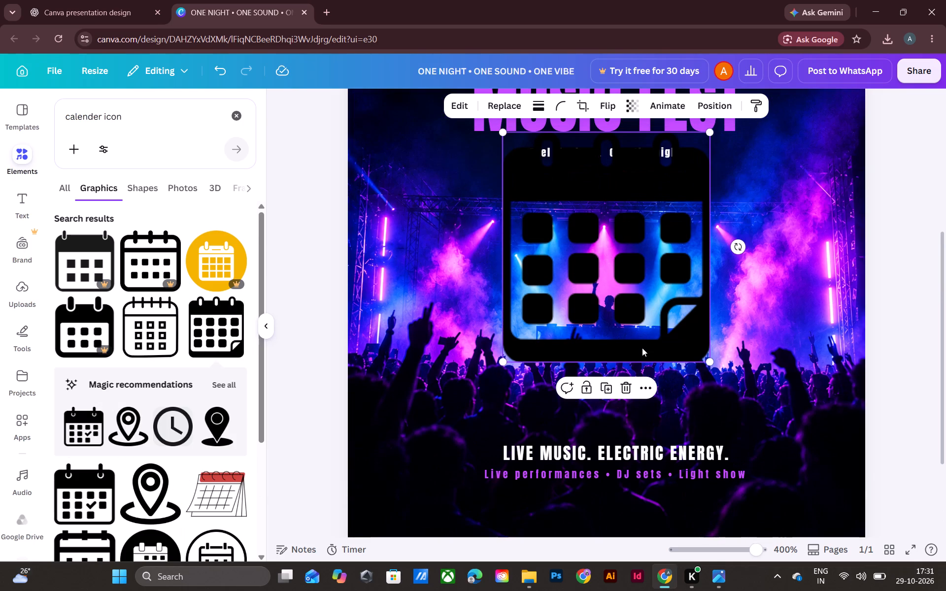
double_click(642, 348)
click(927, 235)
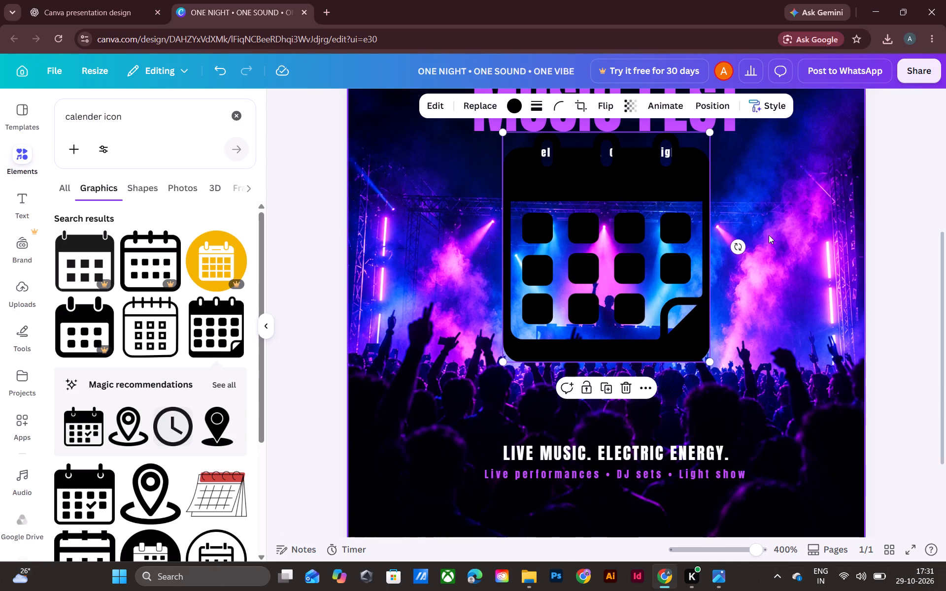
click(684, 178)
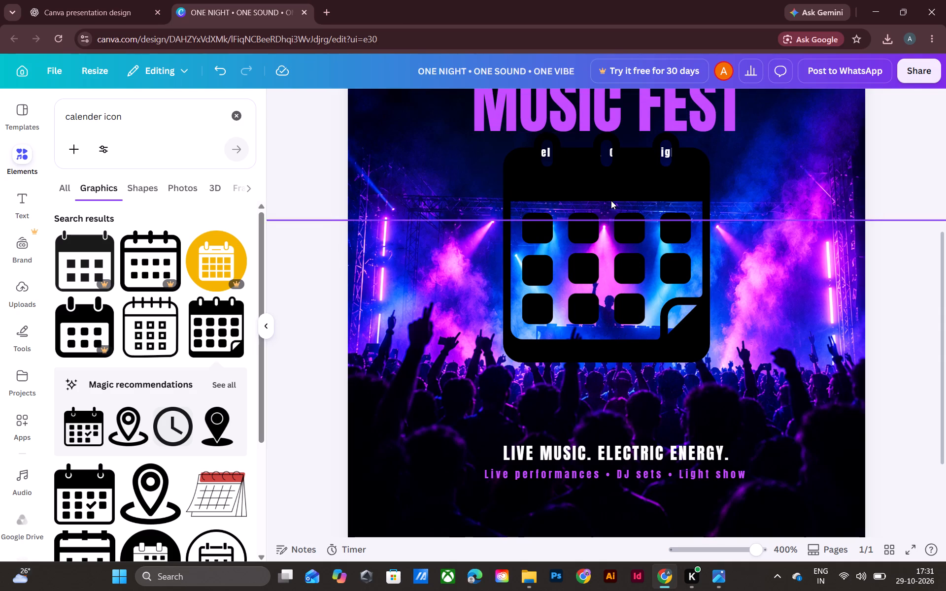
click(610, 199)
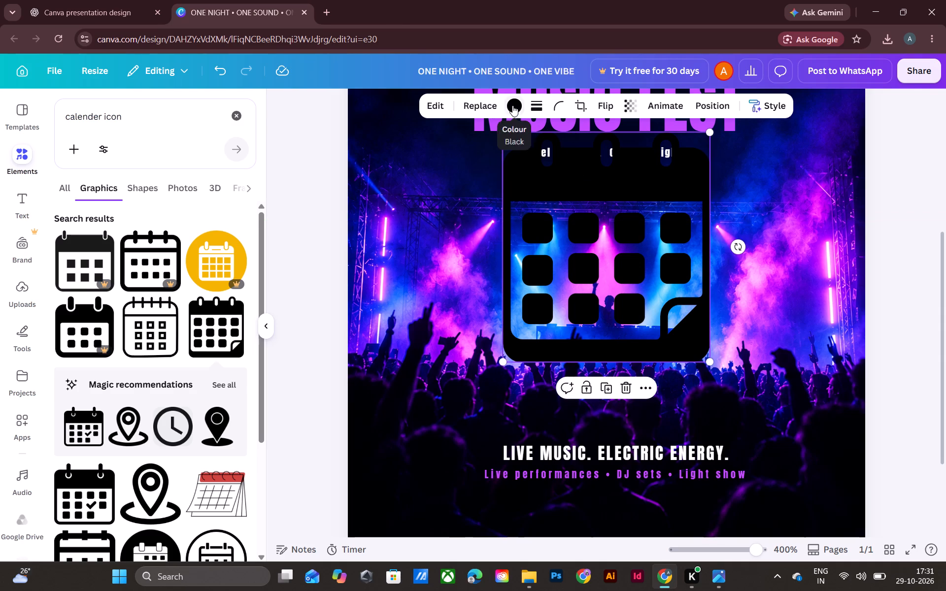
click(512, 105)
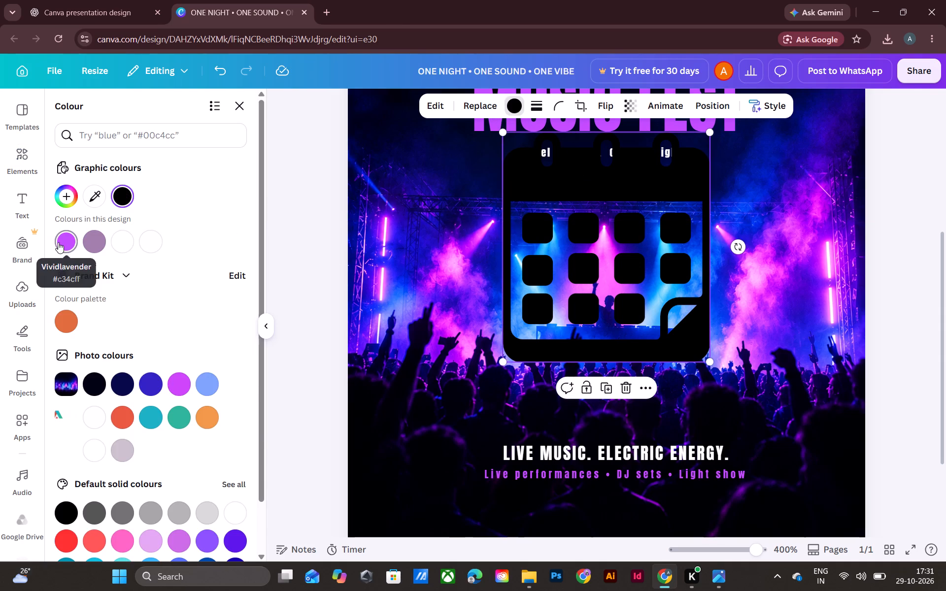
click(58, 242)
click(308, 235)
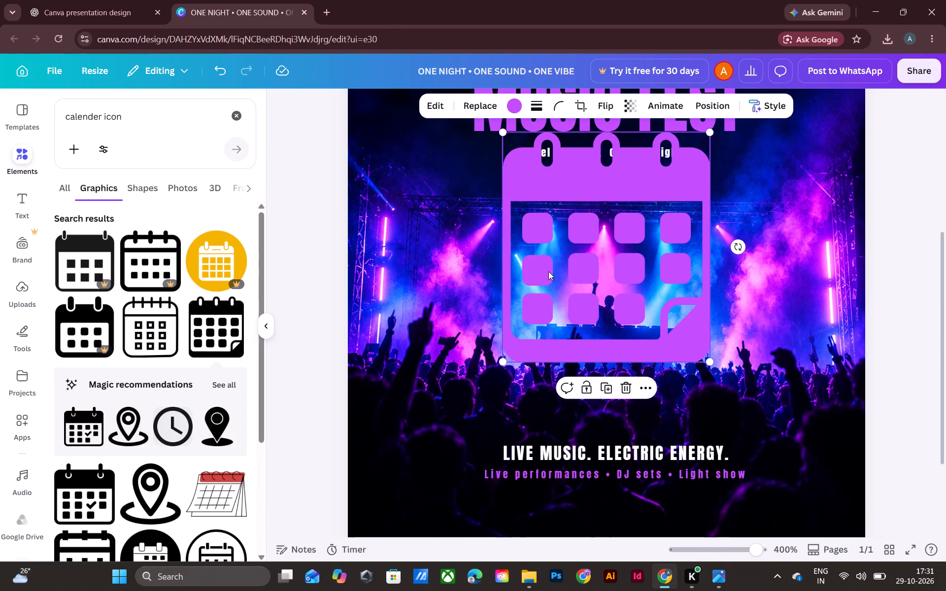
Shrink the calendar icon to a small symbol and place it in the dark area below the purple description line.
click(550, 272)
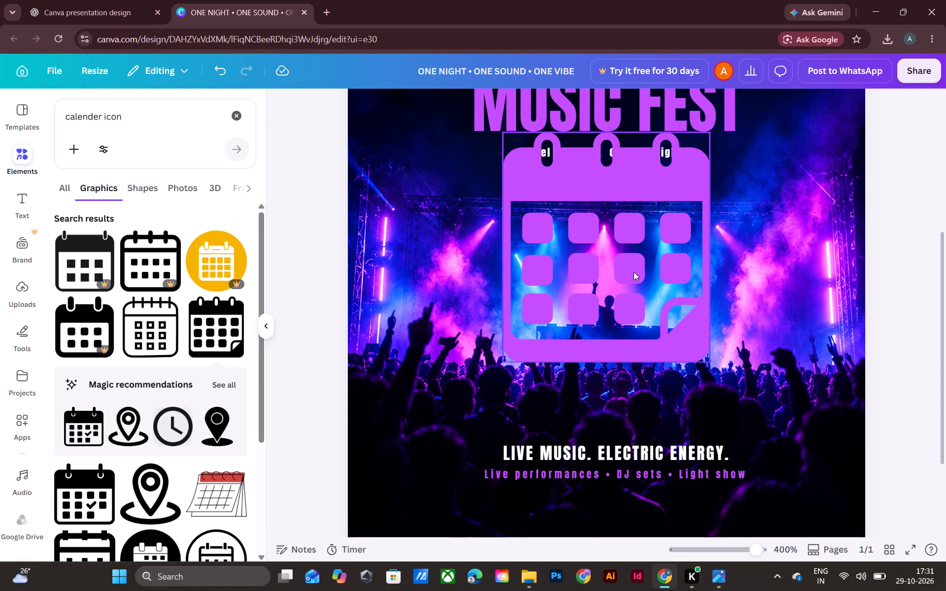
scroll(634, 271, up, 3)
click(567, 387)
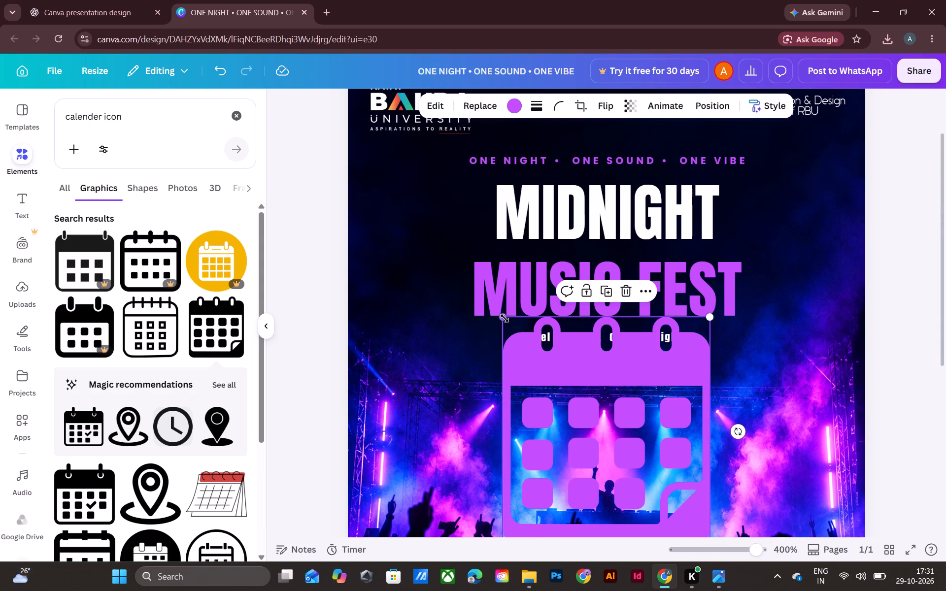
drag(505, 318, 632, 458)
scroll(725, 389, down, 5)
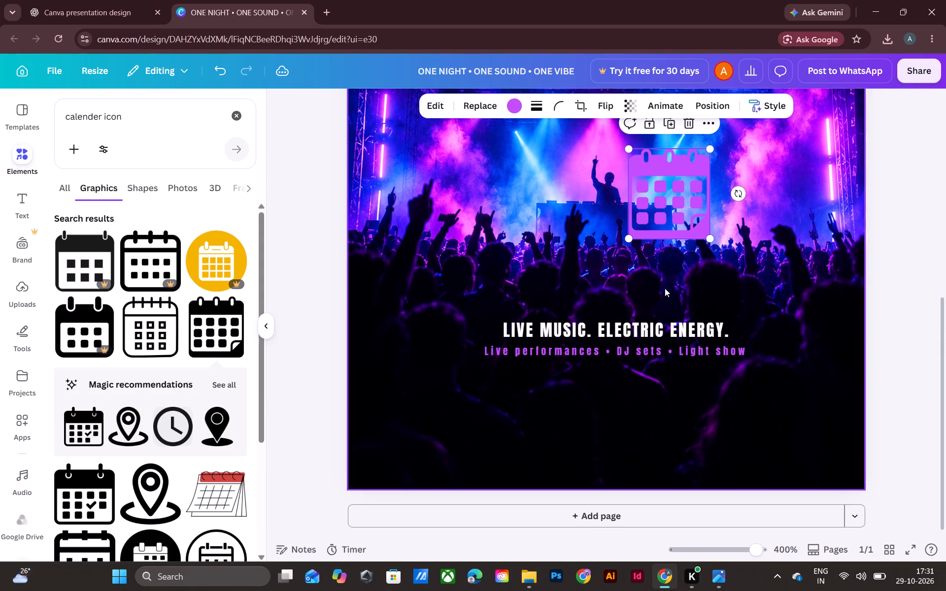
drag(641, 204, 537, 335)
drag(515, 393, 509, 404)
drag(552, 293, 549, 306)
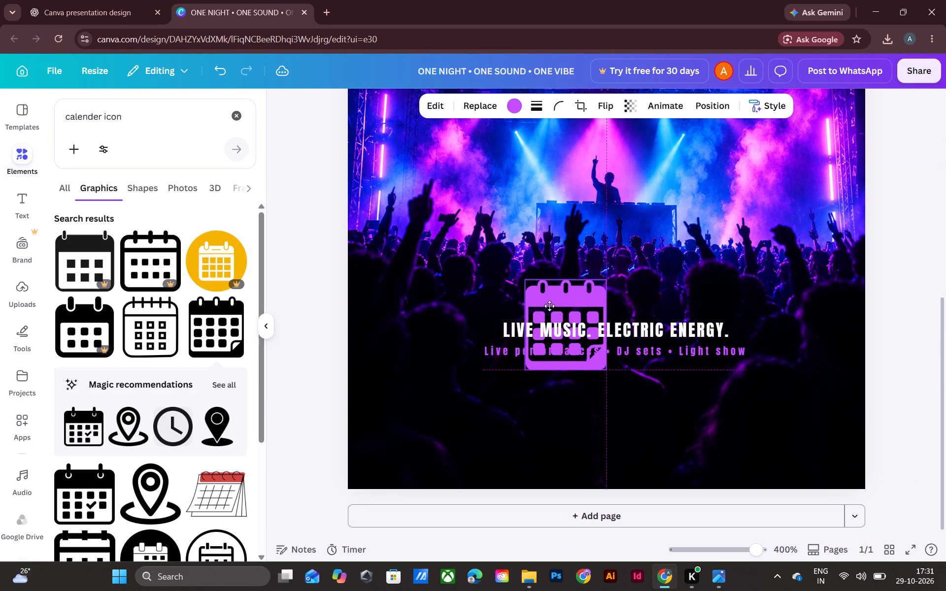
drag(549, 306, 498, 389)
drag(469, 375, 491, 408)
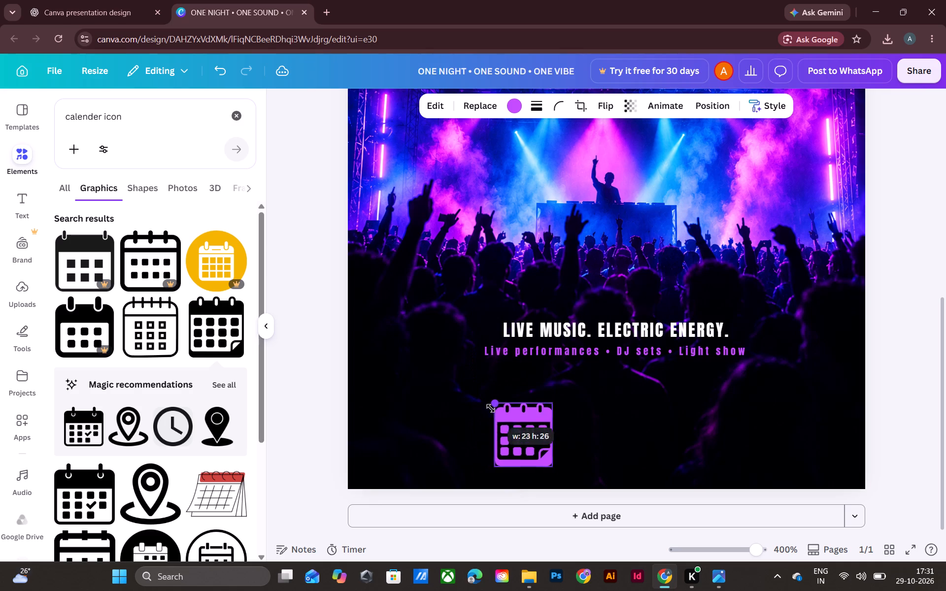
drag(491, 408, 516, 439)
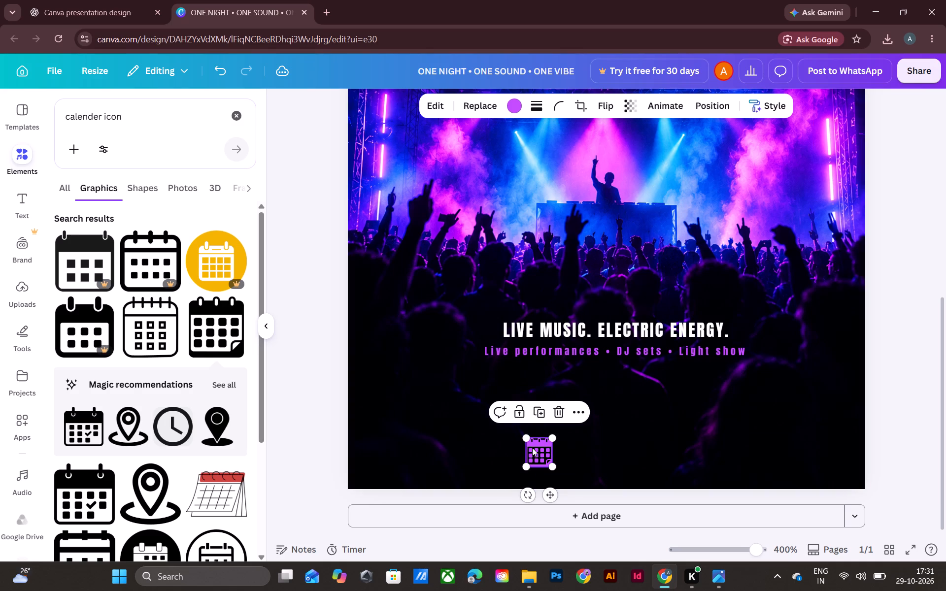
Move the calendar icon to just below and left of the purple description line, comparing its placement with the reference poster in Photos.
drag(536, 451, 475, 389)
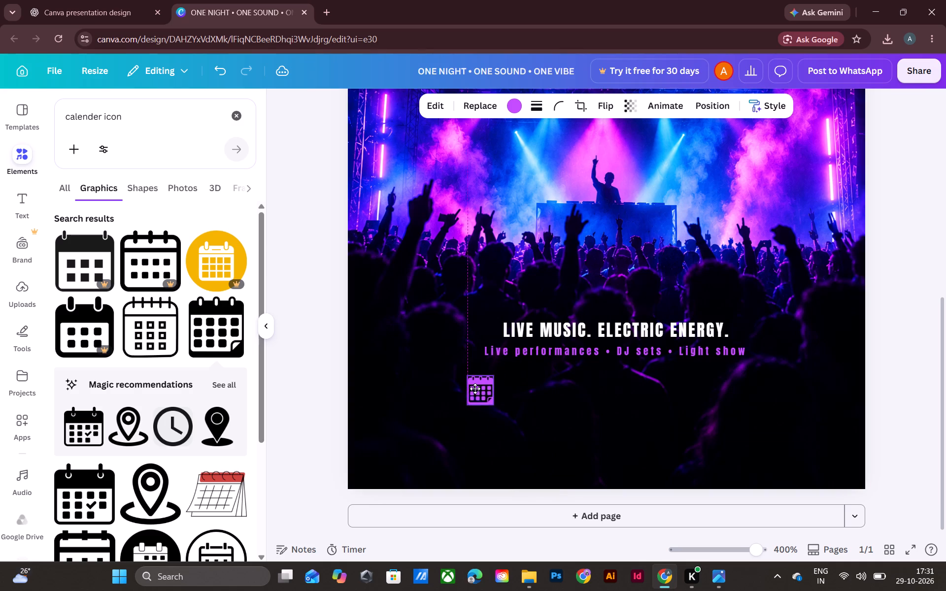
drag(475, 389, 470, 391)
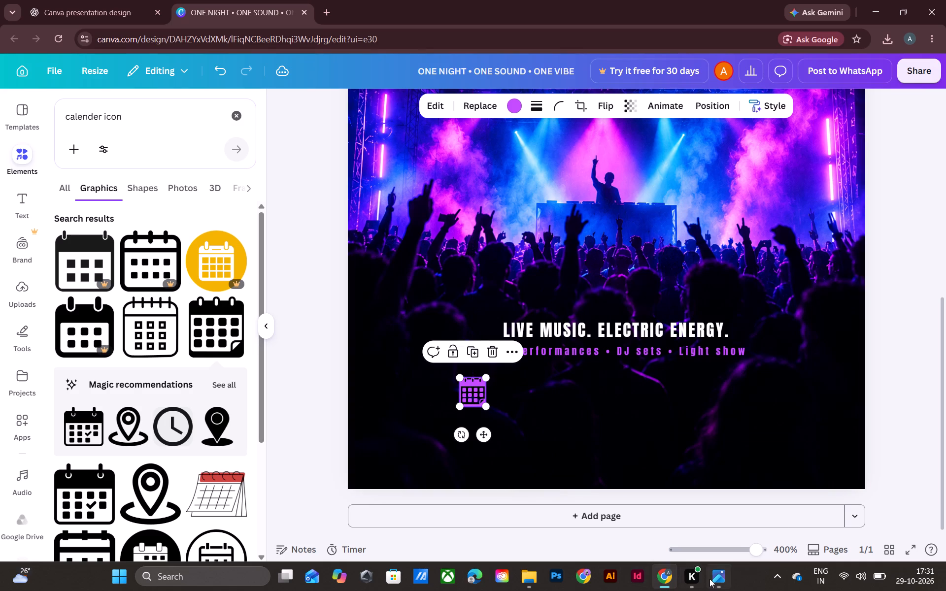
click(712, 578)
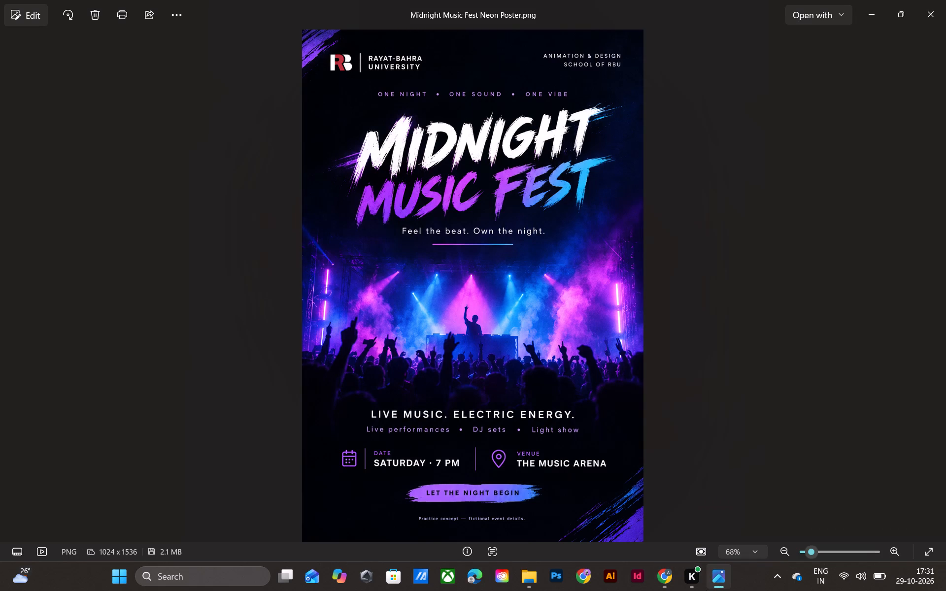
click(663, 578)
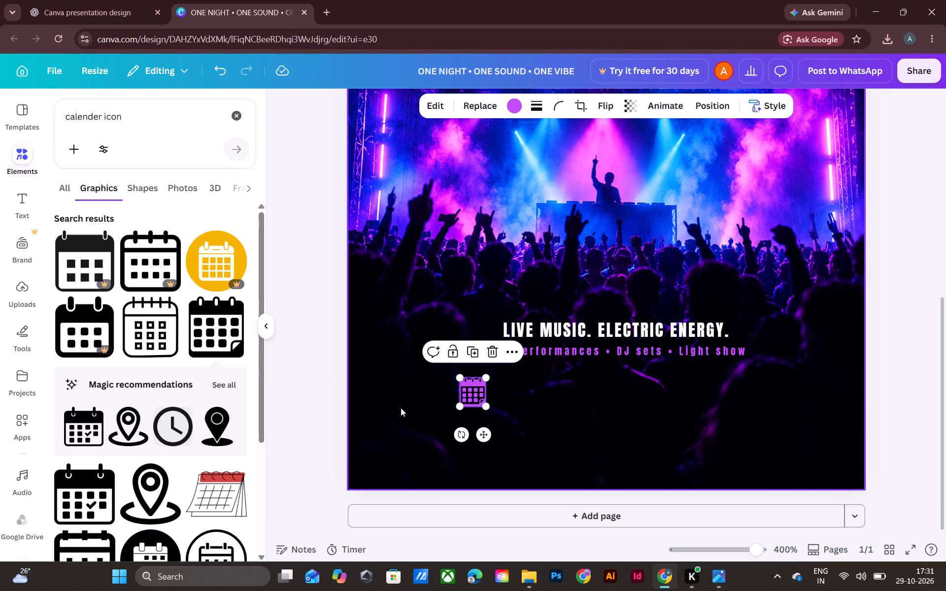
drag(470, 394, 441, 395)
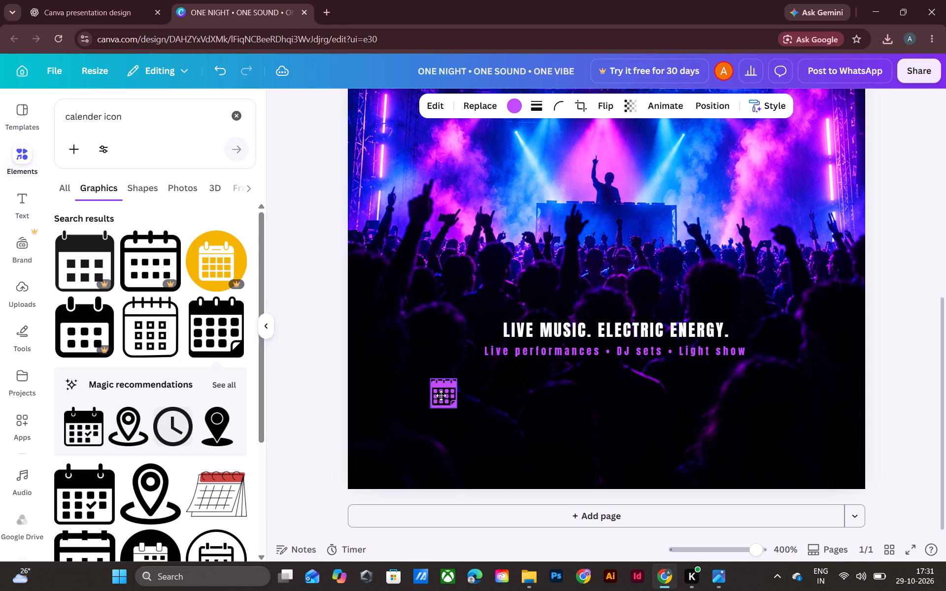
drag(441, 395, 447, 398)
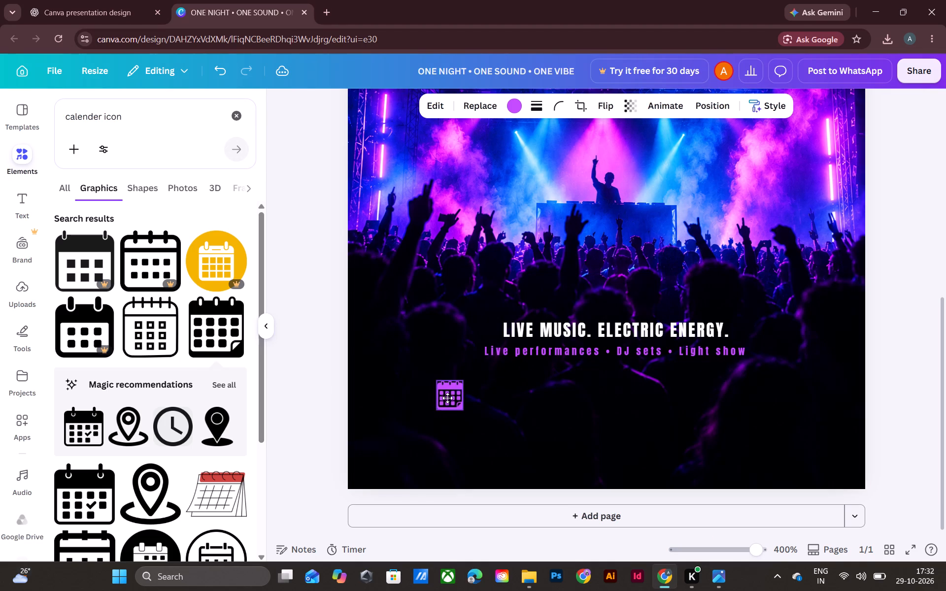
drag(447, 398, 447, 398)
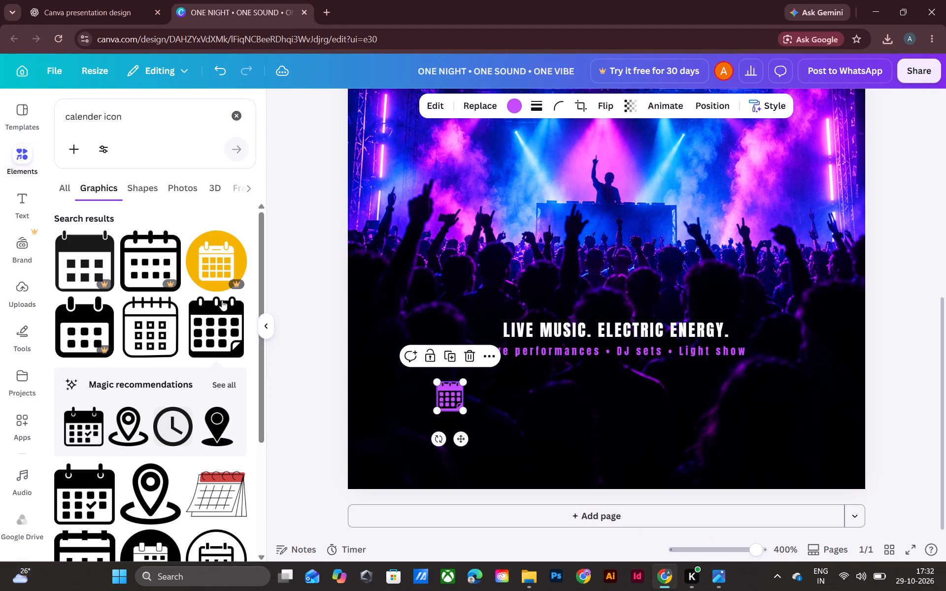
Check the reference poster in Photos, then search Canva's graphics for "LOCATION ICON" and show all graphic results.
click(725, 577)
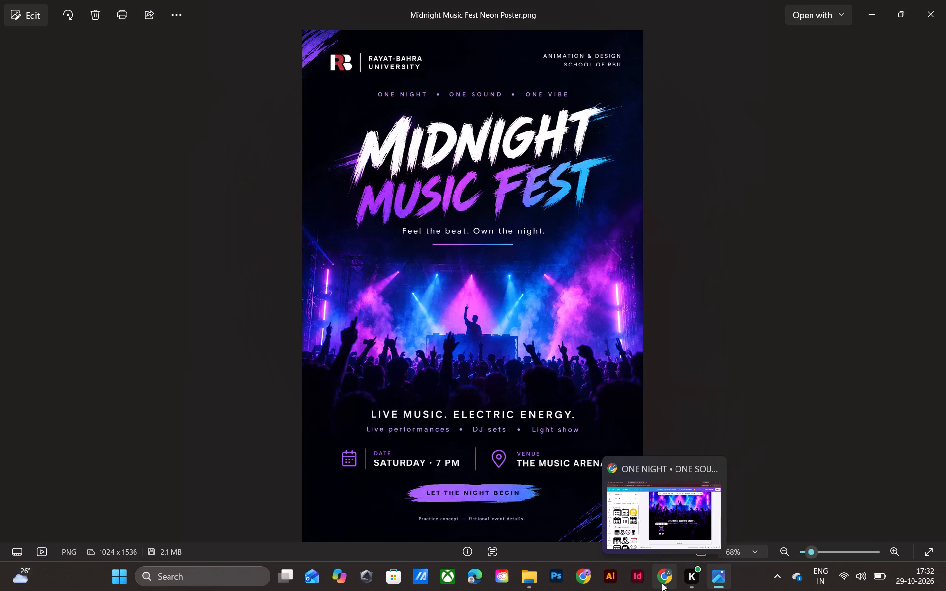
click(662, 583)
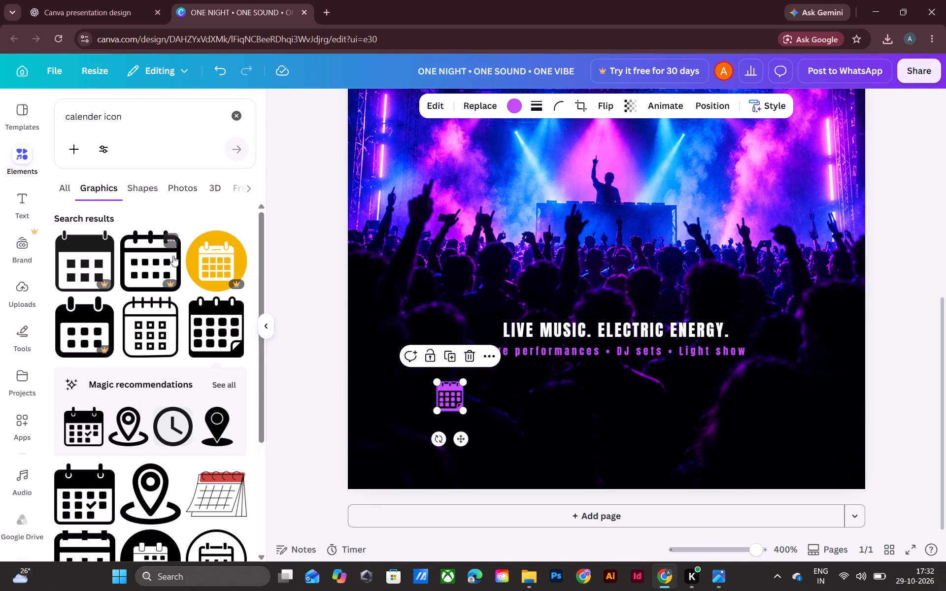
click(229, 117)
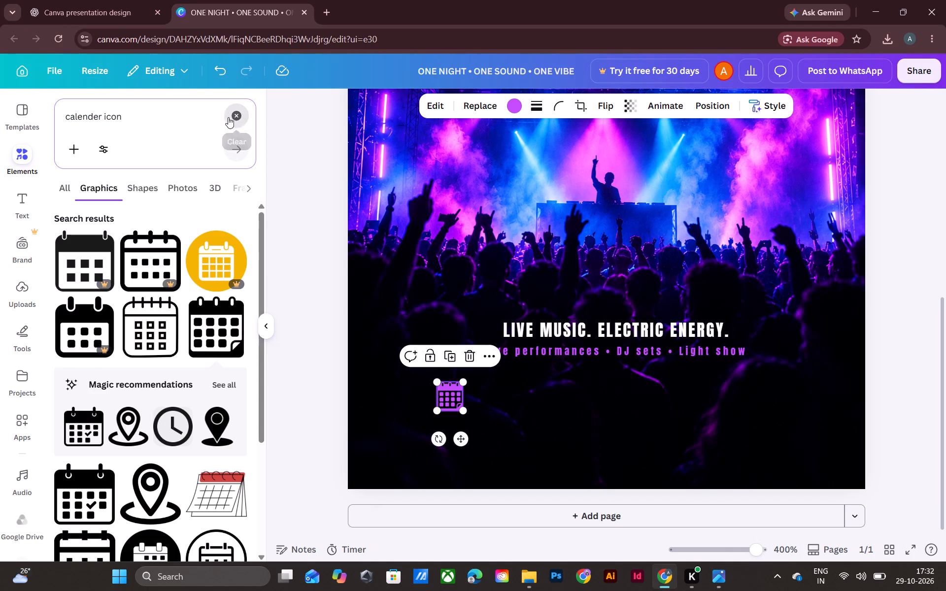
text(LOAC)
key(BackSpace)
key(BackSpace)
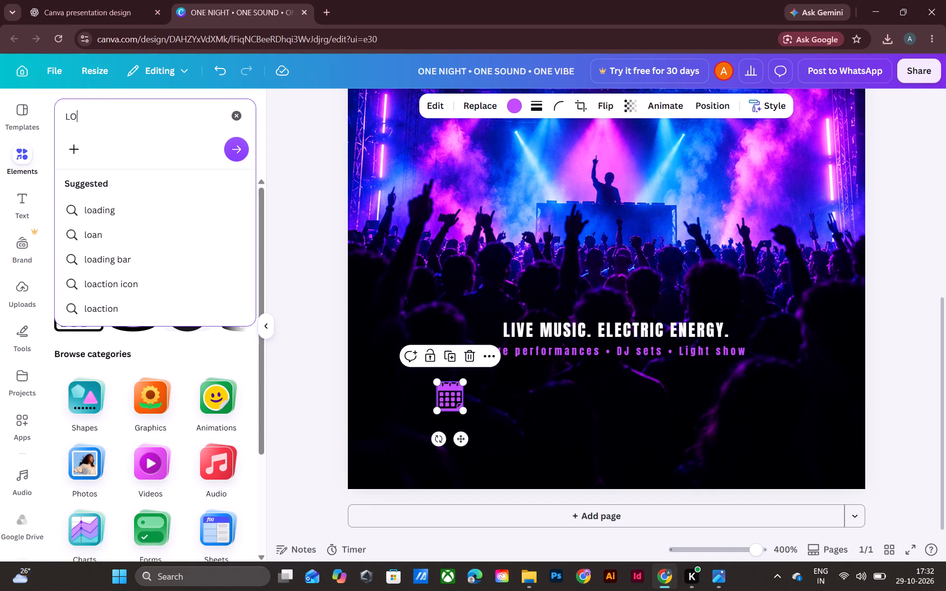
text(CATION IC)
text(ON)
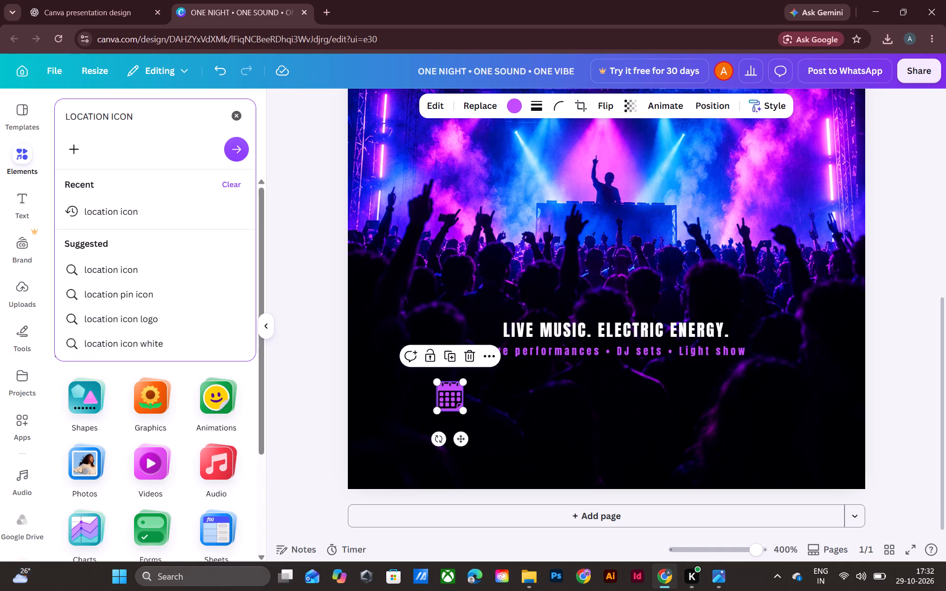
key(Return)
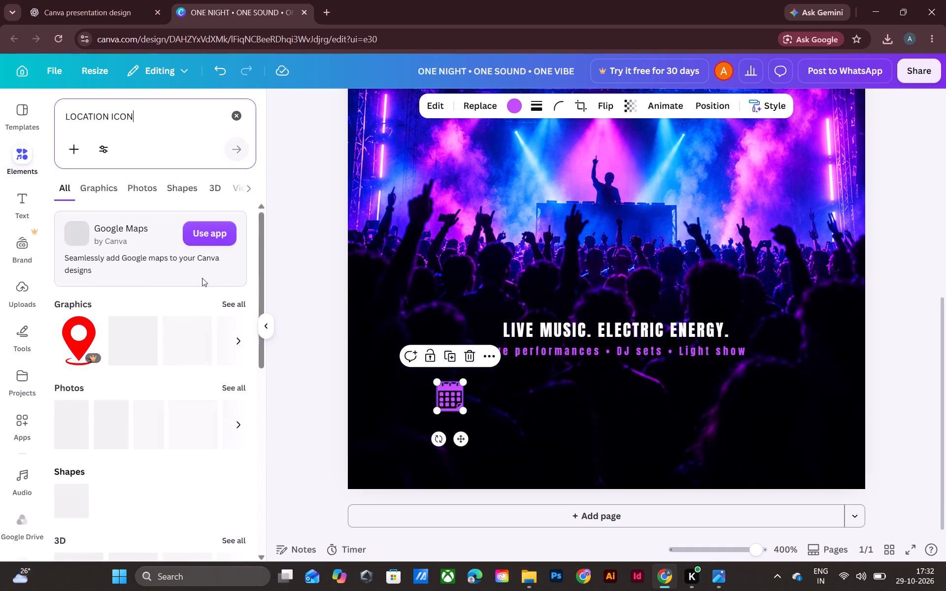
click(229, 304)
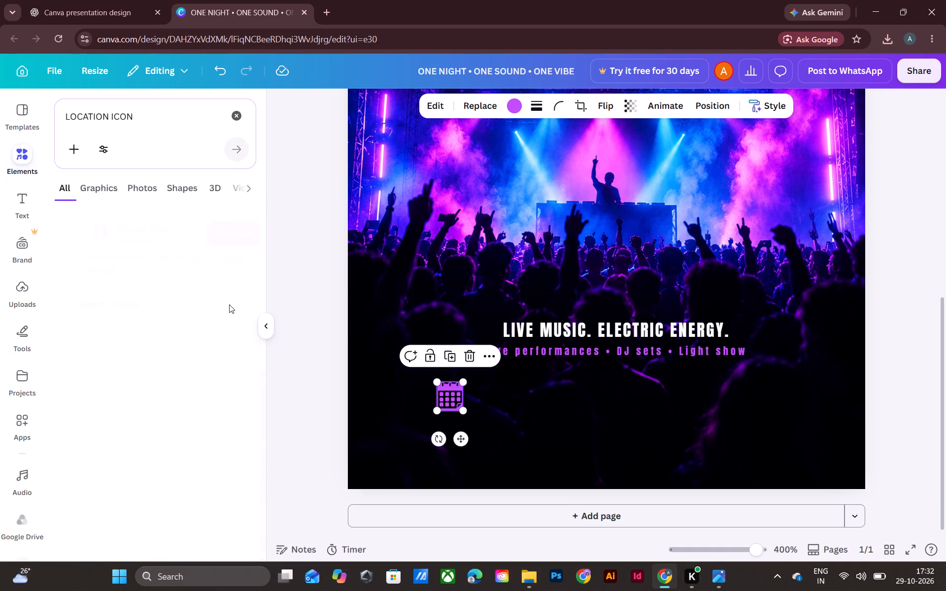
scroll(229, 303, down, 1)
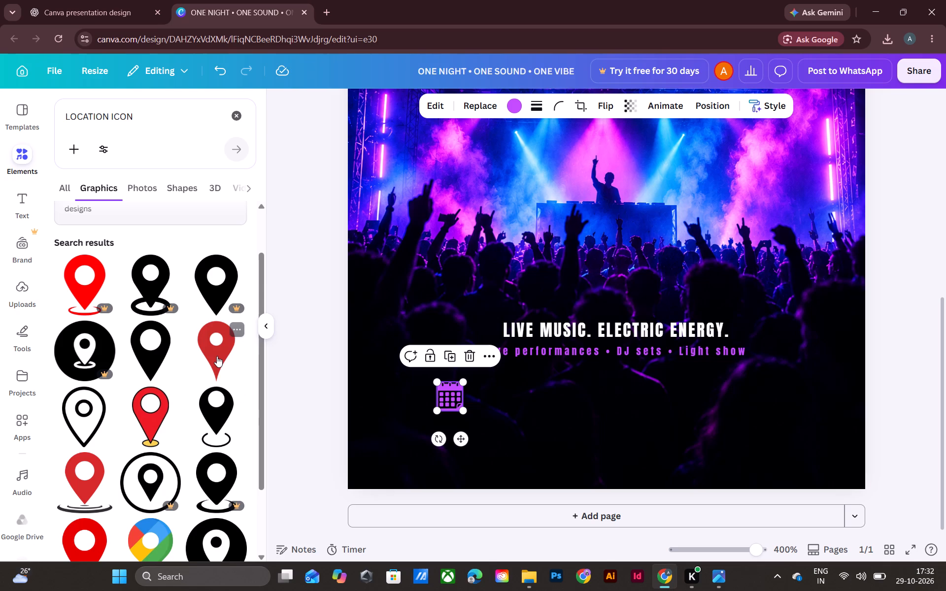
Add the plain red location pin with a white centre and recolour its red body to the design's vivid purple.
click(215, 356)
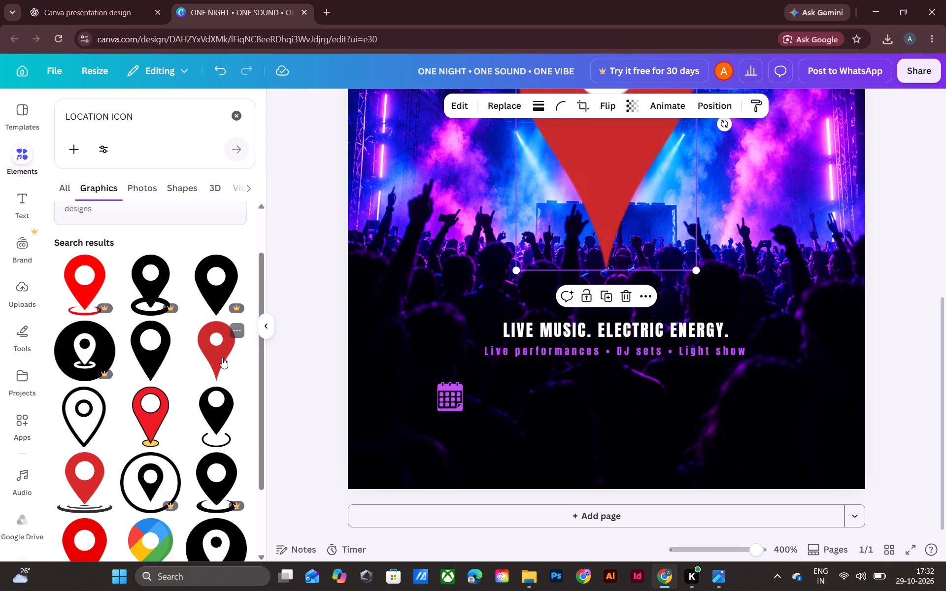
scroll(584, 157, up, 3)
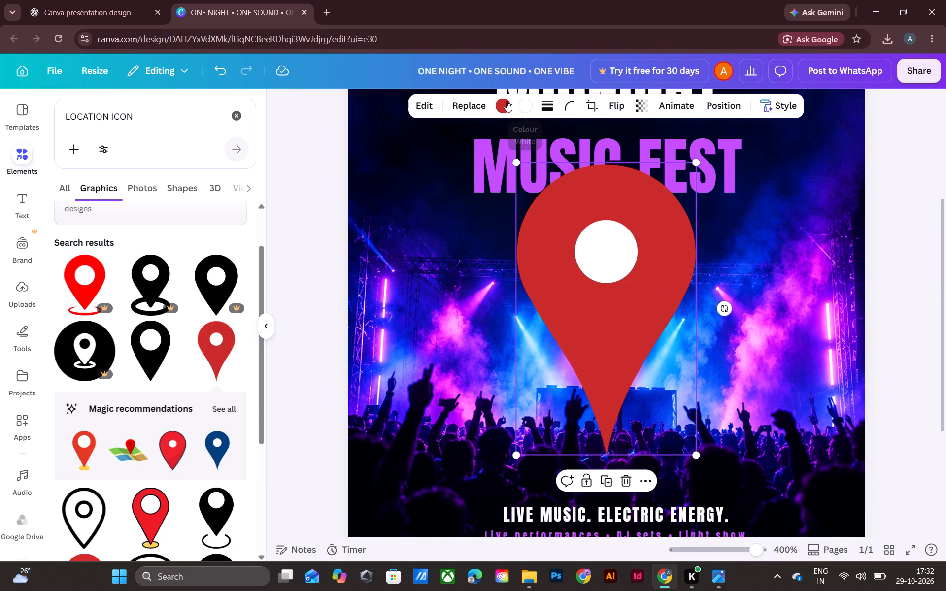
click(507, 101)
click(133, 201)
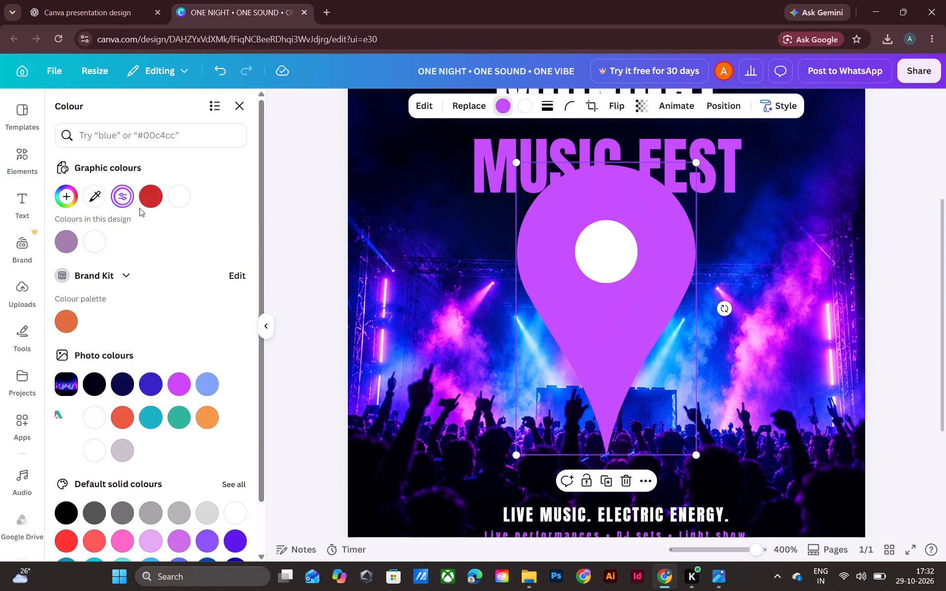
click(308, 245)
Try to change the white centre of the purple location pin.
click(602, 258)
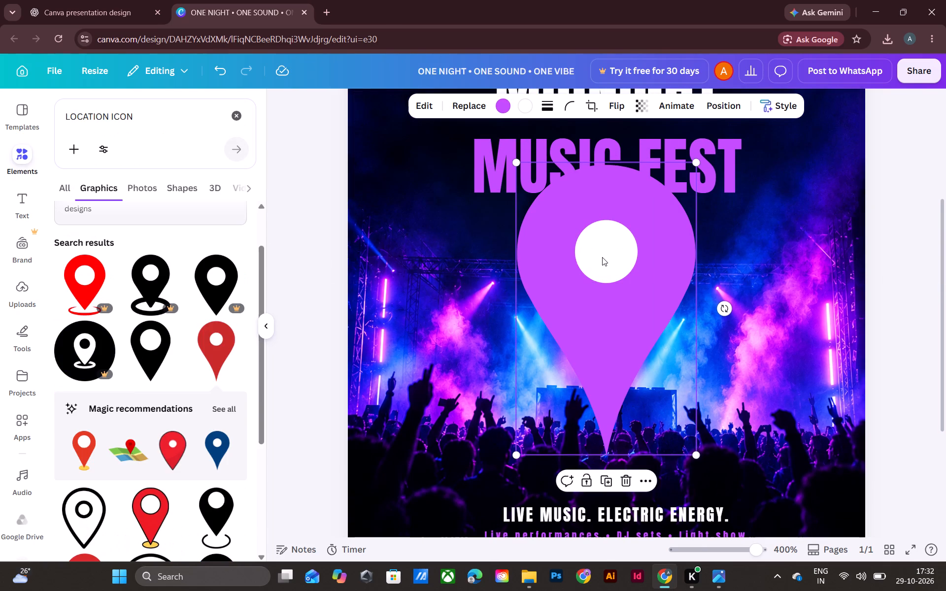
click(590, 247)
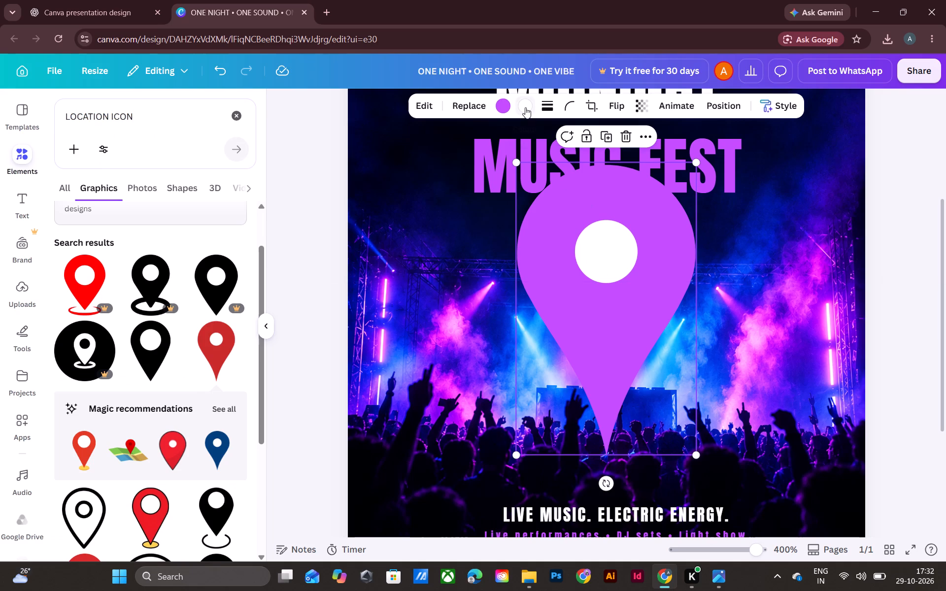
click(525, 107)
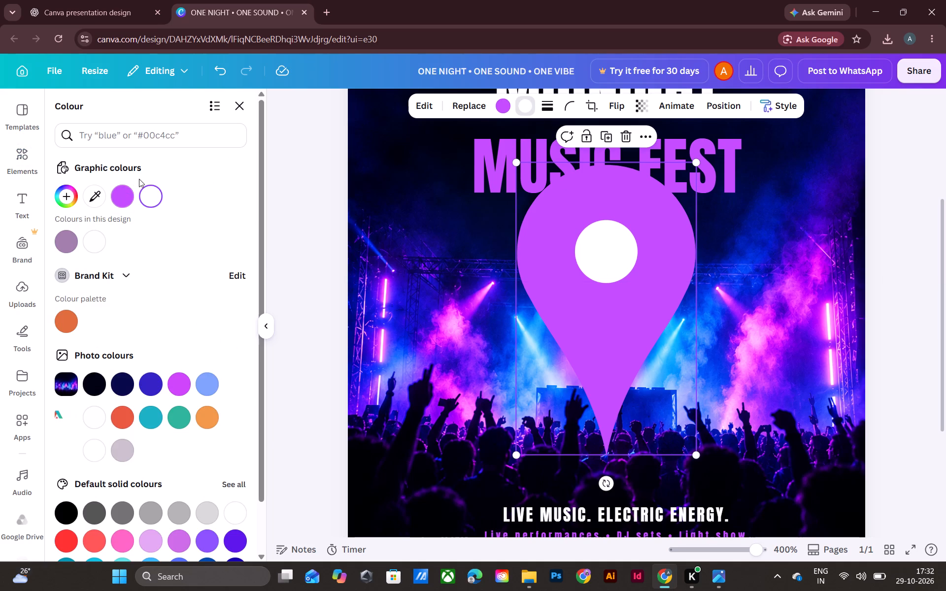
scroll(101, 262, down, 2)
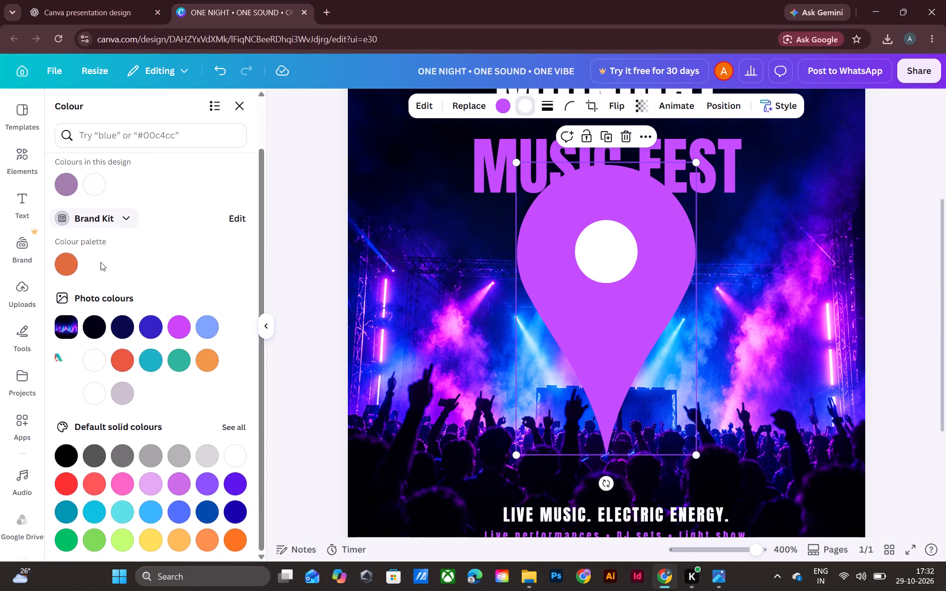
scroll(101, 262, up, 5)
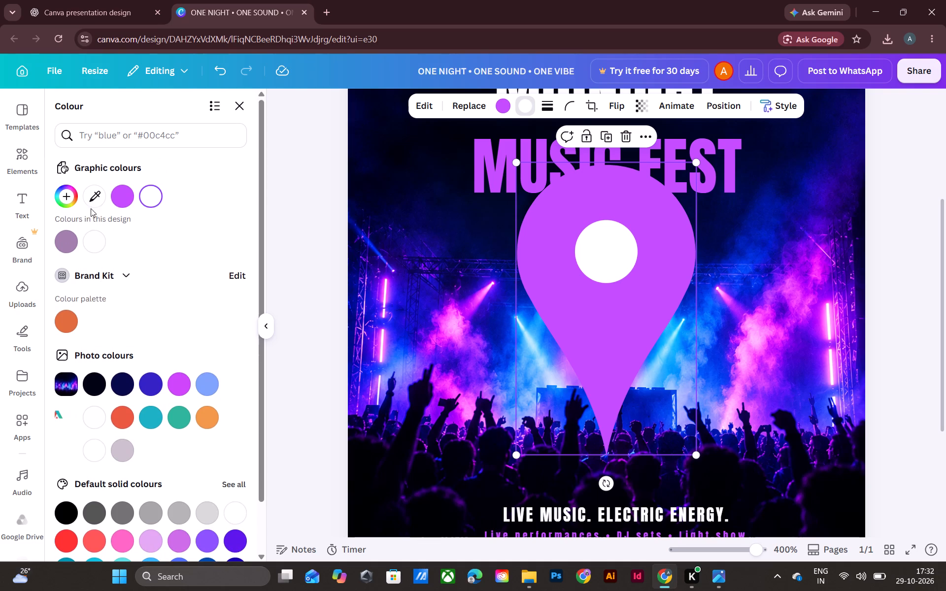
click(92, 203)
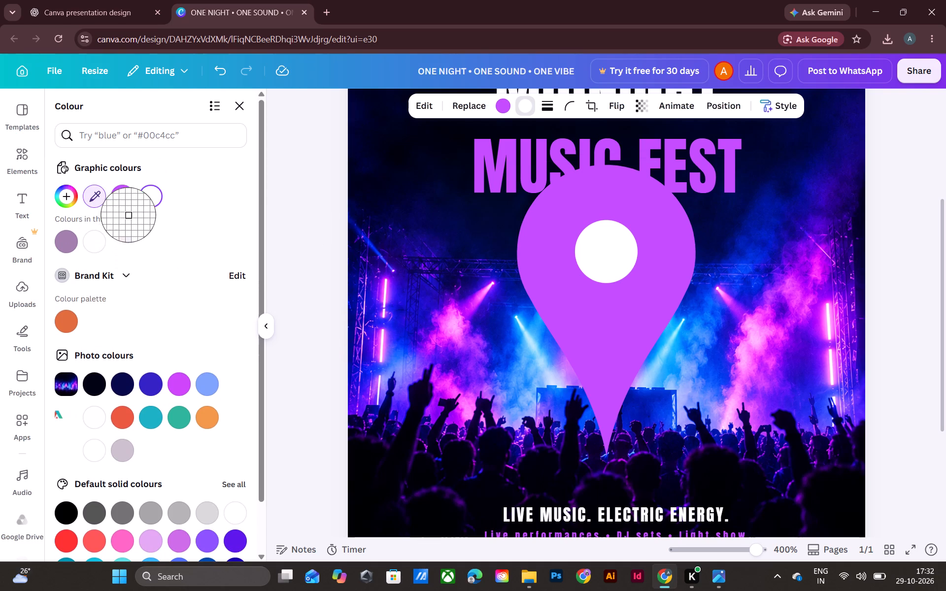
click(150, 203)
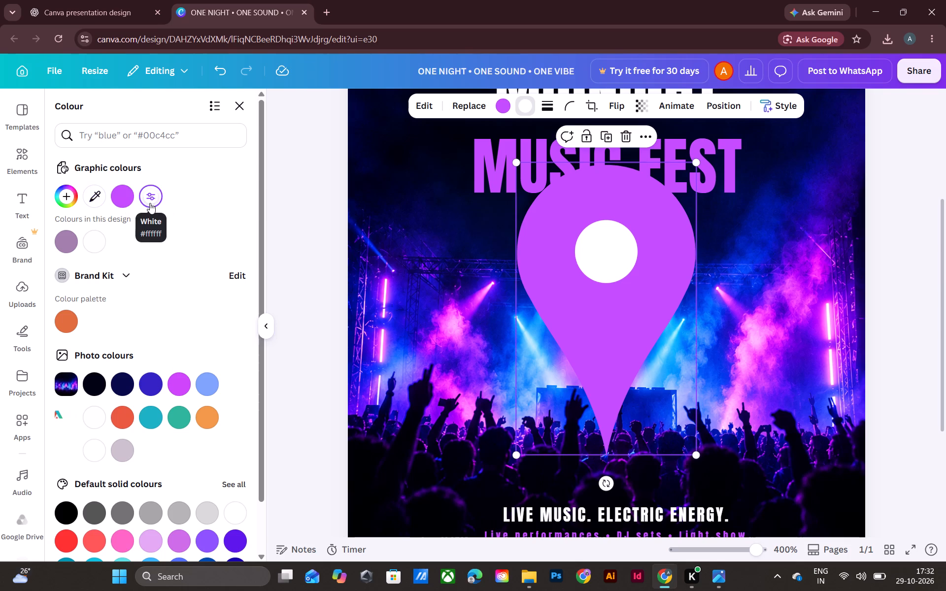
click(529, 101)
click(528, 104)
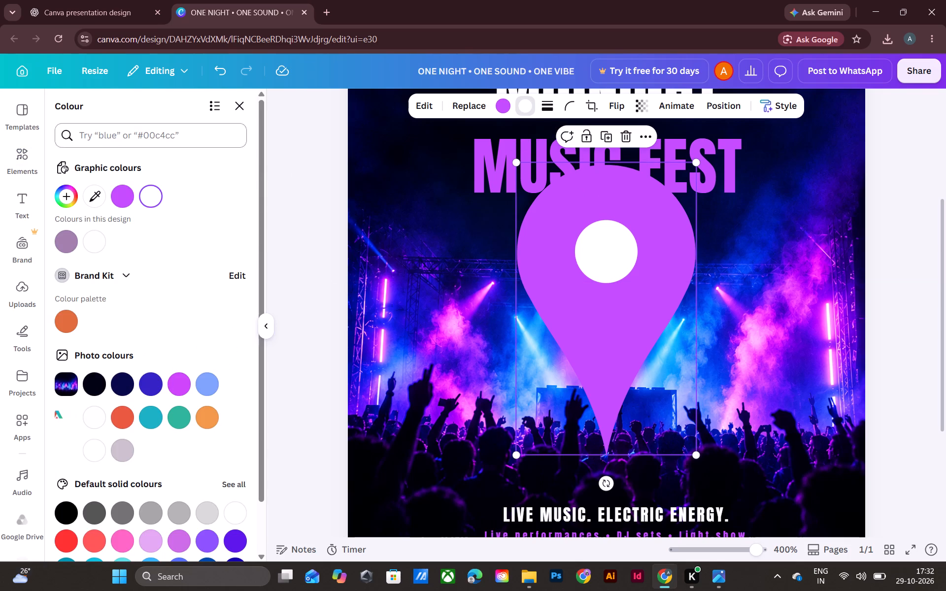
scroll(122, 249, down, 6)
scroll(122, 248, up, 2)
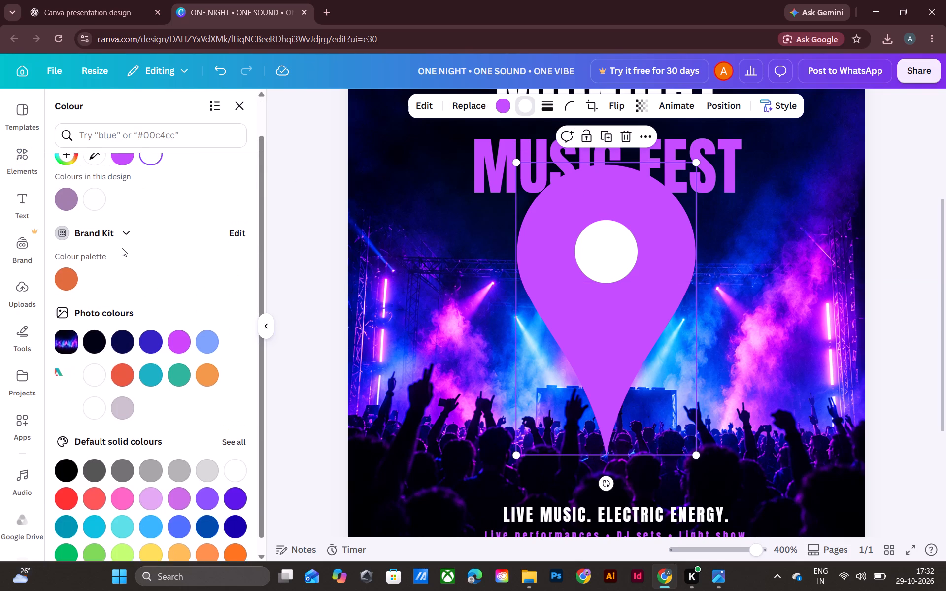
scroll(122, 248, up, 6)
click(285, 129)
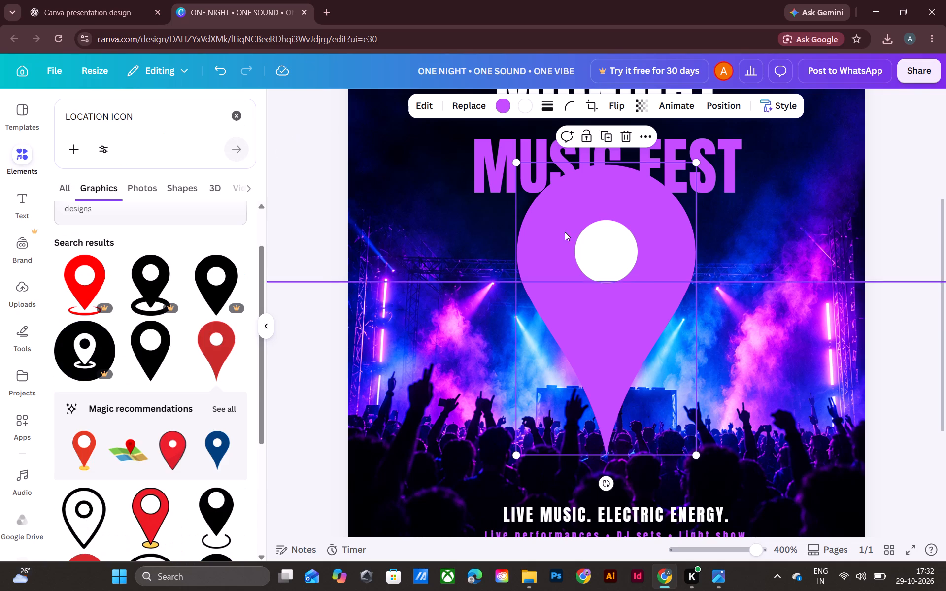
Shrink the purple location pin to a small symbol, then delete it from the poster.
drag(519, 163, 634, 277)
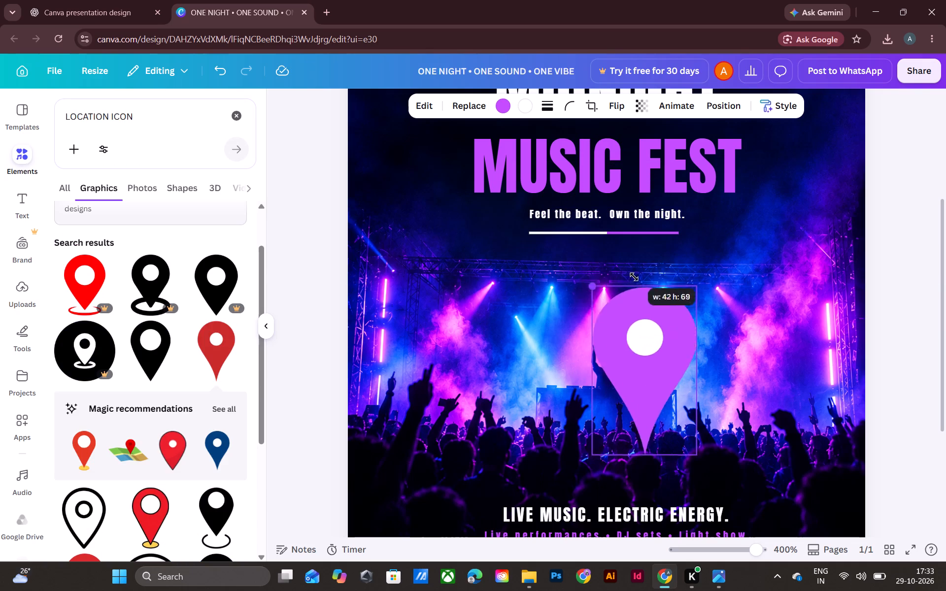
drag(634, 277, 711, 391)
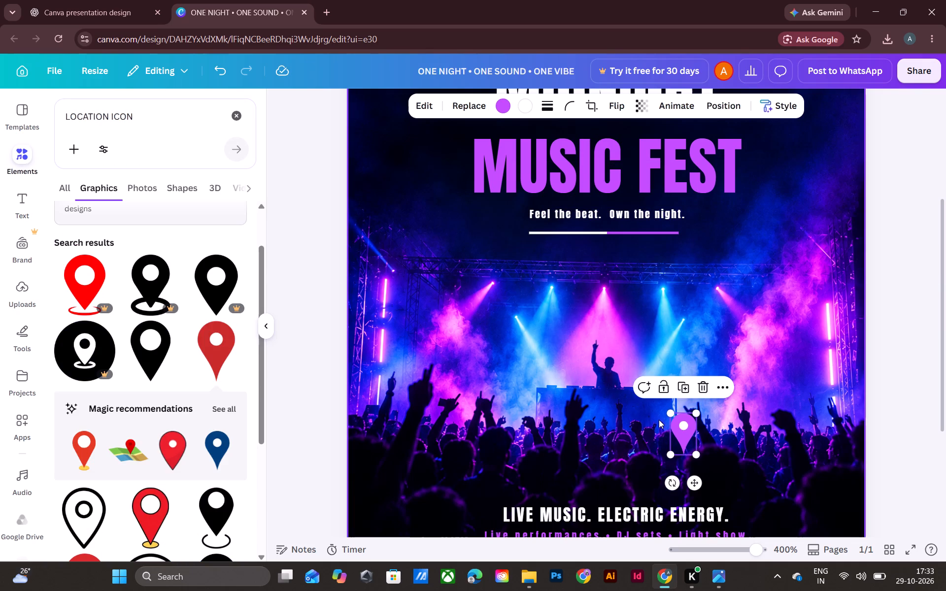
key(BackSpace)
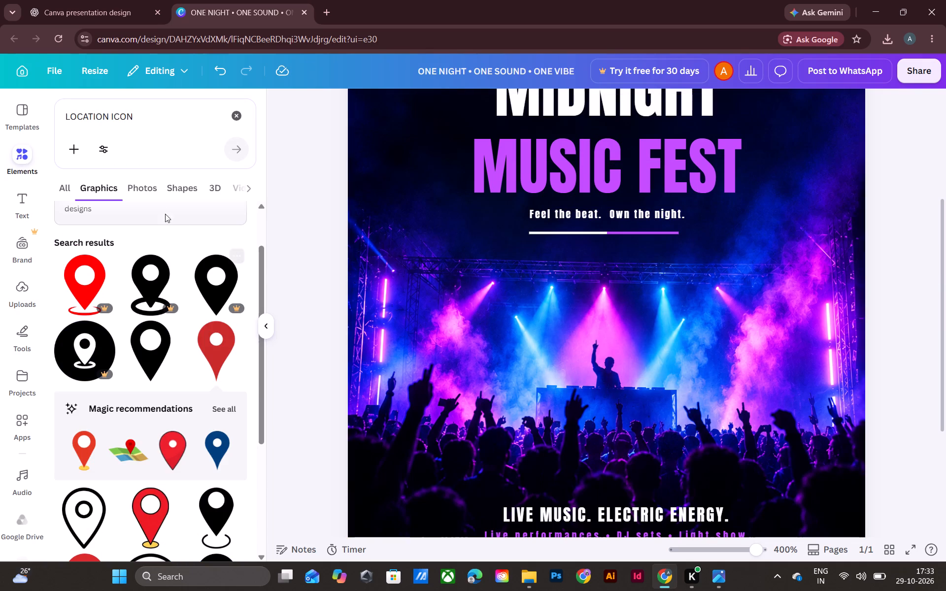
Browse the "LOCATION ICON" graphics and related recommendations for a plain pin suited to the poster's purple style.
click(223, 408)
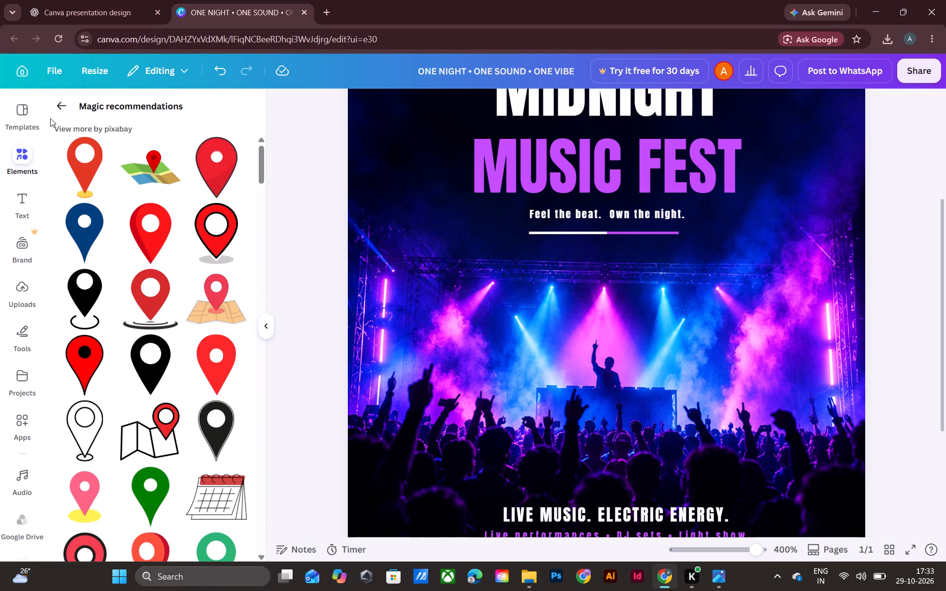
click(59, 103)
scroll(123, 255, down, 4)
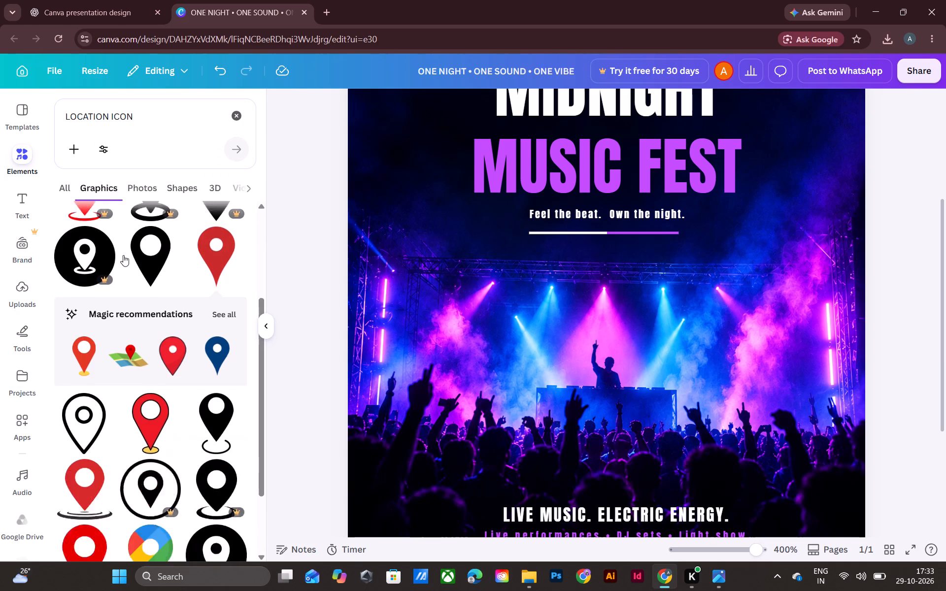
scroll(123, 255, down, 6)
scroll(125, 256, up, 14)
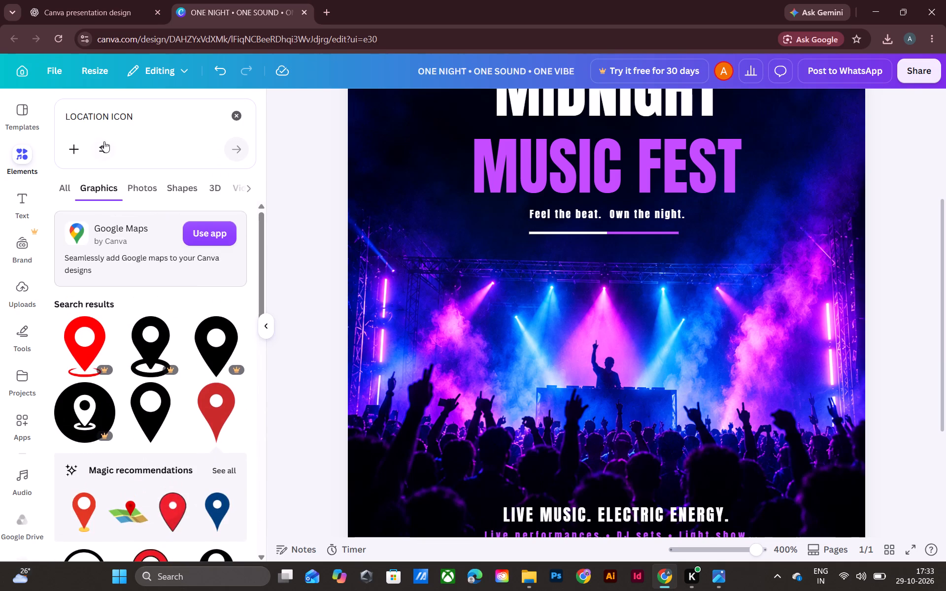
scroll(166, 376, down, 2)
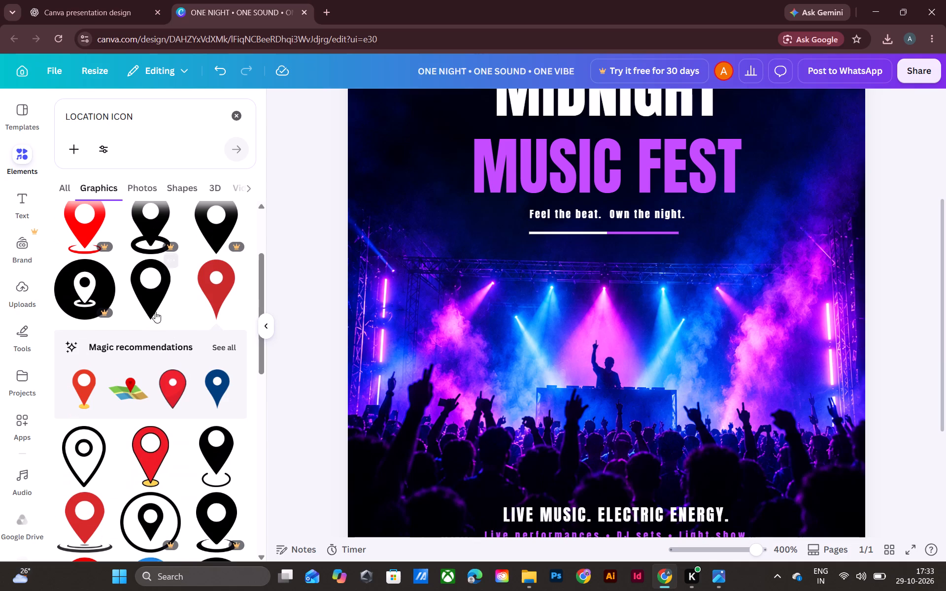
scroll(155, 280, up, 4)
click(100, 309)
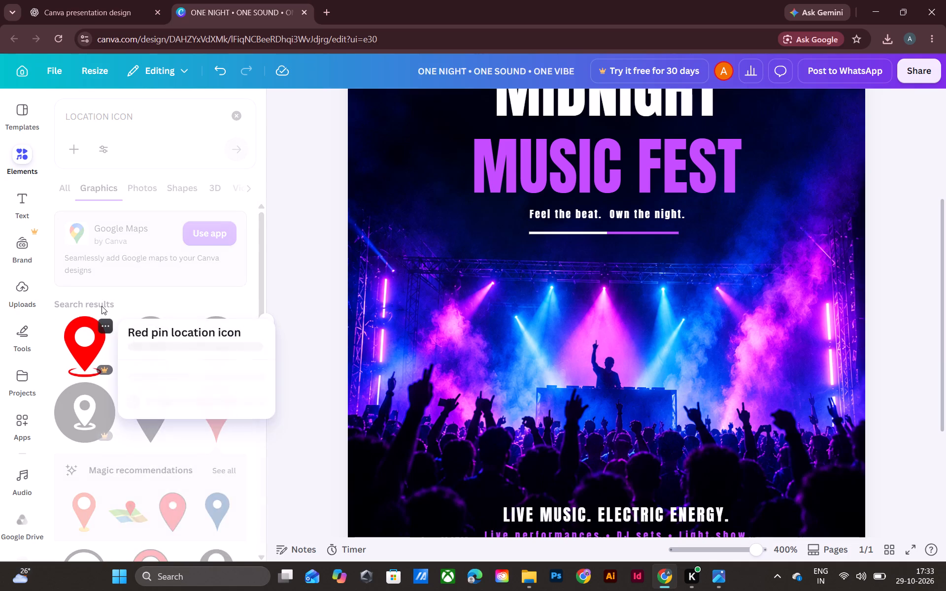
click(289, 308)
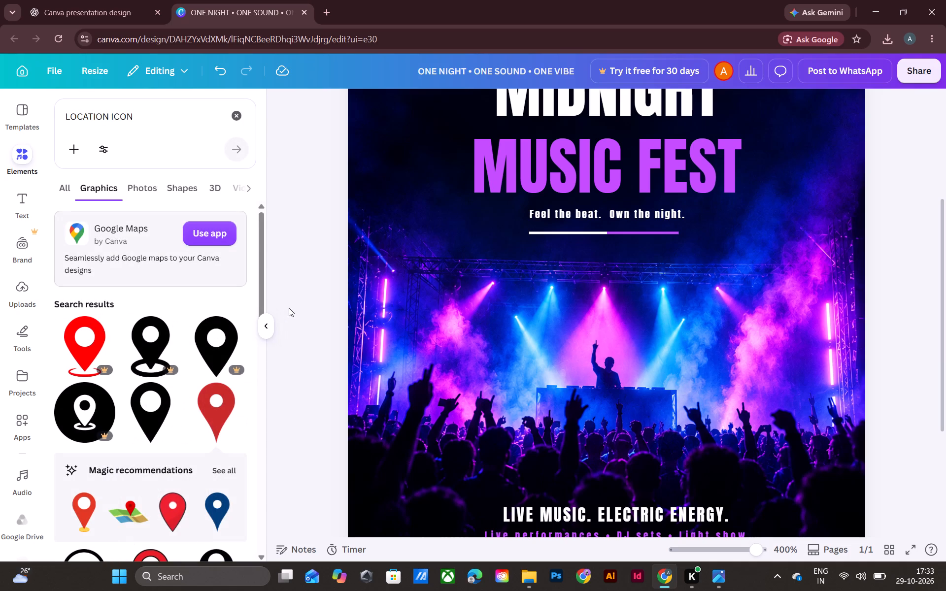
scroll(204, 501, down, 3)
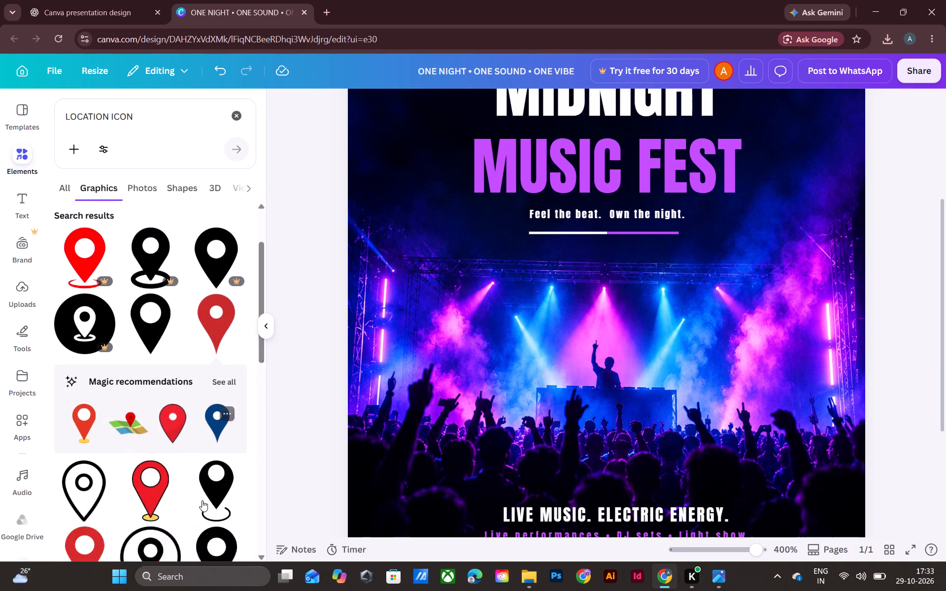
scroll(185, 416, down, 4)
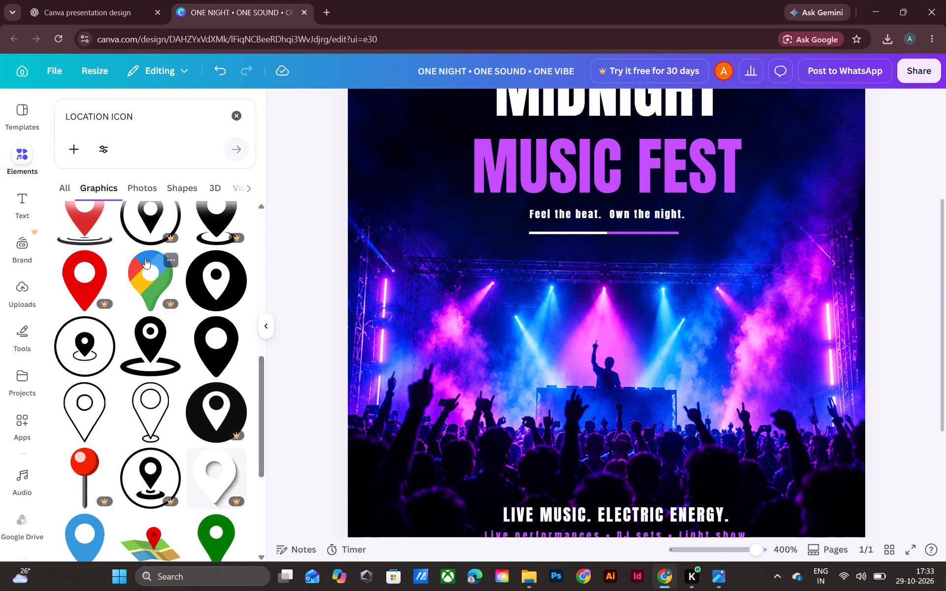
scroll(209, 339, down, 6)
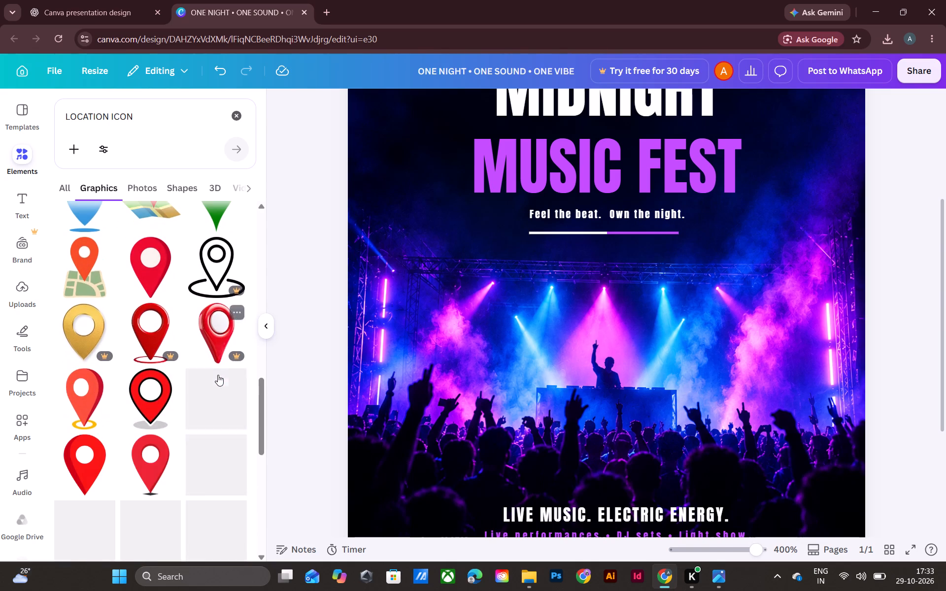
scroll(153, 393, down, 2)
scroll(195, 356, down, 2)
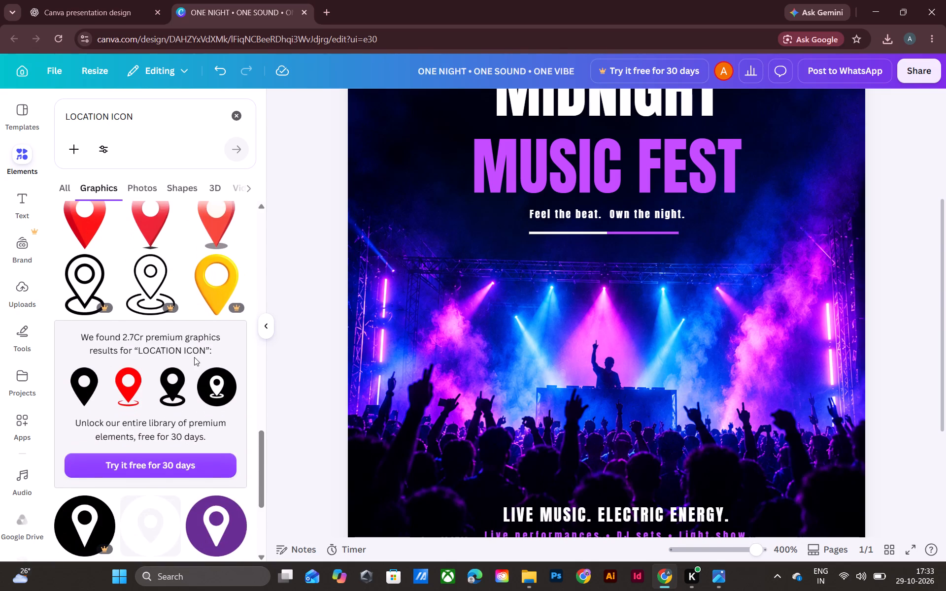
scroll(194, 357, down, 7)
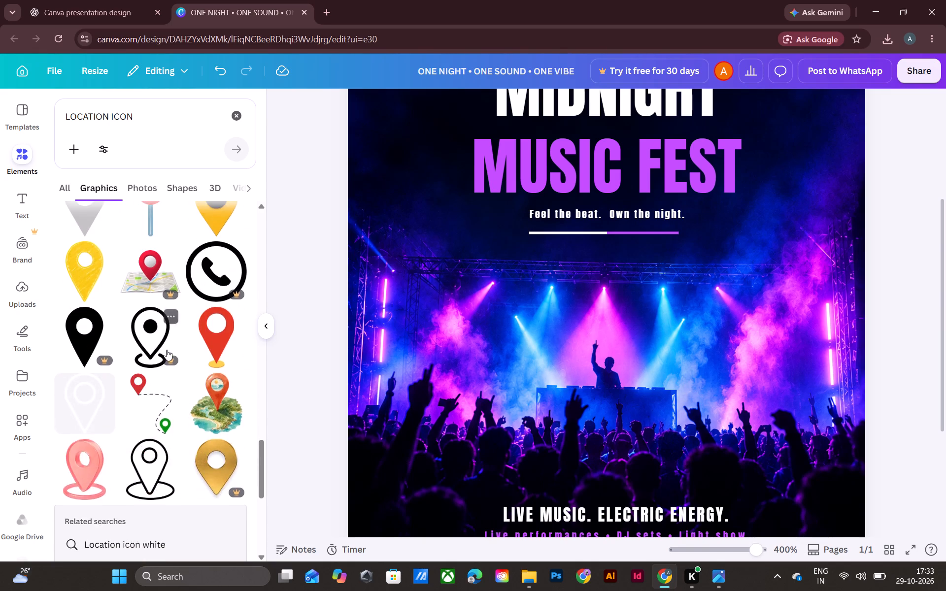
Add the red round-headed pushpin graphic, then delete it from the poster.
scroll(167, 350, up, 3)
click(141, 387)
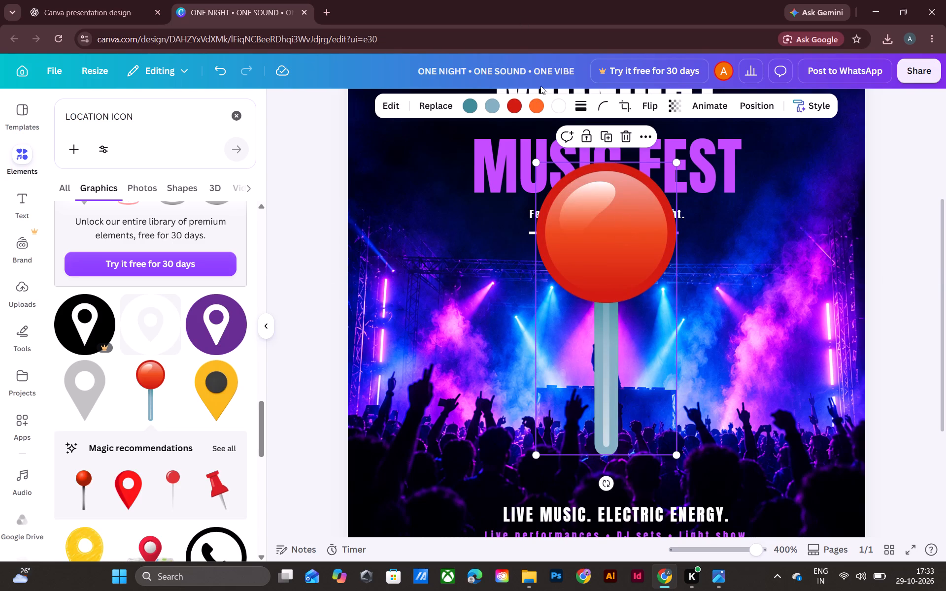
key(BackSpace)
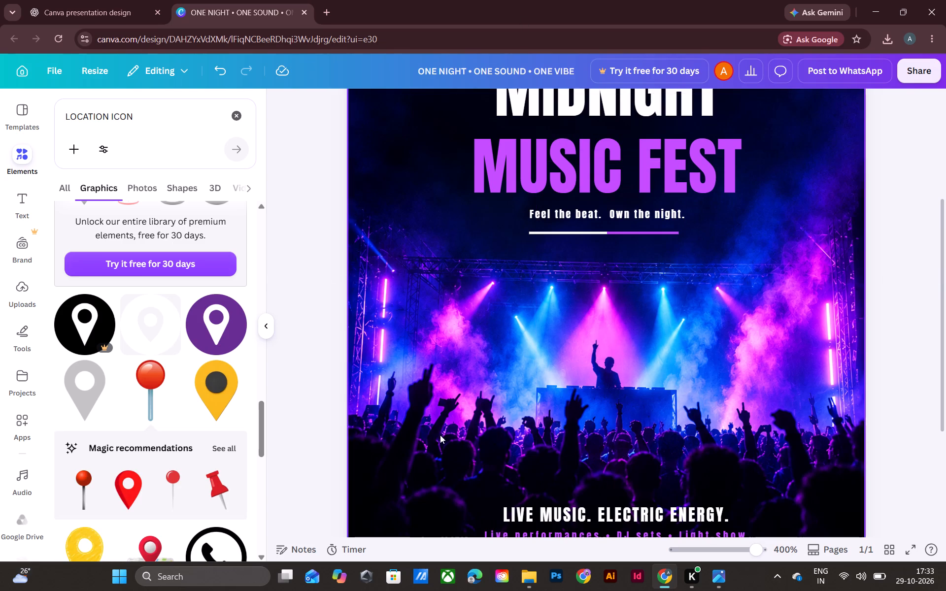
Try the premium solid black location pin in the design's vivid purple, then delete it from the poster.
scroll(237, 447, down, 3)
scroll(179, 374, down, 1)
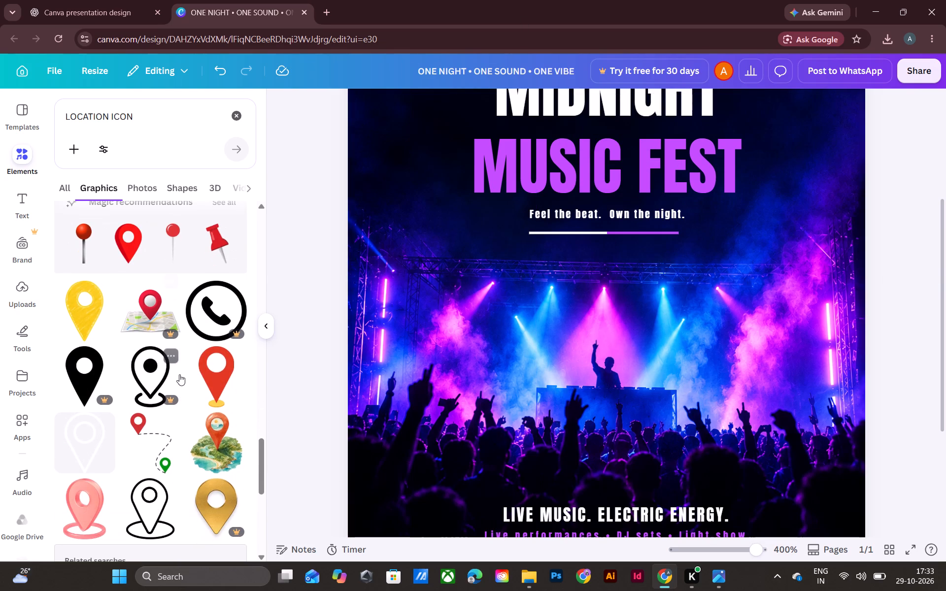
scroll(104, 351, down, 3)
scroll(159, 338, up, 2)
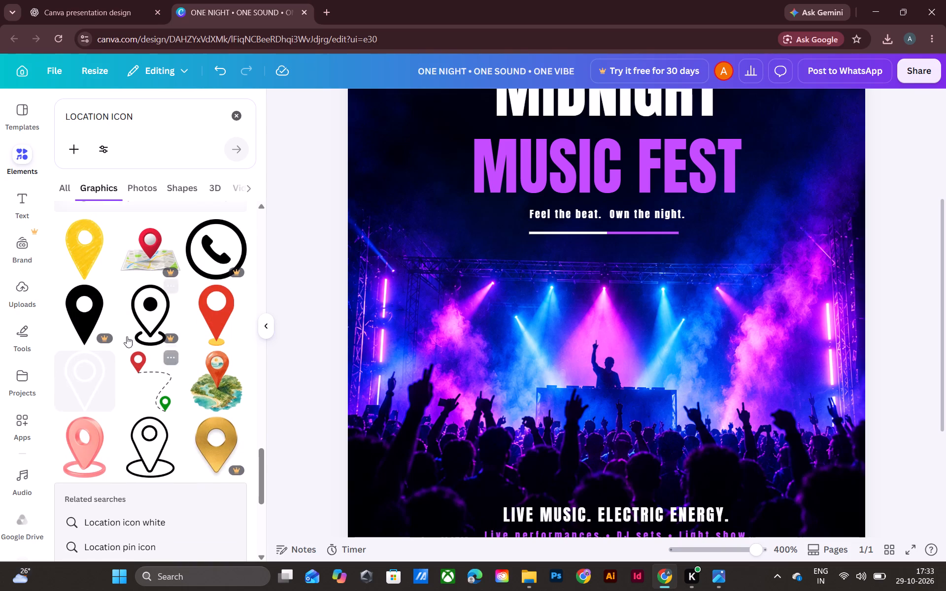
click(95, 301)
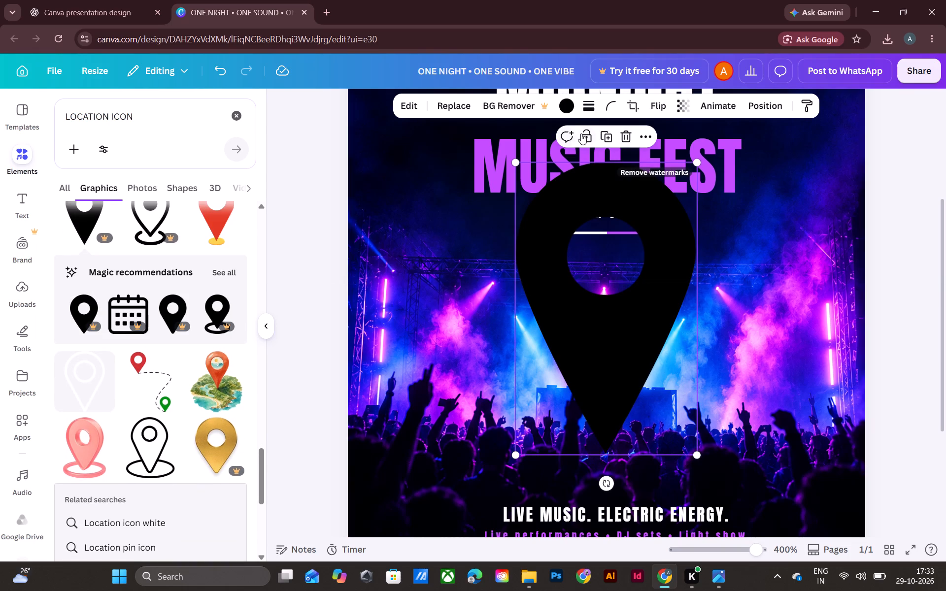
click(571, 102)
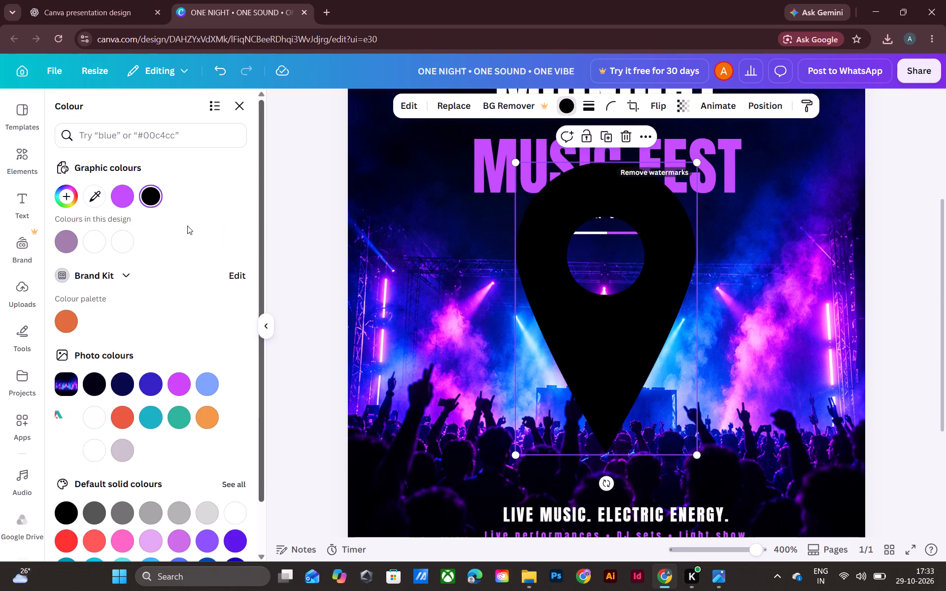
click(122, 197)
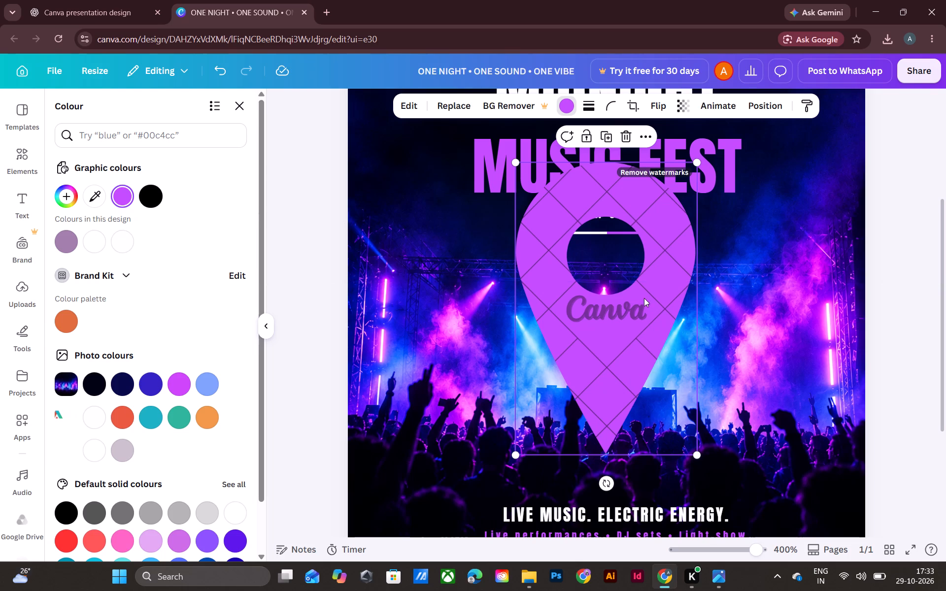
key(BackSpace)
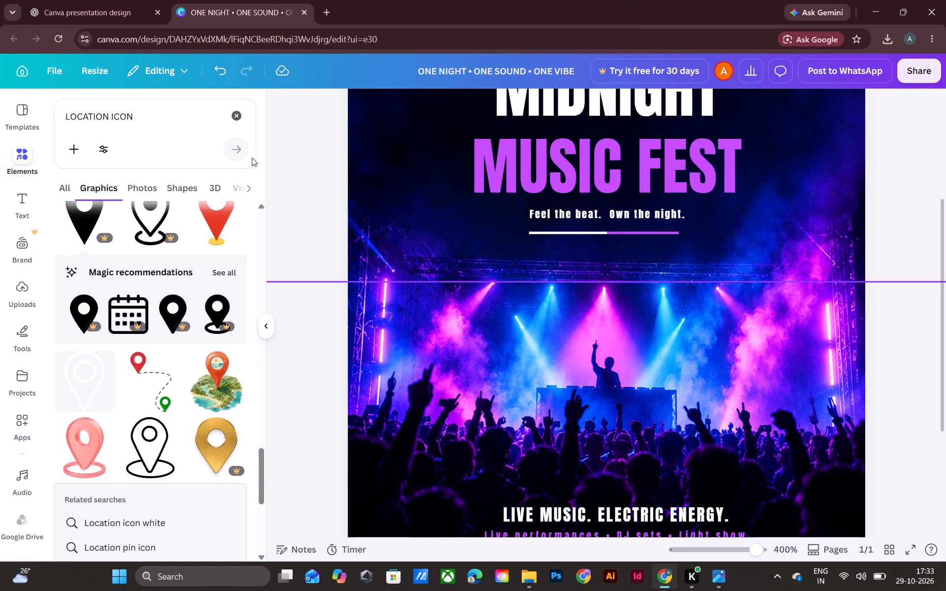
Add the free solid black location pin with an open round centre and recolour it to the design's vivid purple.
scroll(149, 329, down, 8)
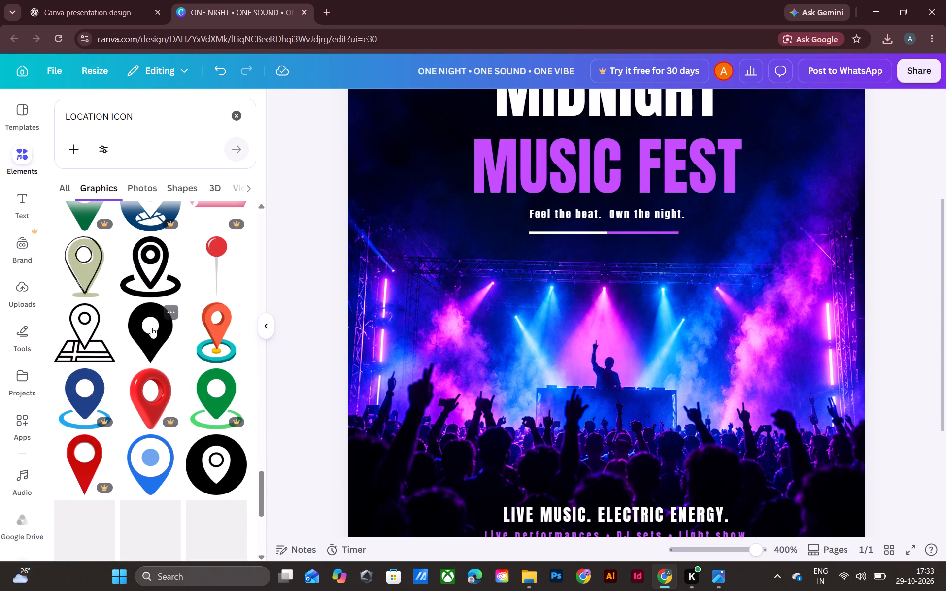
scroll(160, 306, up, 2)
scroll(160, 306, down, 3)
scroll(161, 304, up, 3)
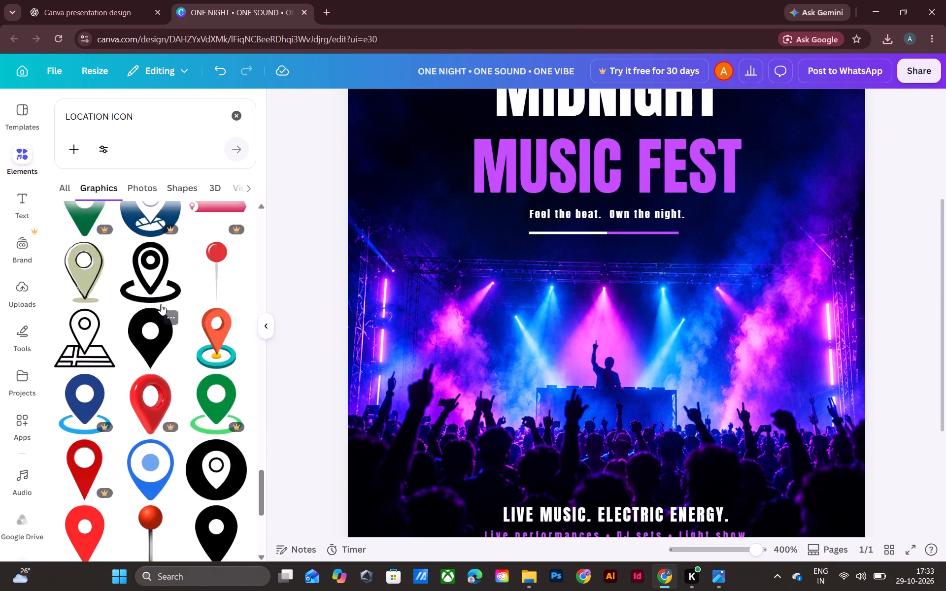
scroll(161, 304, up, 5)
scroll(162, 304, up, 20)
scroll(162, 304, up, 2)
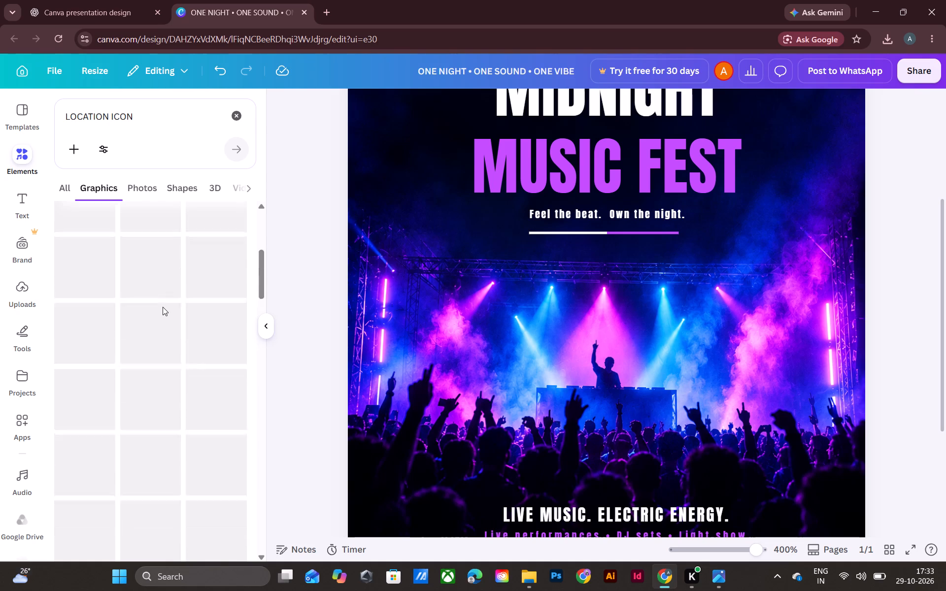
scroll(163, 307, up, 8)
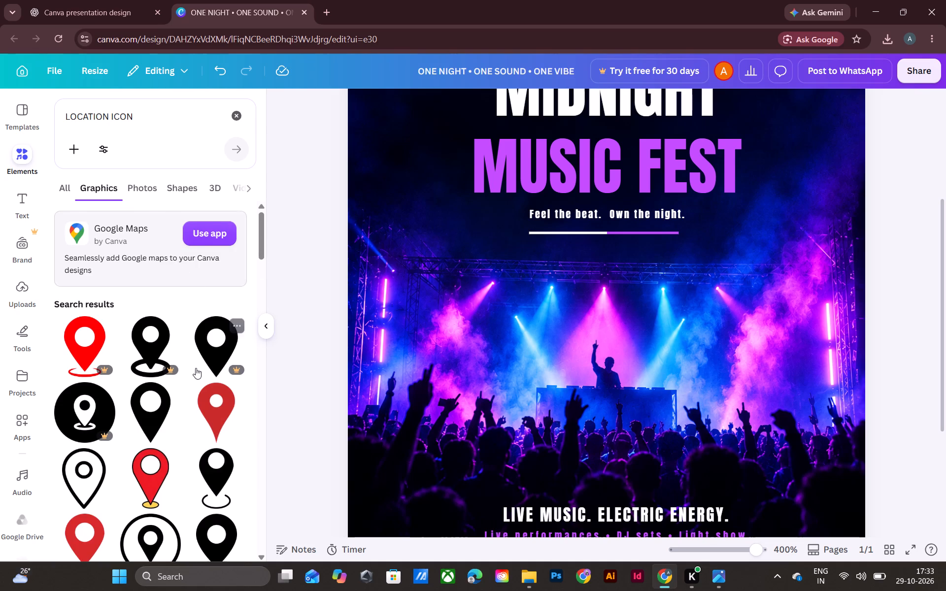
scroll(196, 368, down, 1)
click(148, 355)
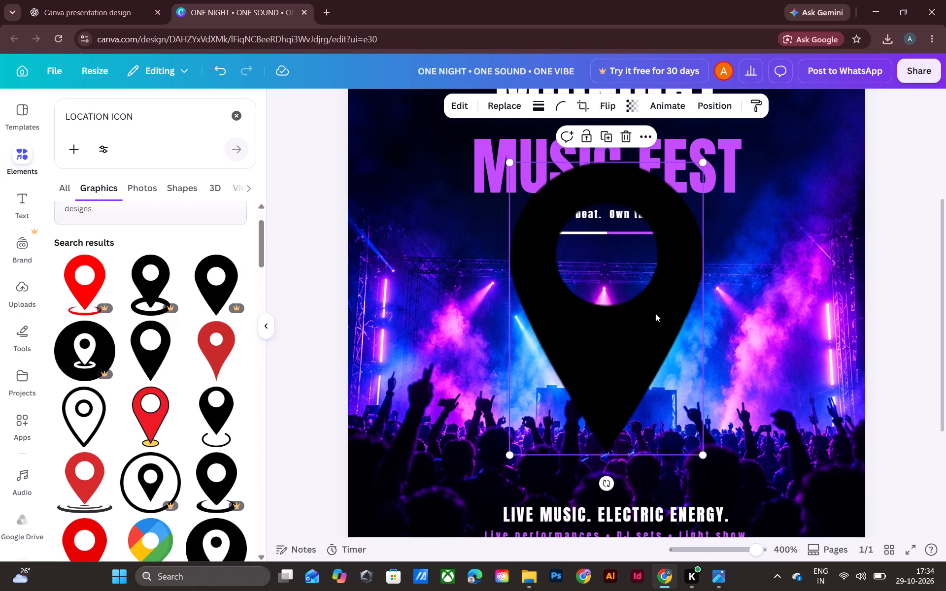
click(515, 103)
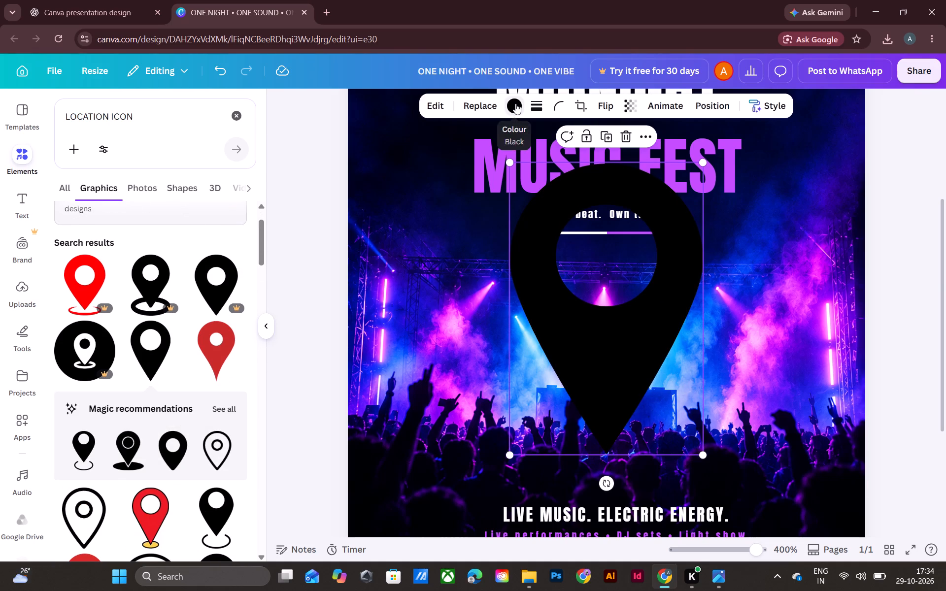
click(131, 193)
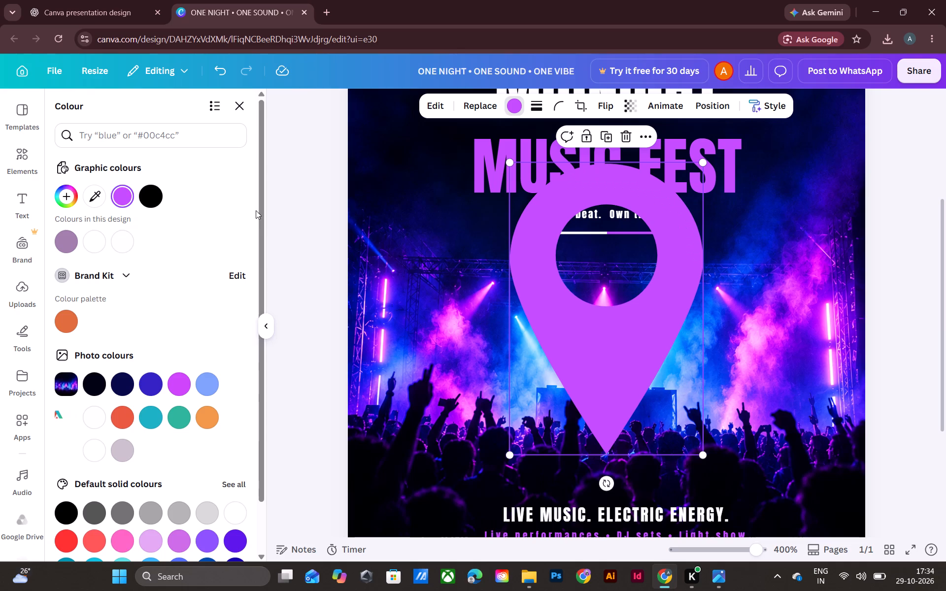
click(265, 211)
click(321, 255)
Shrink the purple location pin to about the calendar icon's size and place it level with that icon, below "Light show".
scroll(704, 303, up, 3)
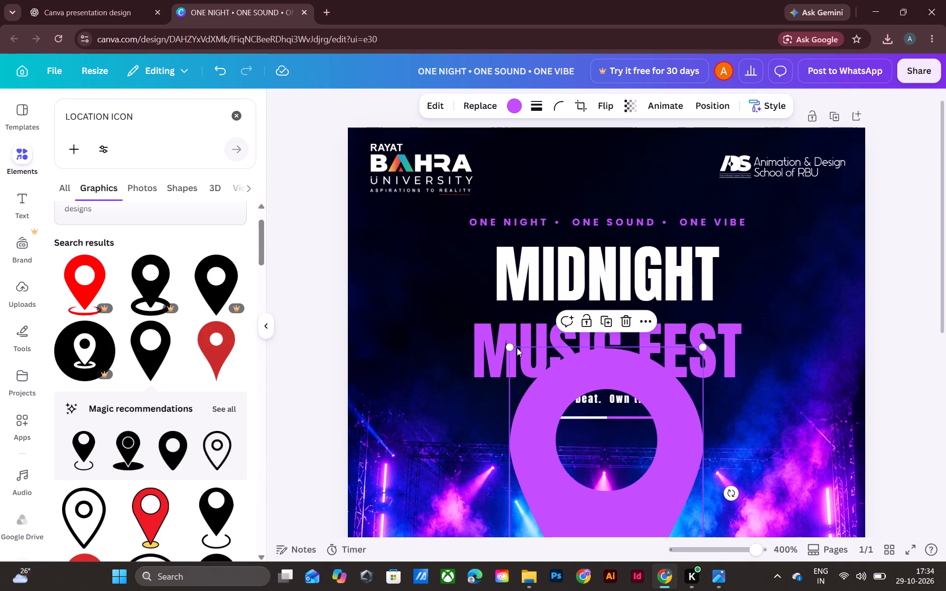
drag(508, 346, 663, 498)
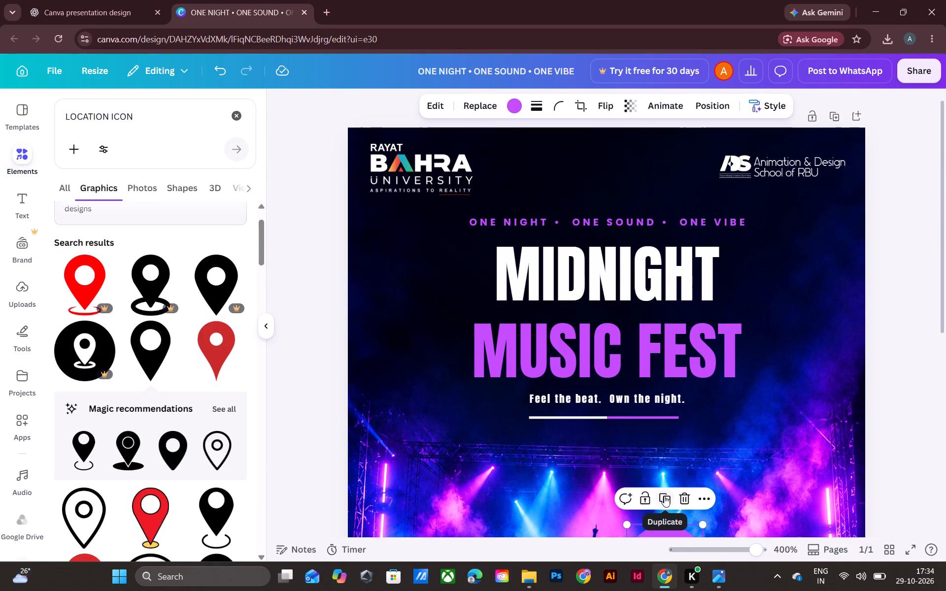
key(ctrl+minus)
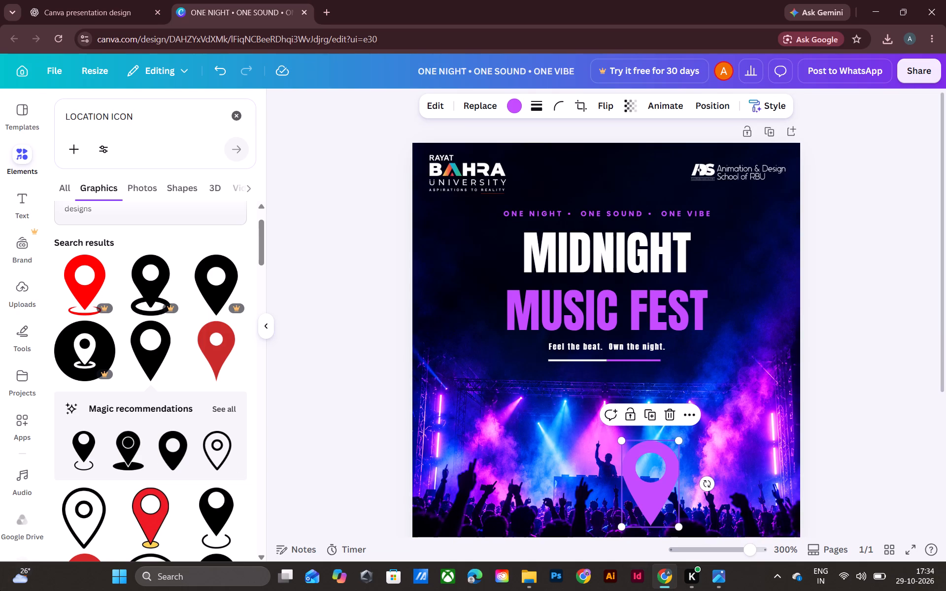
scroll(543, 238, down, 4)
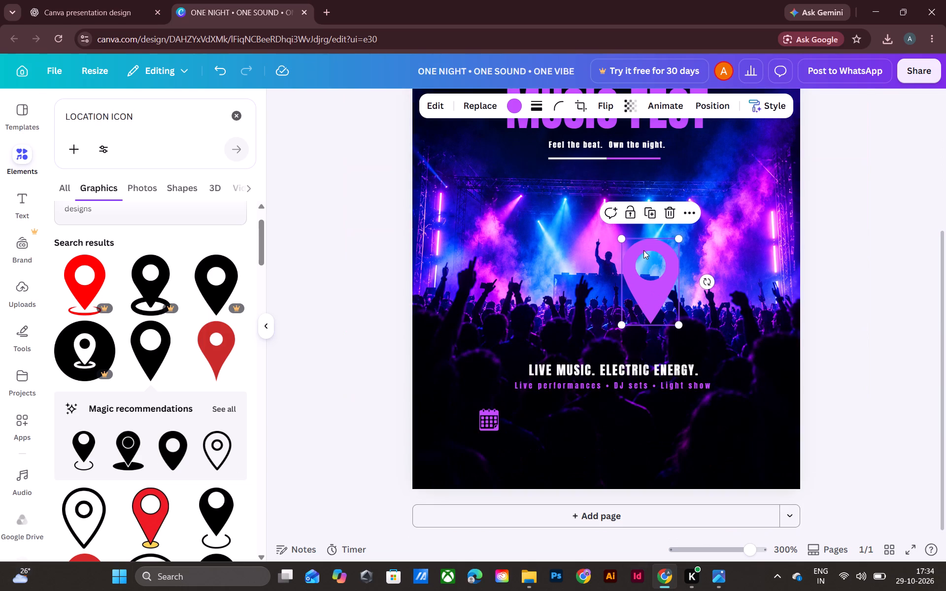
drag(624, 236, 654, 287)
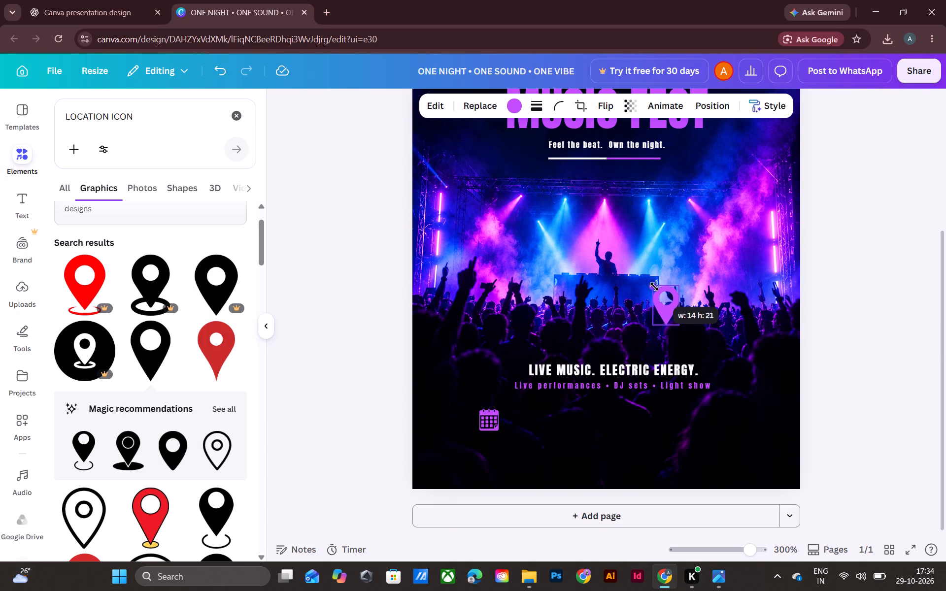
drag(654, 287, 660, 295)
drag(674, 310, 676, 352)
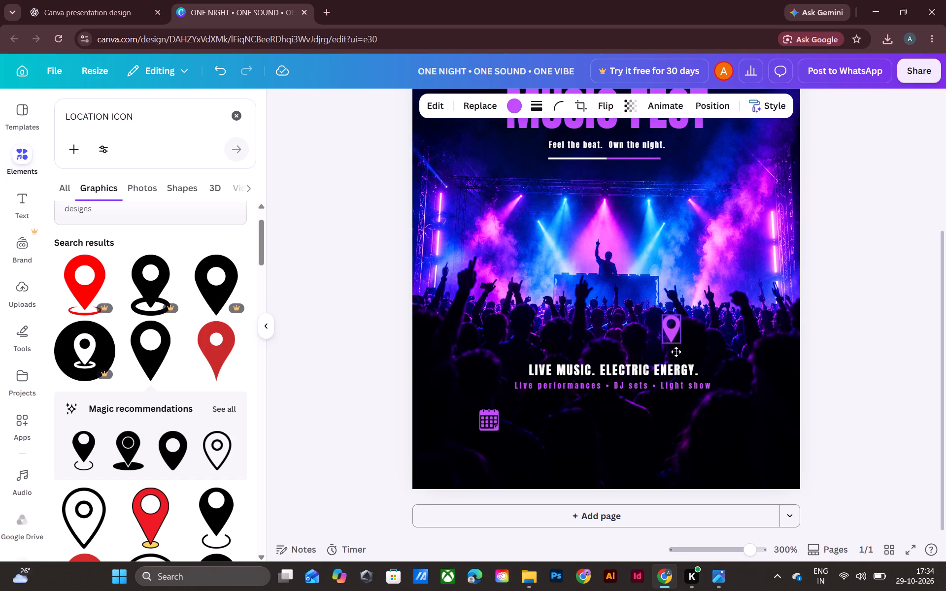
drag(676, 352, 670, 414)
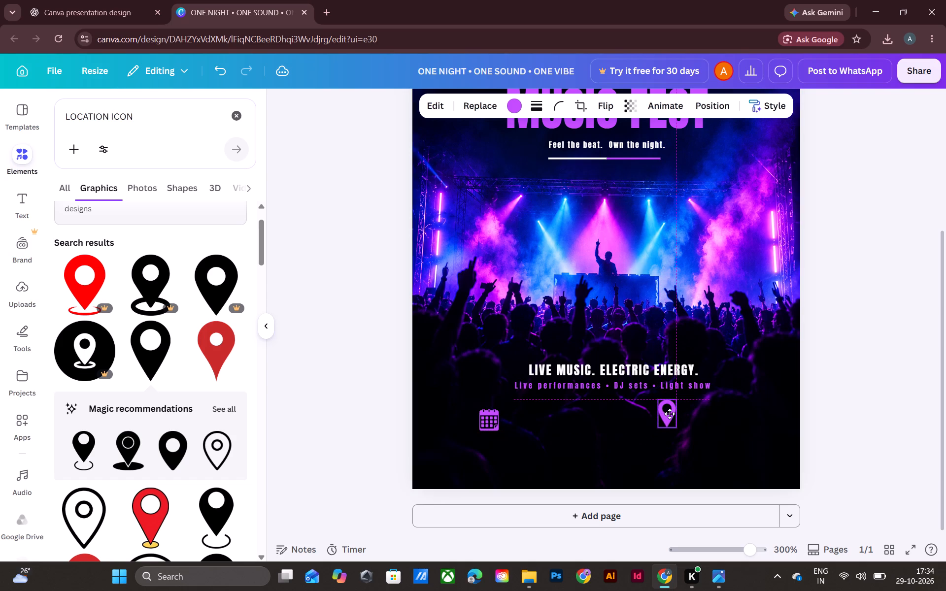
drag(670, 414, 667, 418)
click(803, 421)
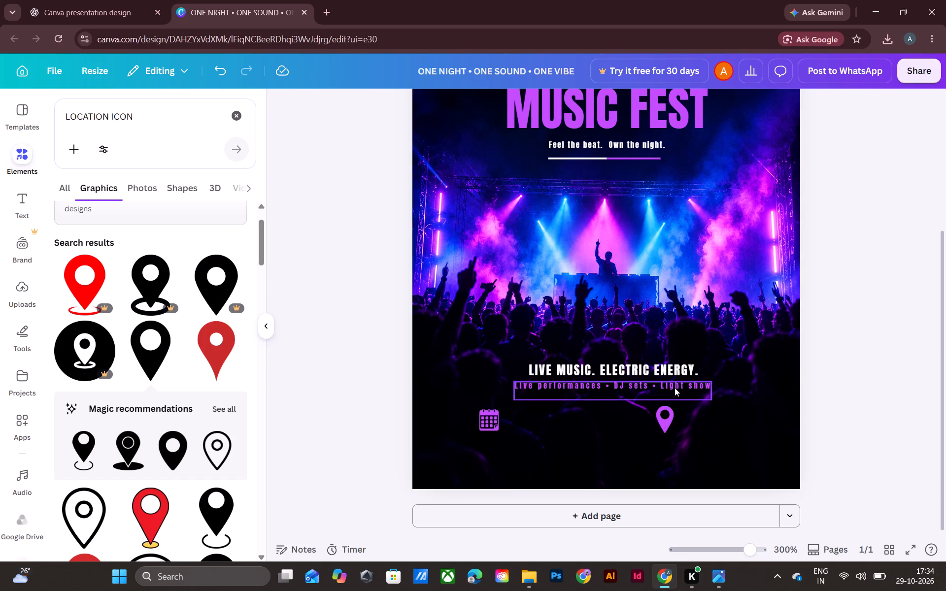
Clear the elements search and duplicate the white divider under "Feel the beat. Own the night.", placing the copy above "LIVE MUSIC. ELECTRIC ENERGY.".
scroll(675, 388, up, 2)
scroll(675, 388, down, 3)
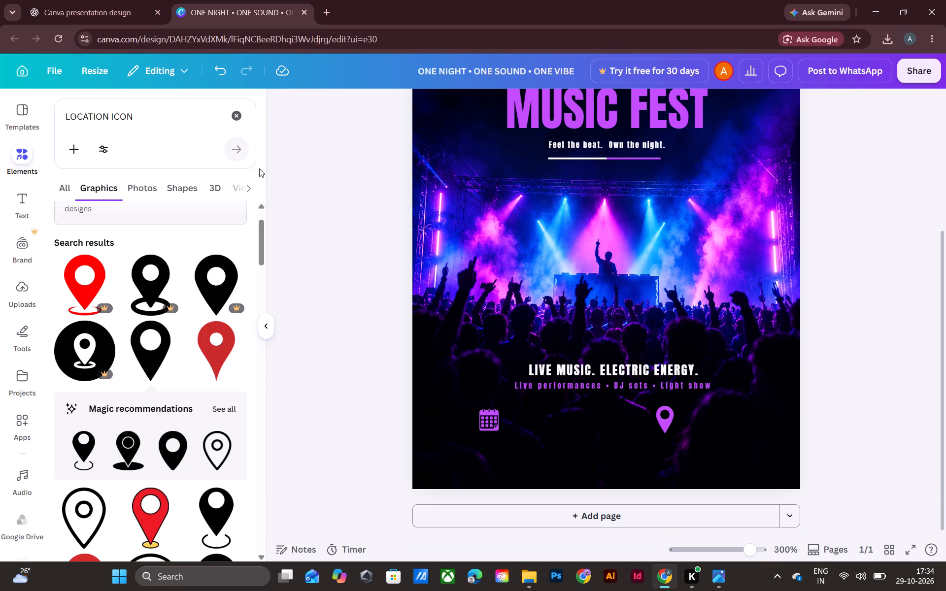
click(238, 115)
scroll(360, 197, up, 2)
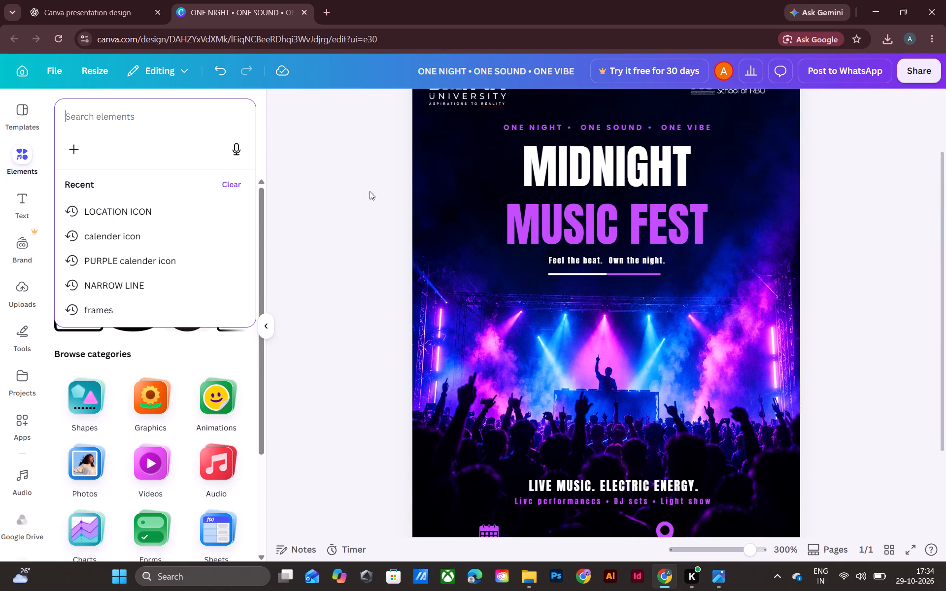
click(577, 282)
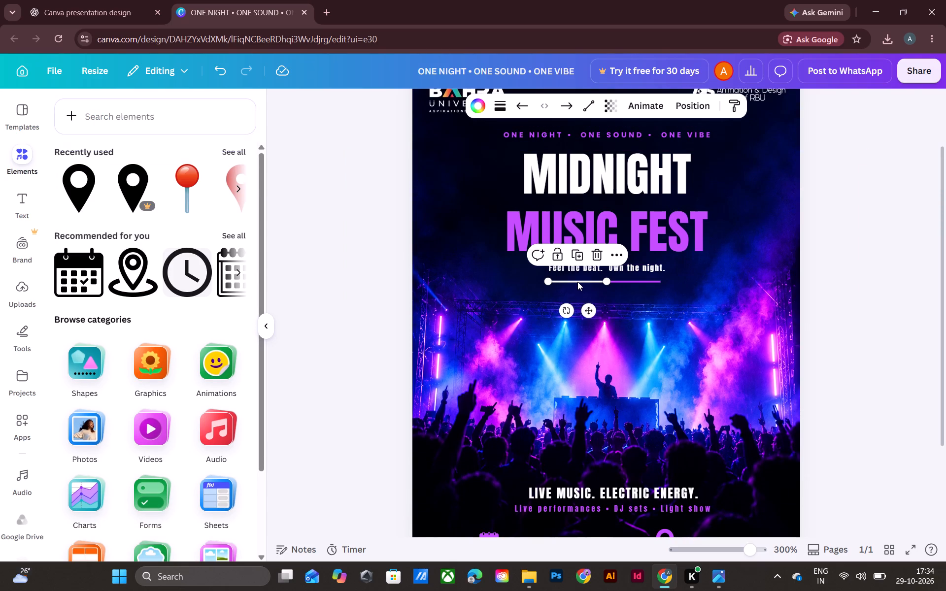
alt+drag(577, 279, 575, 329)
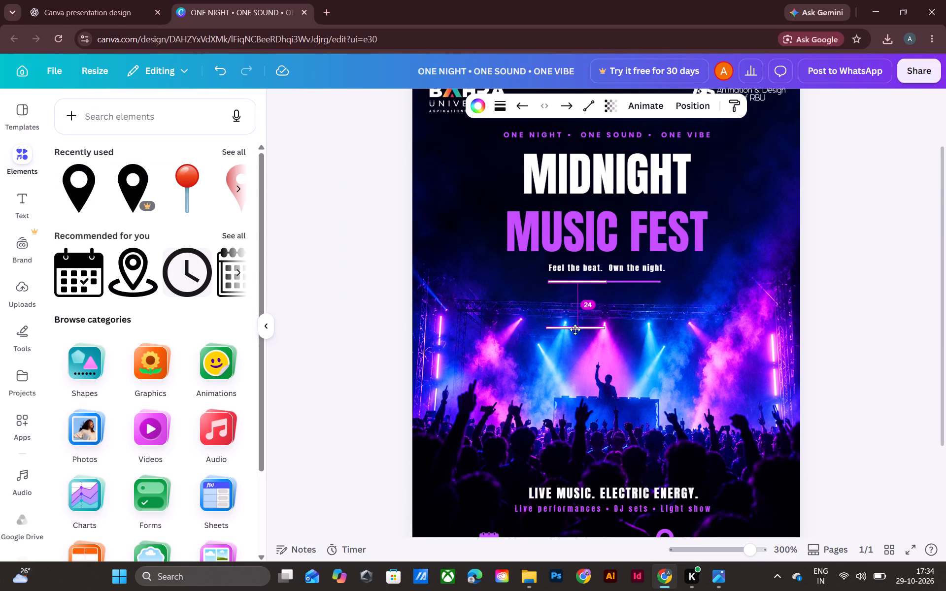
alt+drag(575, 329, 578, 434)
scroll(579, 435, down, 6)
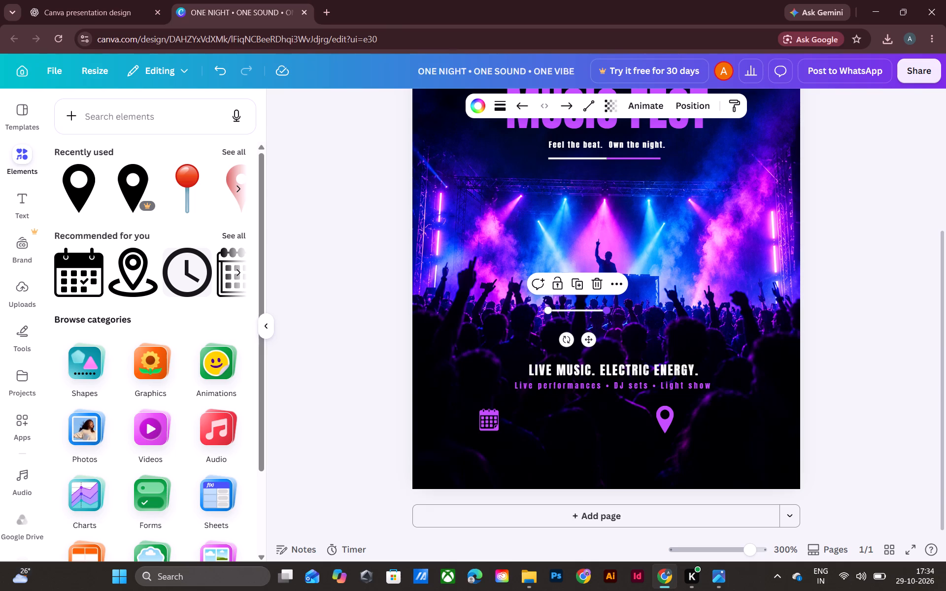
Turn the copied white line vertical, shorten it to slightly taller than the calendar icon, and place it just right of that icon.
drag(607, 311, 550, 359)
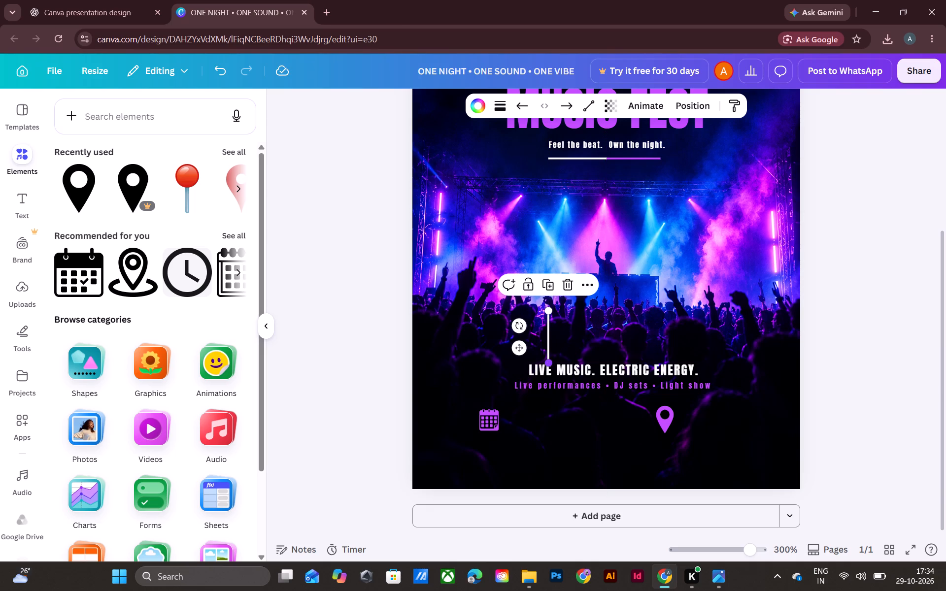
drag(550, 363, 552, 359)
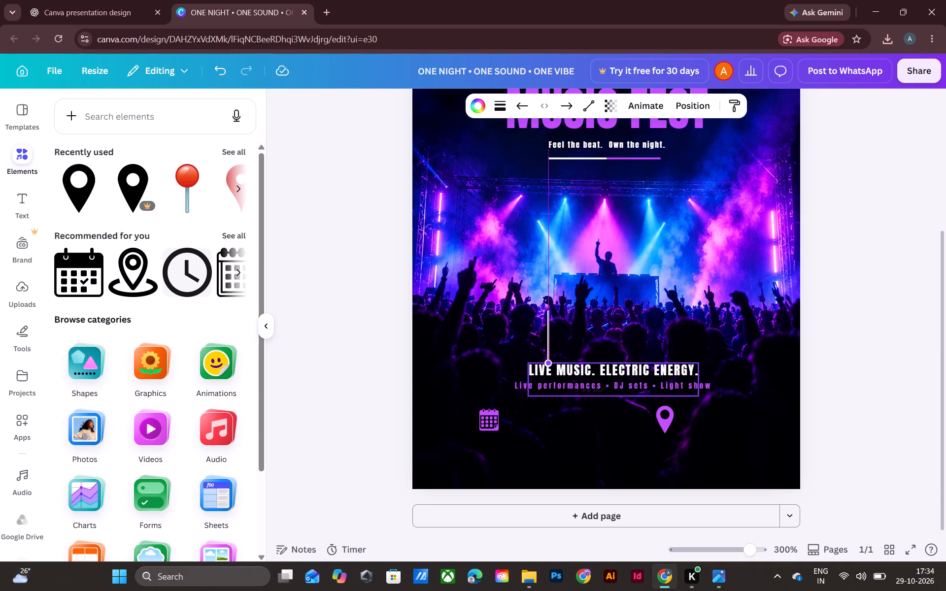
drag(552, 359, 555, 347)
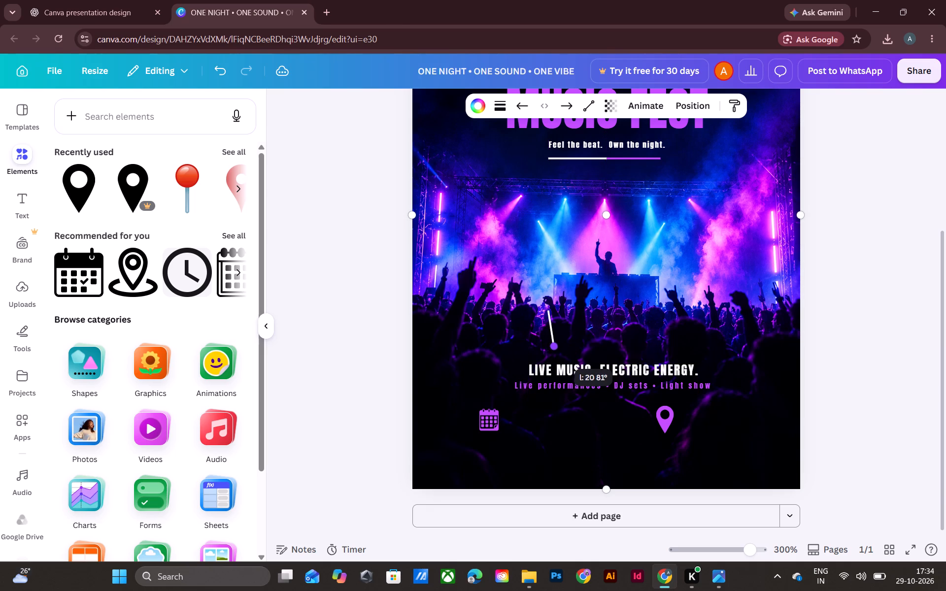
drag(555, 347, 552, 348)
click(899, 337)
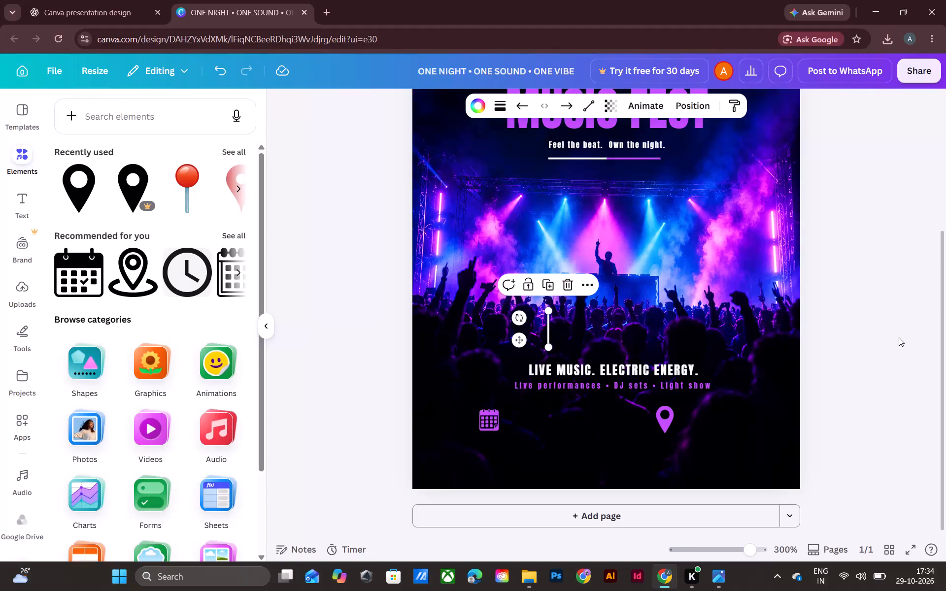
drag(549, 327, 549, 328)
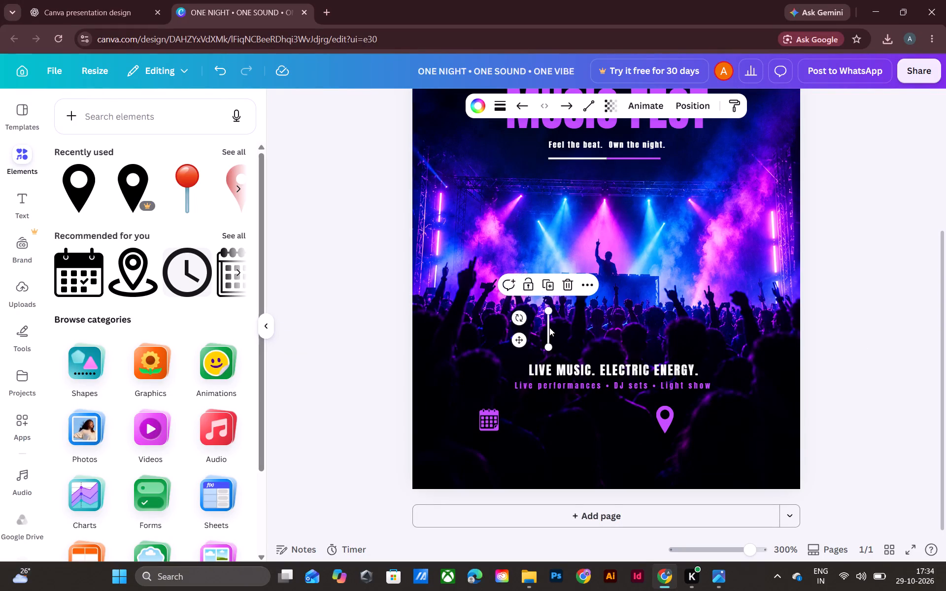
drag(549, 328, 516, 423)
alt+drag(515, 426, 516, 425)
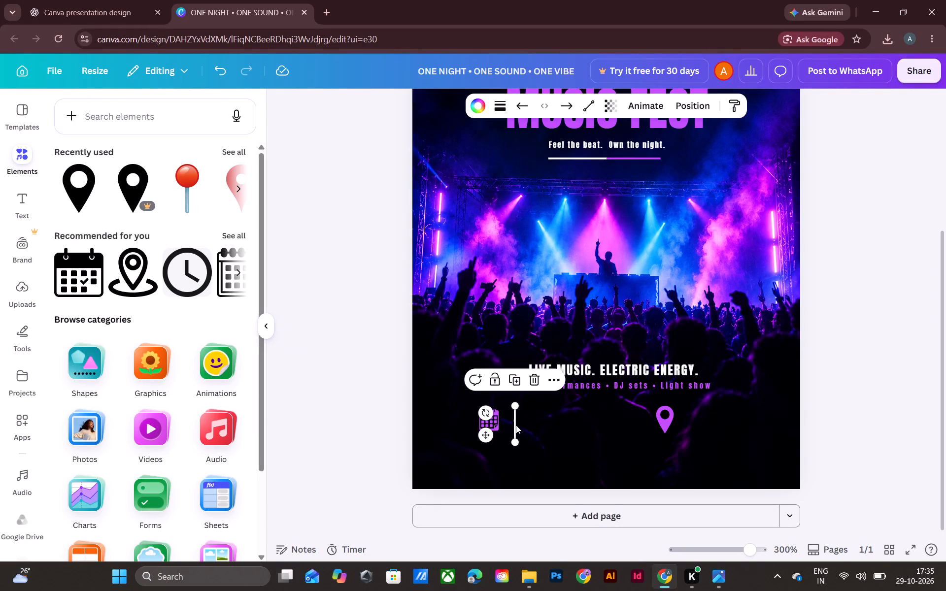
Duplicate the vertical white line just right of the location pin and compare the layout with the reference poster.
alt+drag(516, 425, 683, 423)
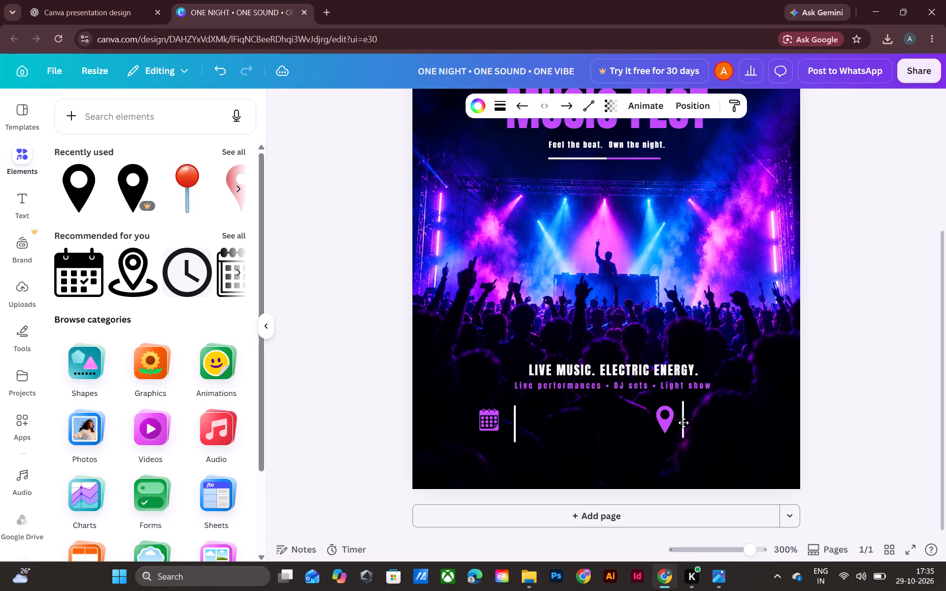
alt+drag(683, 423, 683, 423)
click(723, 578)
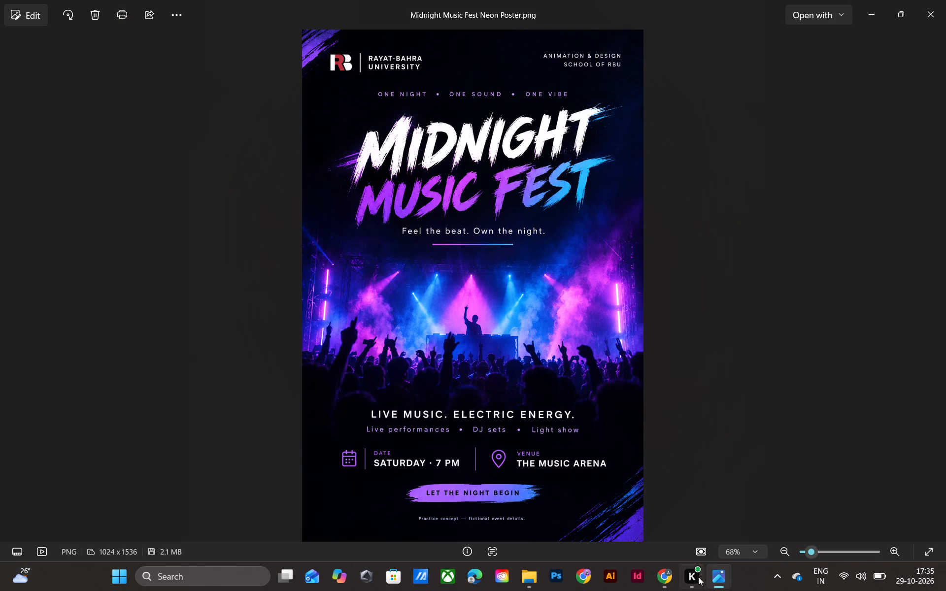
click(671, 580)
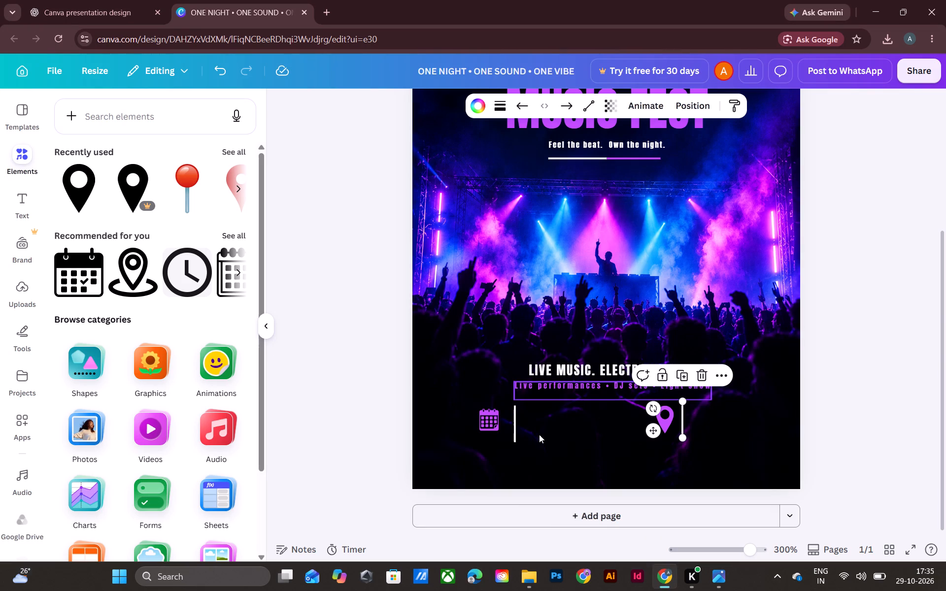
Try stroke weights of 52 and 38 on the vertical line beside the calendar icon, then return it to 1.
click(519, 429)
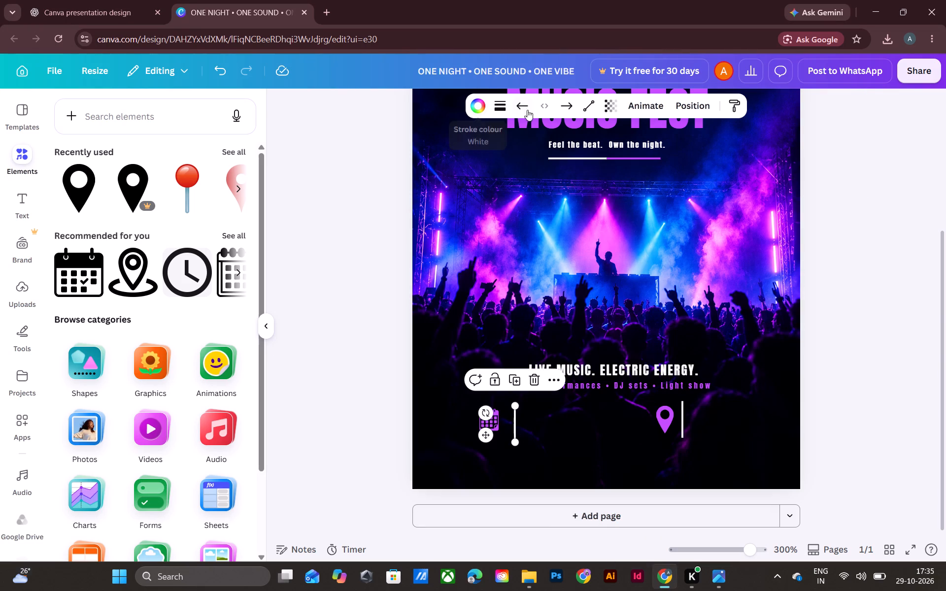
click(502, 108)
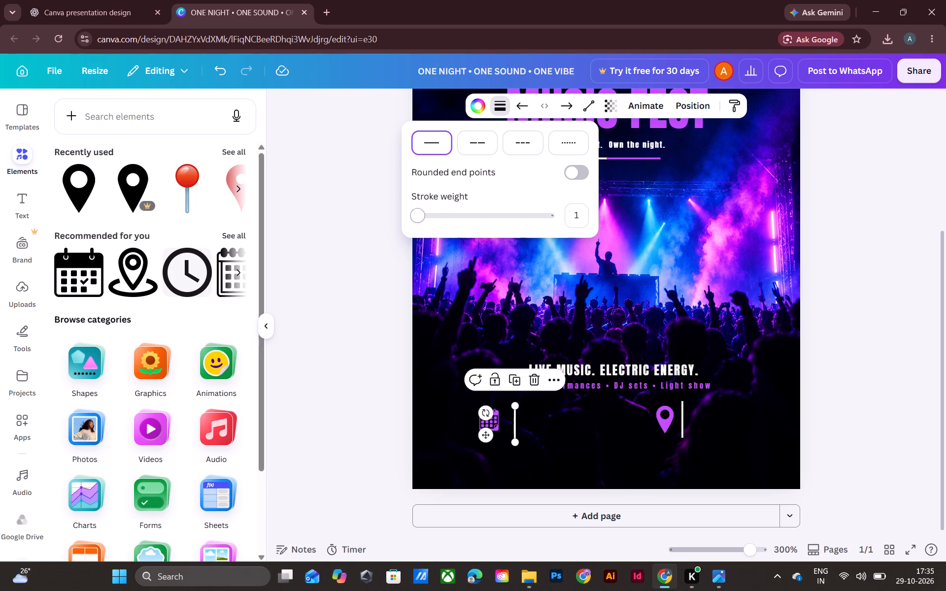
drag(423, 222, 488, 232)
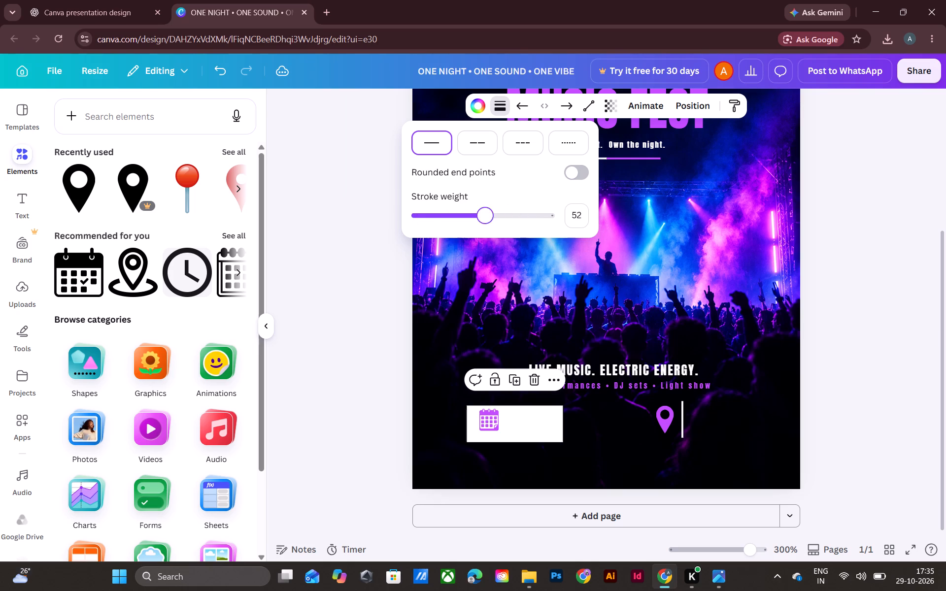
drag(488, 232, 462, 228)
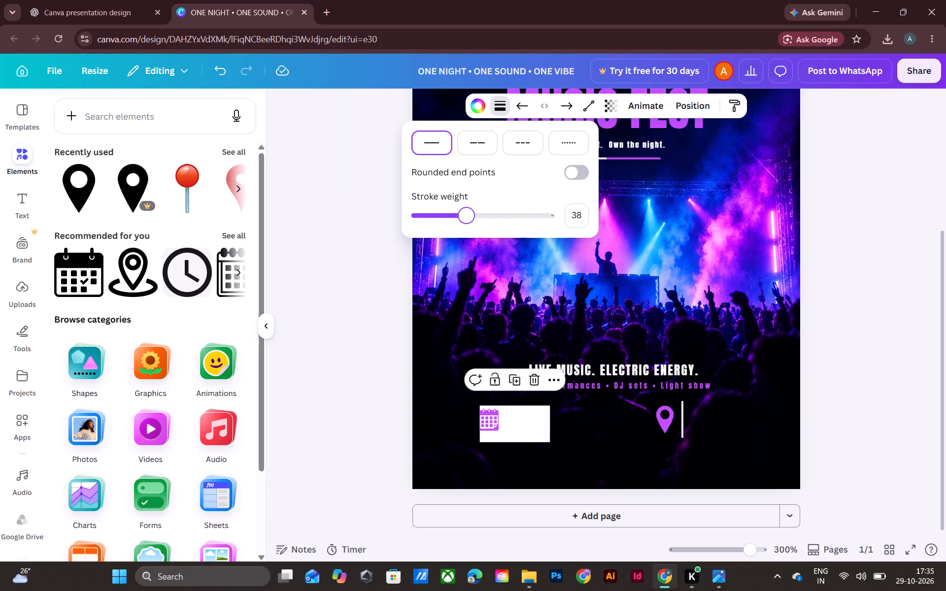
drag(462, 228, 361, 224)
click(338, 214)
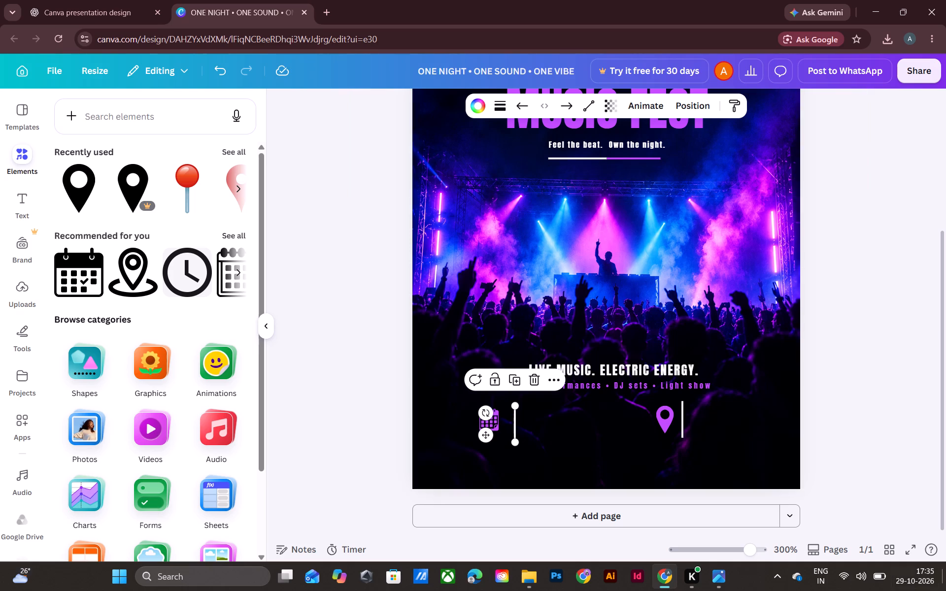
Examine the divider lines in the date and venue row of the reference poster, then return to the Canva design.
click(727, 587)
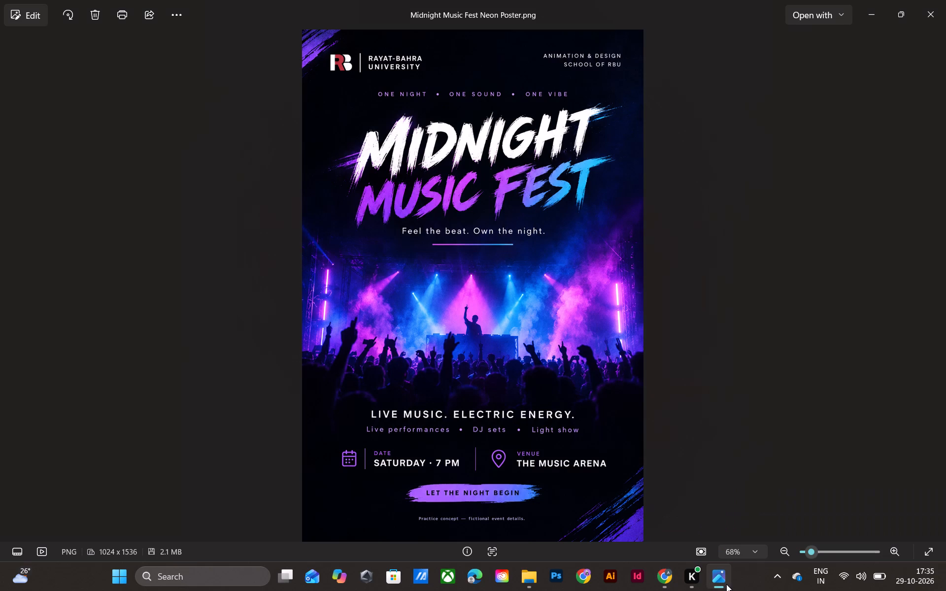
scroll(589, 414, down, 6)
scroll(570, 410, up, 5)
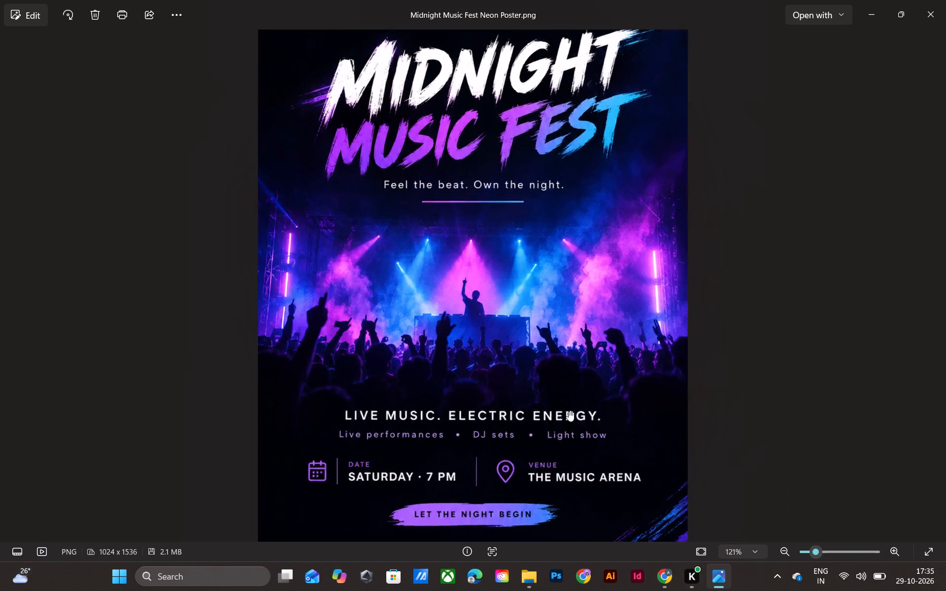
scroll(569, 411, up, 6)
scroll(567, 413, down, 17)
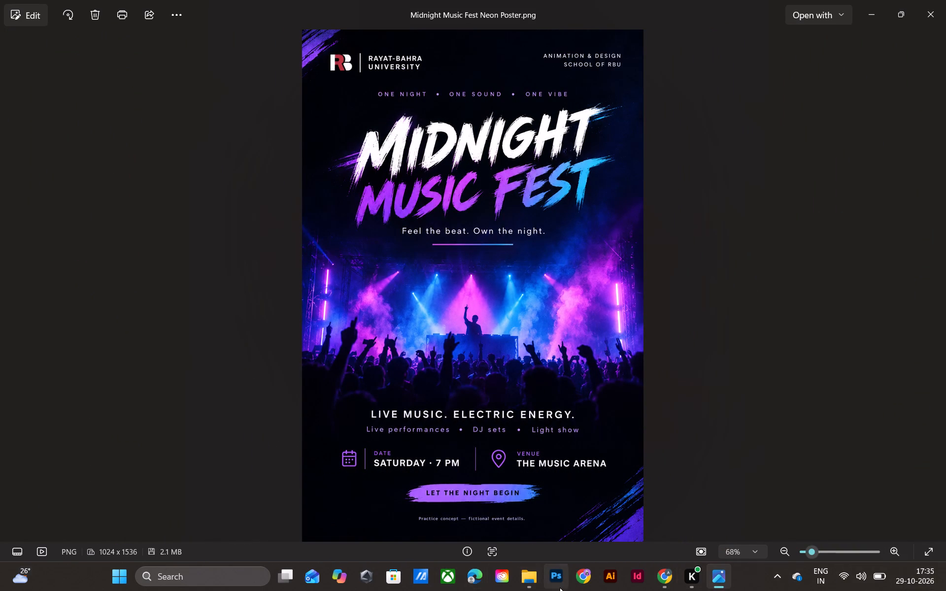
click(671, 574)
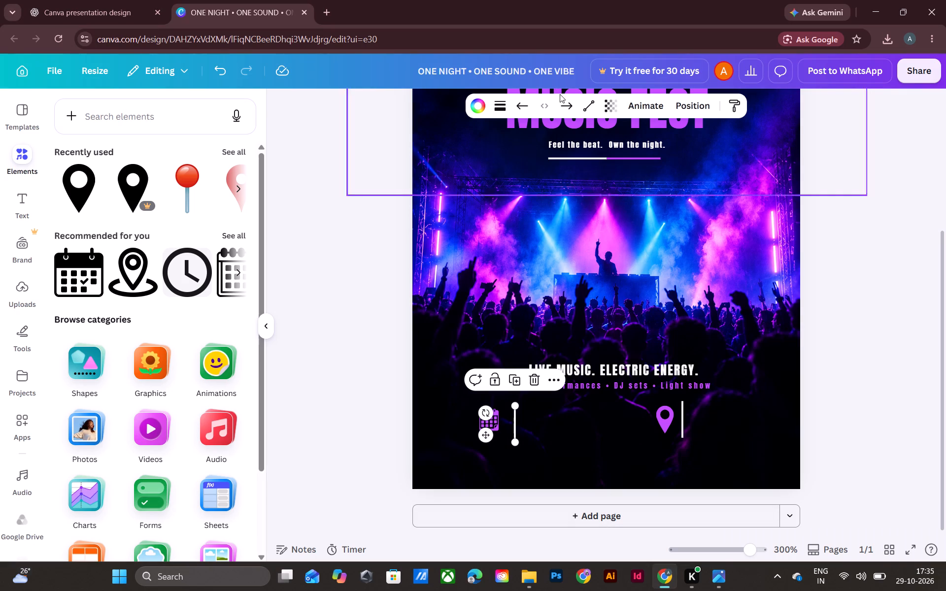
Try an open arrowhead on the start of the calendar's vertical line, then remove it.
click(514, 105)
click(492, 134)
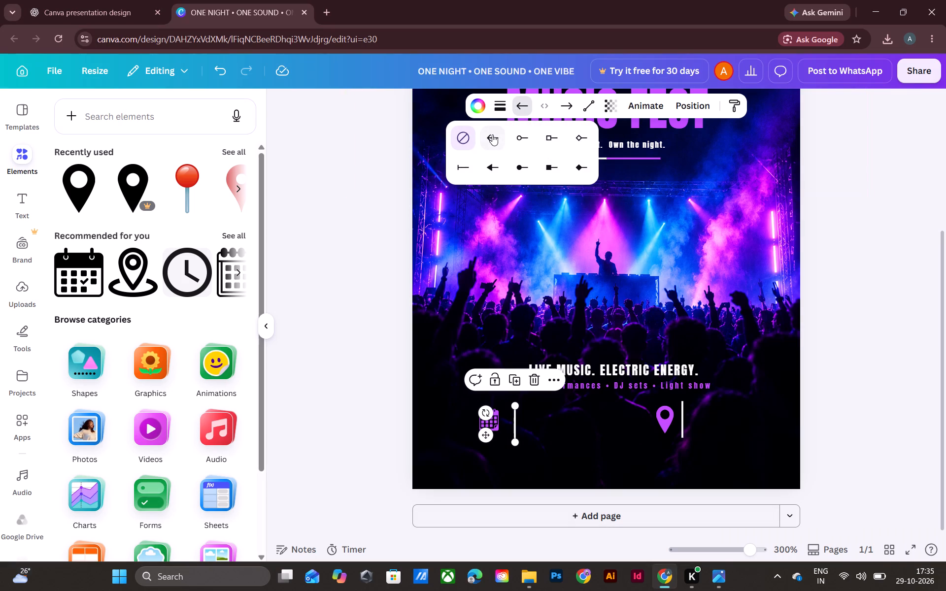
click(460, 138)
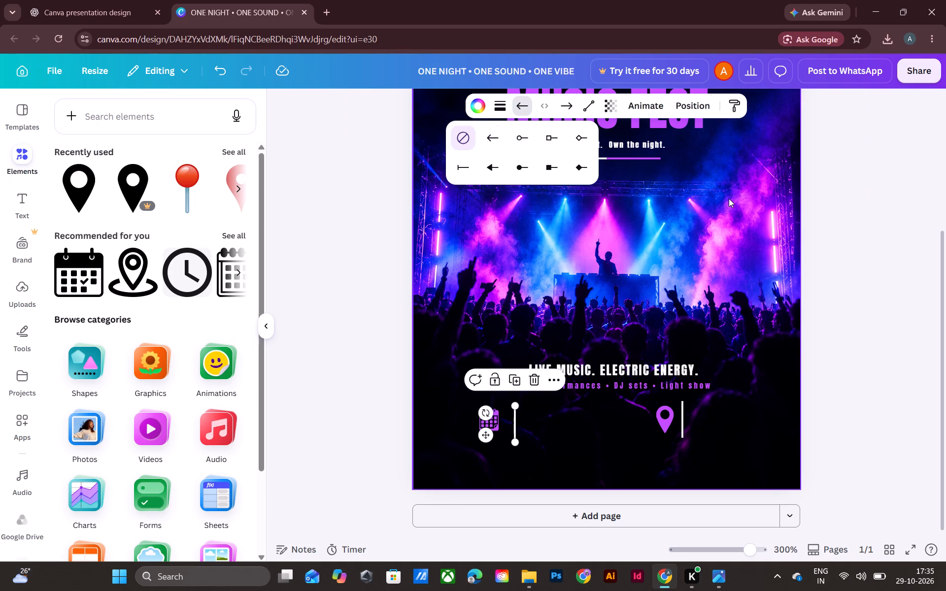
Recolour the calendar's vertical line to the design's vivid purple and nudge it slightly up and towards the icon.
click(481, 102)
click(123, 200)
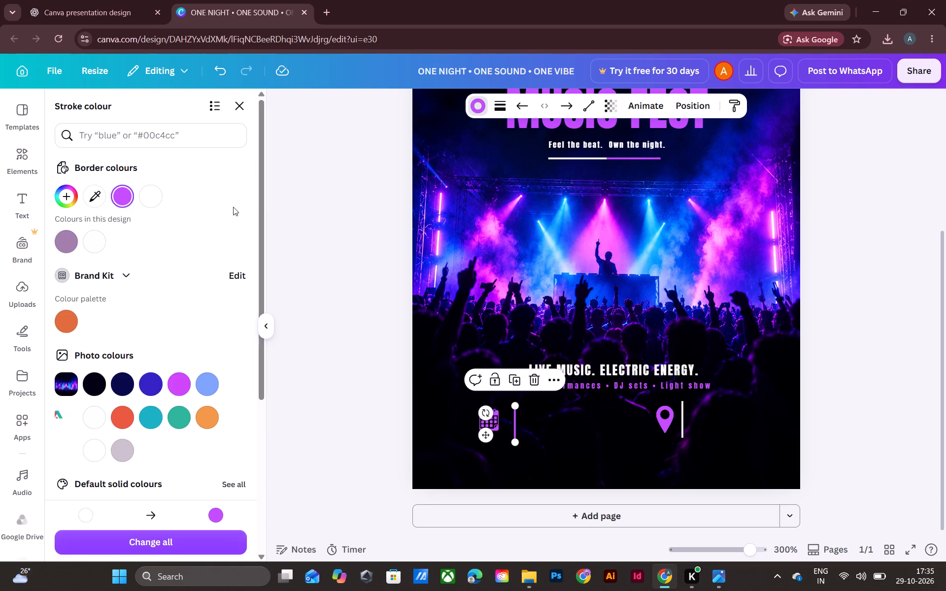
click(310, 207)
click(348, 216)
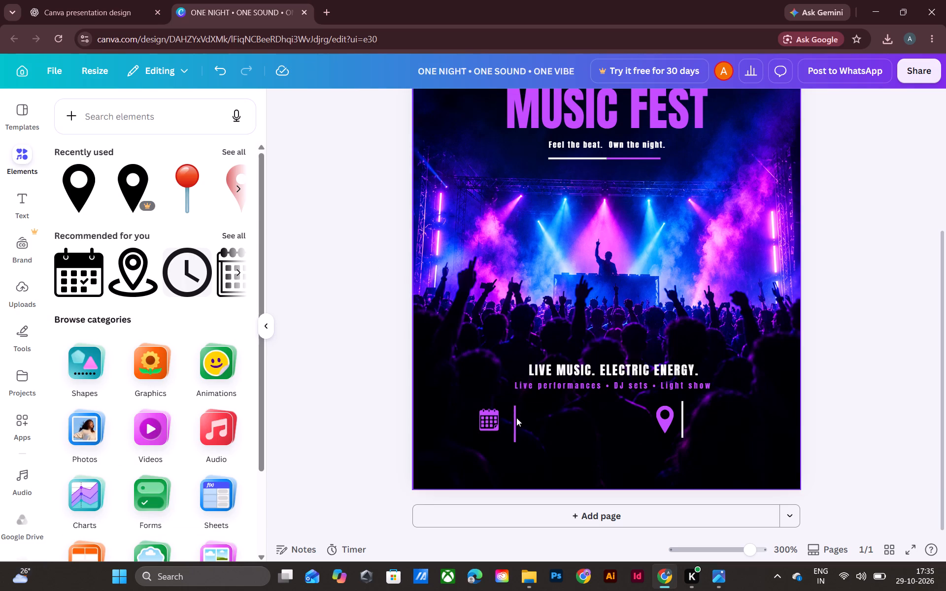
drag(516, 419, 512, 412)
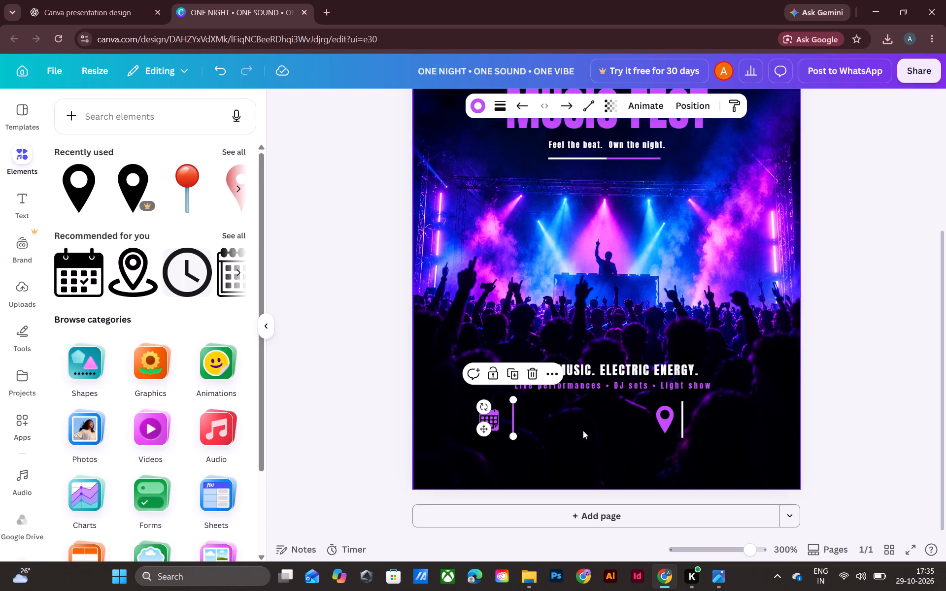
Recolour the location pin's vertical line to the vivid purple and move it just left of the pin, level with the calendar's line.
click(684, 419)
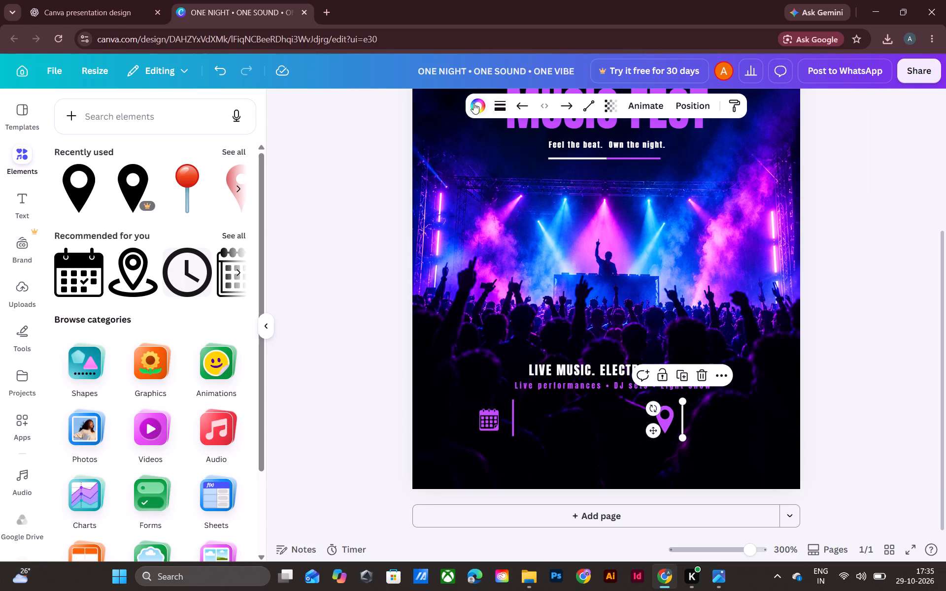
click(473, 103)
click(123, 199)
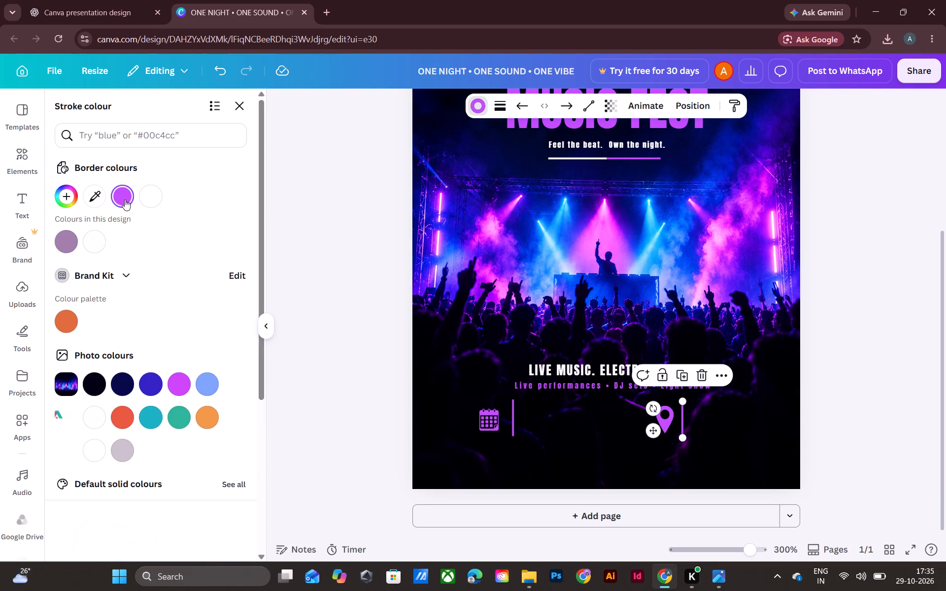
click(465, 243)
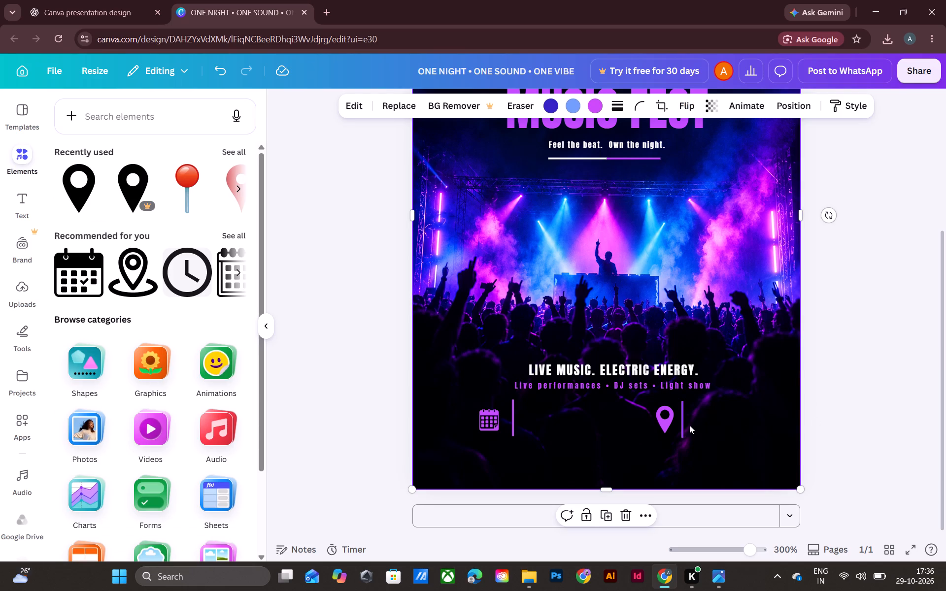
drag(686, 425, 649, 425)
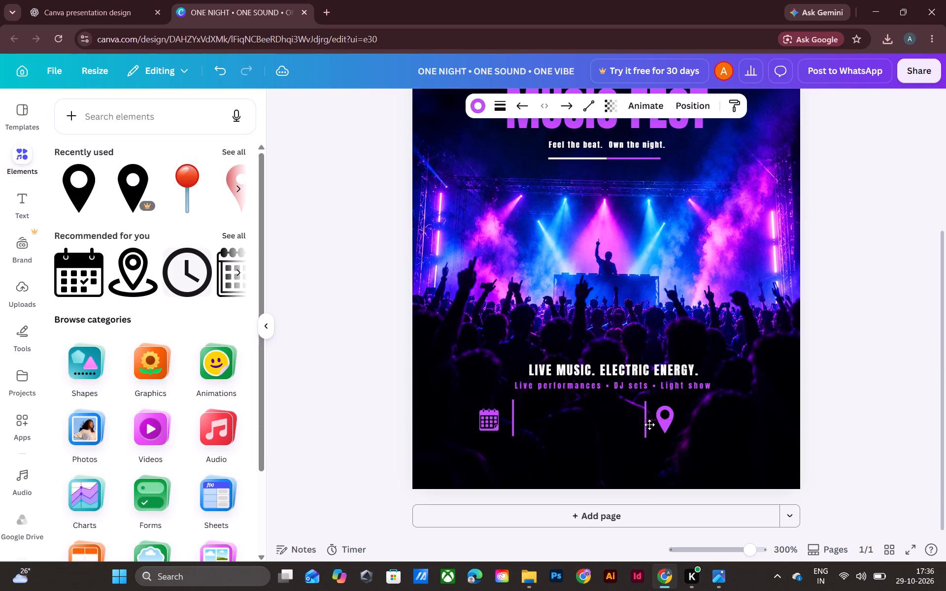
drag(649, 425, 649, 422)
click(818, 413)
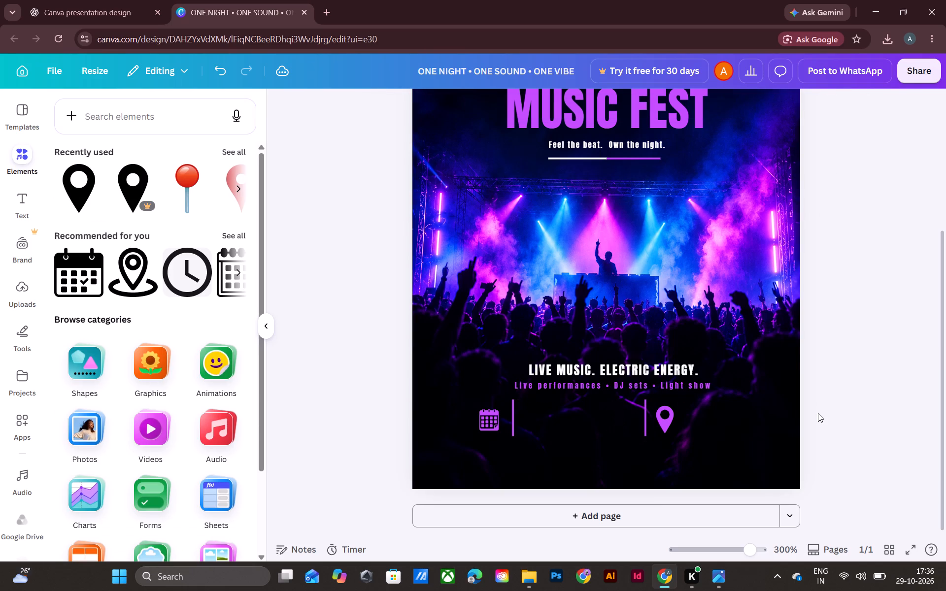
click(731, 578)
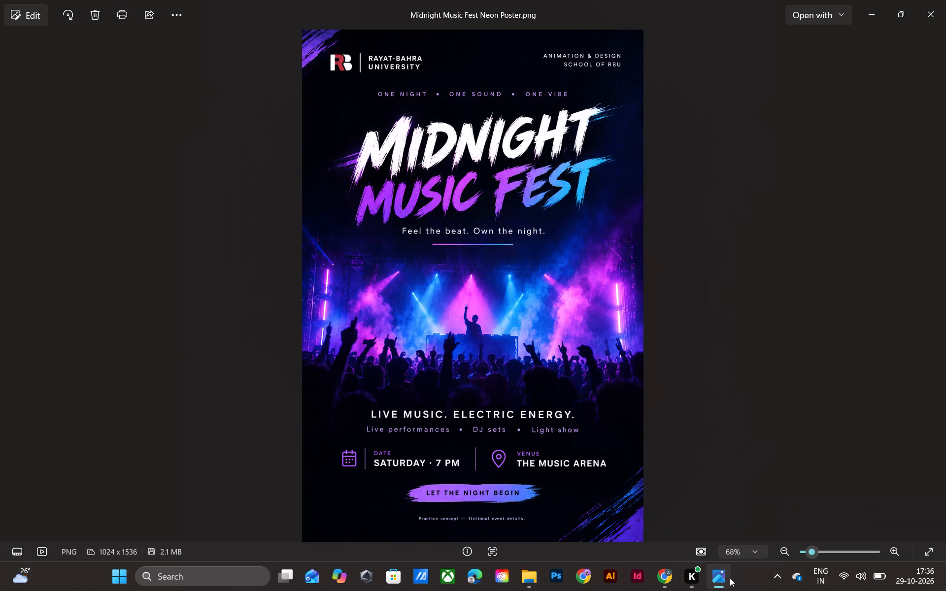
click(672, 583)
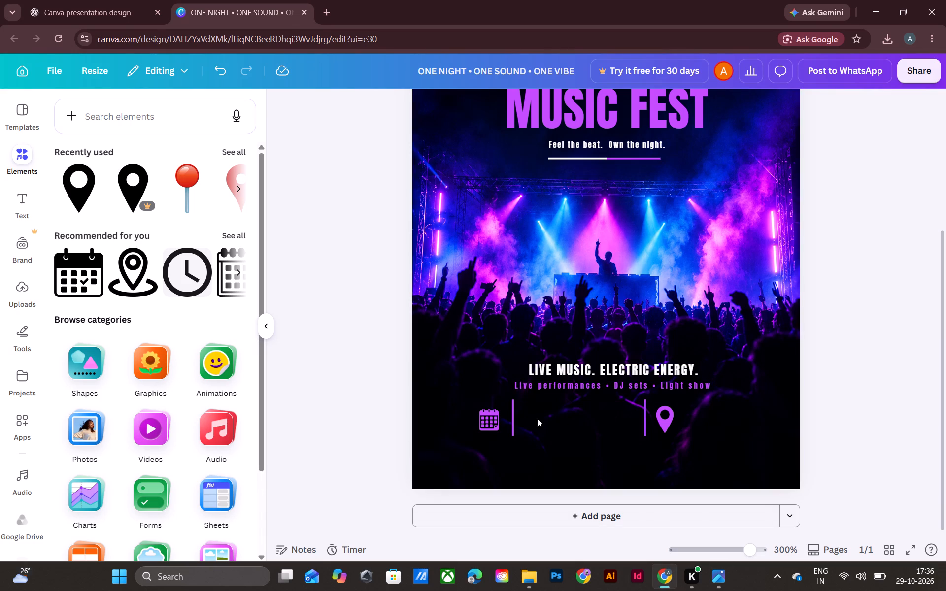
Move the location pin icon slightly farther away from its vertical line.
drag(668, 418, 695, 418)
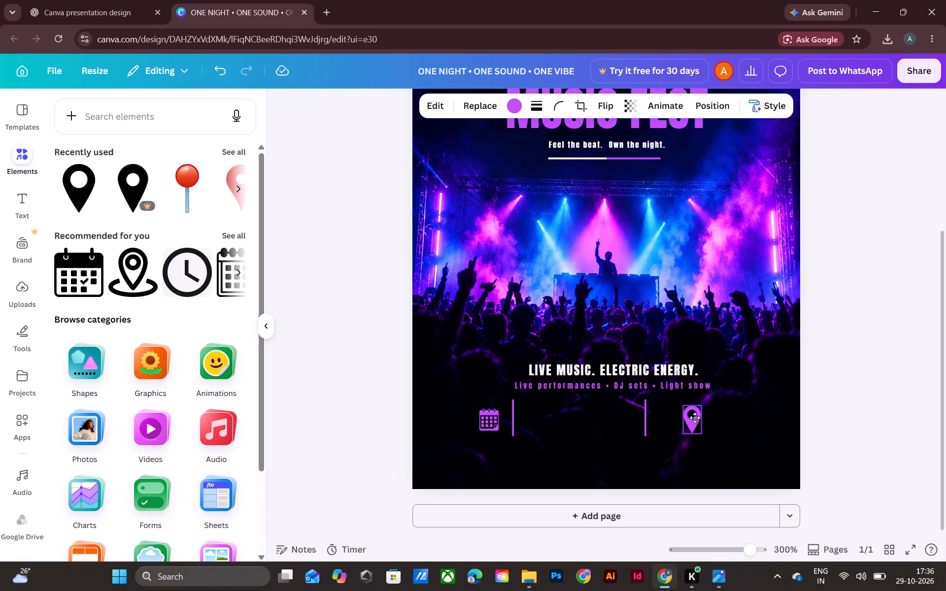
drag(695, 418, 683, 414)
Check the reference's date details, then add a size 6 Anton text box to the Canva design reading DATE.
click(722, 580)
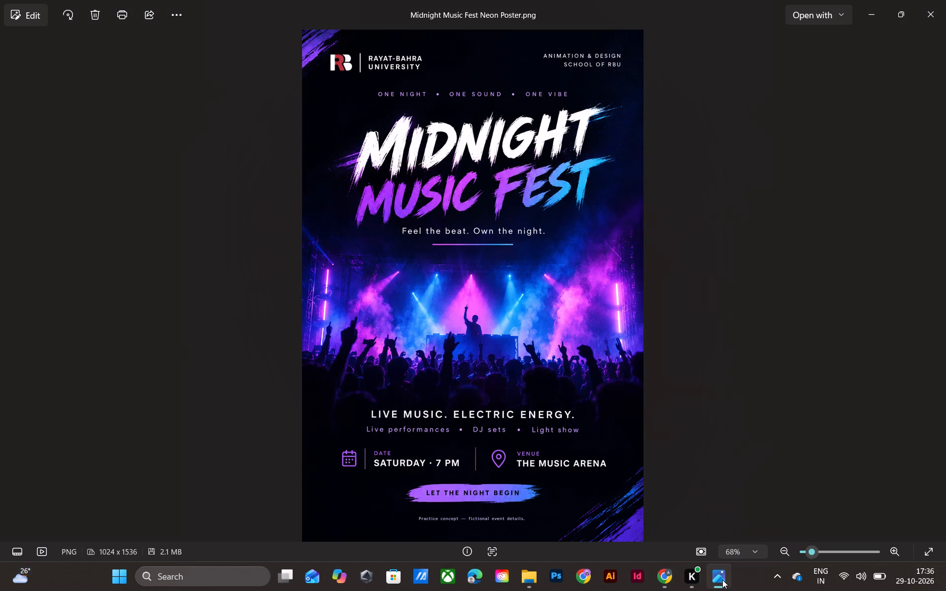
click(671, 581)
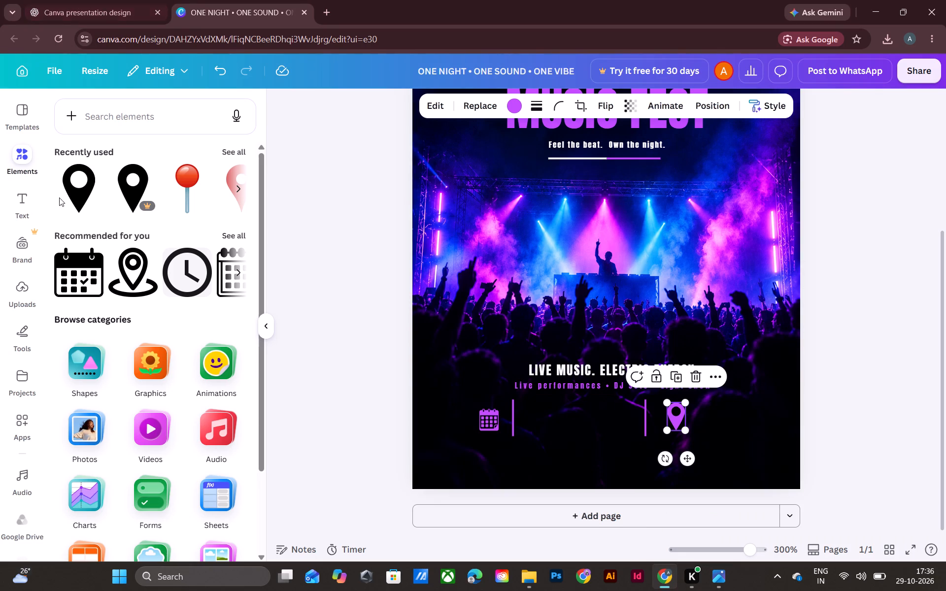
click(17, 204)
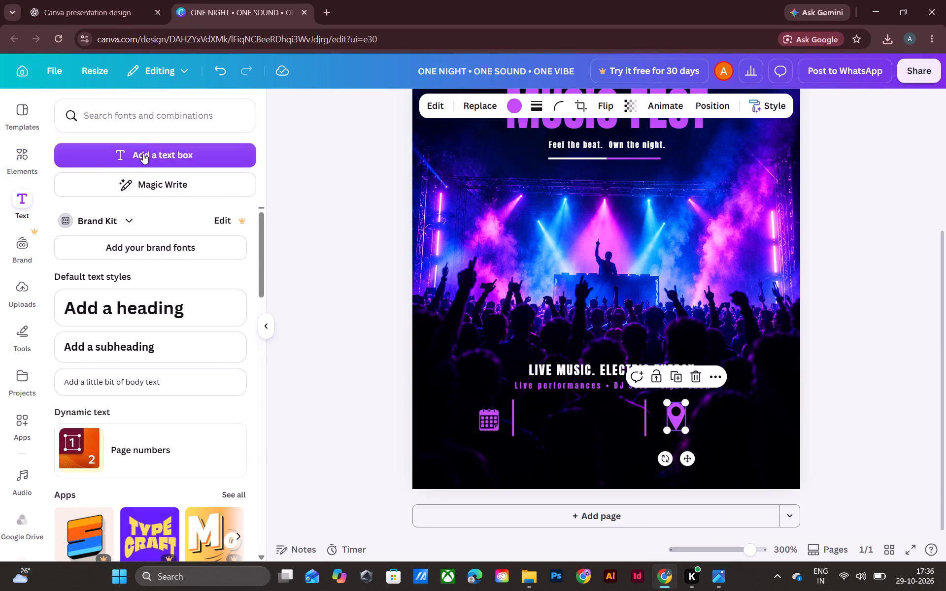
click(143, 155)
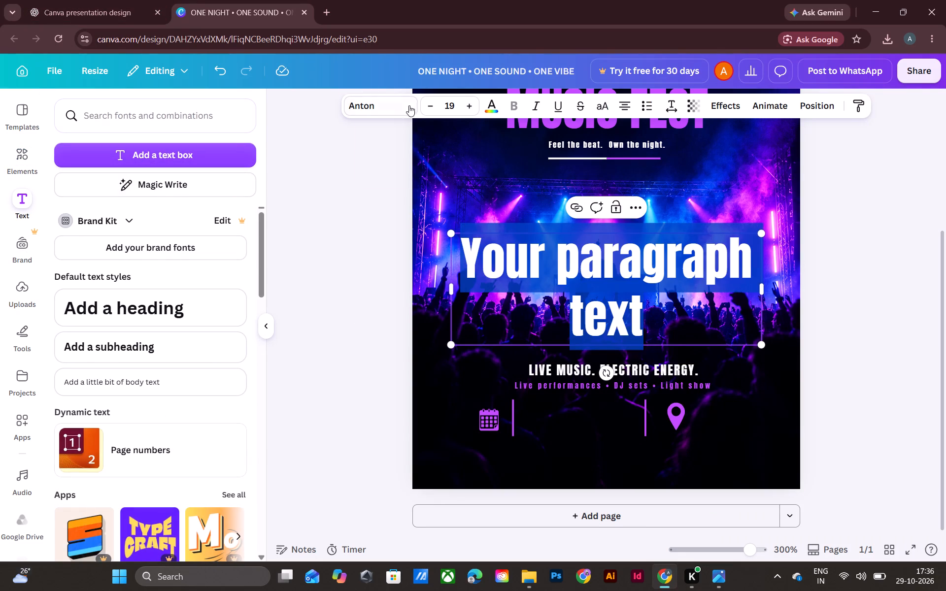
triple_click(433, 109)
triple_click(434, 109)
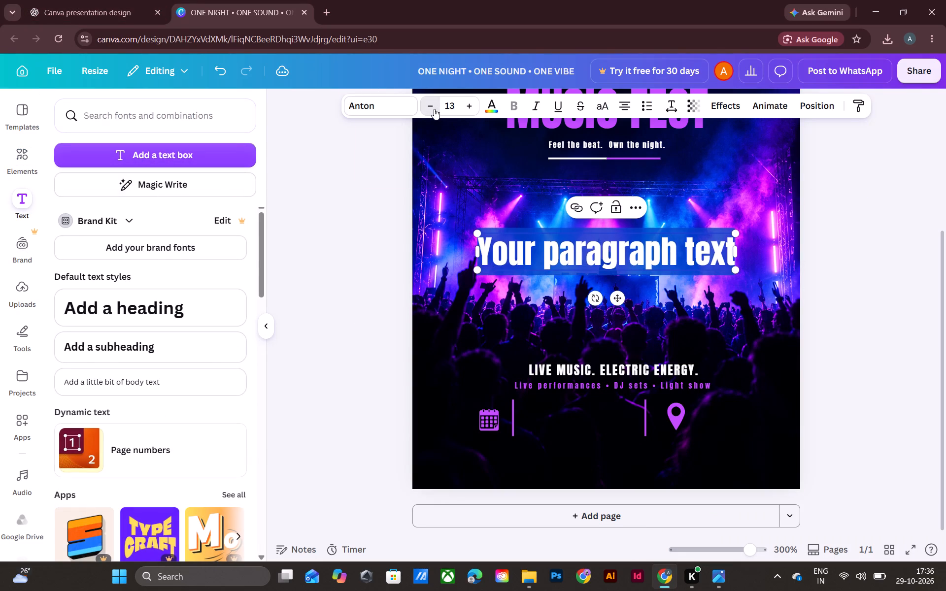
triple_click(434, 109)
triple_click(434, 109)
click(434, 109)
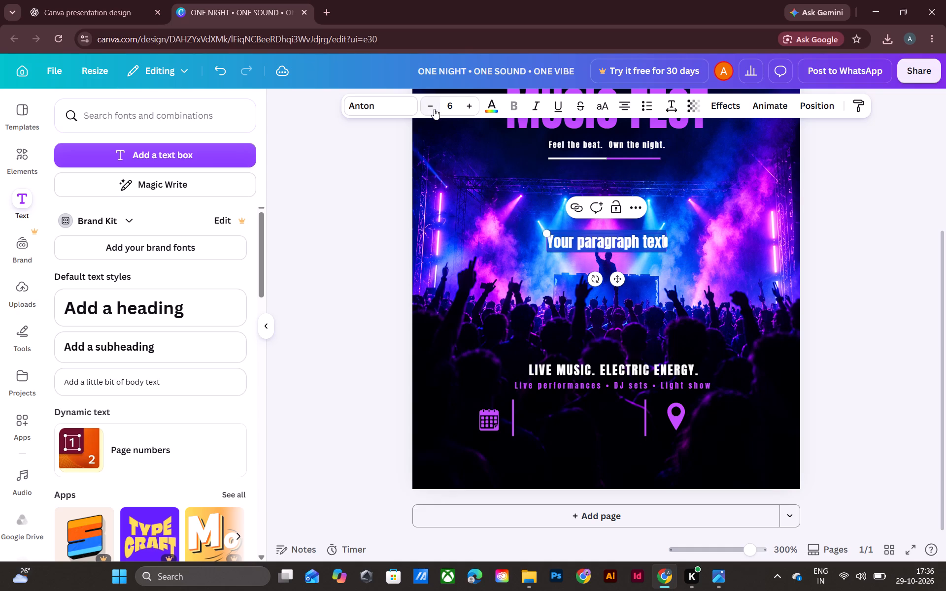
text(DATW)
key(BackSpace)
key(w)
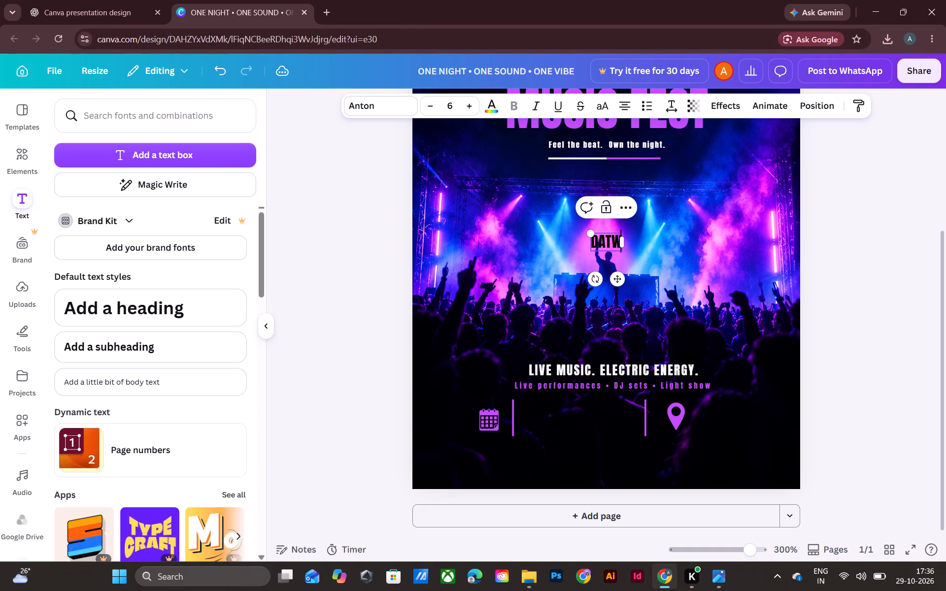
key(BackSpace)
key(e)
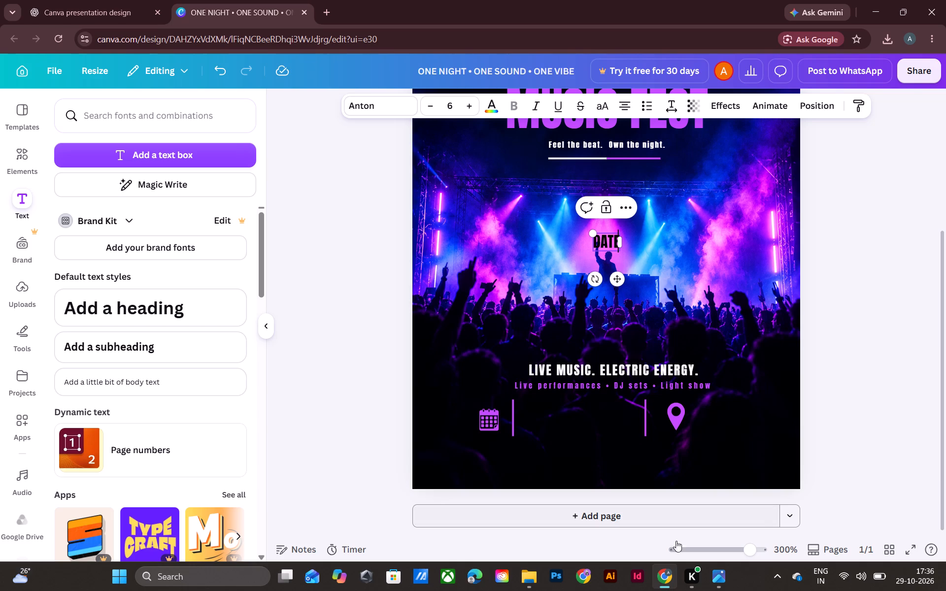
Consult the reference and add a second line, SATURDAY . 7 PM, below DATE in the Canva text box.
click(711, 583)
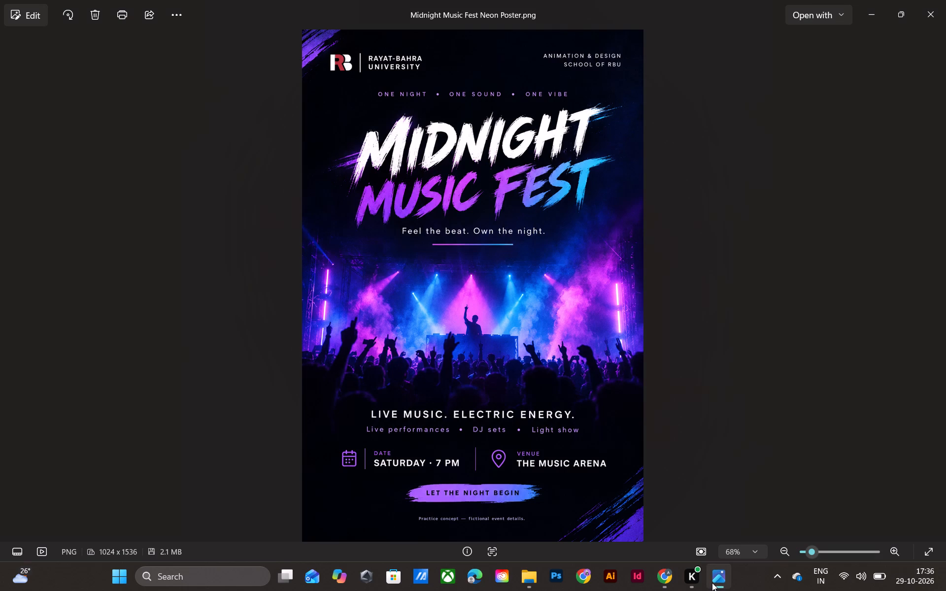
click(662, 580)
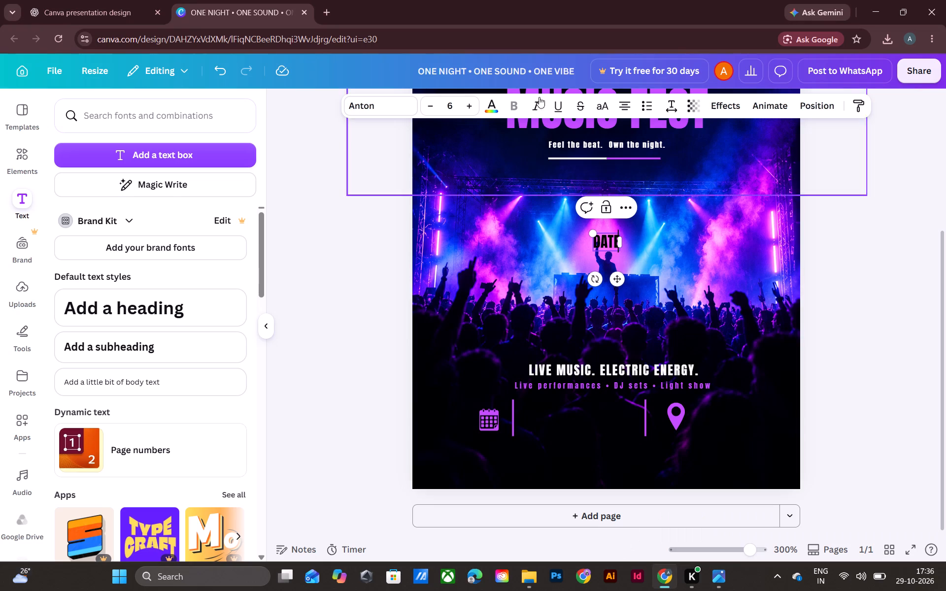
key(shift+Return)
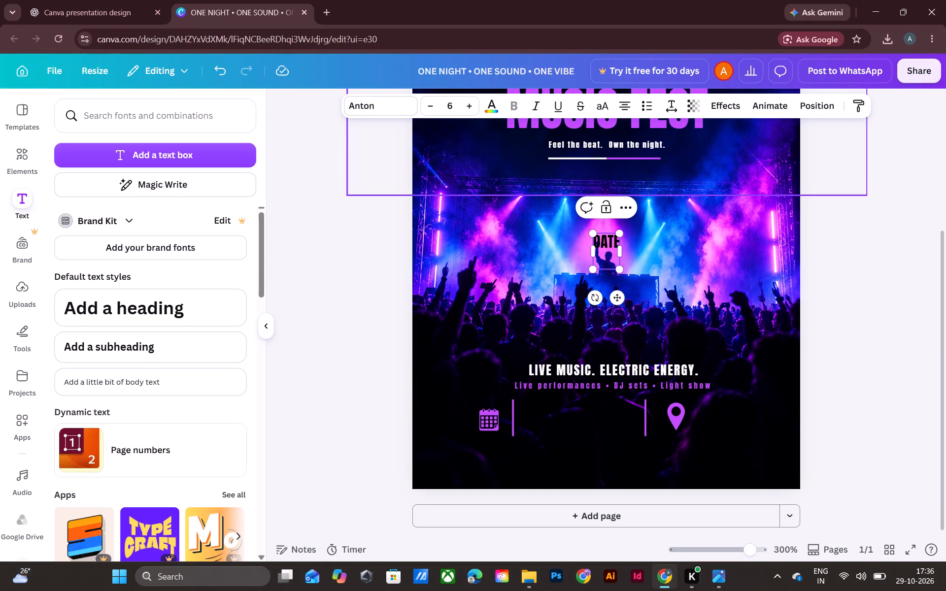
text(SATURDAY)
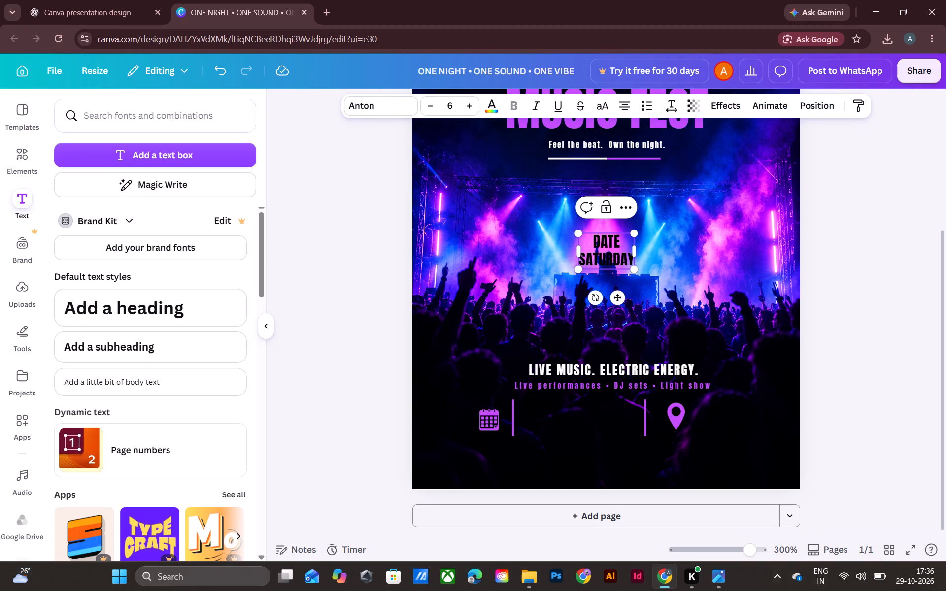
click(721, 583)
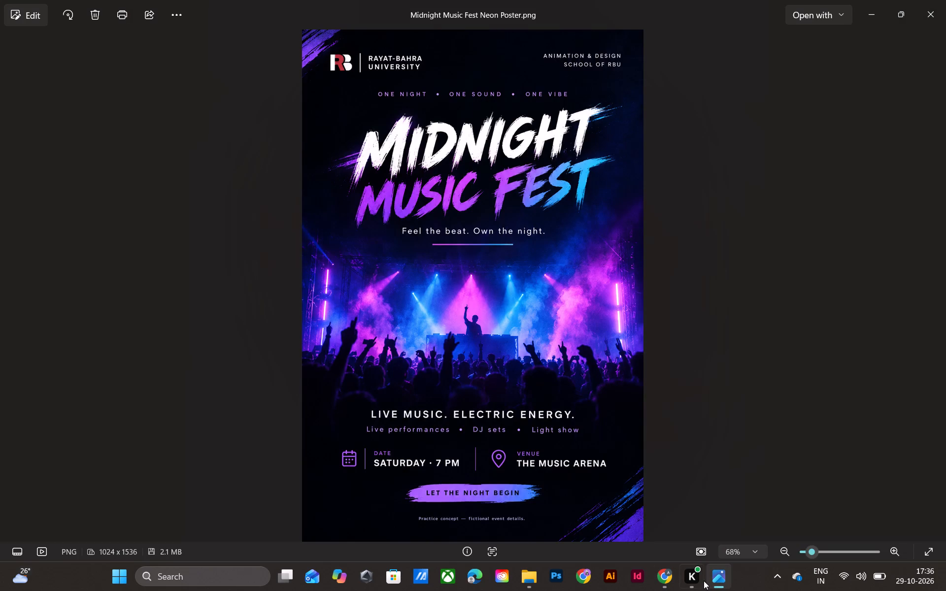
click(668, 581)
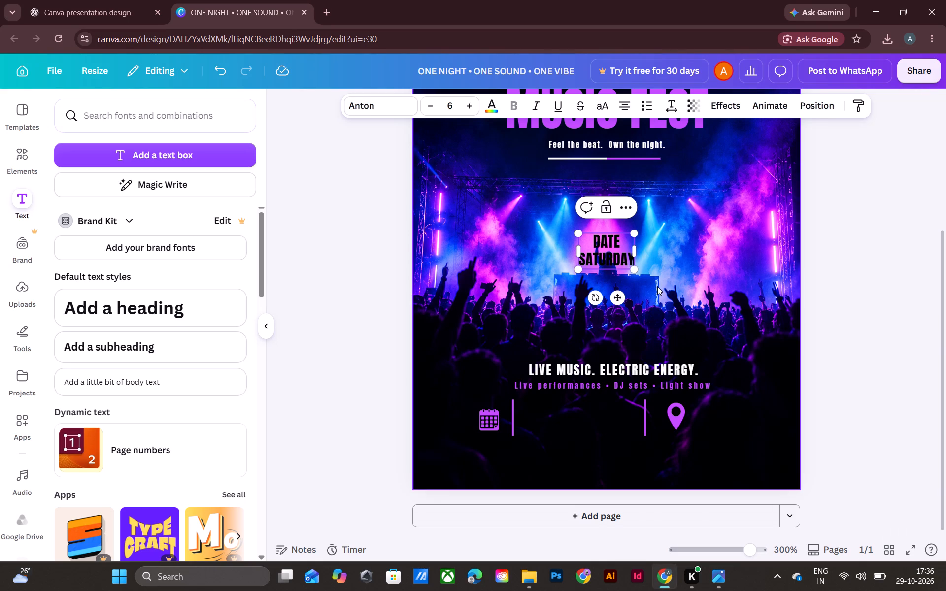
key(space)
text(.)
key(space)
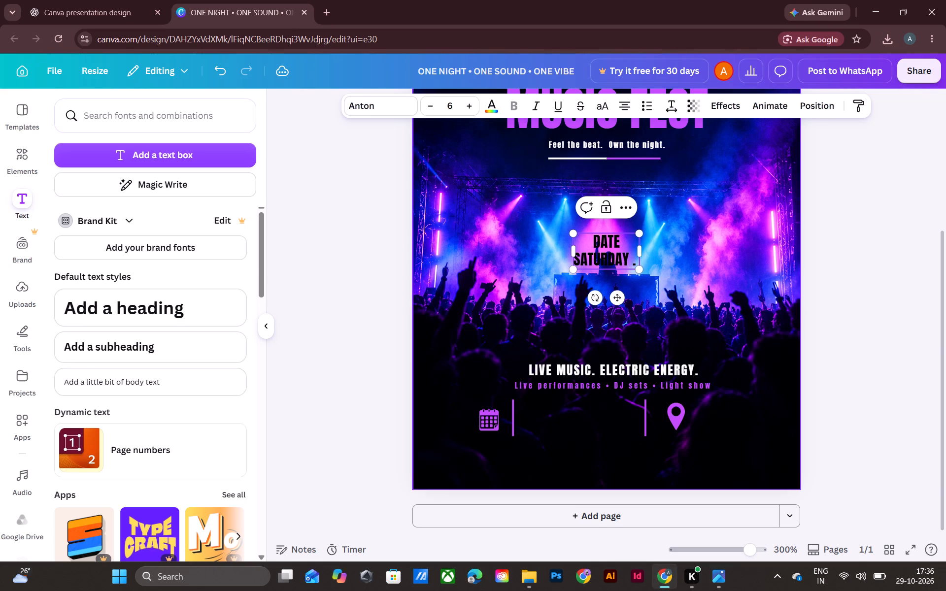
key(7)
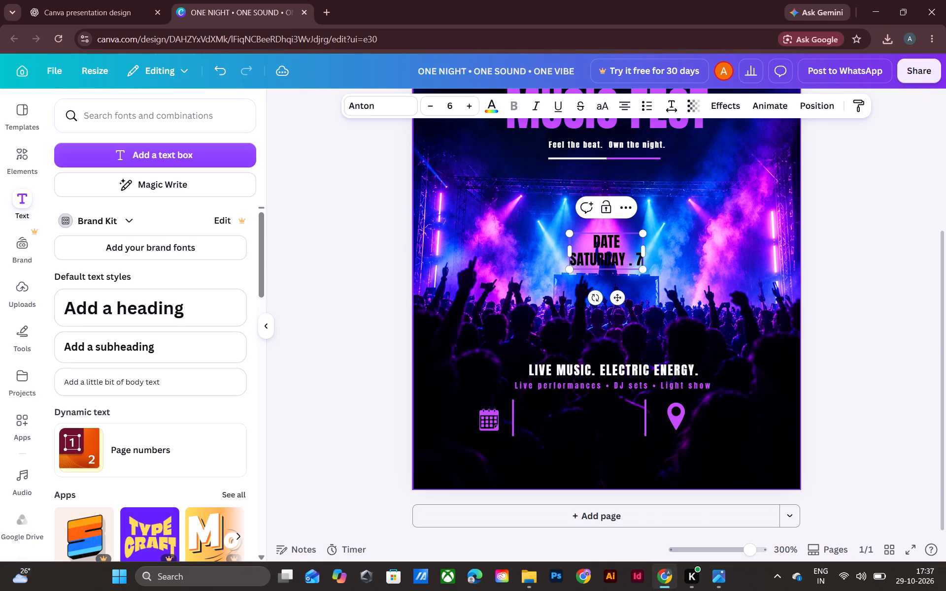
key(p)
key(m)
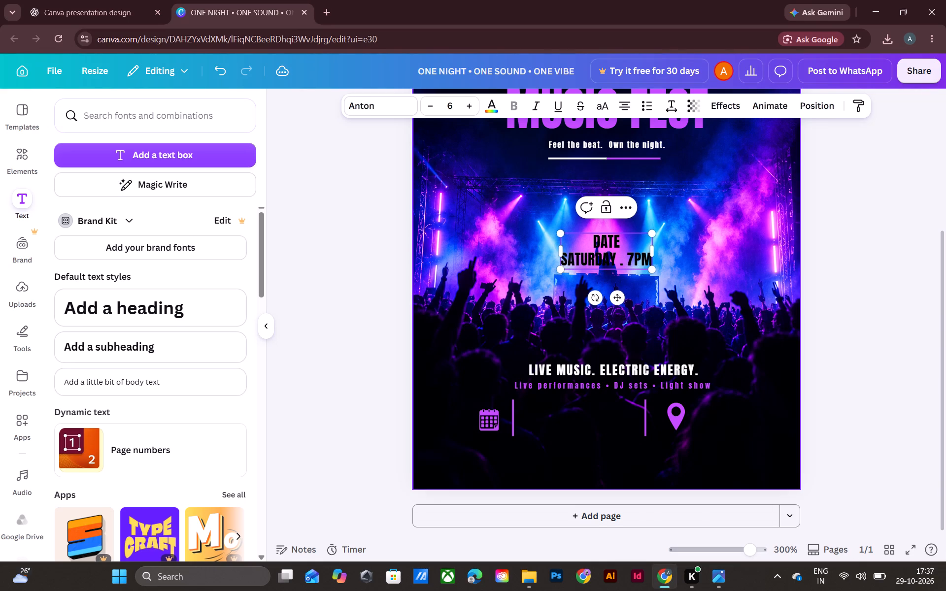
click(722, 583)
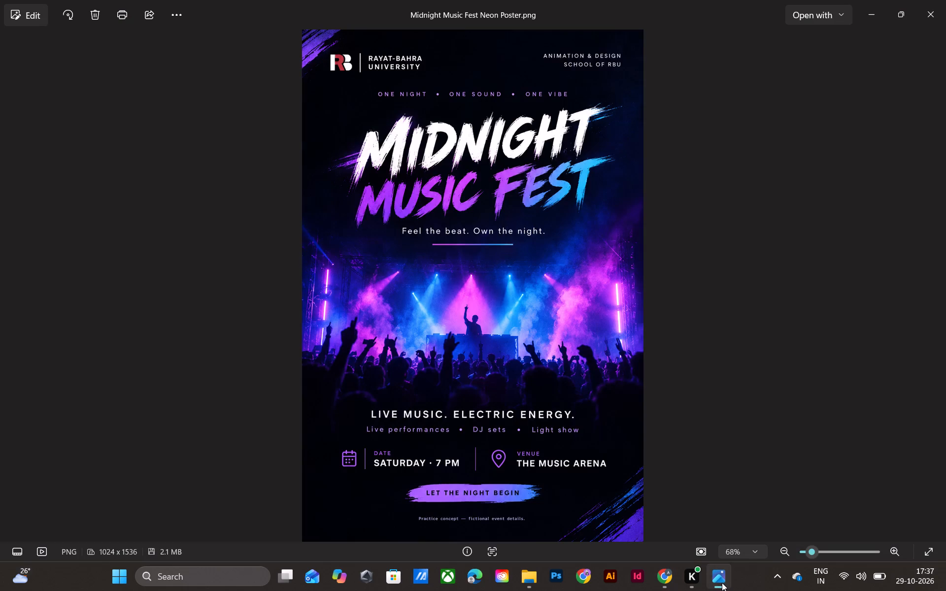
click(669, 576)
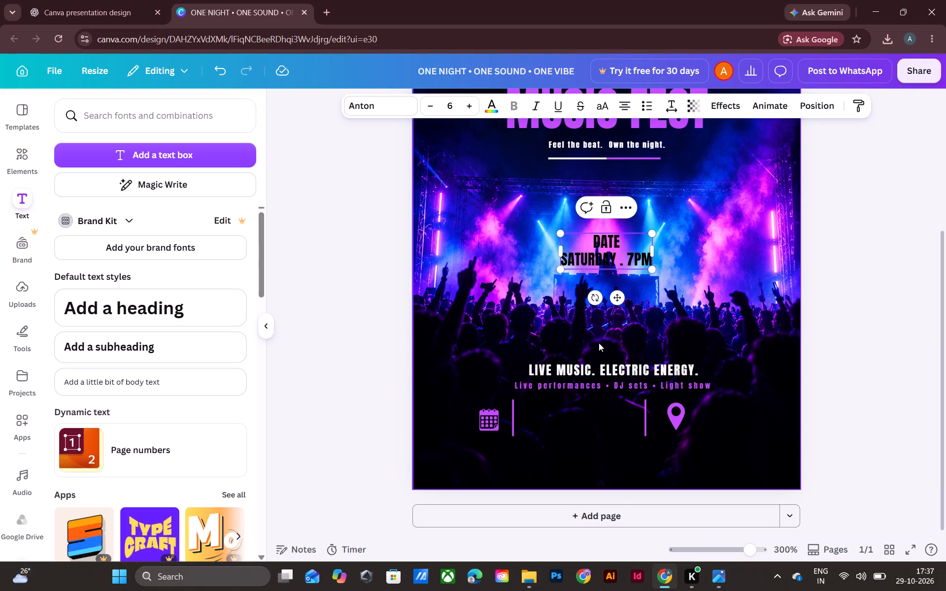
key(BackSpace)
key(BackSpace)
key(space)
text(PM)
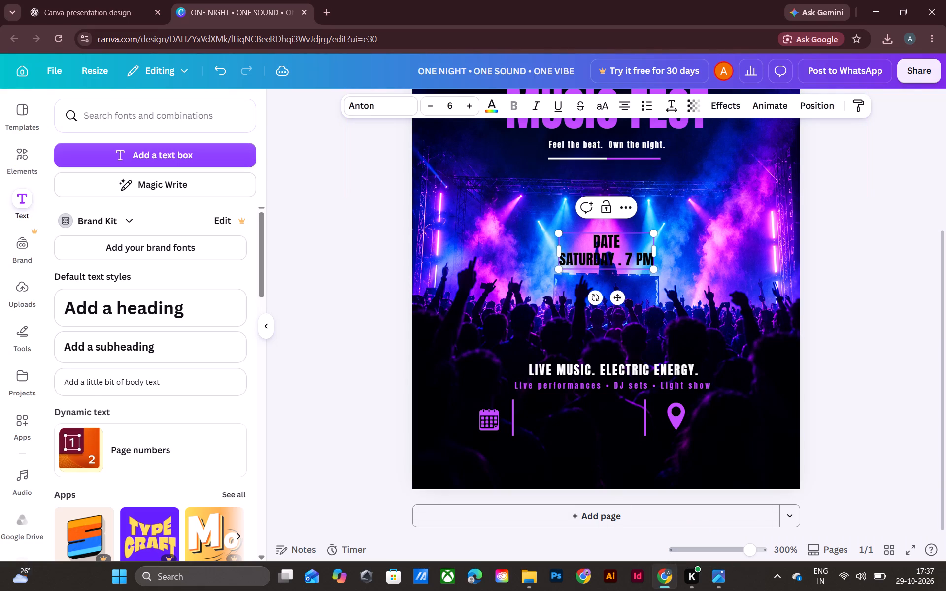
Recolour the word DATE to the design's vivid purple.
drag(624, 249, 576, 244)
click(880, 264)
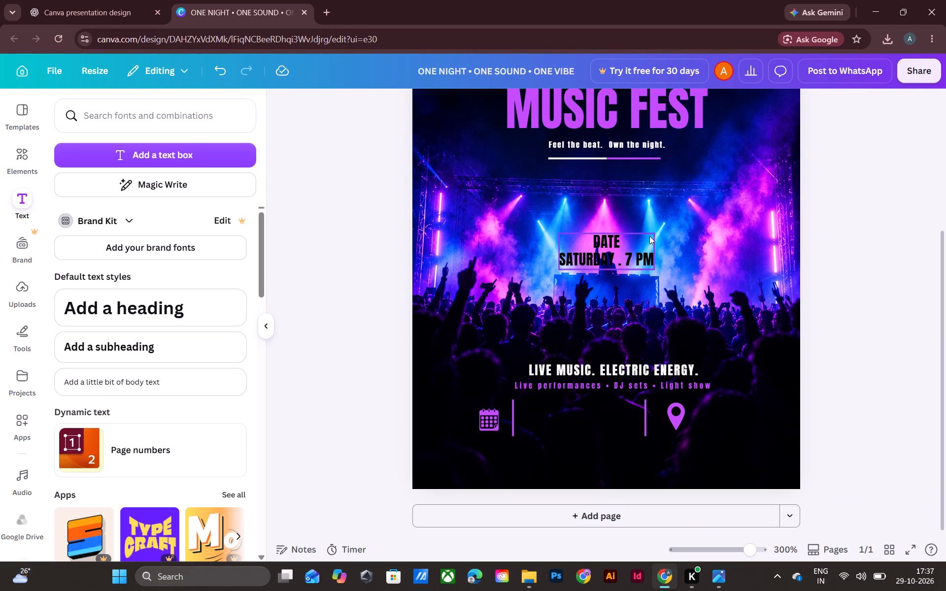
click(621, 237)
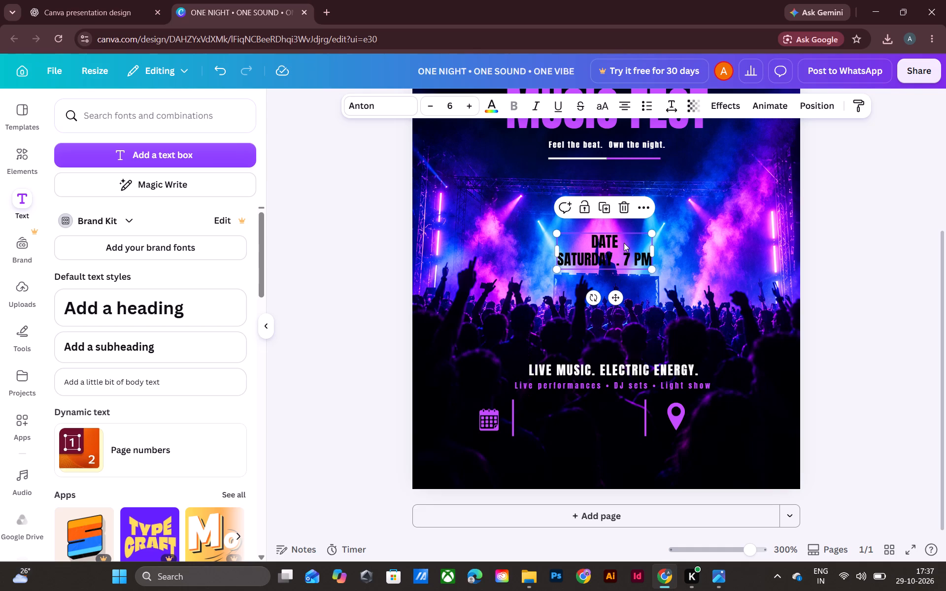
click(624, 242)
click(625, 240)
drag(626, 240, 580, 239)
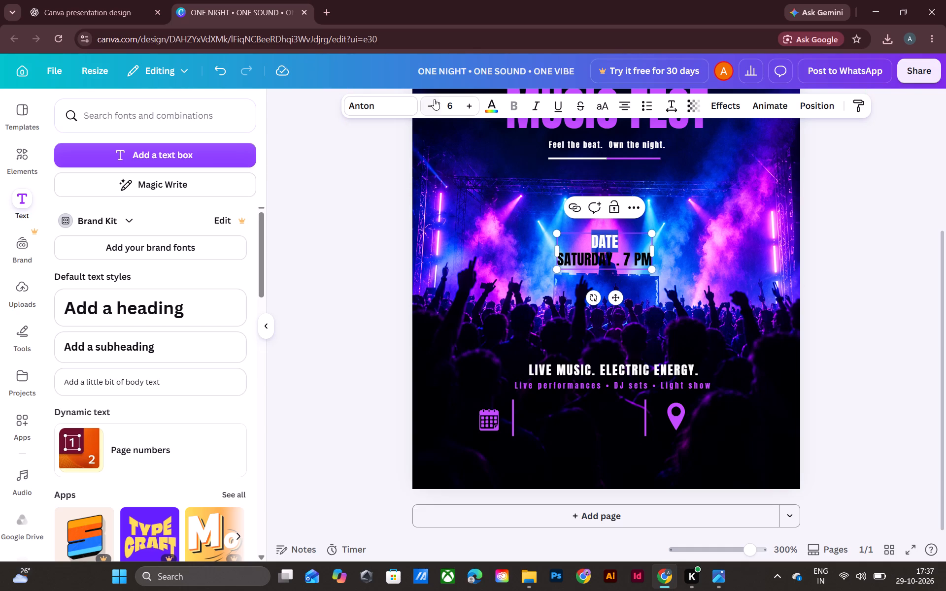
click(487, 111)
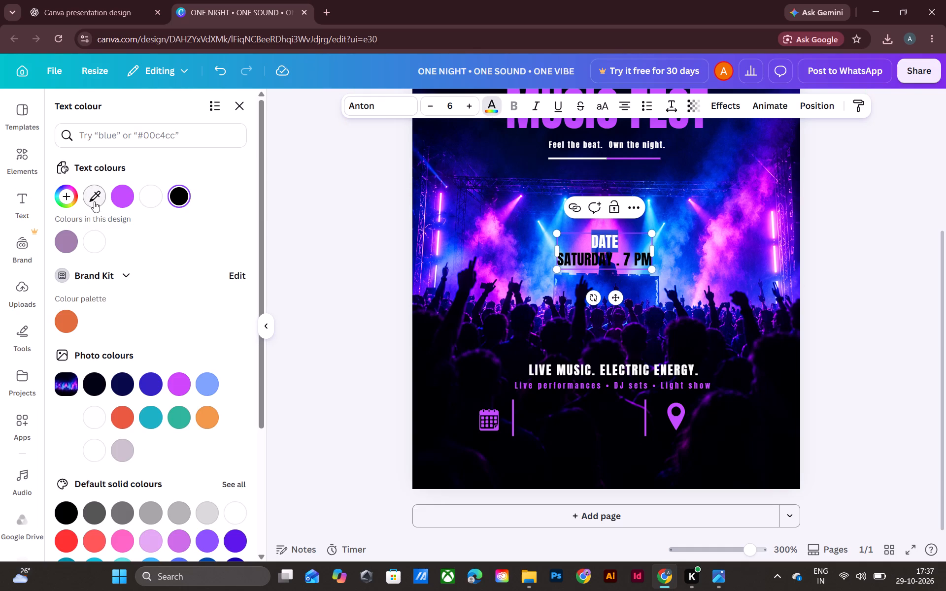
click(118, 198)
Recolour the SATURDAY . 7 PM line to white.
click(650, 261)
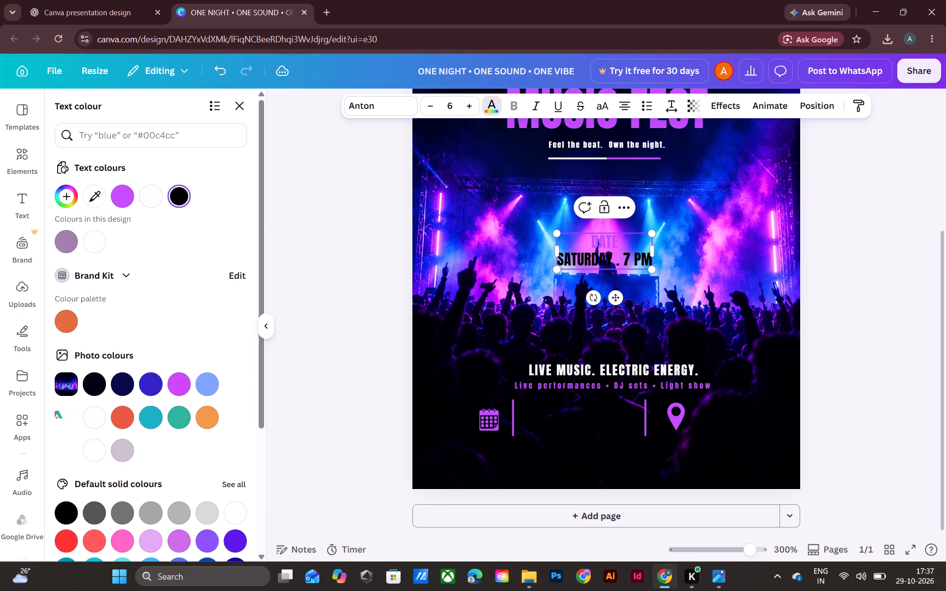
drag(650, 259, 590, 263)
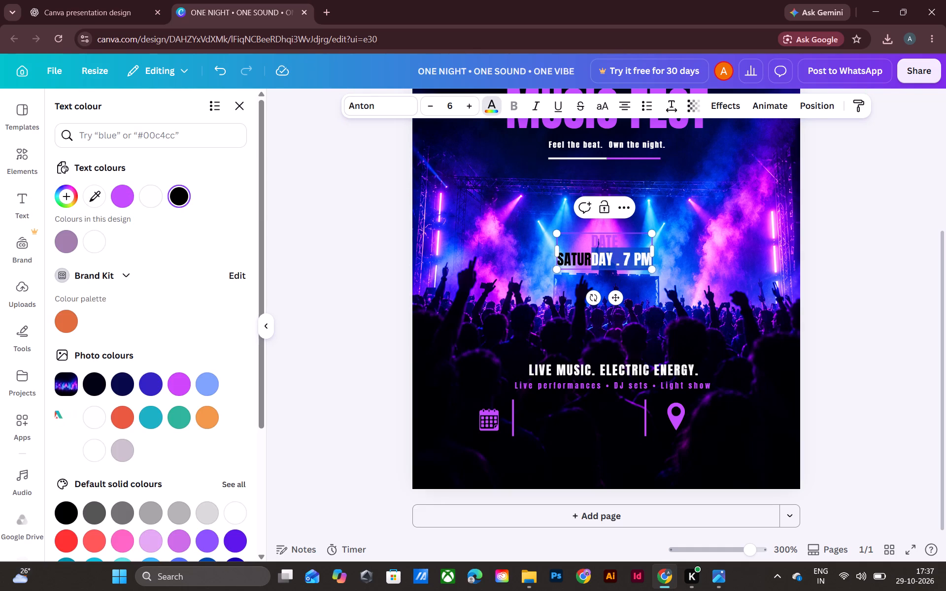
drag(590, 263, 551, 263)
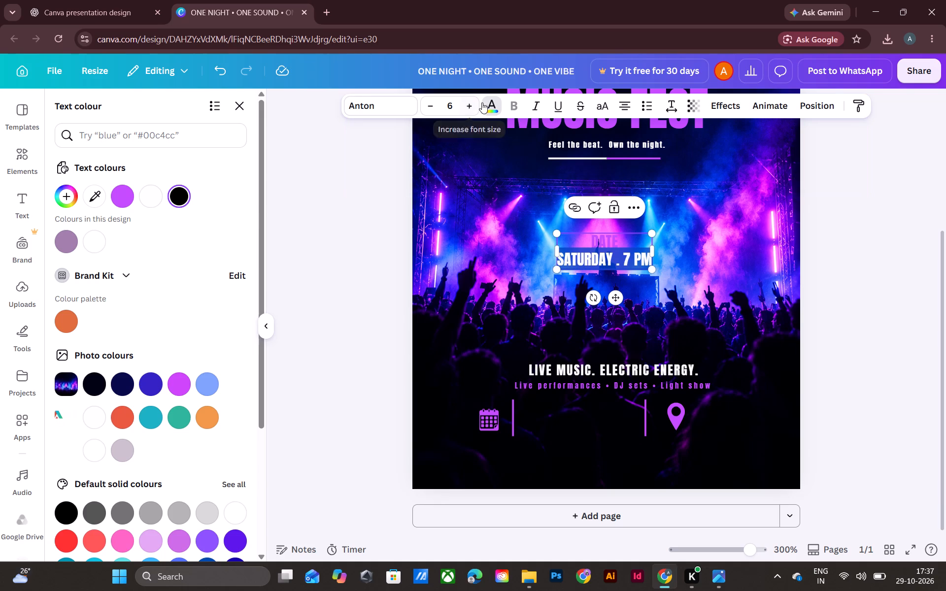
click(482, 102)
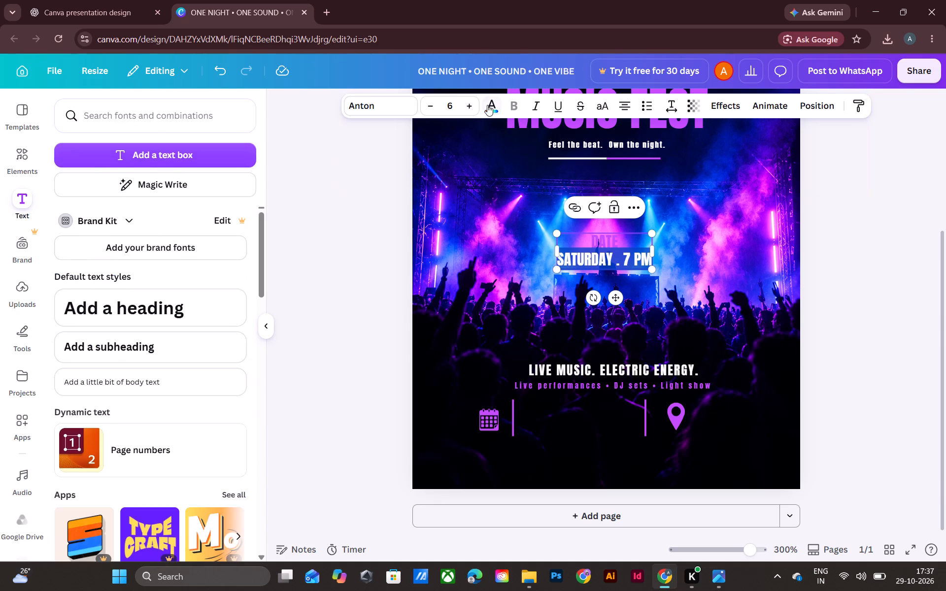
click(491, 108)
click(138, 197)
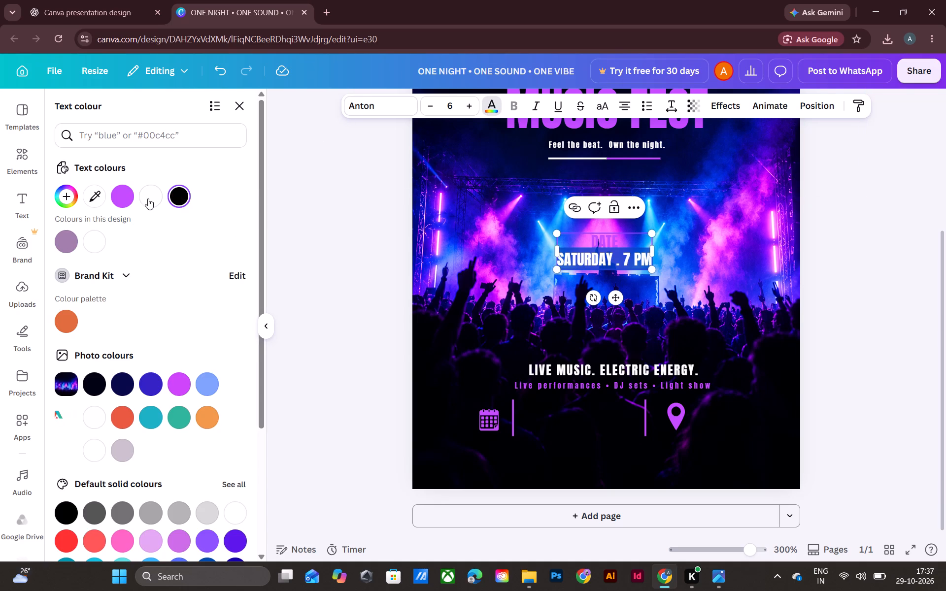
click(149, 199)
click(295, 227)
click(326, 225)
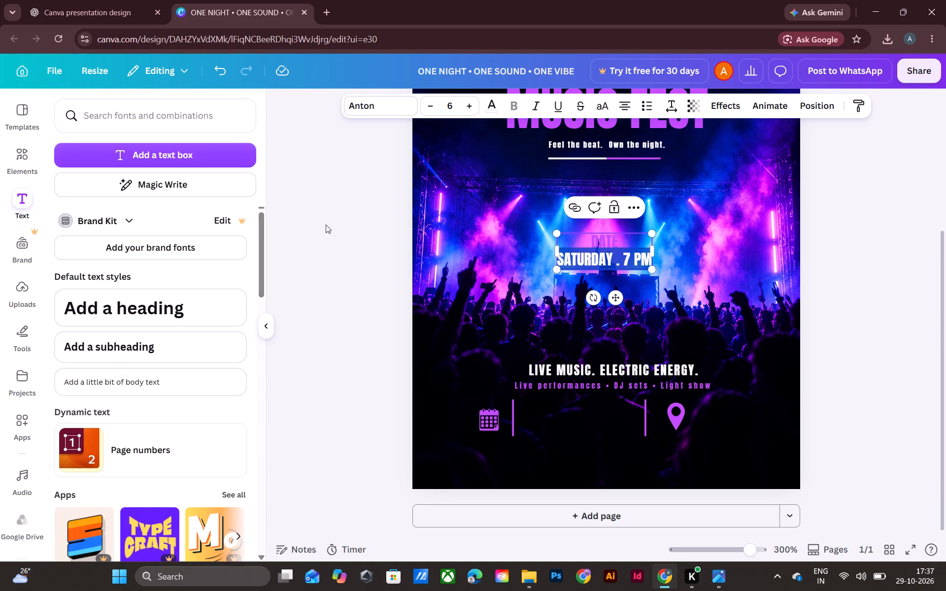
Move the two-line date text down beside the calendar icon's vertical line.
drag(621, 263, 587, 429)
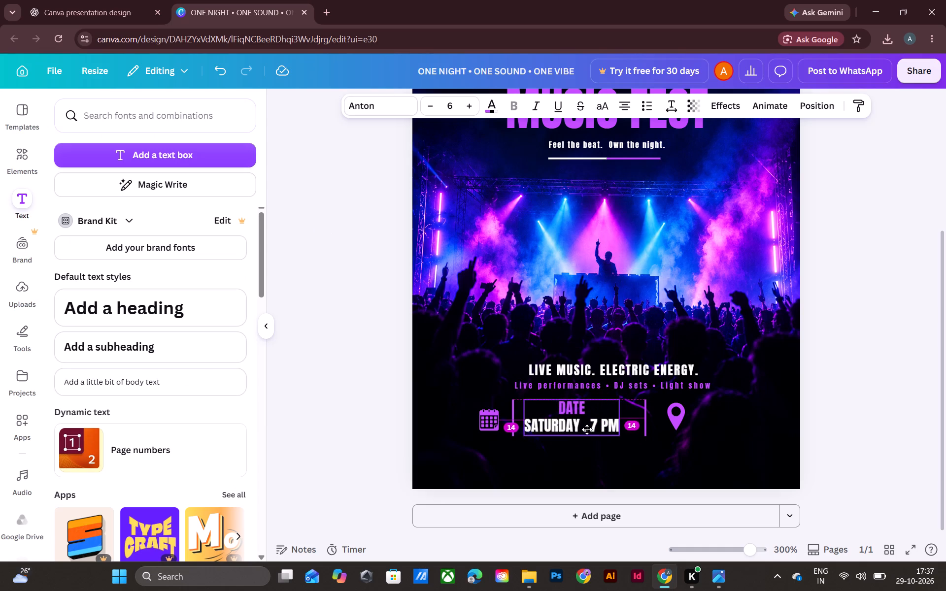
drag(587, 429, 579, 429)
Change both lines of the date text to the Canva Sans font at size 3.
click(576, 424)
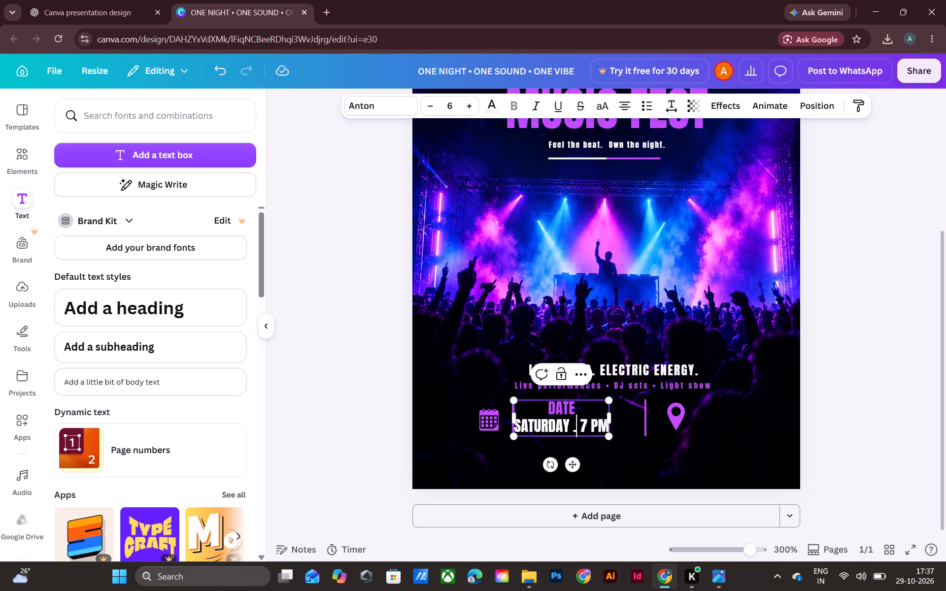
key(ctrl+a)
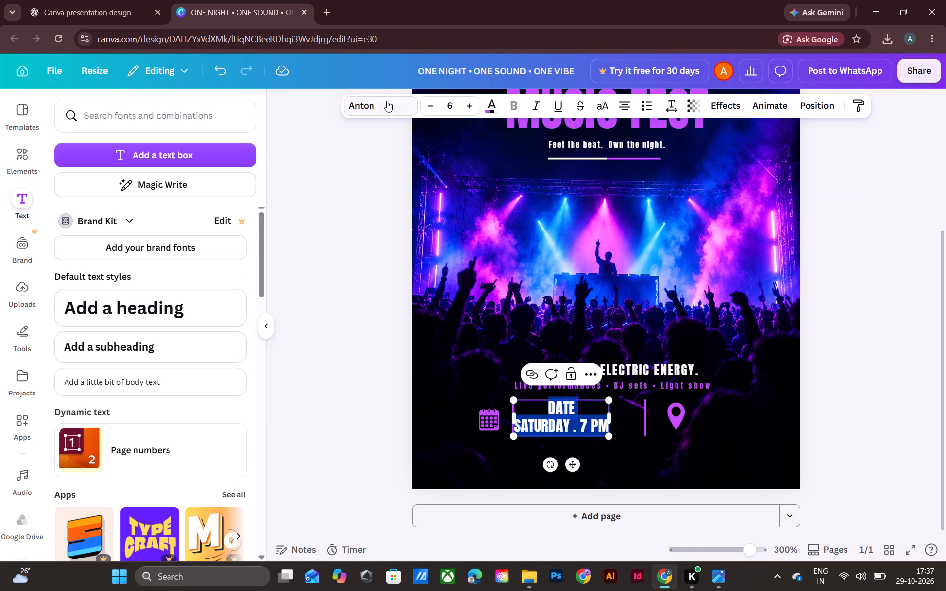
click(384, 99)
click(99, 228)
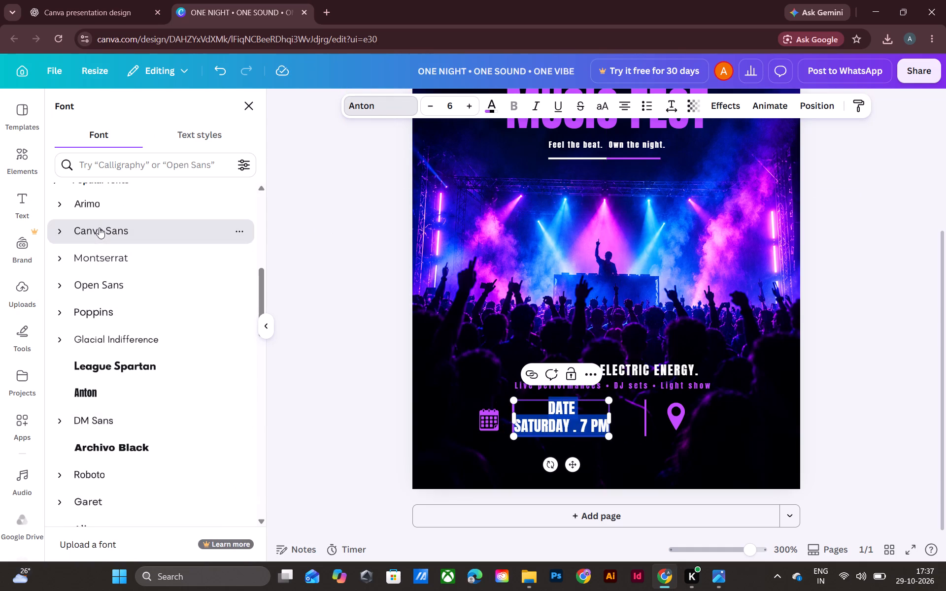
triple_click(430, 105)
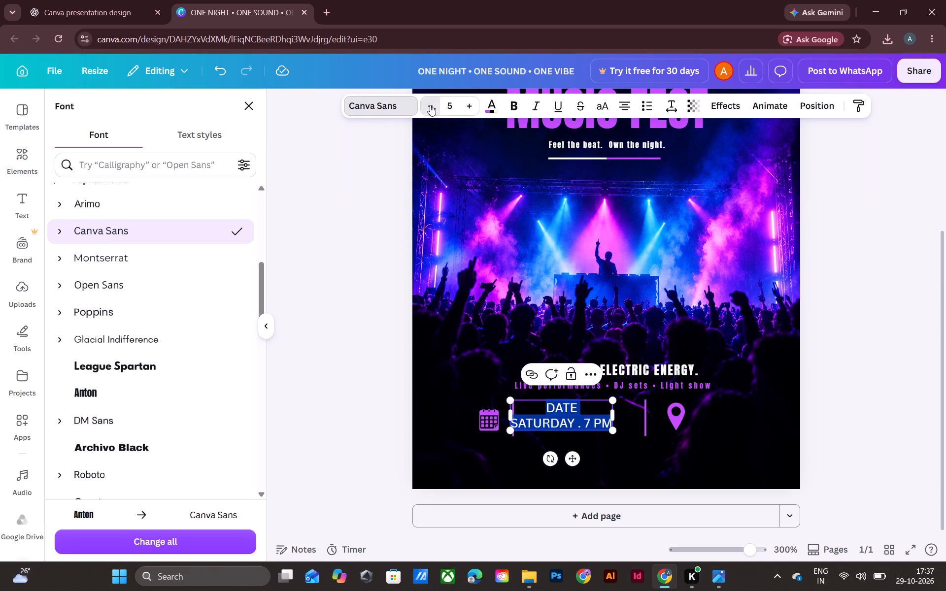
click(473, 107)
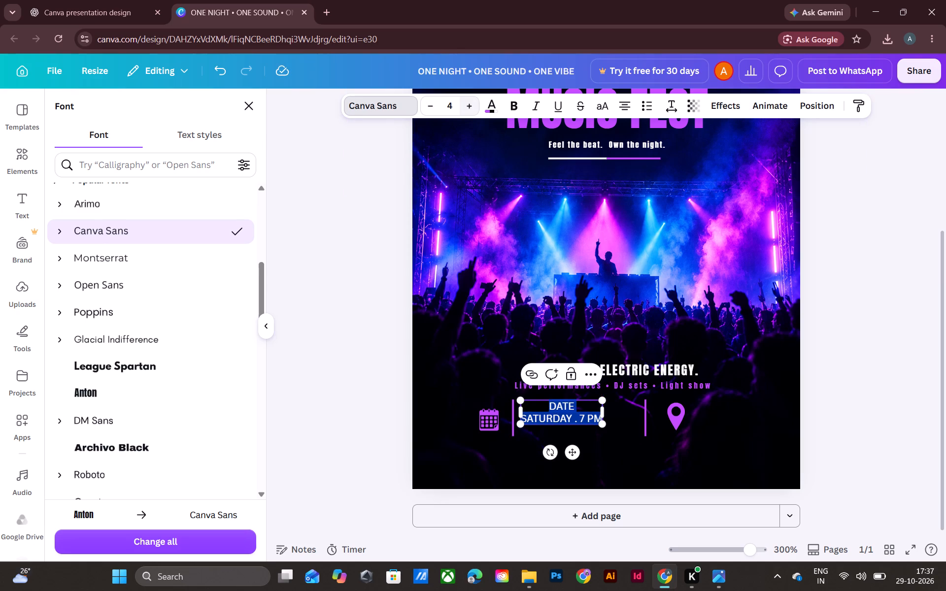
click(429, 105)
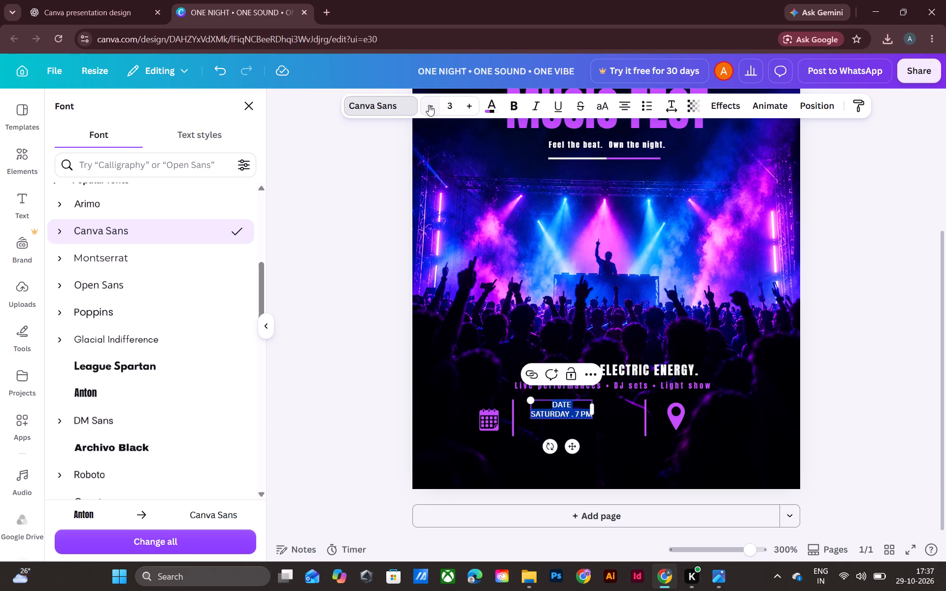
click(369, 236)
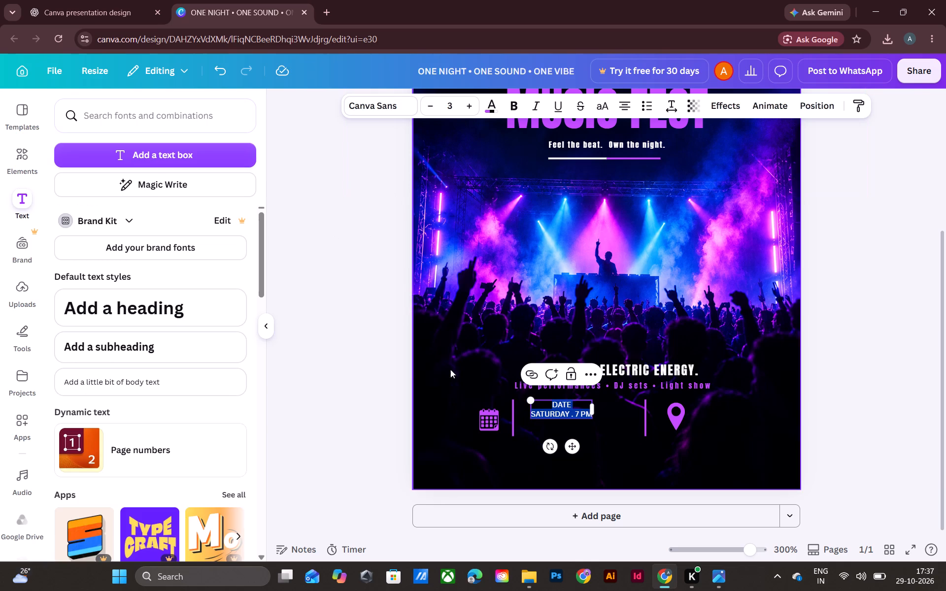
click(451, 408)
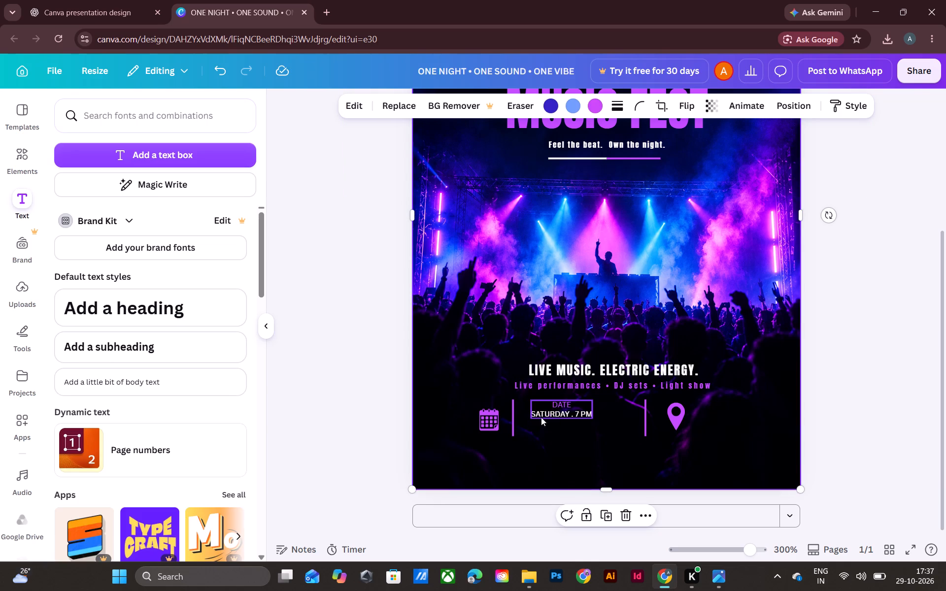
Move the date text slightly down and closer to the vertical line beside the calendar icon.
drag(567, 413, 561, 422)
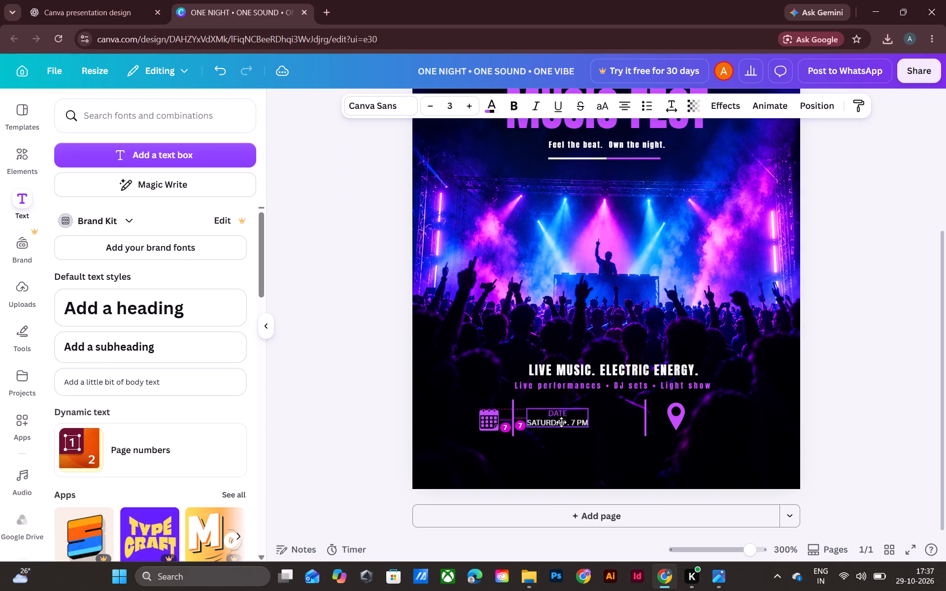
drag(561, 422, 561, 421)
click(831, 380)
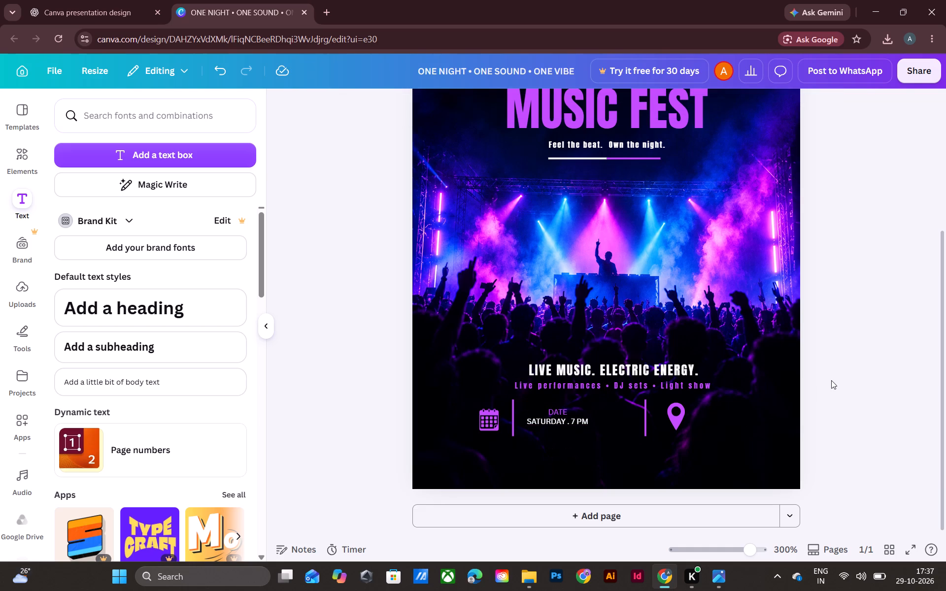
Shorten the two vertical divider lines slightly from their upper ends, keeping them matched in height.
click(510, 417)
drag(513, 401, 514, 407)
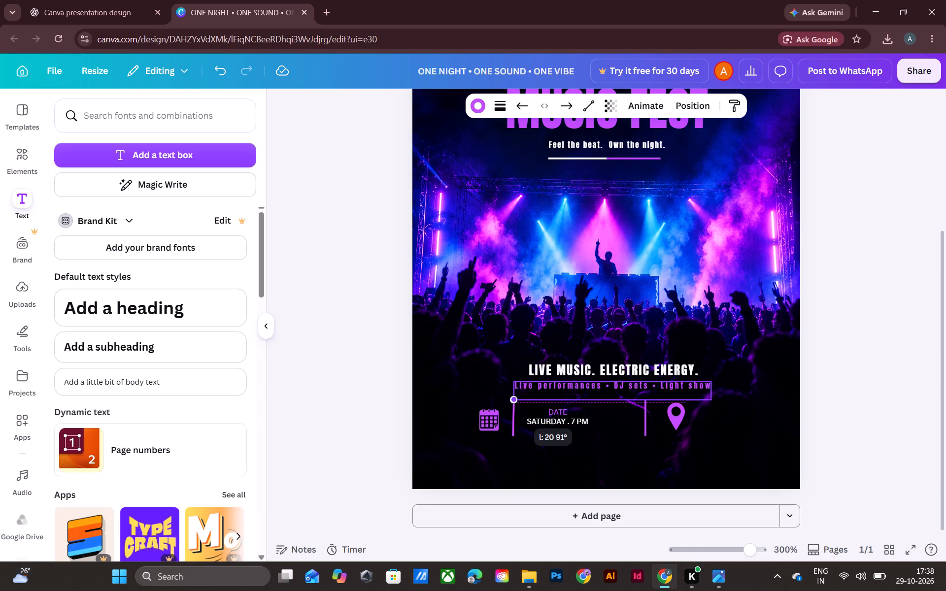
drag(514, 407, 514, 407)
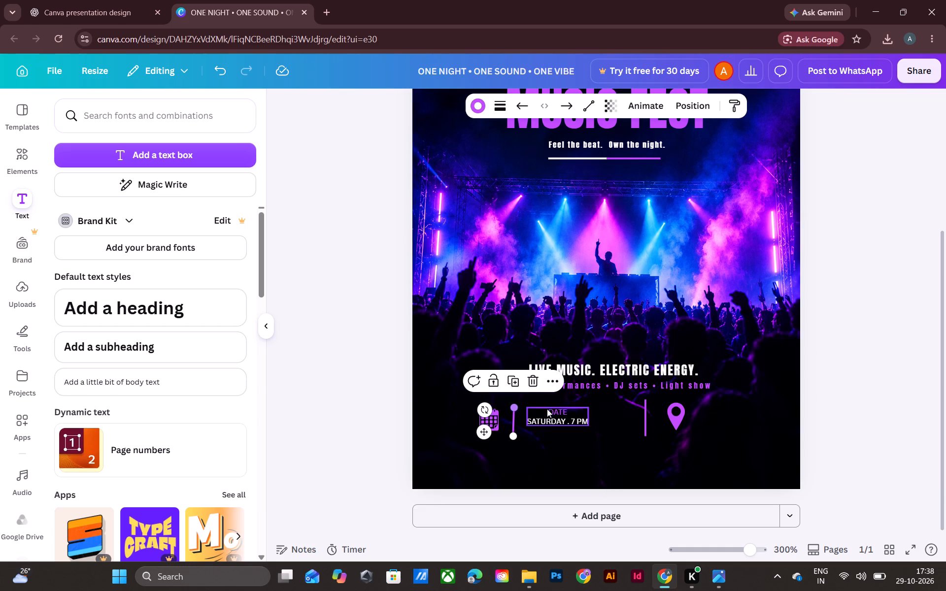
click(645, 407)
drag(645, 402, 645, 404)
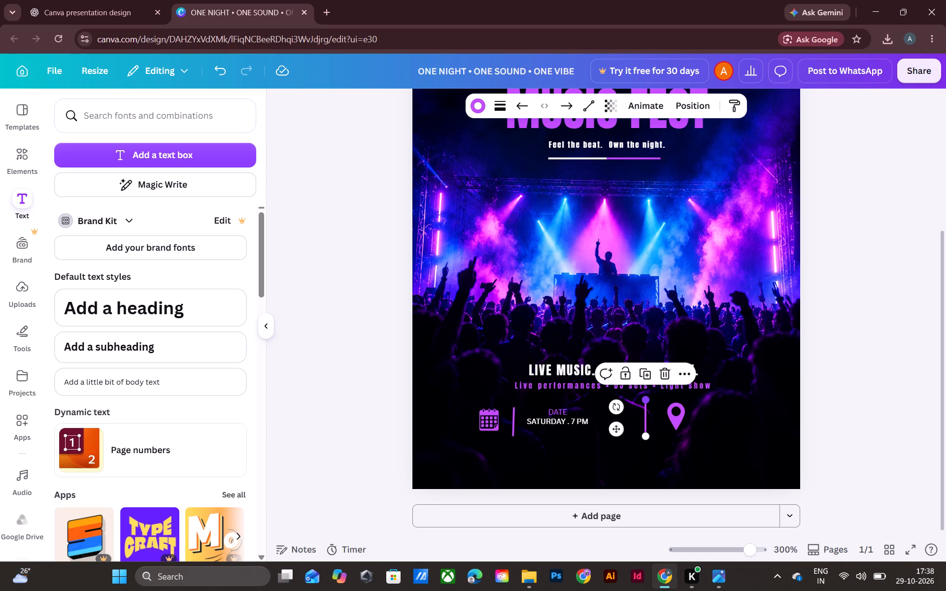
drag(645, 404, 645, 408)
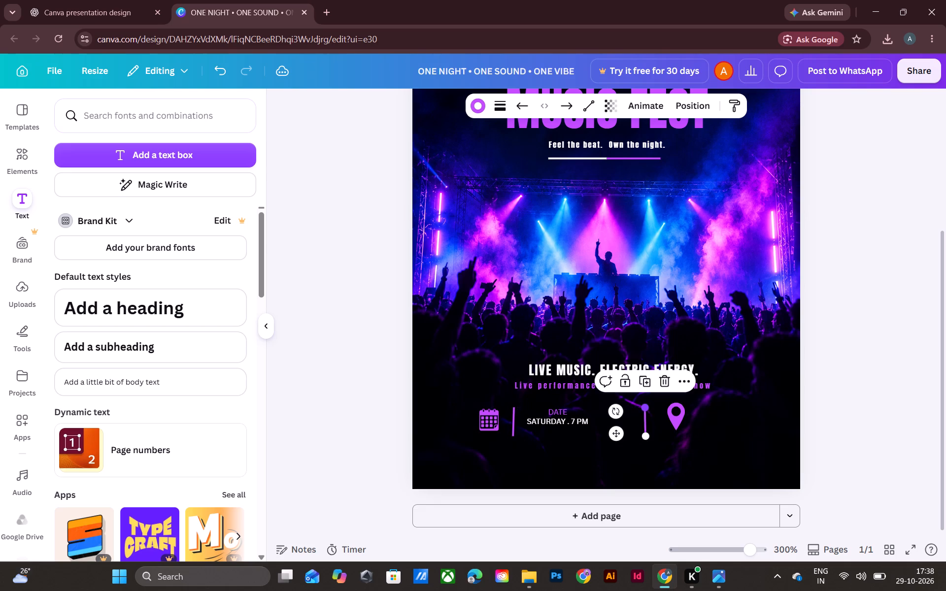
click(800, 412)
Nudge the calendar icon and the date text closer to the vertical line between them.
click(488, 422)
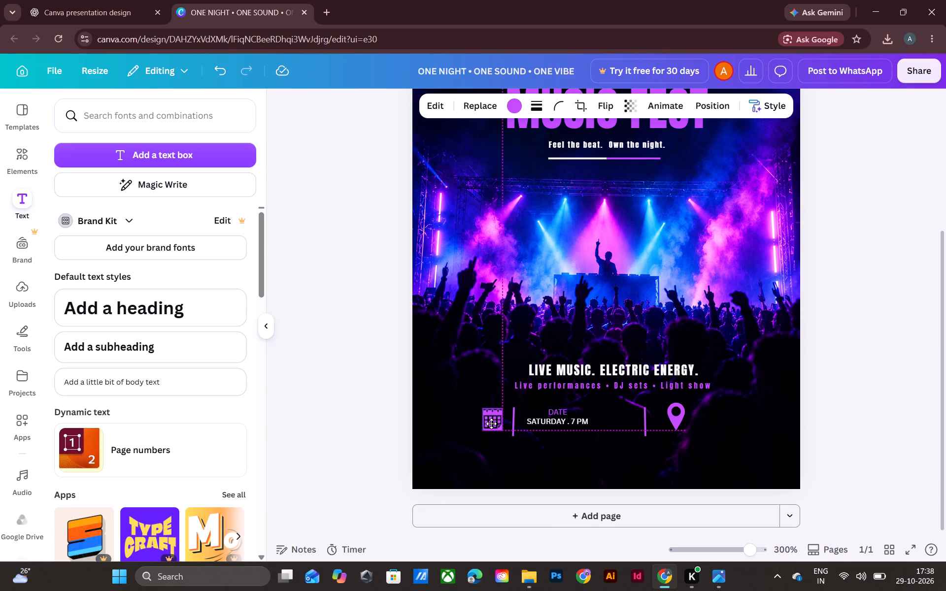
click(922, 423)
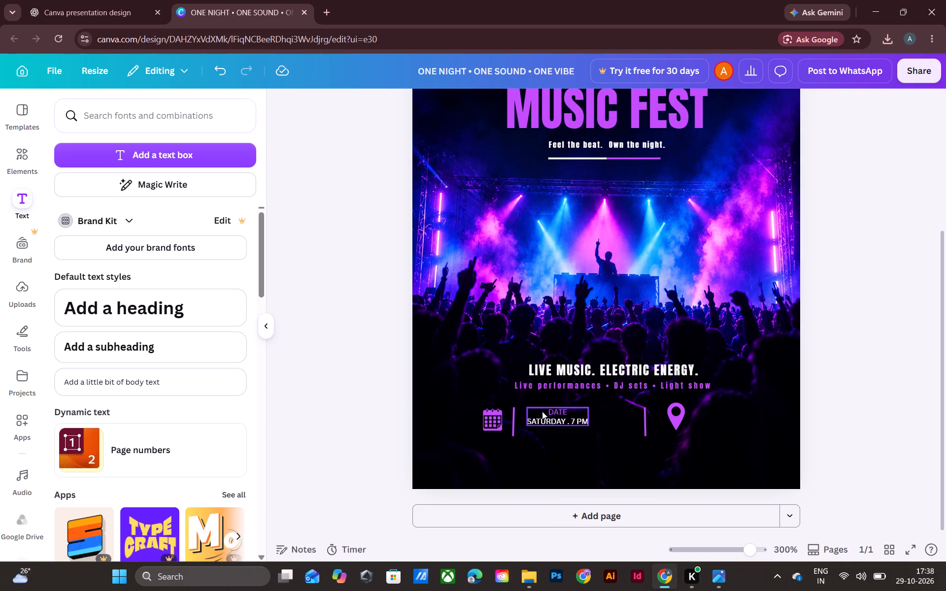
drag(555, 417, 549, 419)
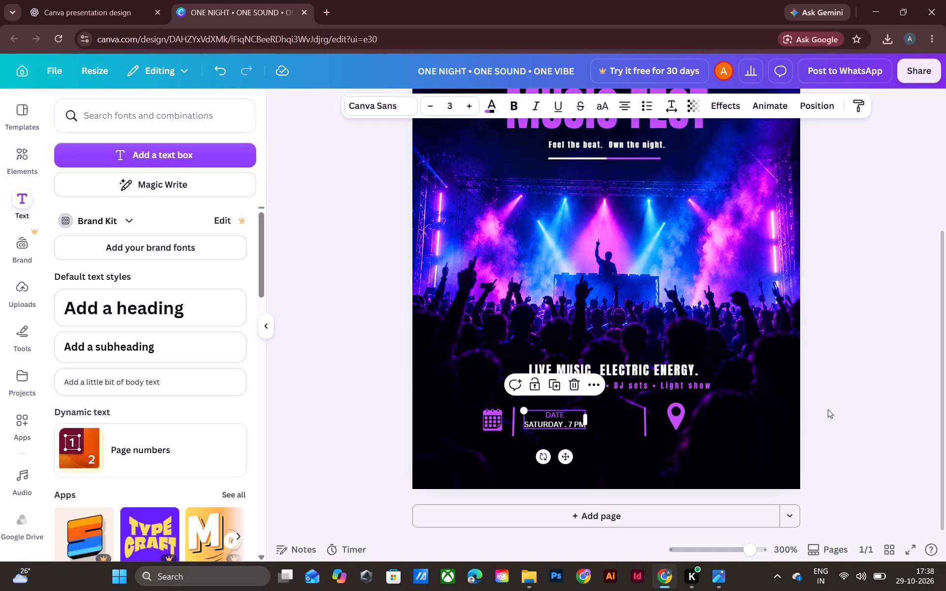
click(828, 409)
Consult the reference poster and left-align the two-line date text in Canva.
click(724, 579)
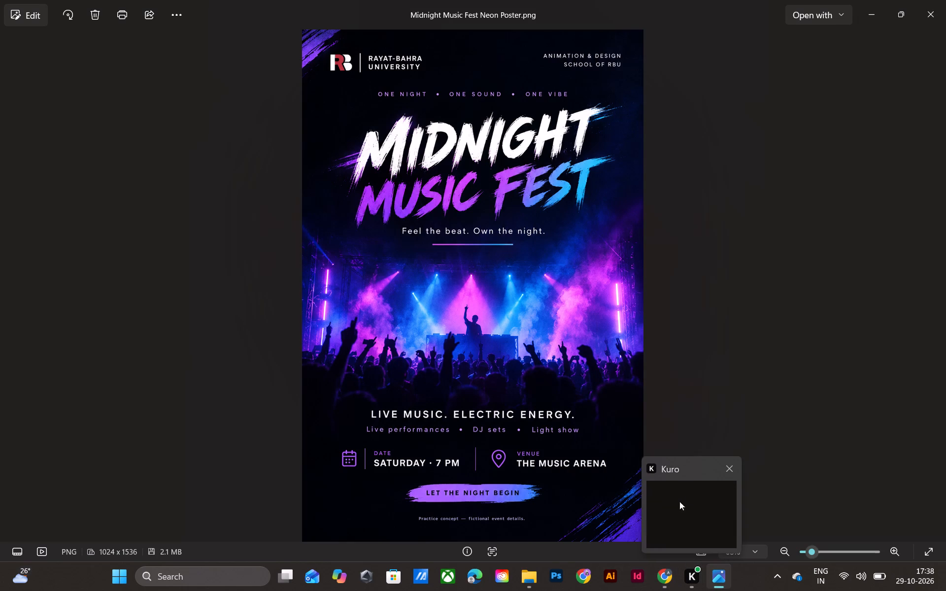
click(665, 578)
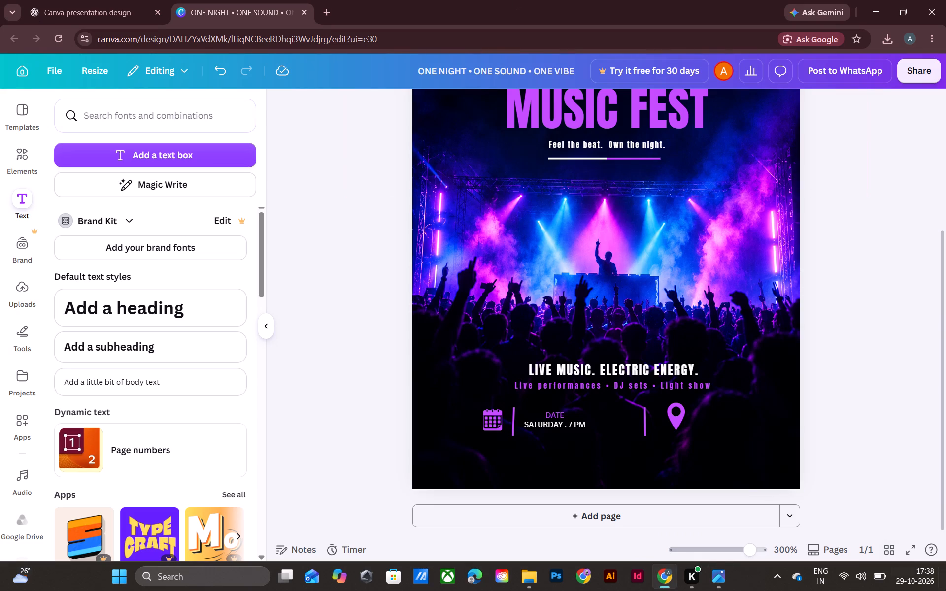
click(566, 416)
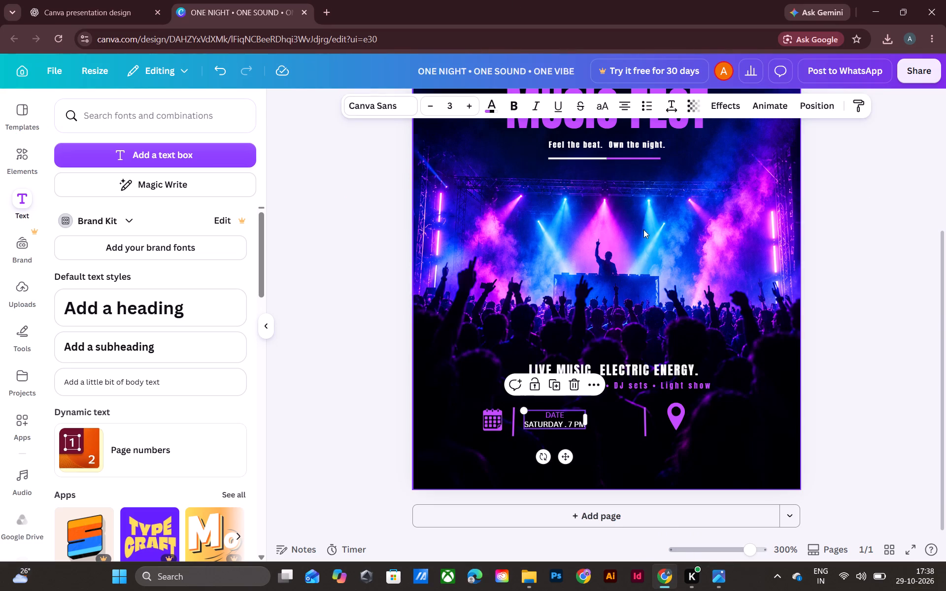
click(626, 112)
Increase only the SATURDAY . 7 PM line to font size 4.
click(575, 421)
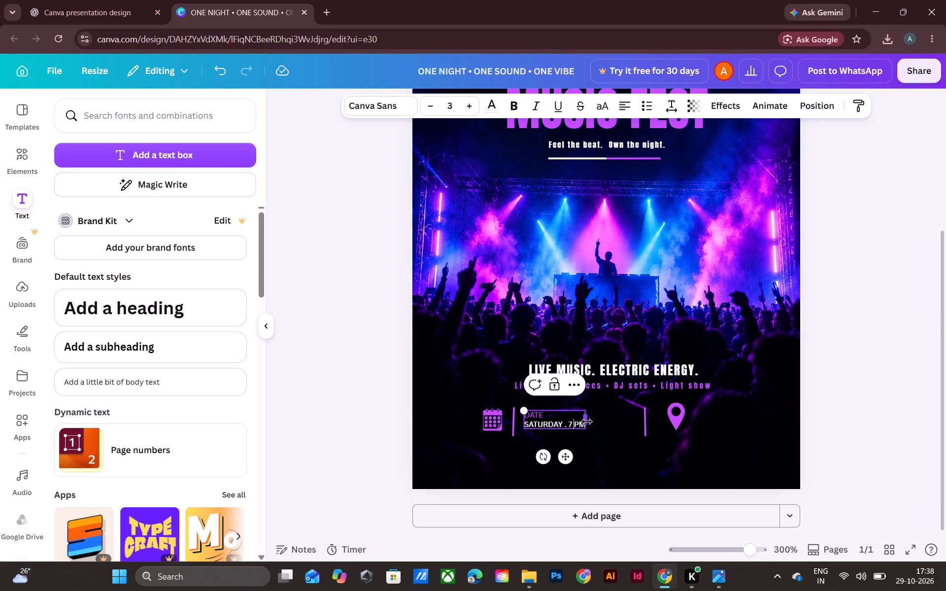
key(ctrl+equal)
key(ctrl+equal)
key(ctrl+equal)
scroll(588, 422, down, 2)
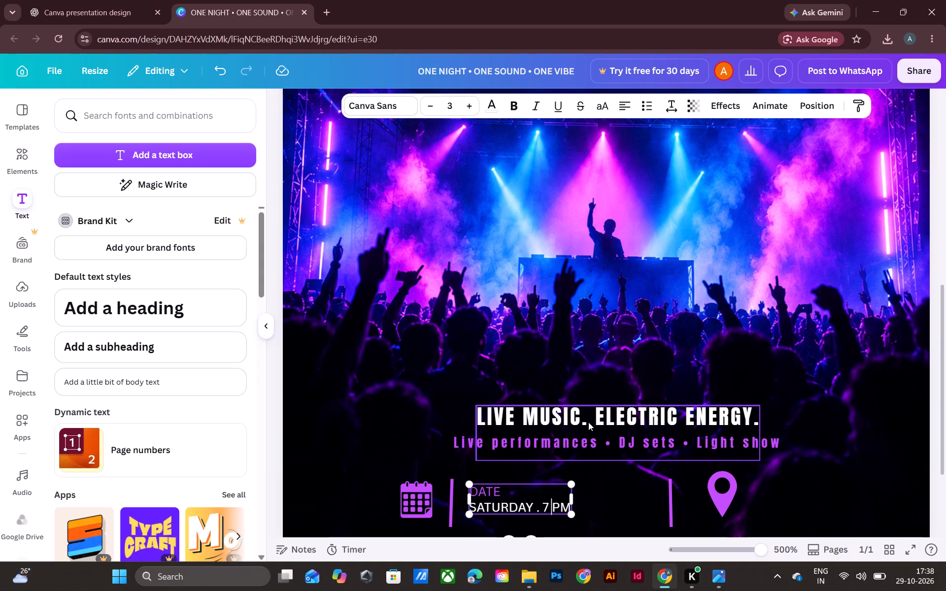
scroll(588, 422, down, 4)
drag(566, 379, 496, 386)
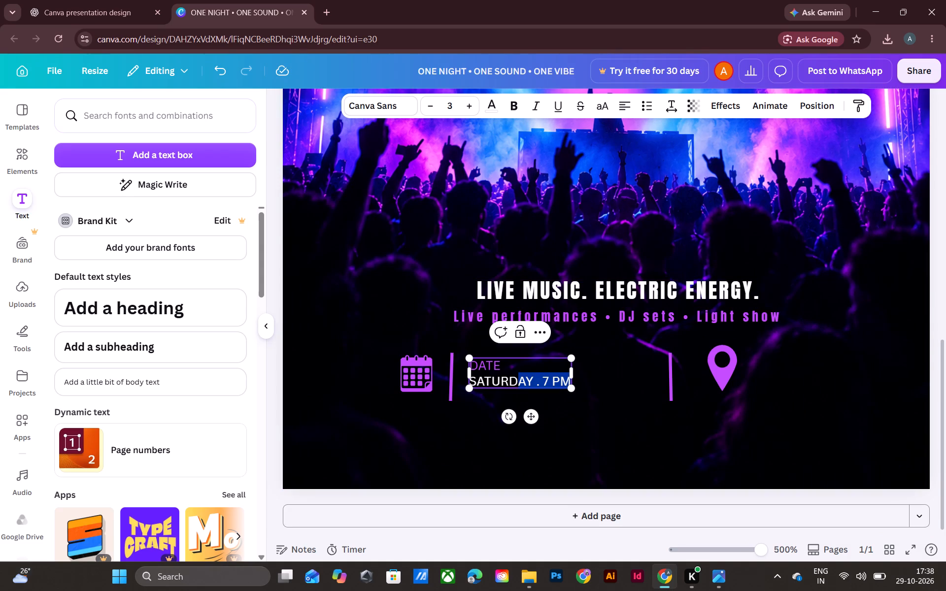
drag(496, 386, 465, 386)
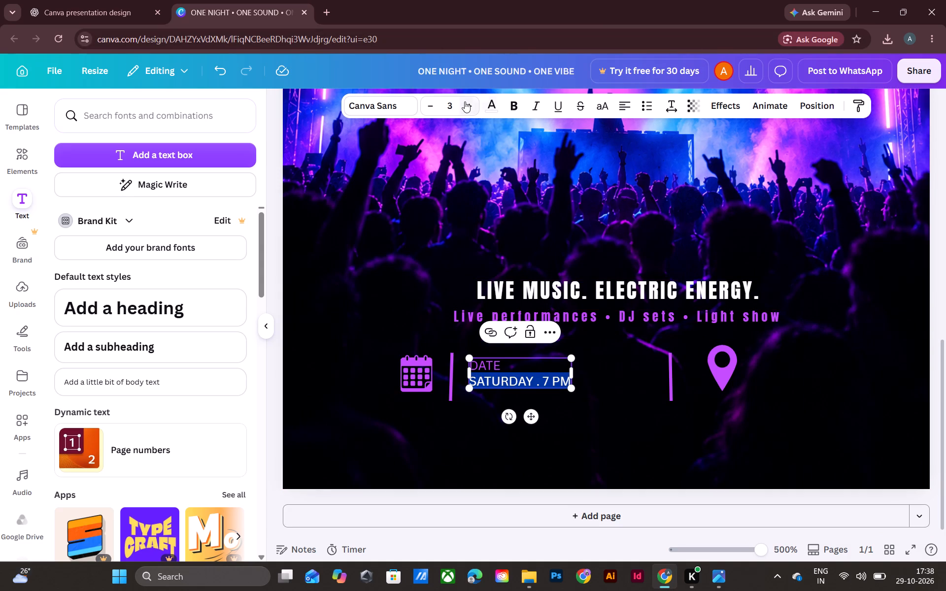
click(465, 101)
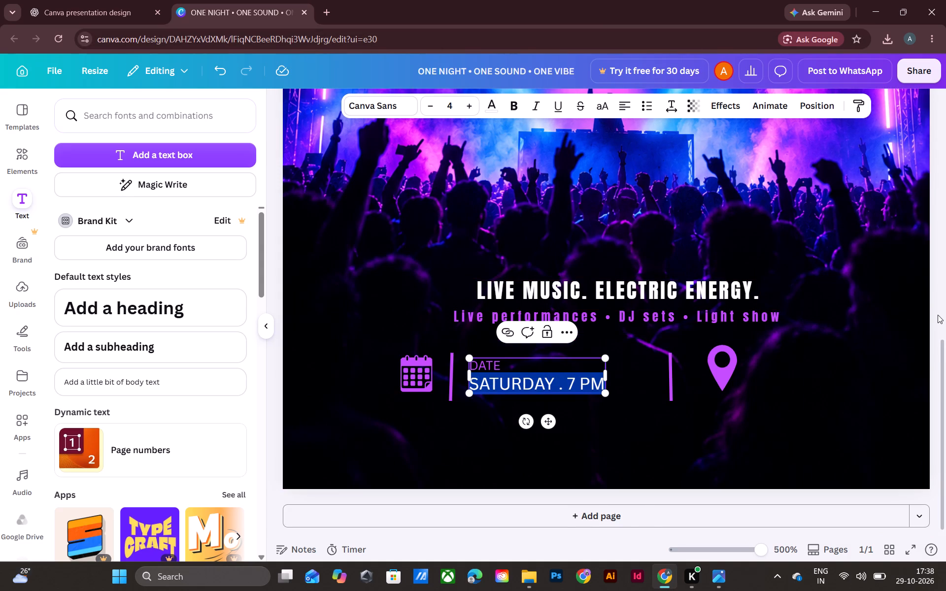
click(901, 319)
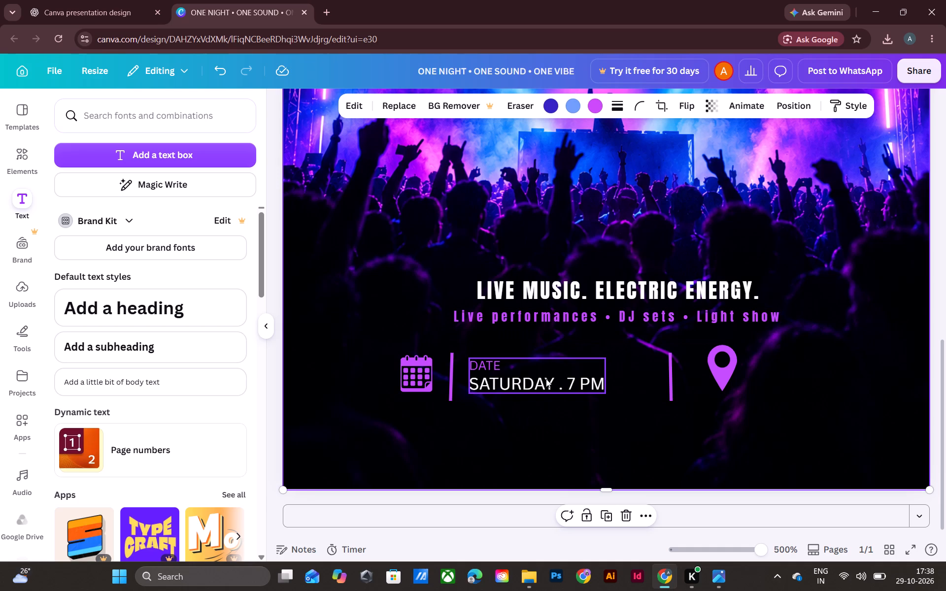
Nudge the date text box towards the calendar's vertical line and widen the box slightly.
click(545, 363)
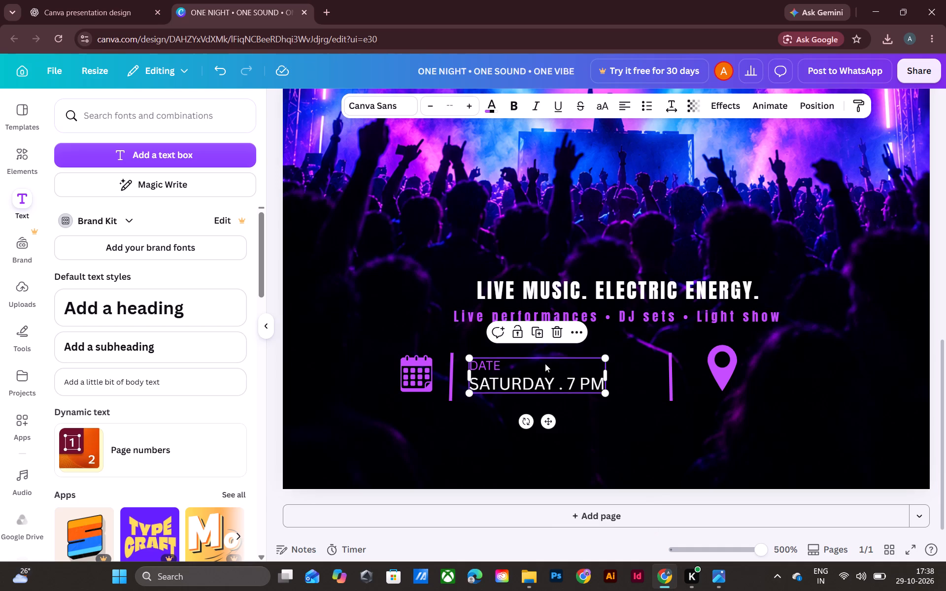
key(Left)
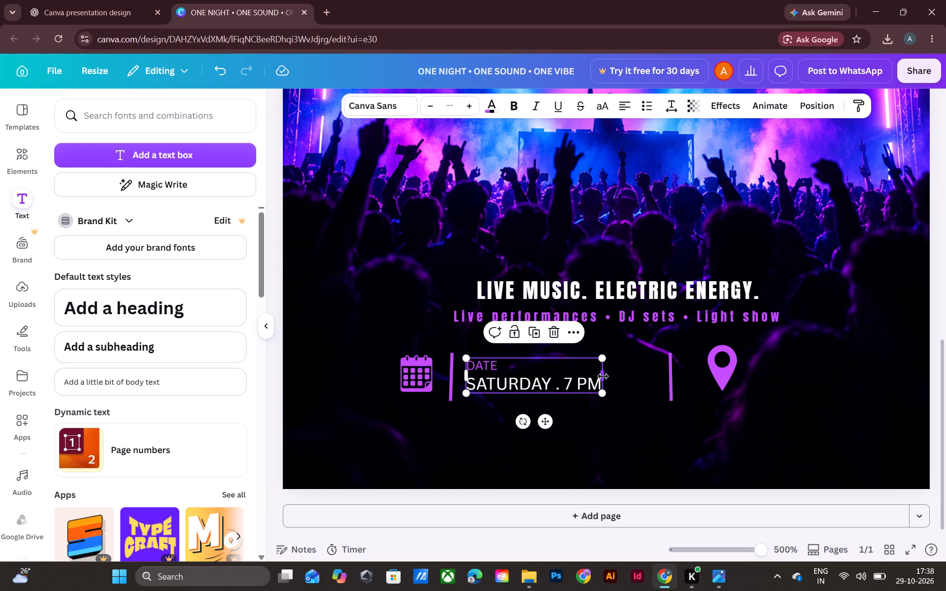
drag(603, 375, 616, 375)
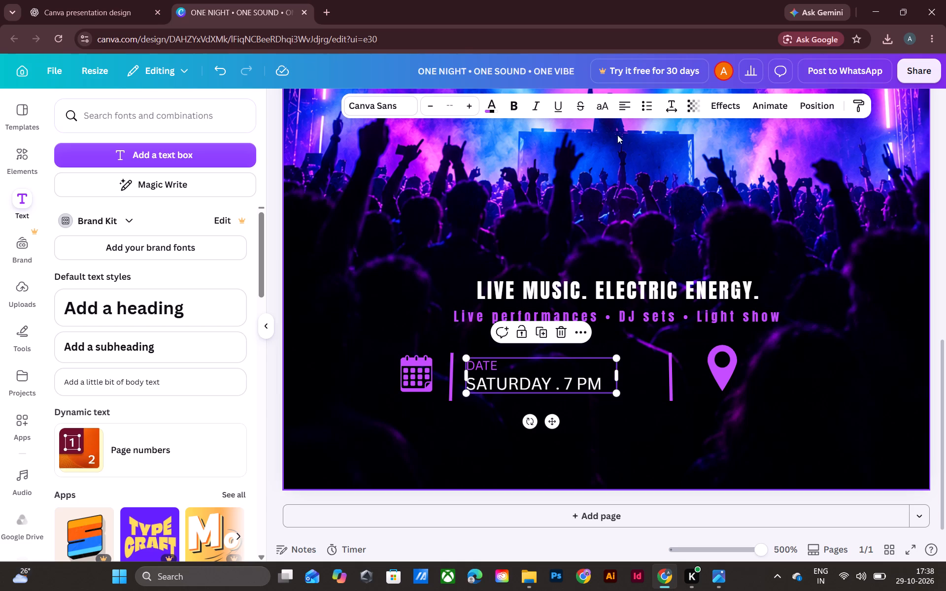
Set the date text's letter spacing to 31.
click(663, 101)
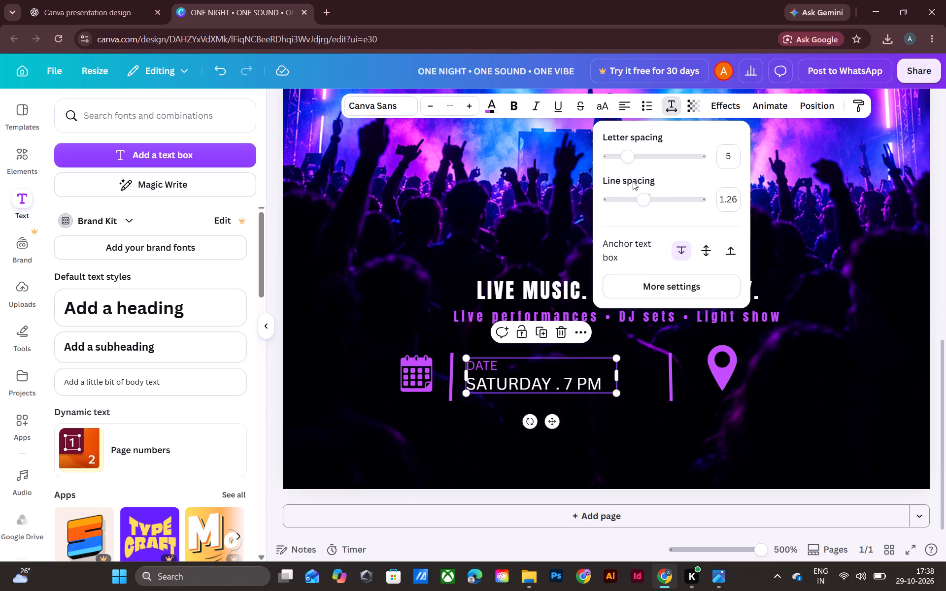
click(630, 159)
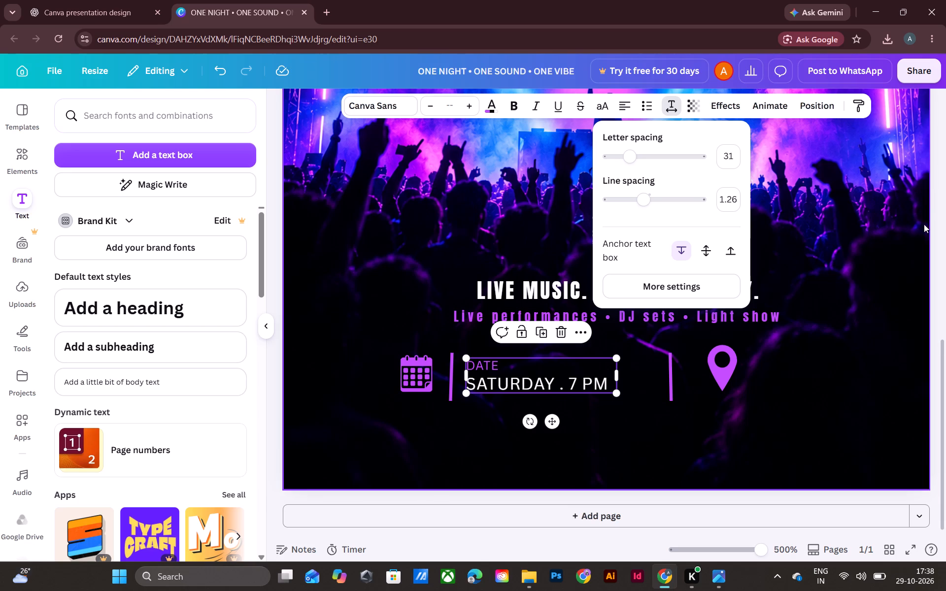
click(945, 228)
Move the location pin icon slightly towards its vertical line, vertically centred with the calendar icon.
scroll(767, 258, down, 7)
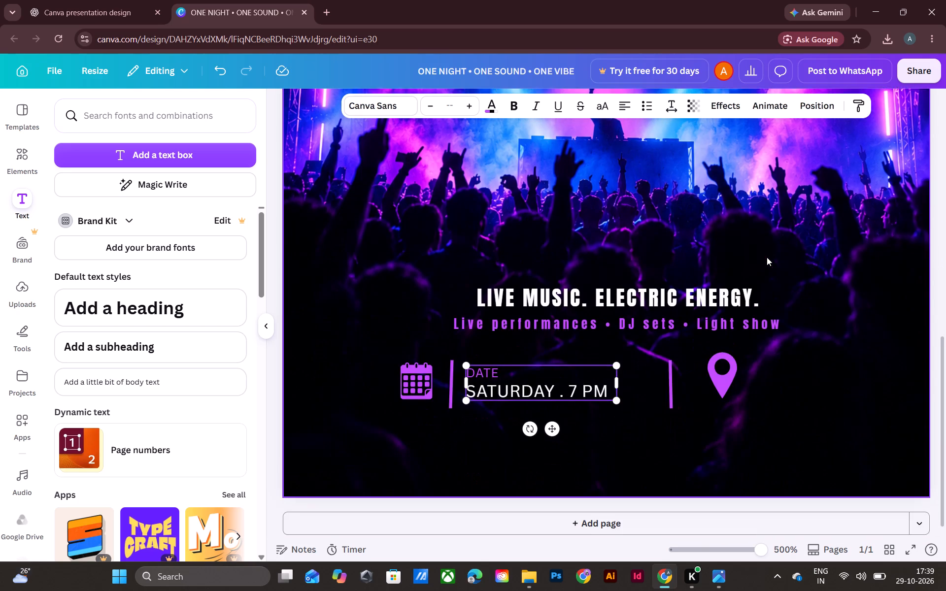
scroll(765, 247, down, 4)
drag(725, 375, 723, 382)
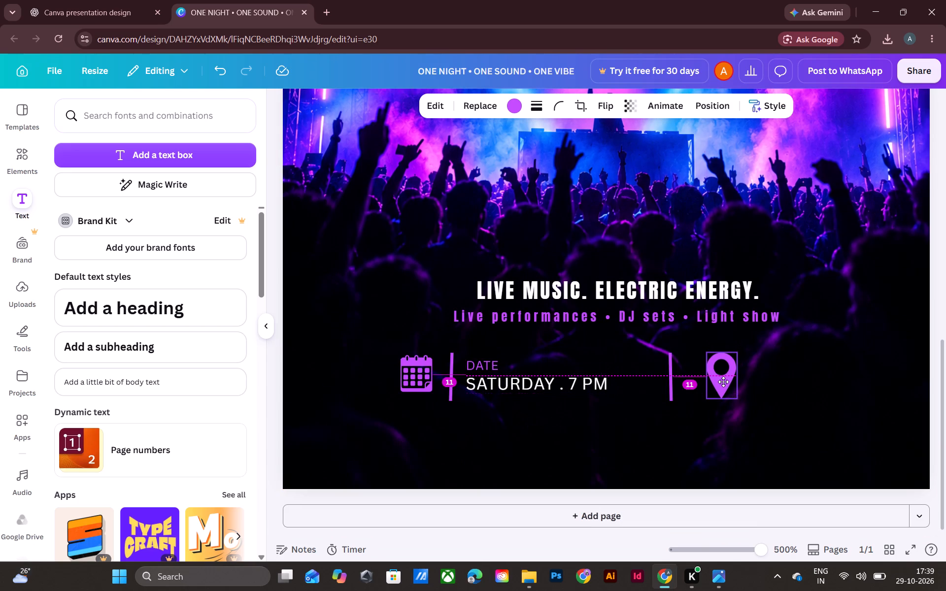
drag(723, 382, 720, 379)
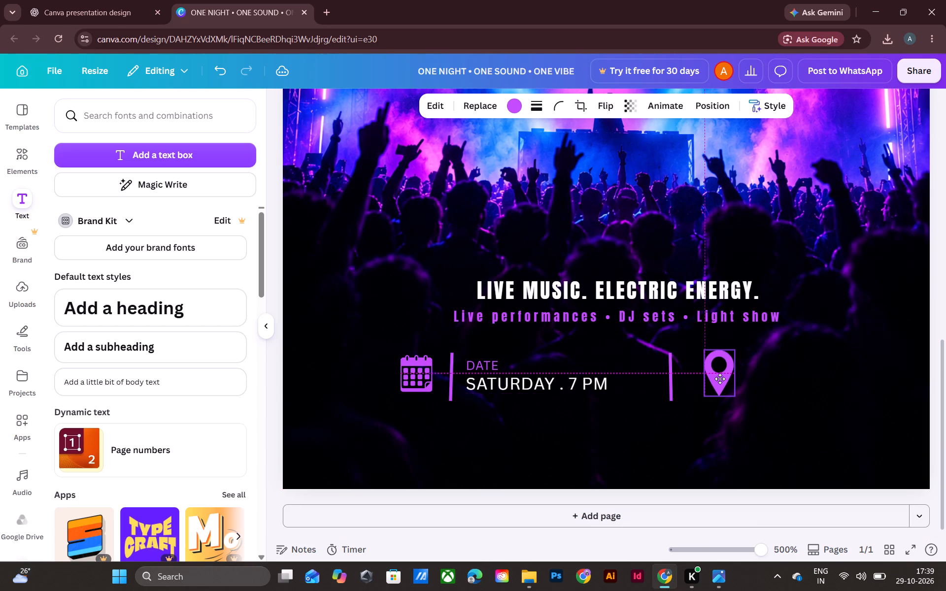
Shift the location pin icon a little closer to its vertical line, keeping it level with the calendar icon.
drag(720, 379, 720, 385)
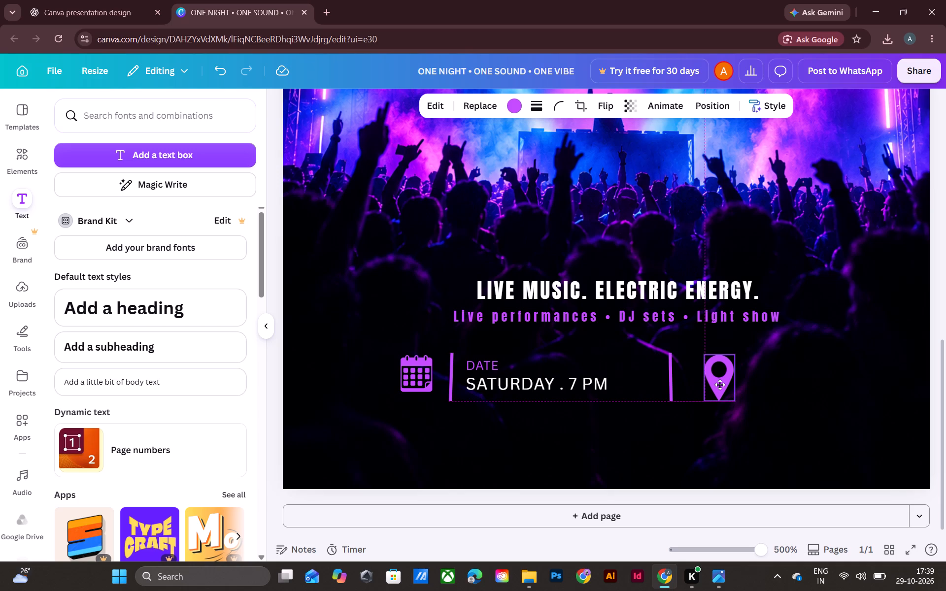
drag(720, 385, 718, 371)
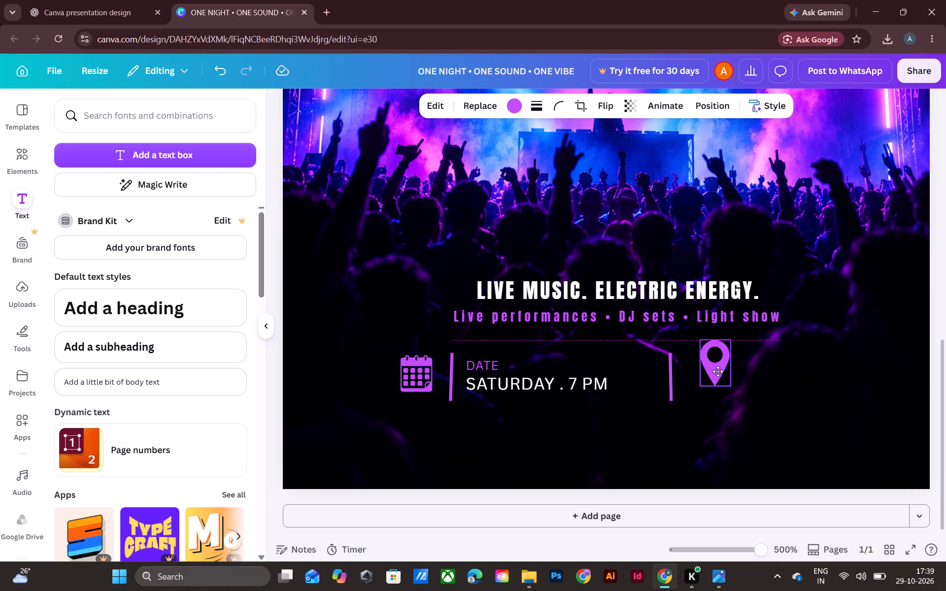
drag(718, 371, 717, 377)
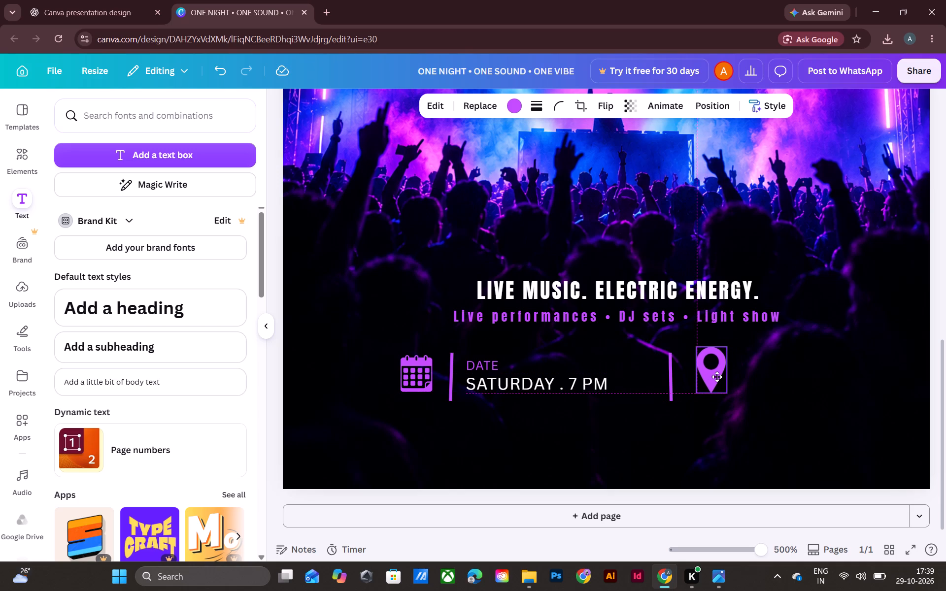
drag(717, 377, 717, 380)
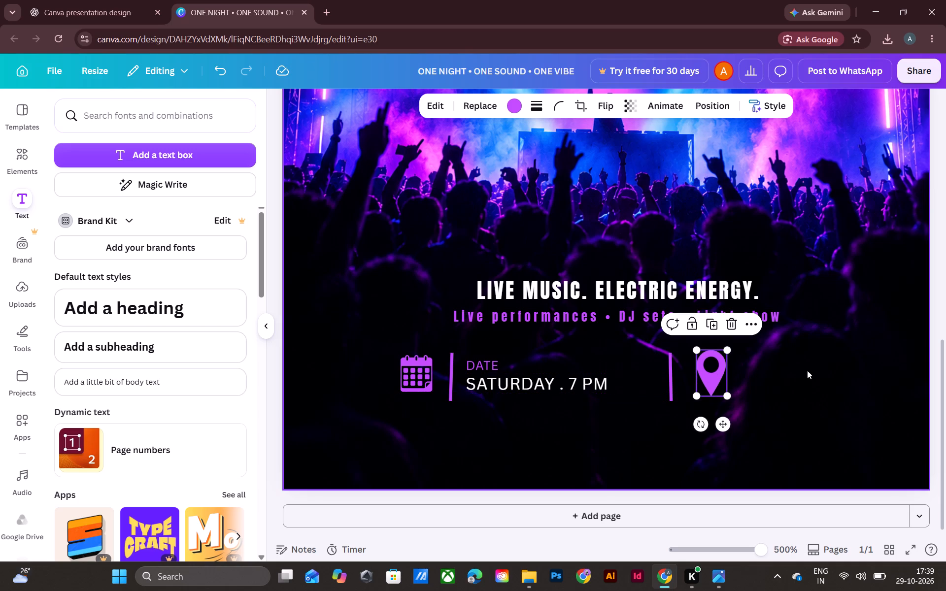
click(906, 341)
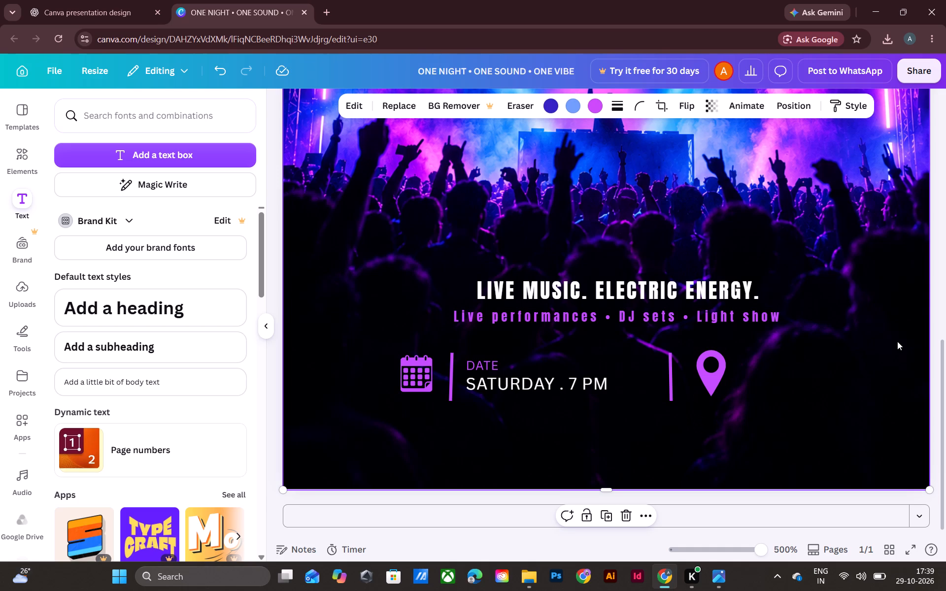
Nudge the vertical line beside the location pin closer to the SATURDAY . 7 PM text.
click(668, 380)
key(Left)
key(Left)
key(Left)
key(Left)
key(Left)
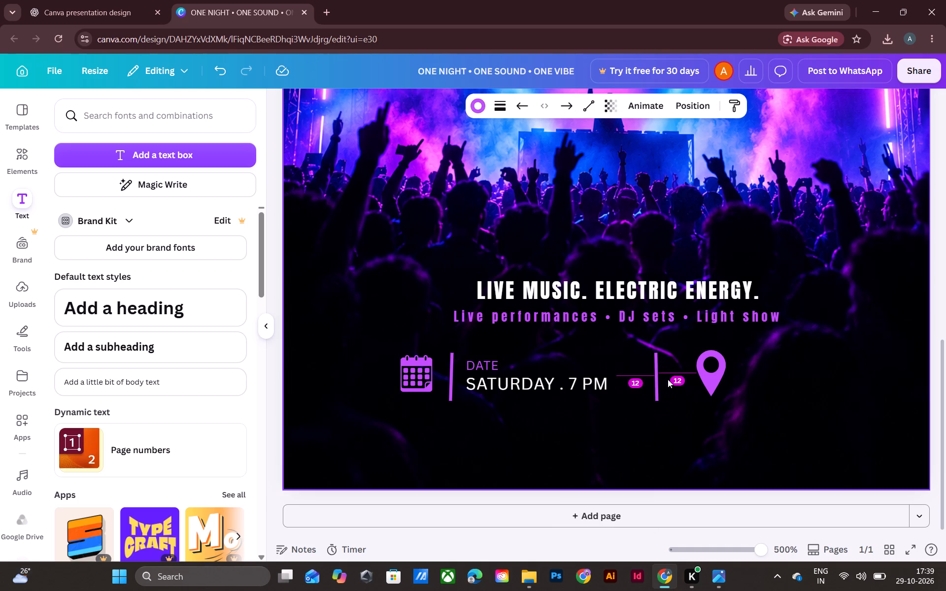
key(Left)
key(Left)
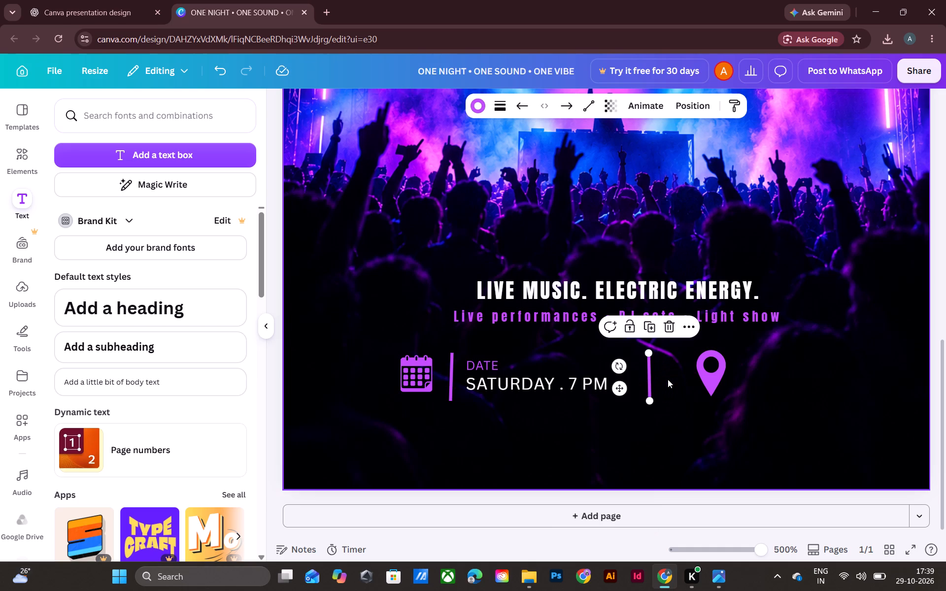
key(Left)
key(Left)
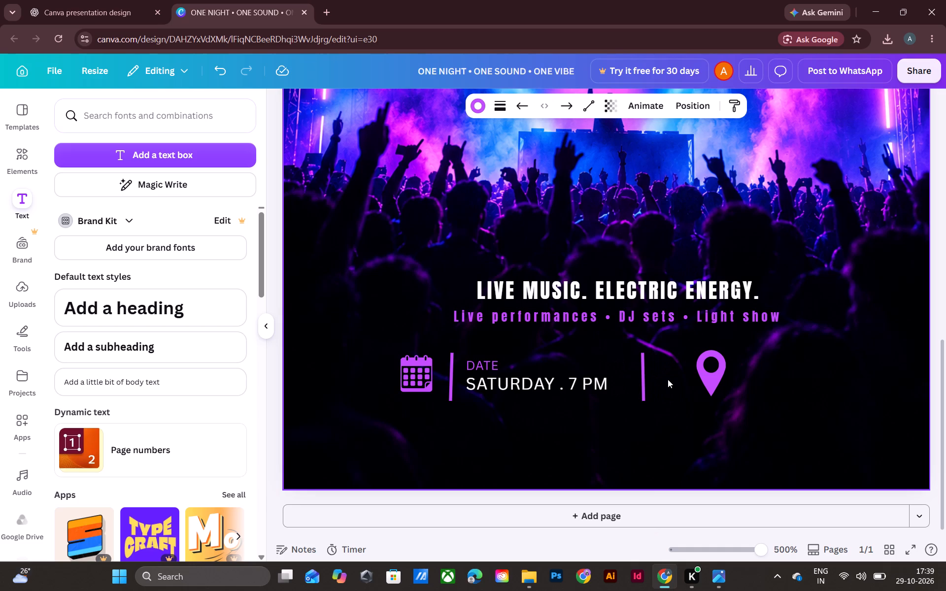
Nudge the location pin icon towards its vertical line, matching the calendar icon's gap from its own line.
click(712, 369)
key(Left)
key(Left)
key(Left)
key(Left)
key(Left)
key(Left)
key(Left)
key(Left)
key(Left)
key(Left)
key(Left)
key(Left)
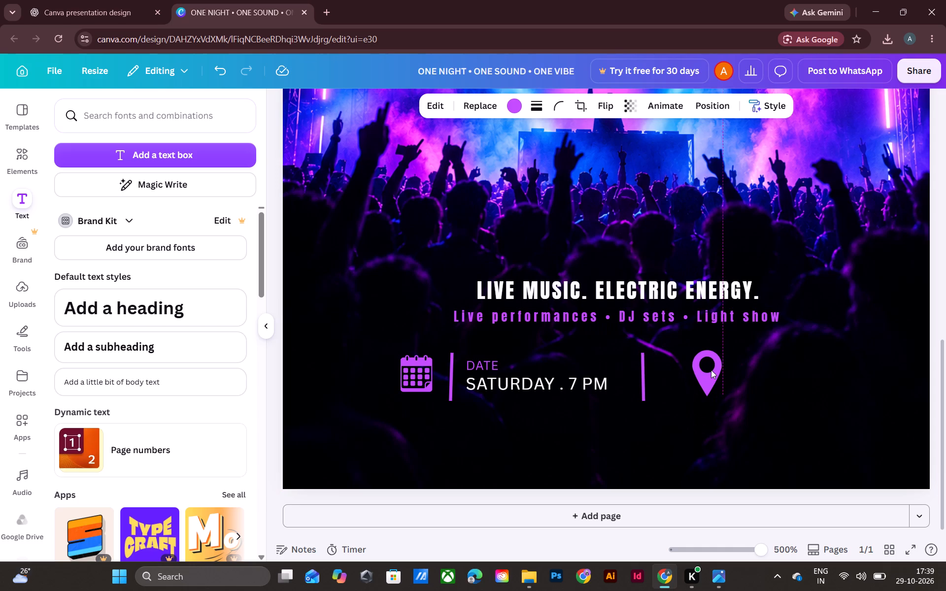
key(Right)
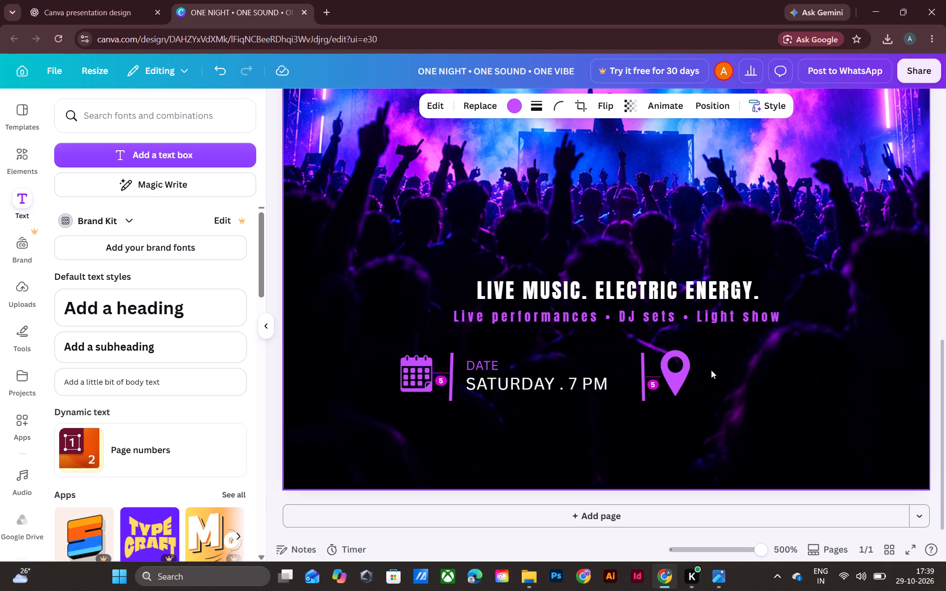
click(707, 446)
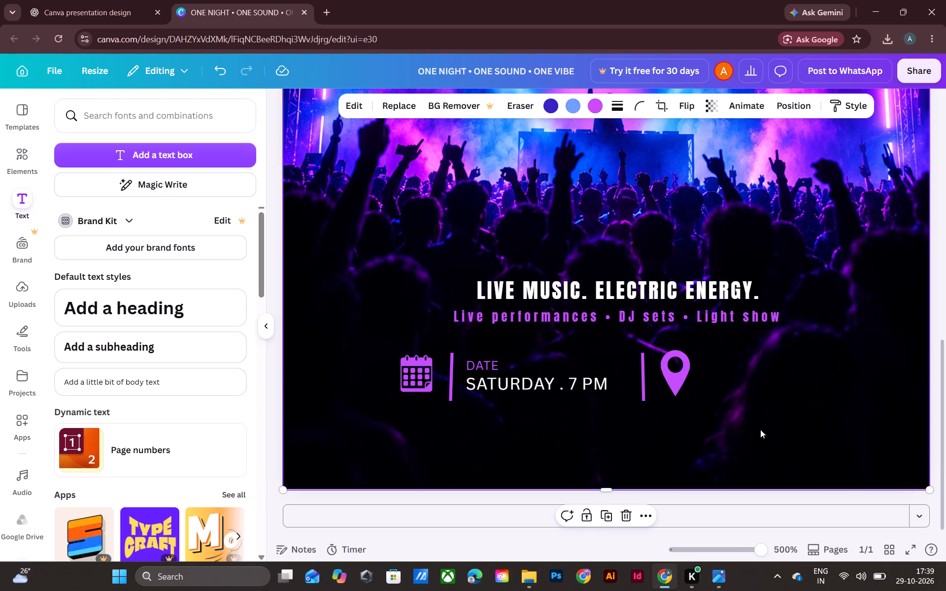
Fine-tune the location pin slightly away from its vertical line, vertically centred with the calendar icon.
click(676, 378)
key(Down)
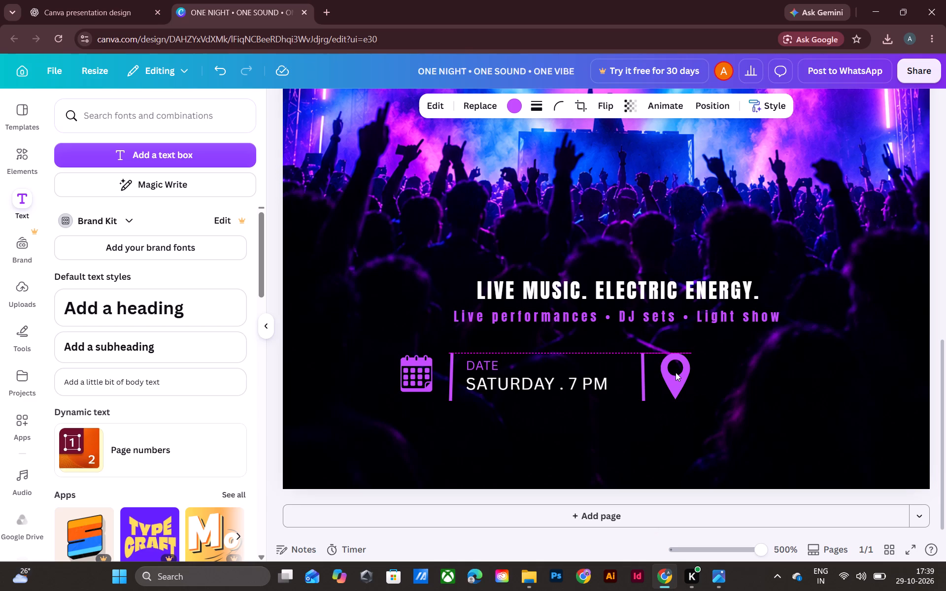
key(Up)
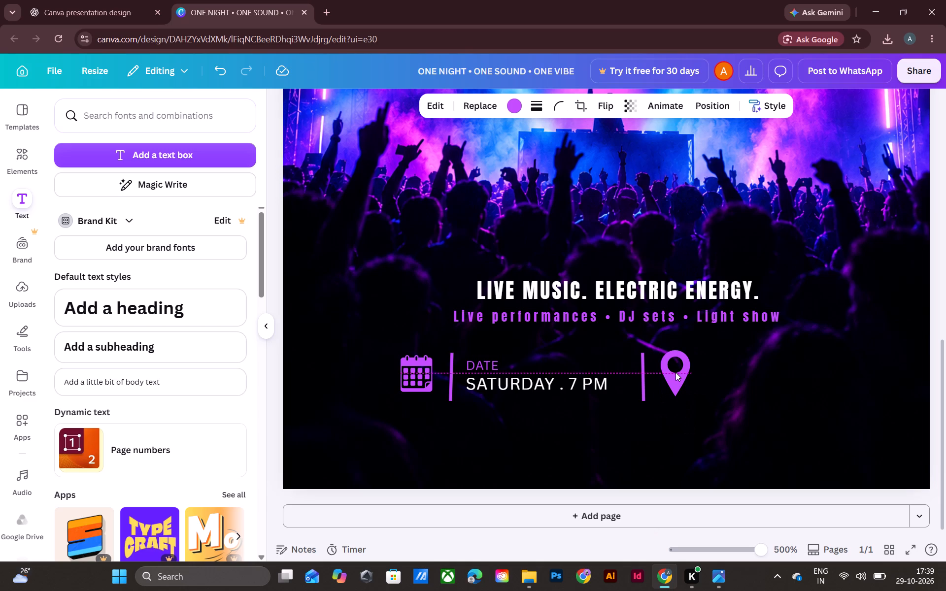
key(Down)
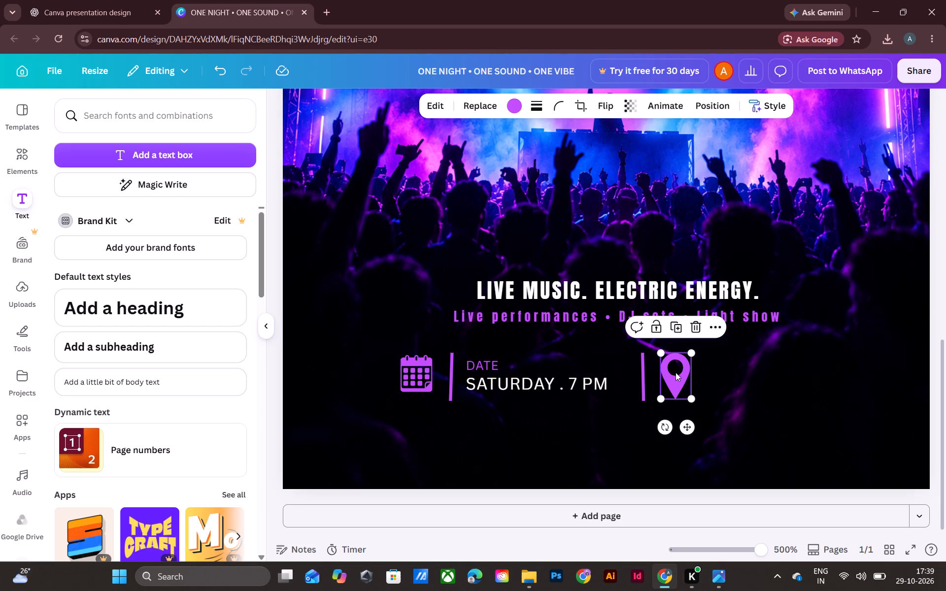
key(Up)
key(Right)
key(Right)
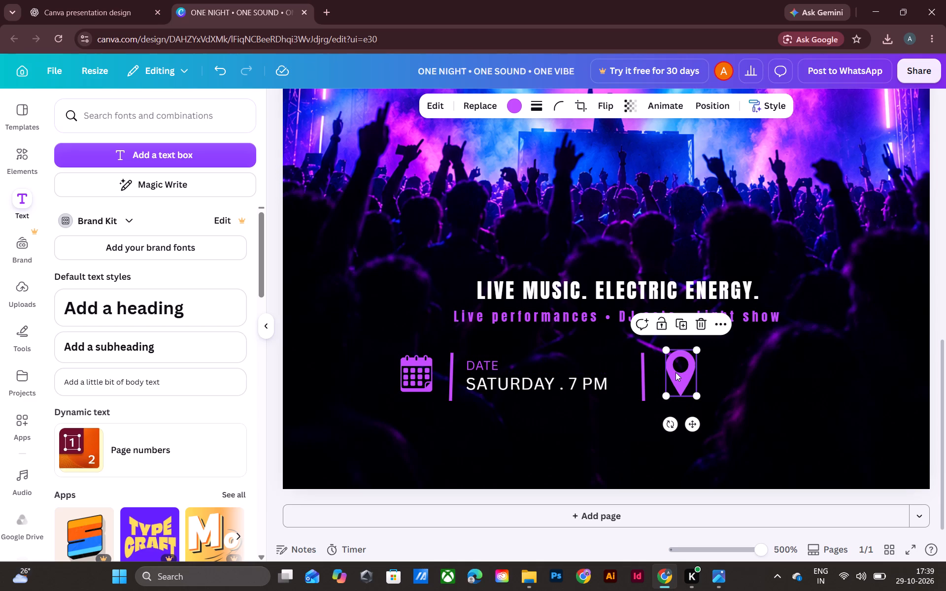
Check the reference poster's venue details and add a text box reading VENUE at font size 5.
click(718, 578)
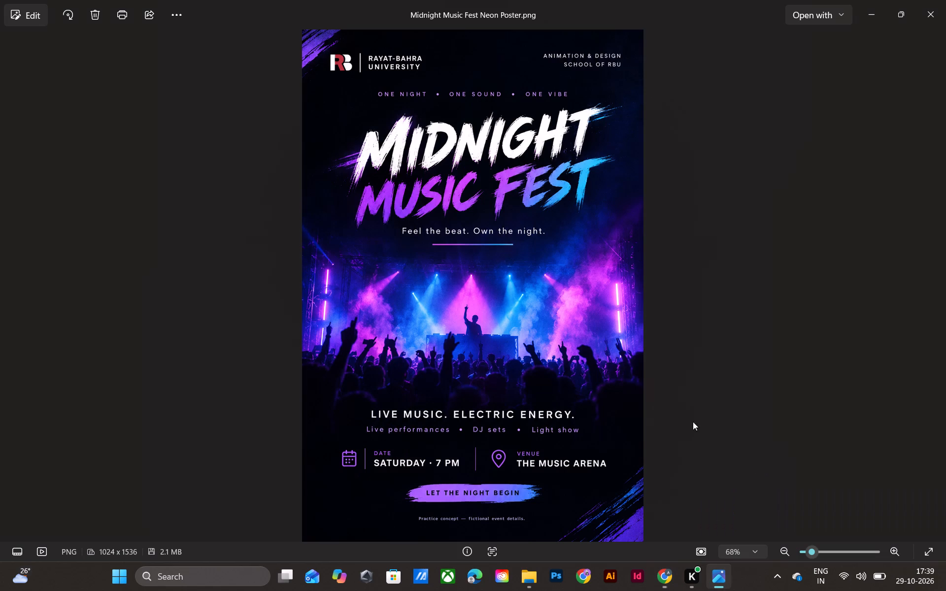
click(672, 587)
click(156, 156)
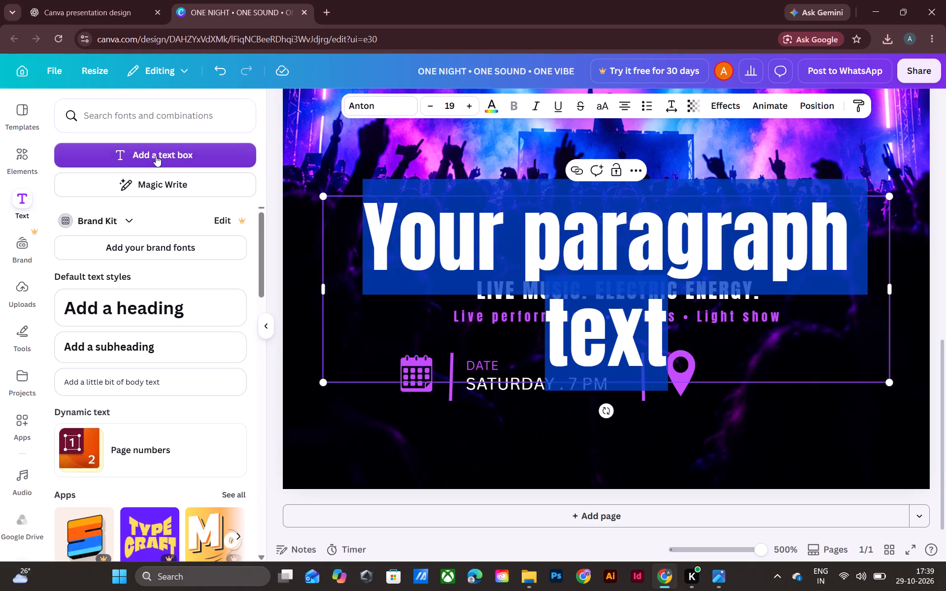
triple_click(435, 110)
triple_click(435, 110)
triple_click(435, 110)
triple_click(435, 110)
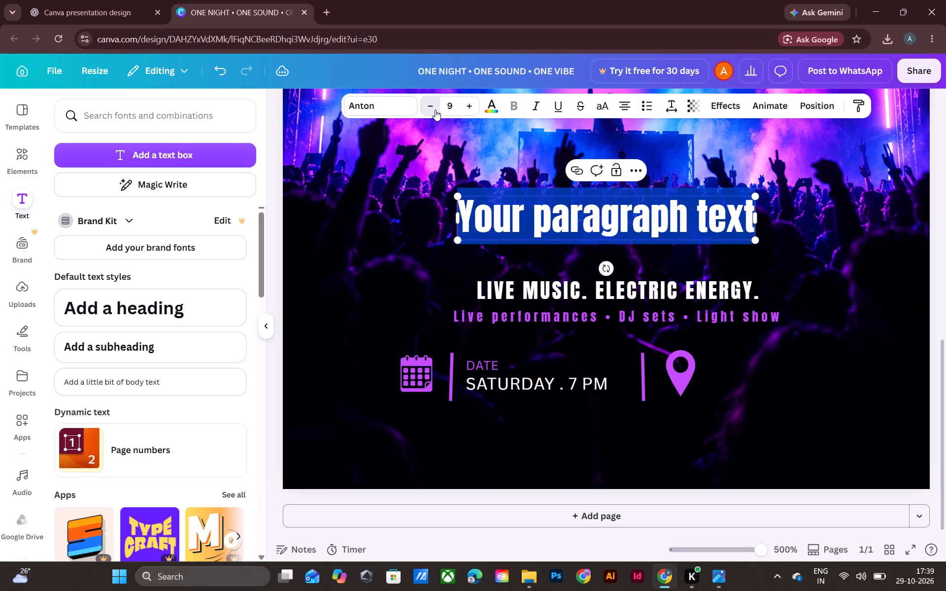
double_click(435, 110)
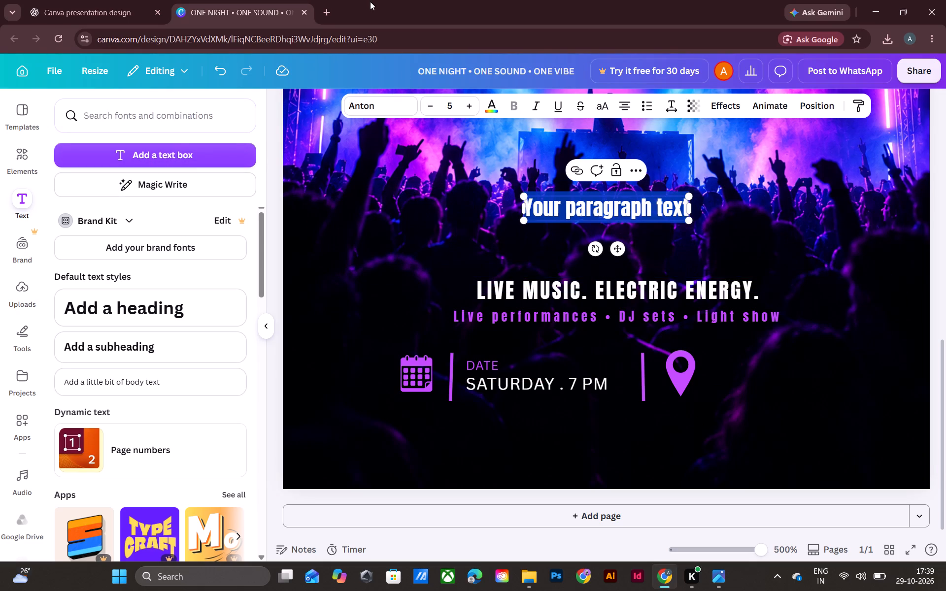
text(VEN)
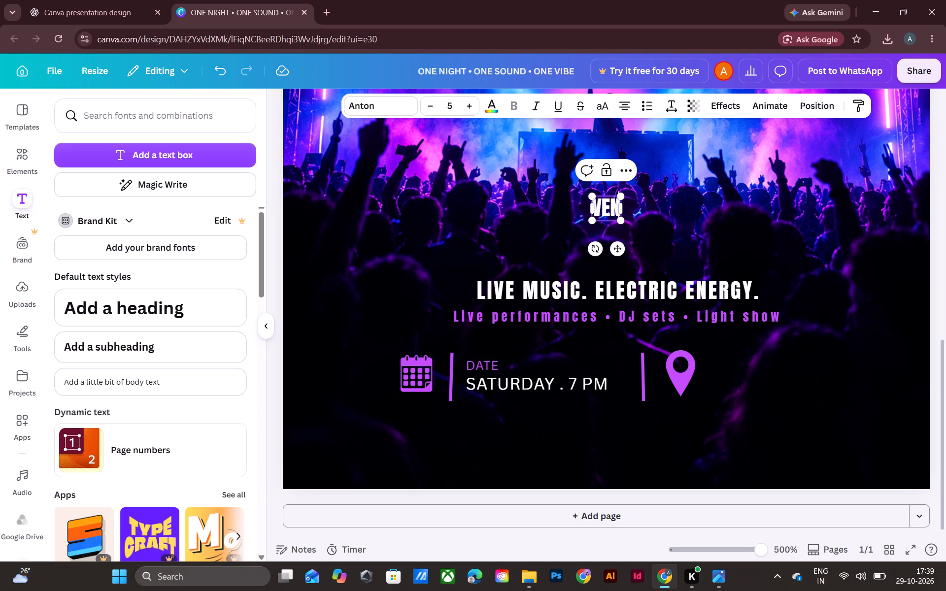
text(UE)
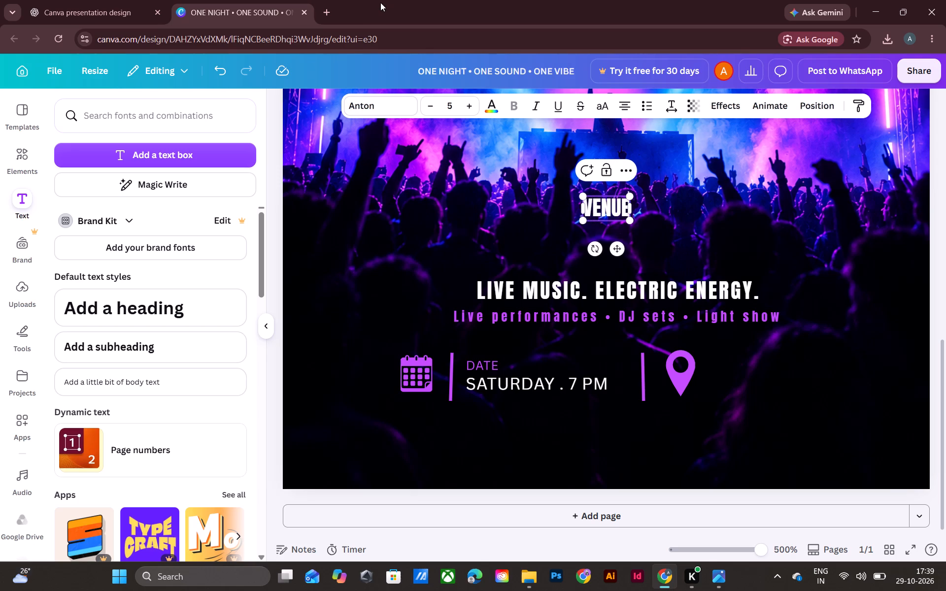
Add THE MUSIC ARENA as a second line under VENUE, matching the wording on the reference poster.
key(shift+Return)
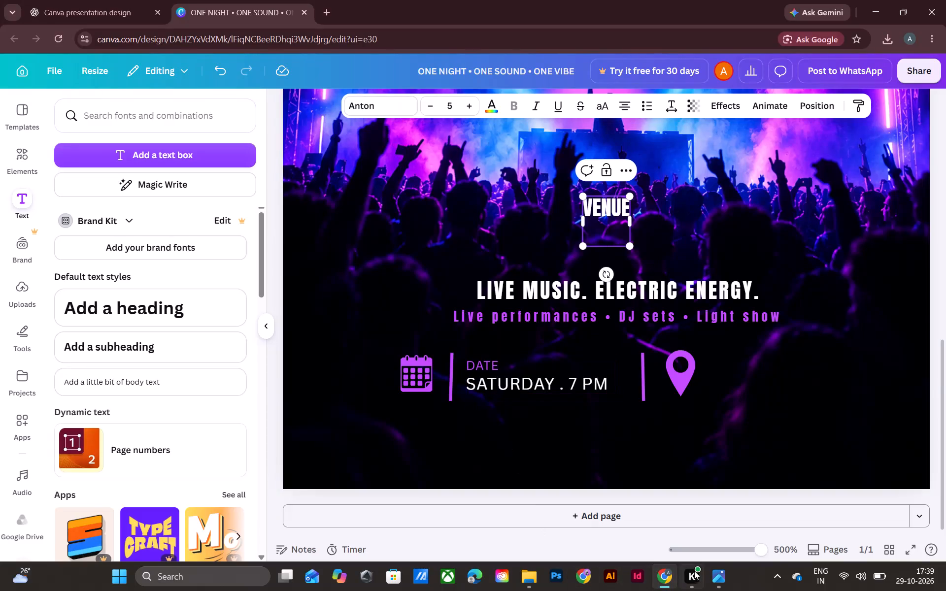
click(713, 576)
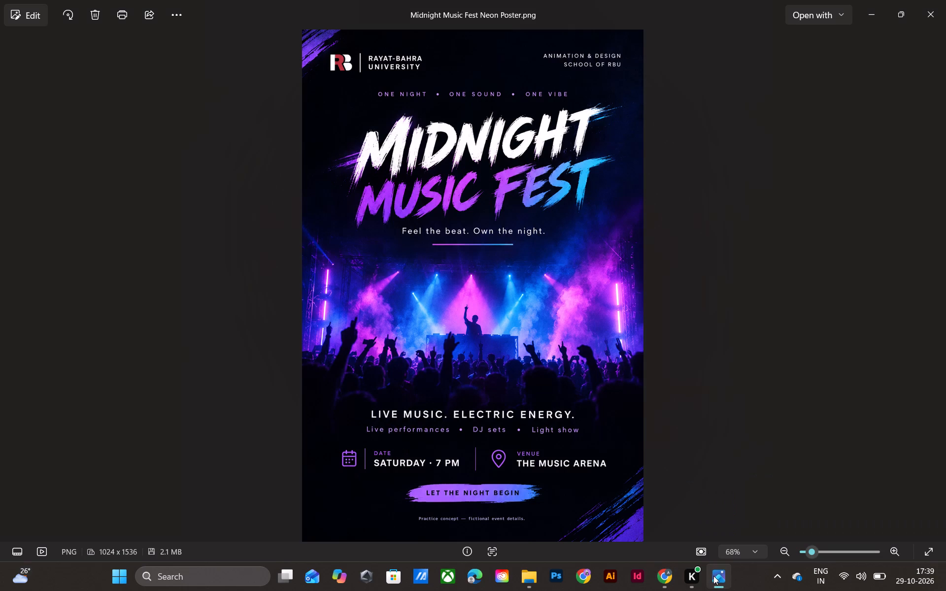
click(654, 578)
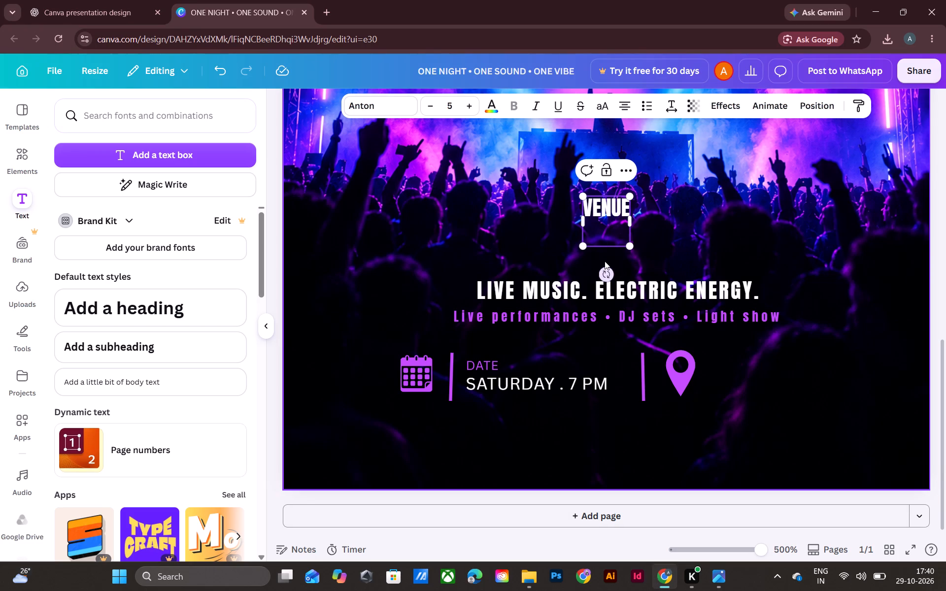
text(THE MUSIC AREA)
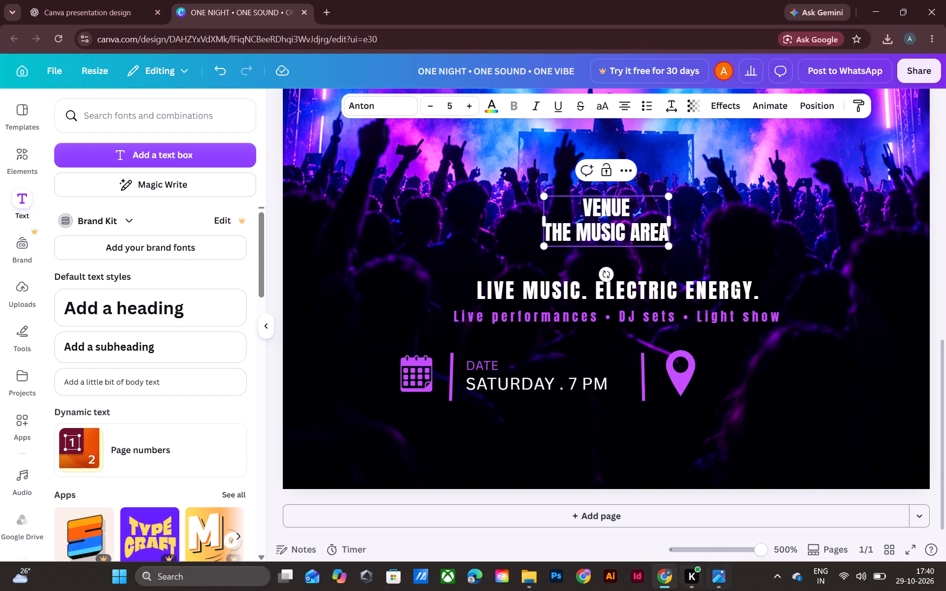
click(709, 584)
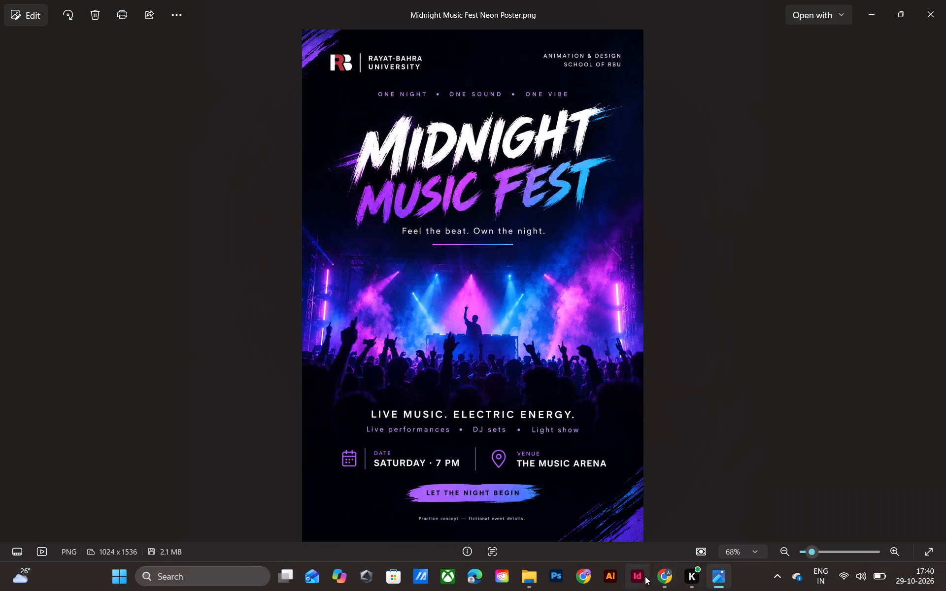
click(670, 578)
key(BackSpace)
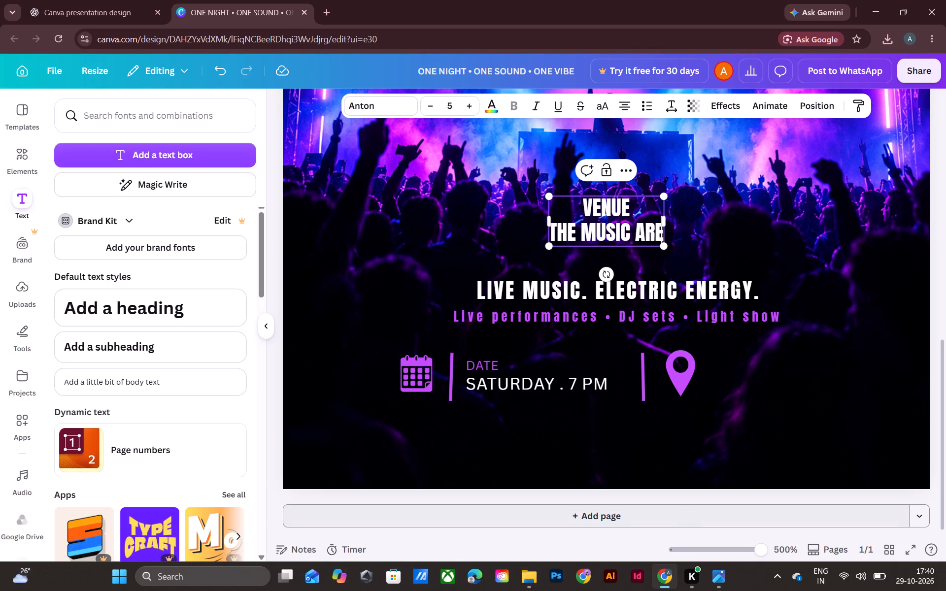
text(NA)
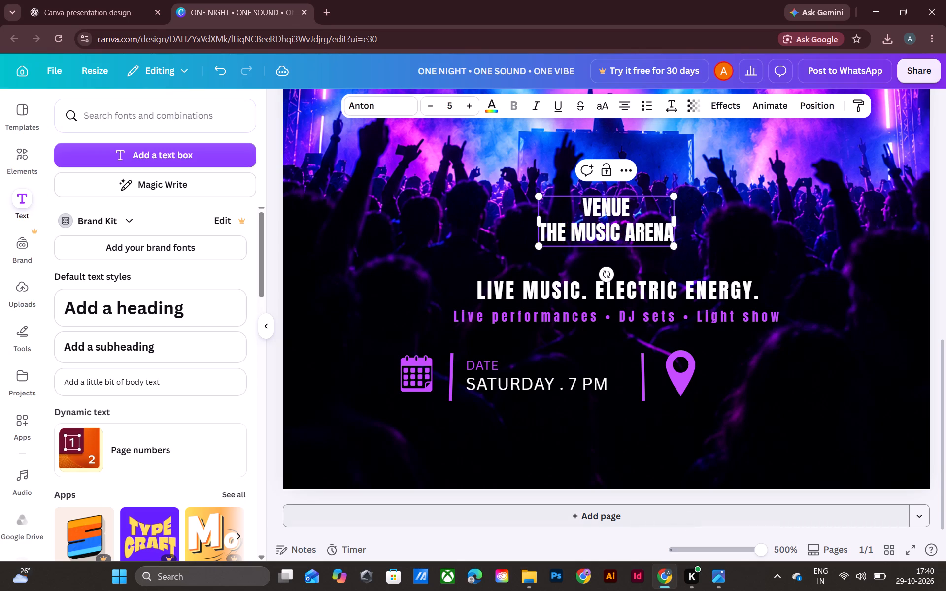
Set the font of both venue text lines to Canva Sans.
key(ctrl+a)
click(397, 113)
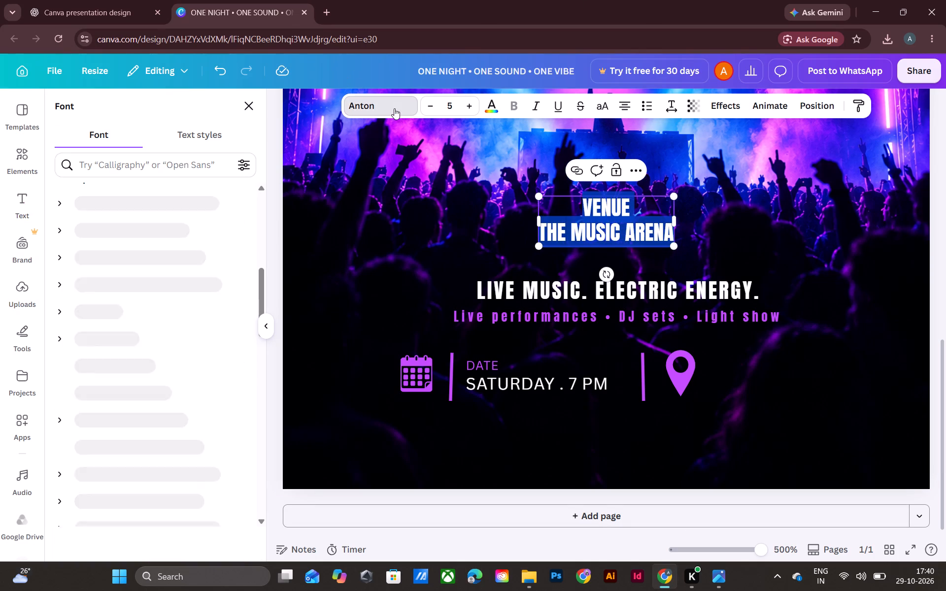
click(103, 257)
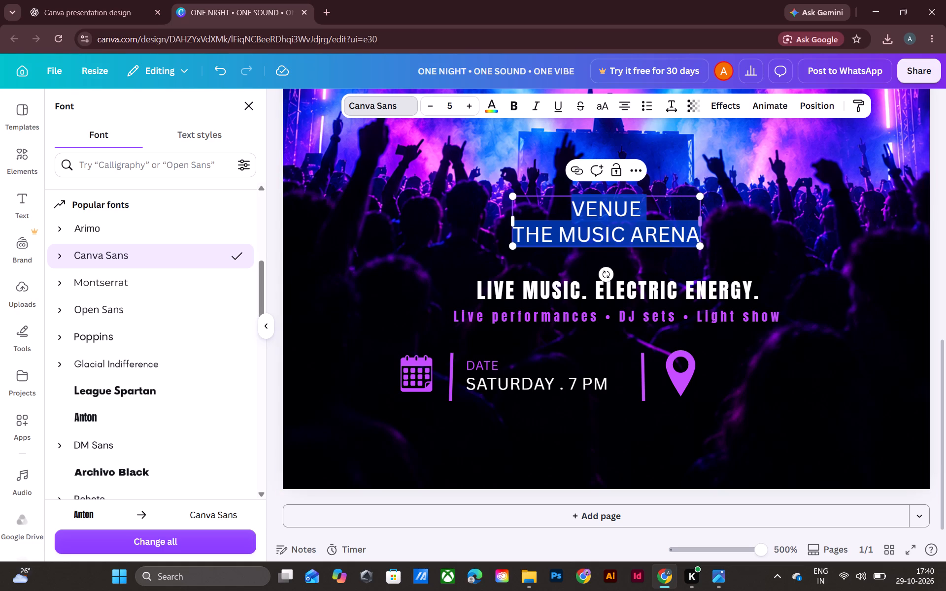
Colour only the word VENUE with the design's purple used for the DATE label.
drag(653, 208, 567, 205)
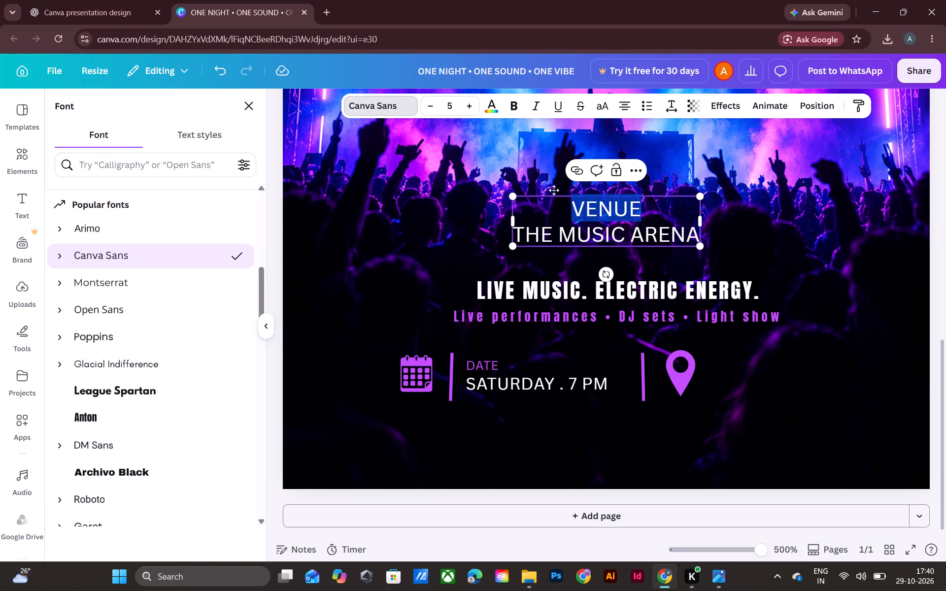
click(494, 103)
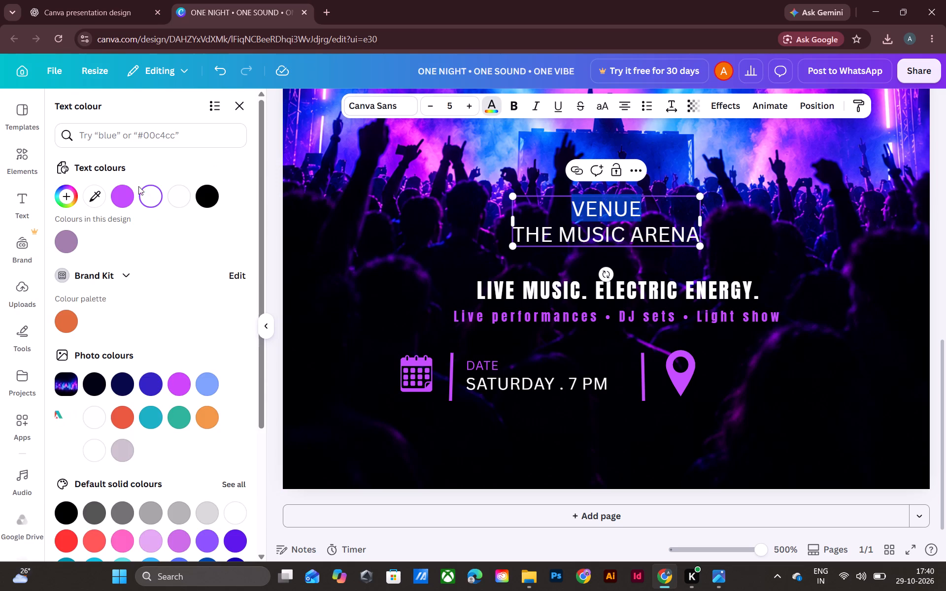
click(125, 195)
click(479, 468)
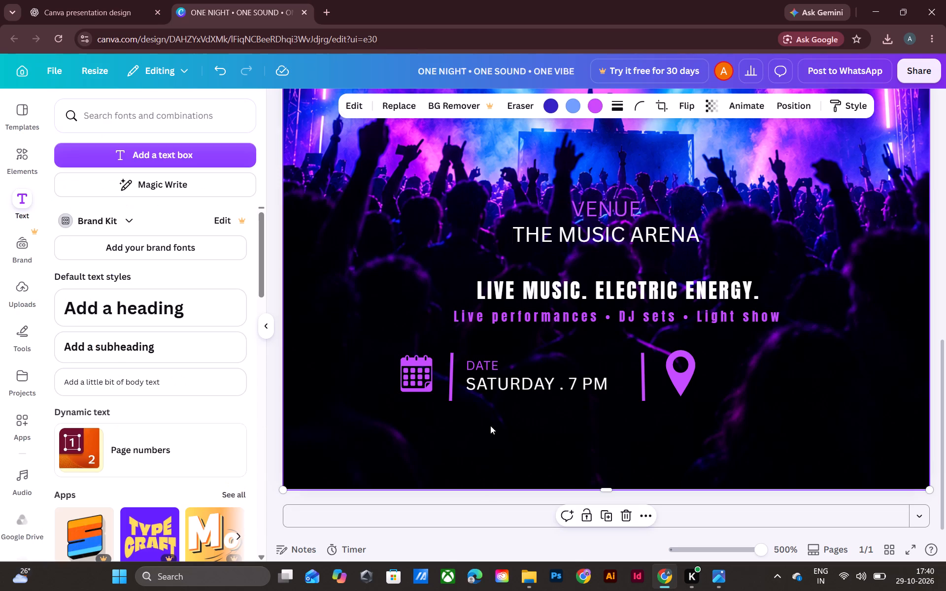
Check the font sizes of the two date lines and set the word VENUE to font size 3.
click(505, 385)
click(507, 366)
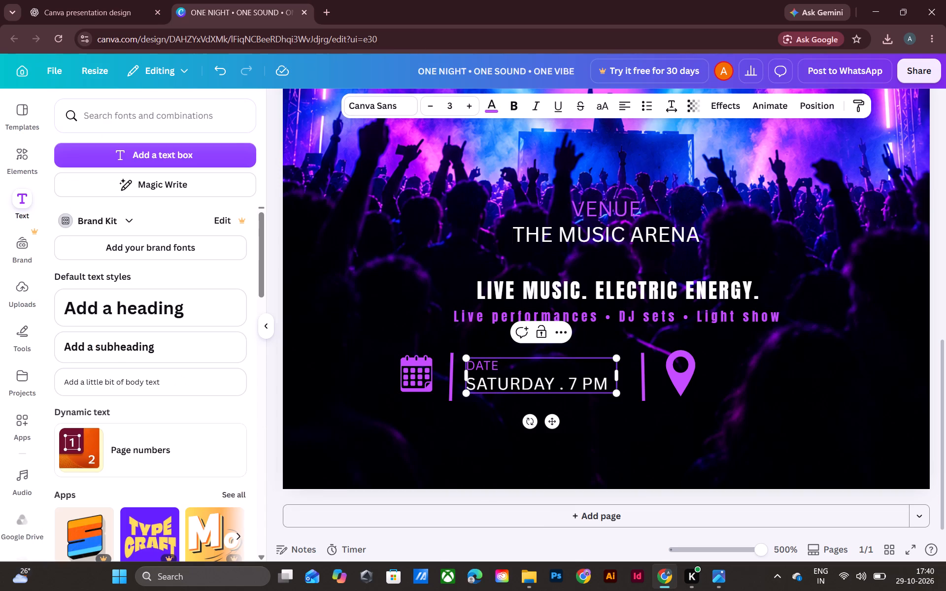
click(573, 389)
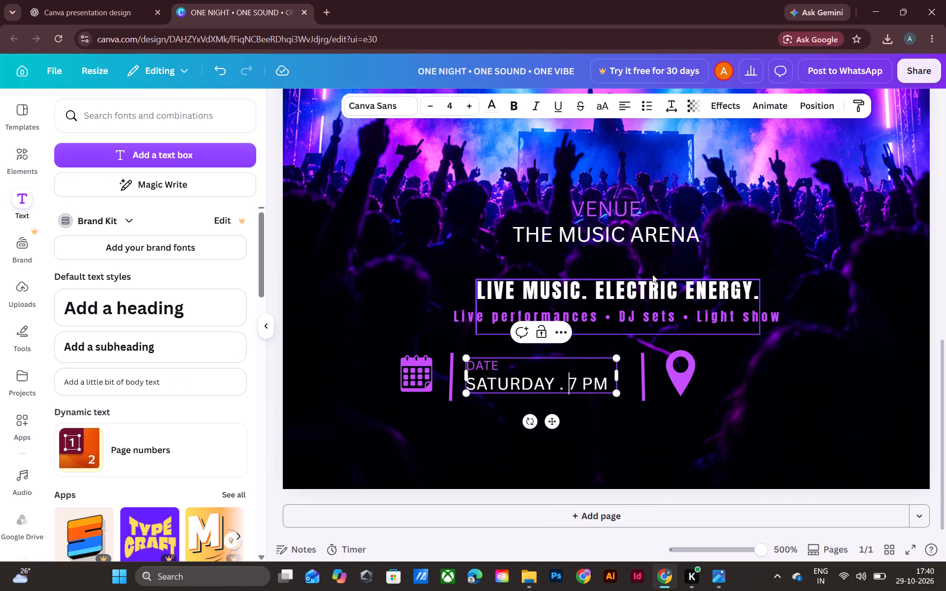
click(650, 209)
drag(650, 208, 623, 210)
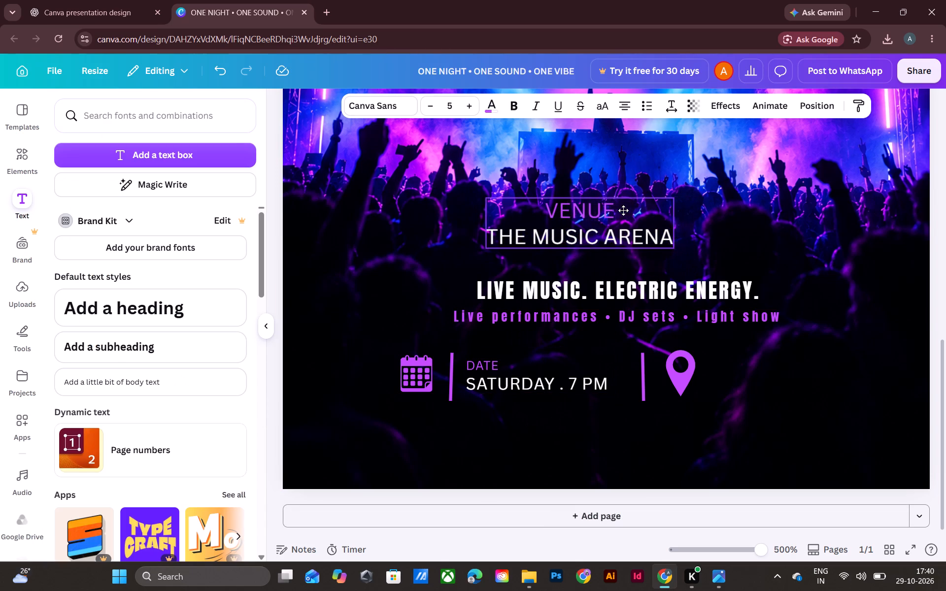
drag(623, 210, 626, 210)
double_click(628, 209)
drag(629, 208, 629, 209)
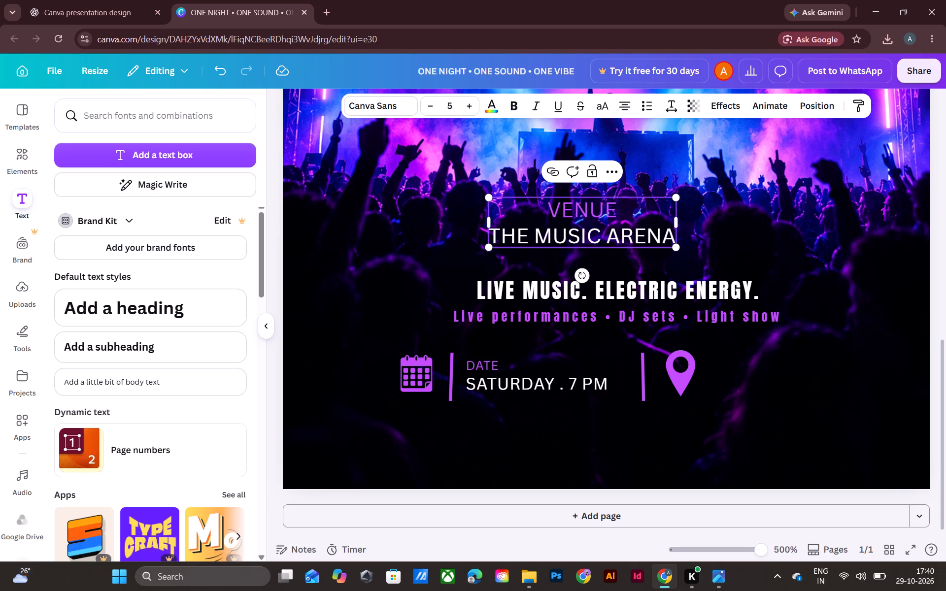
drag(629, 209, 548, 217)
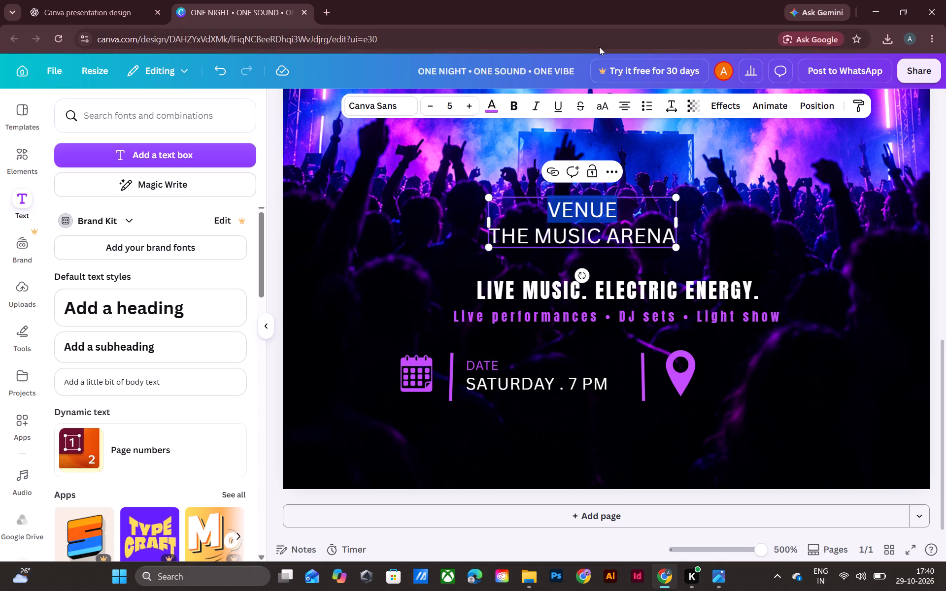
click(429, 106)
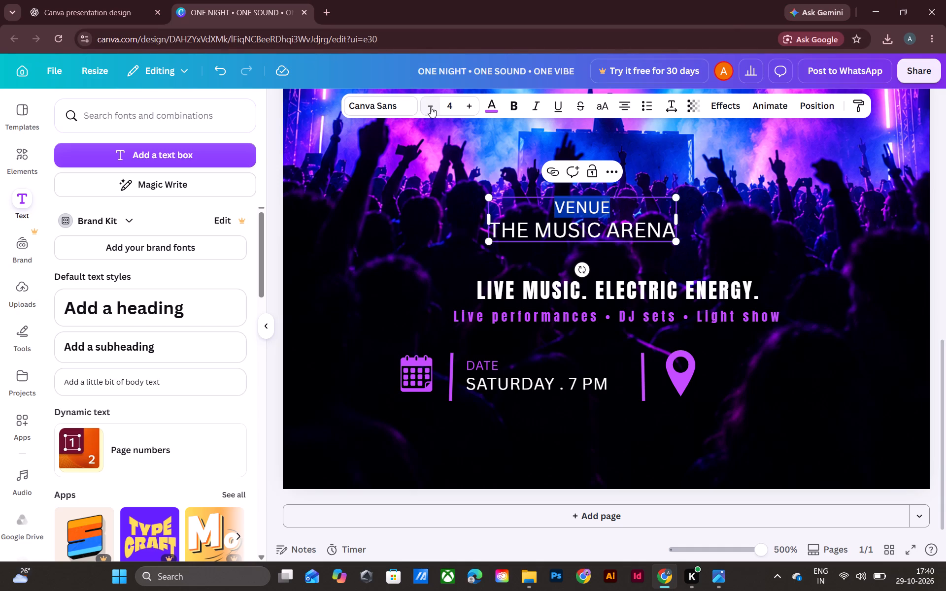
click(436, 106)
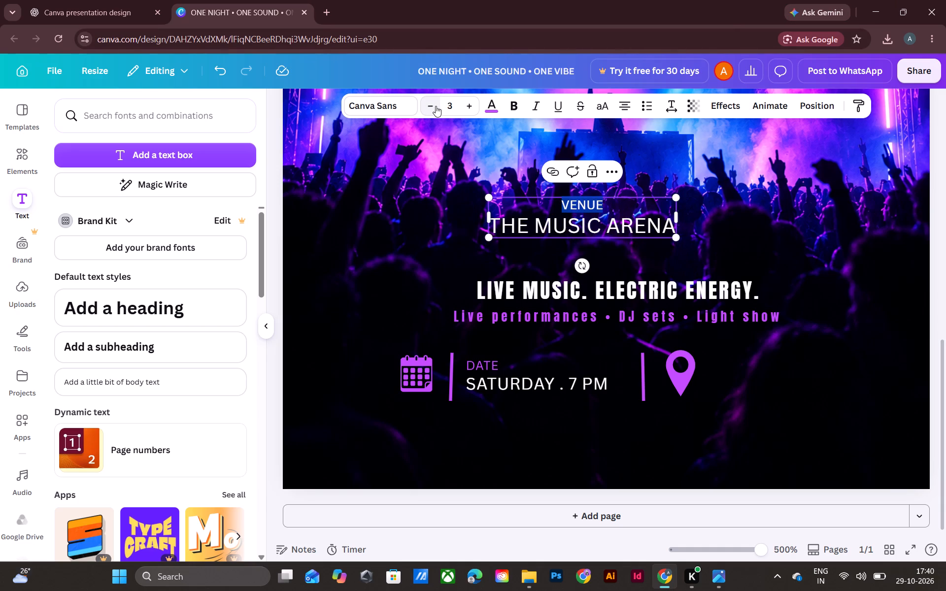
Set the THE MUSIC ARENA line to font size 4.
drag(673, 226, 628, 225)
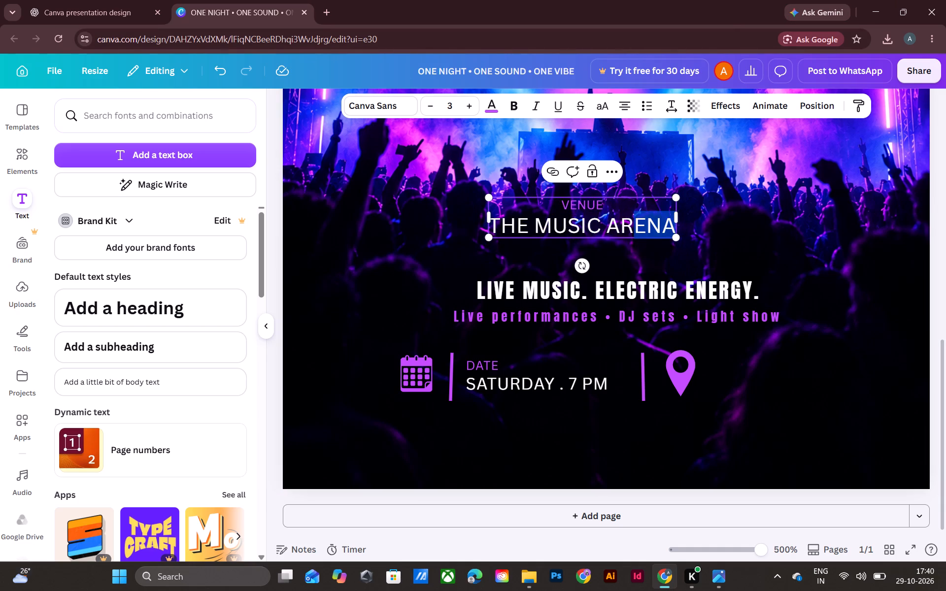
drag(628, 225, 492, 222)
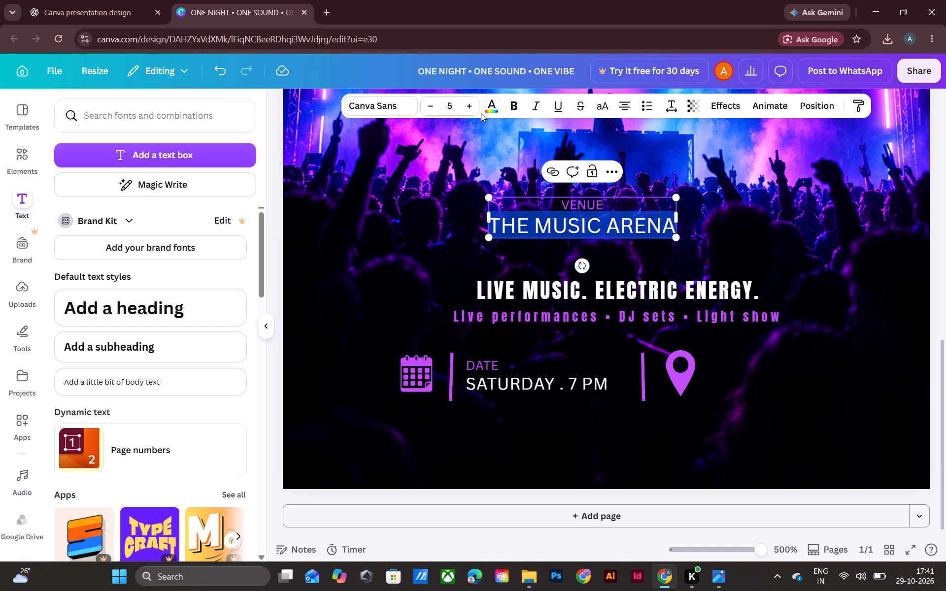
click(428, 107)
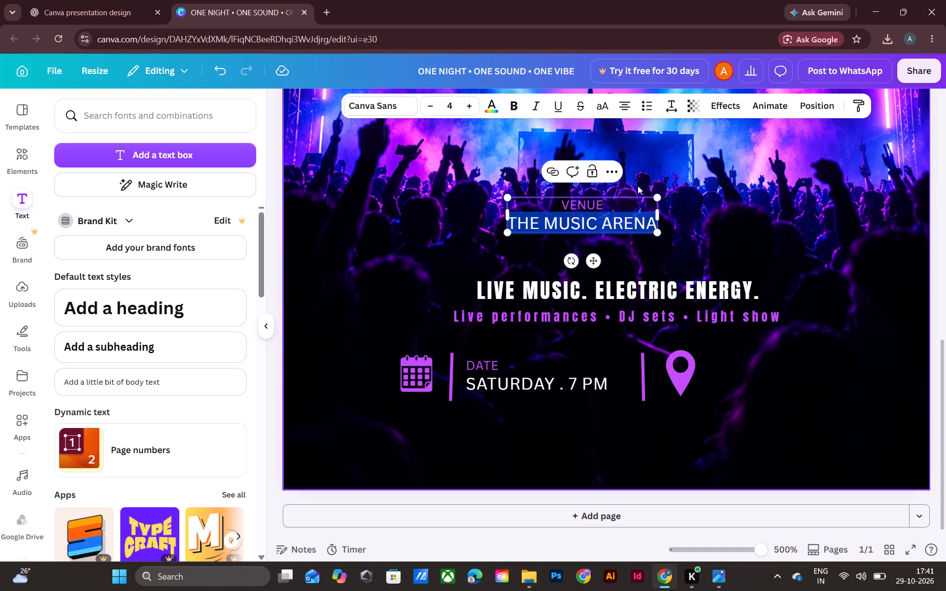
Set the letter spacing of both venue text lines to 31.
click(708, 208)
click(607, 208)
click(607, 207)
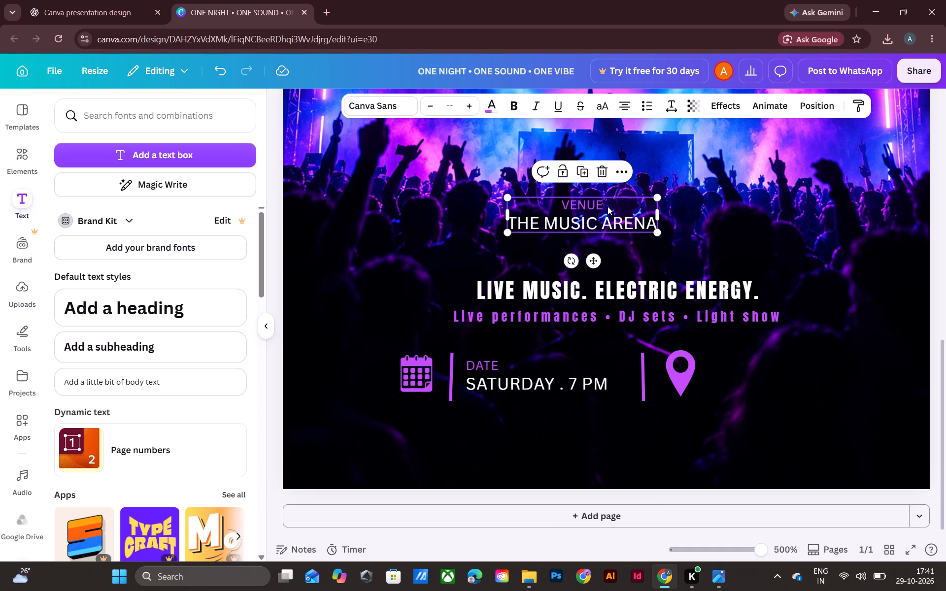
key(ctrl+a)
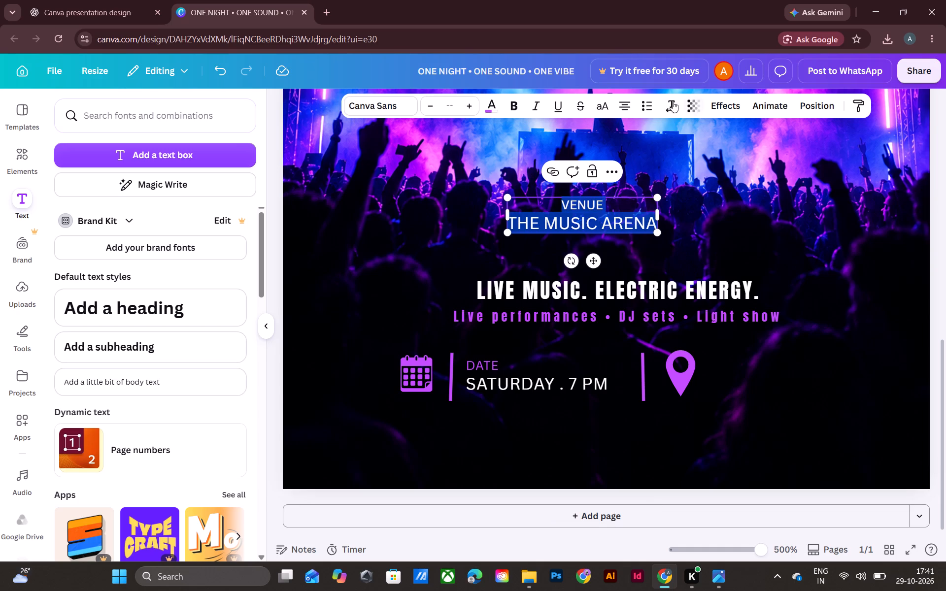
click(667, 103)
click(731, 161)
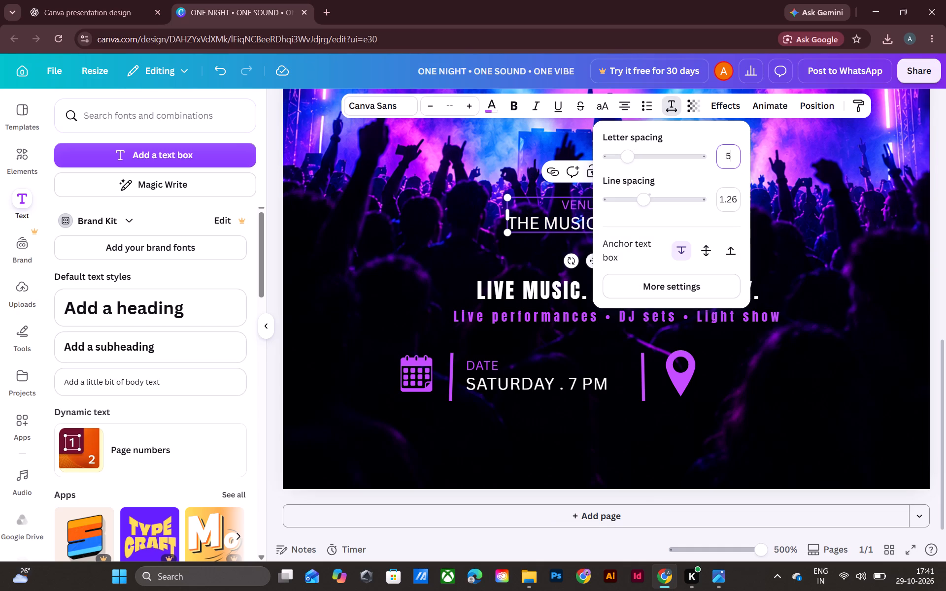
text(31)
click(729, 208)
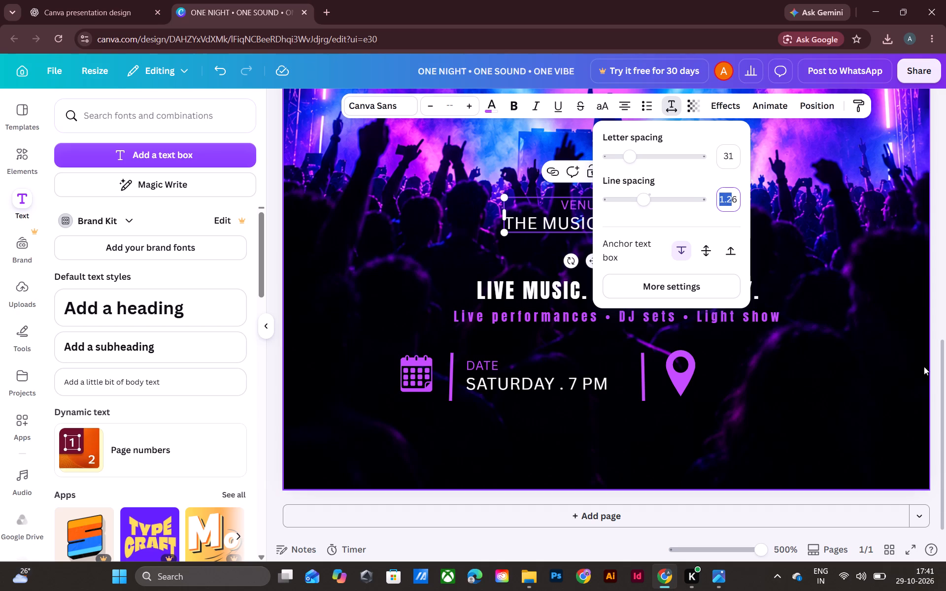
click(861, 363)
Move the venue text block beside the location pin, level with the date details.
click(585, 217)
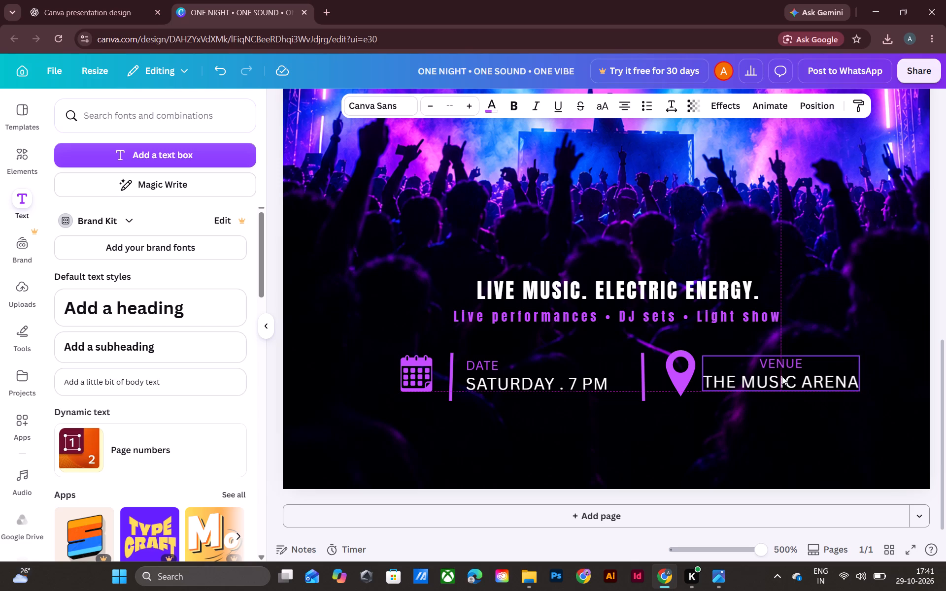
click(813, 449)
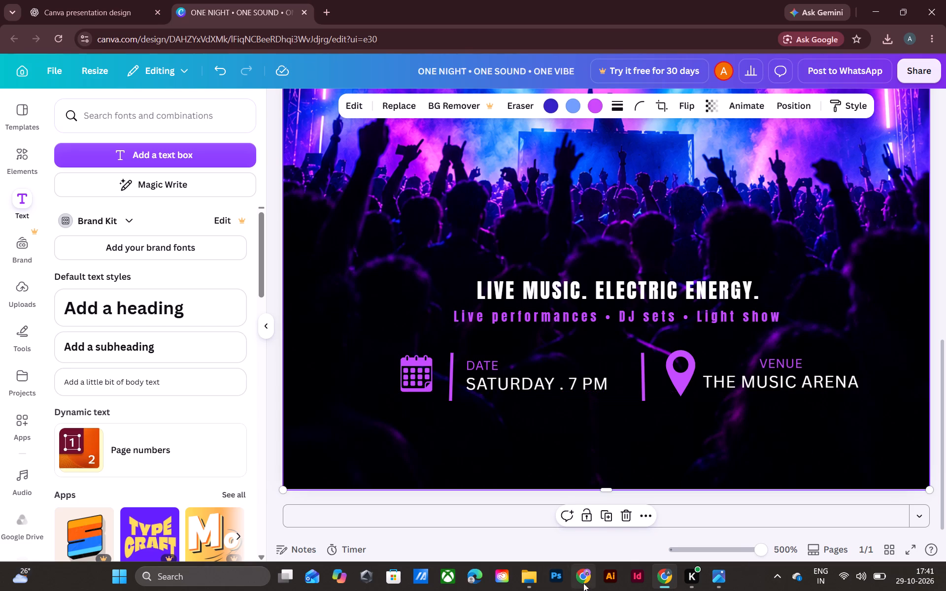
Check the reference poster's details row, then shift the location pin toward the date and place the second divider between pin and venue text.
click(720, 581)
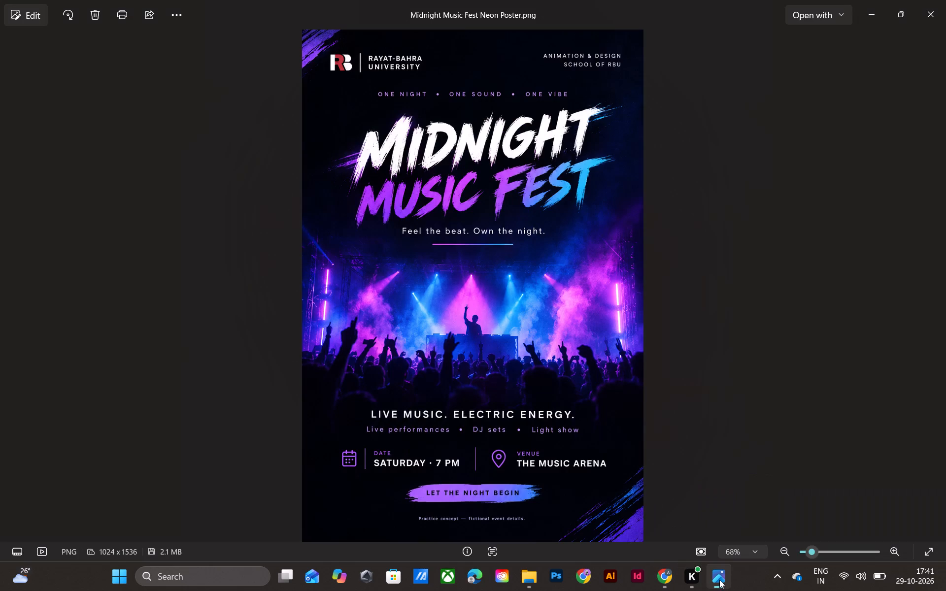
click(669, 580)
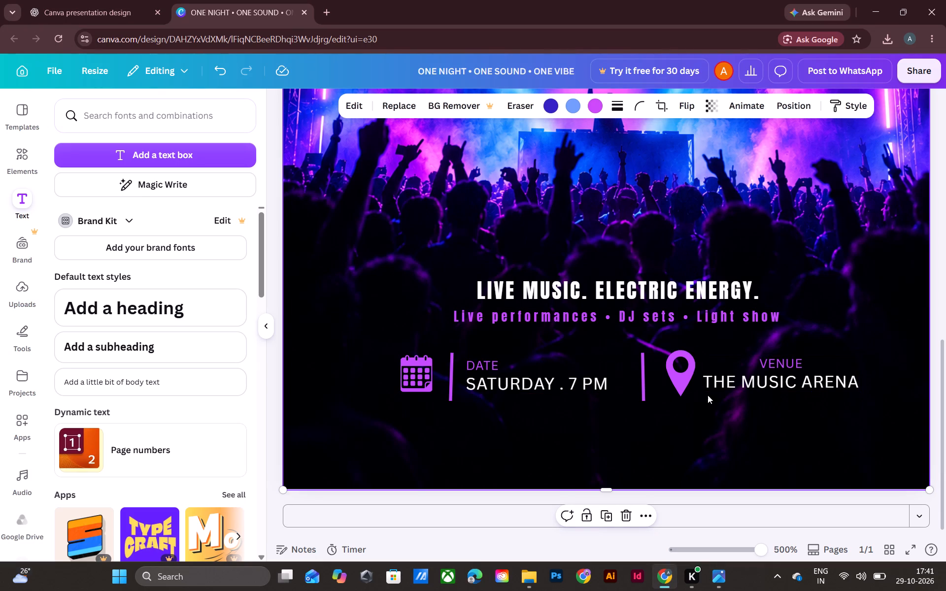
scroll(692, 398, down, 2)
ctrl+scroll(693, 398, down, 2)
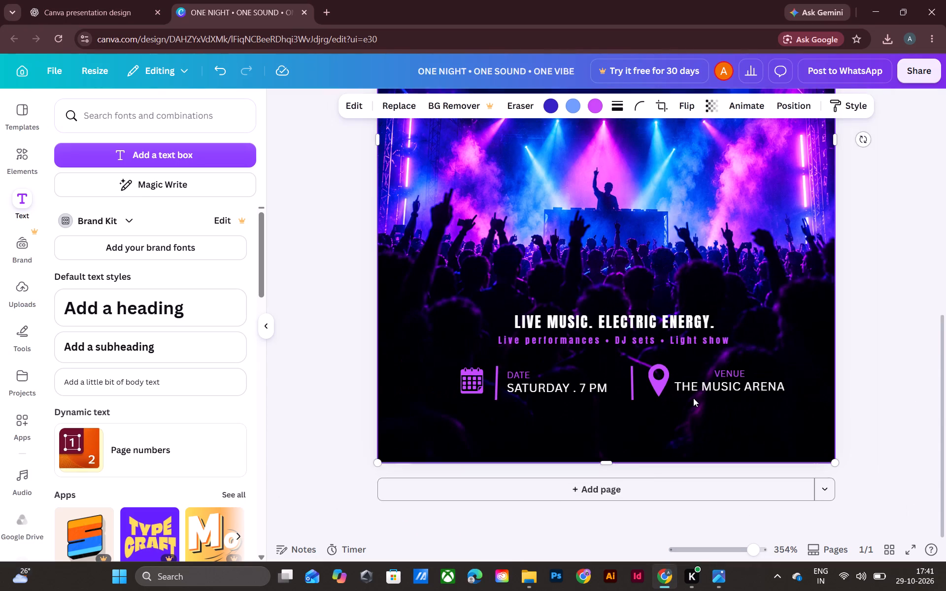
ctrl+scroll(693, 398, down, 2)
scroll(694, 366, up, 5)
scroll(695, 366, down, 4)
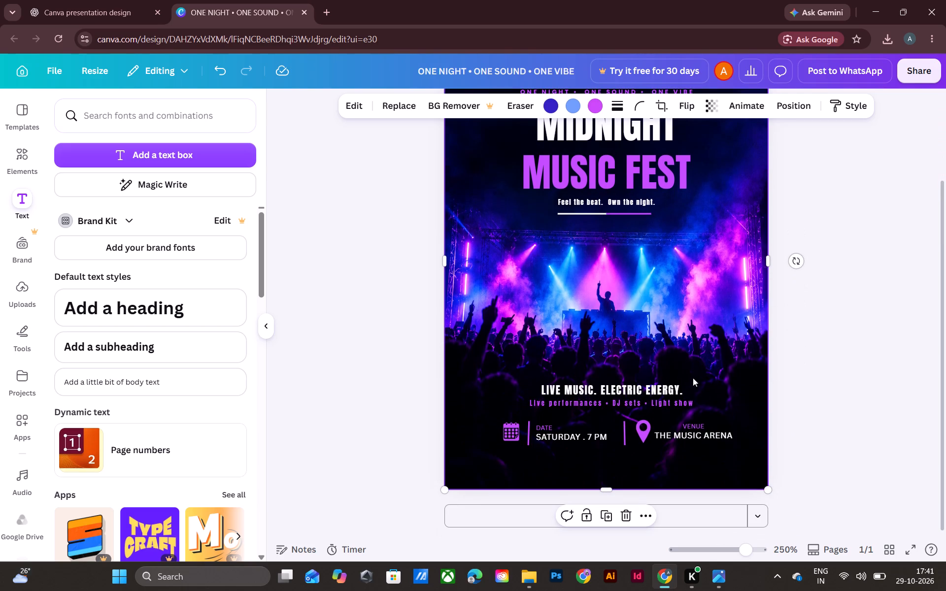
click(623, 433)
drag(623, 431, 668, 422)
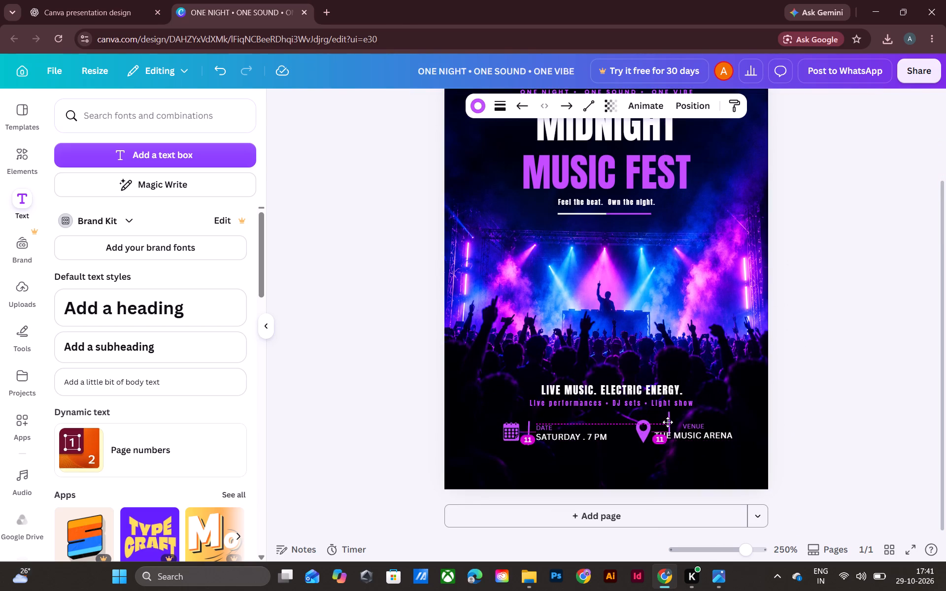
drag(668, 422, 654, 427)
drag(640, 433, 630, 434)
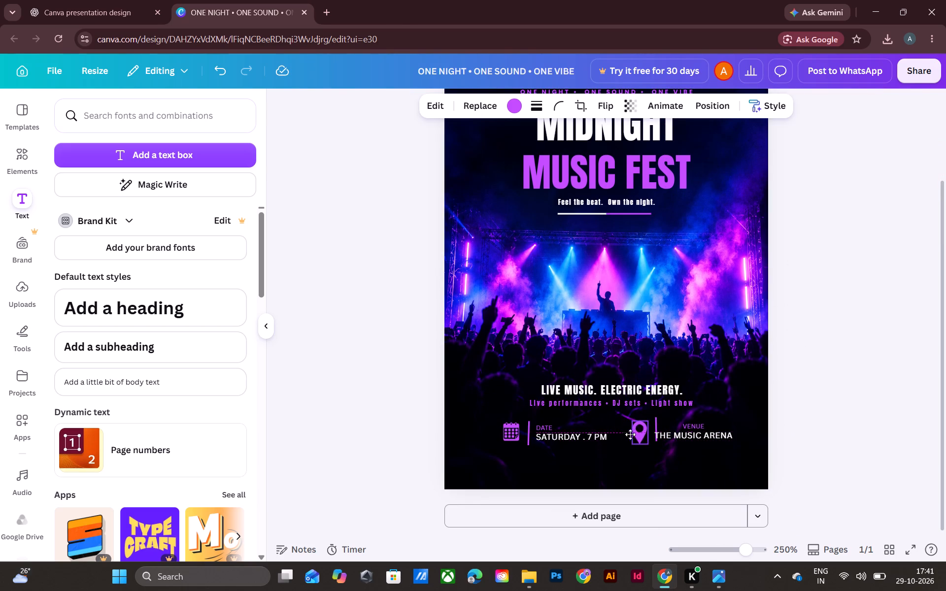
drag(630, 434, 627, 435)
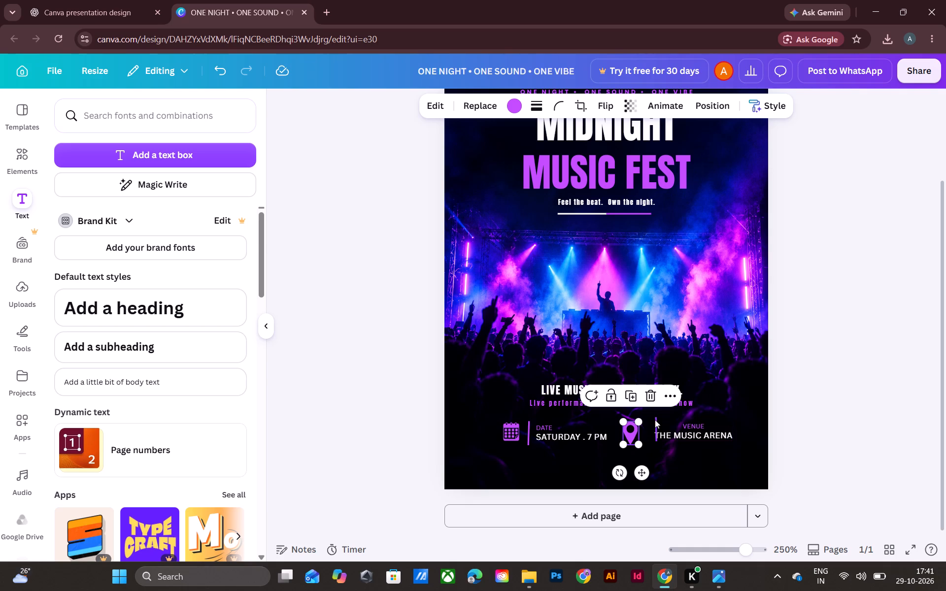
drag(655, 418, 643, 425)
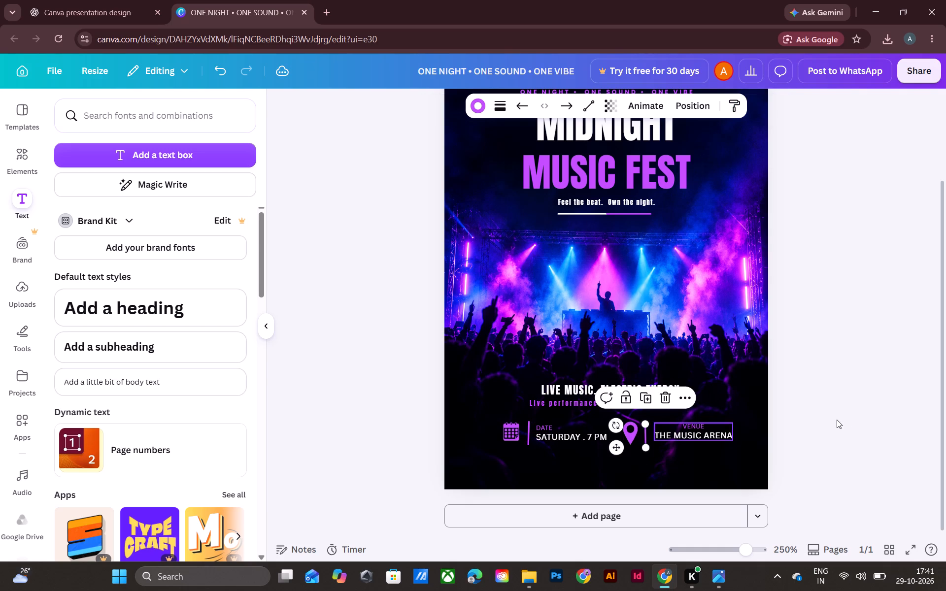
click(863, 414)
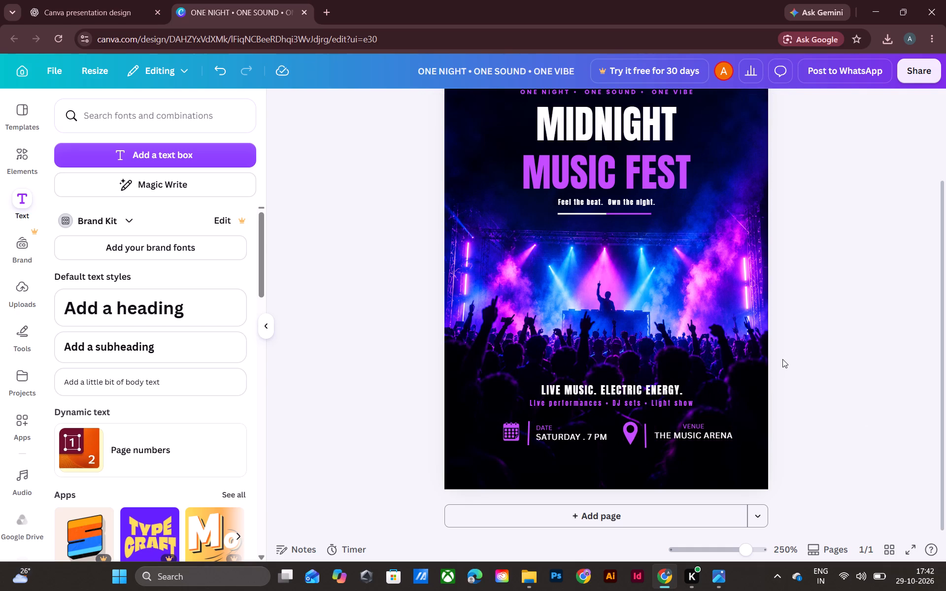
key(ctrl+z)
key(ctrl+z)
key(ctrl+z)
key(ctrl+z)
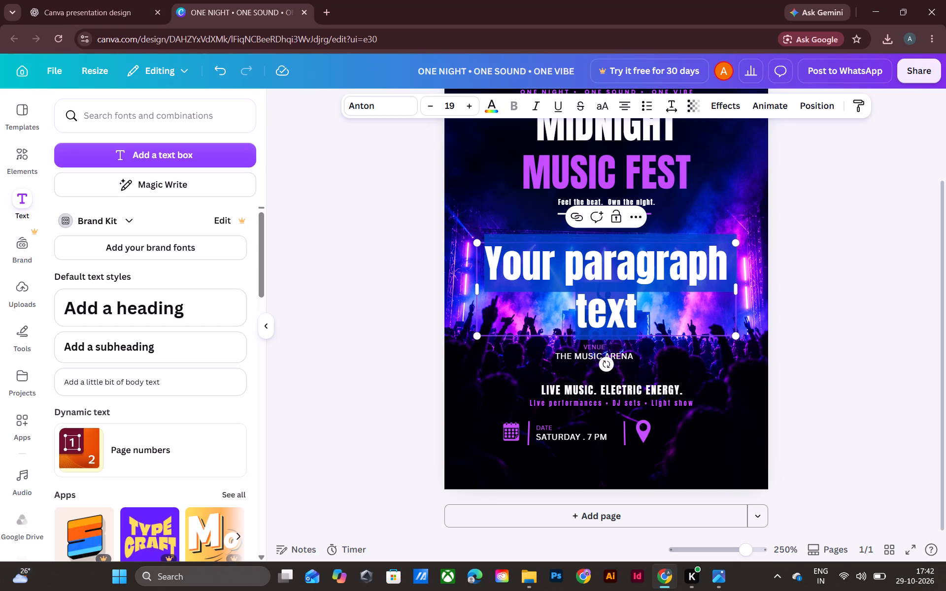
key(ctrl+v)
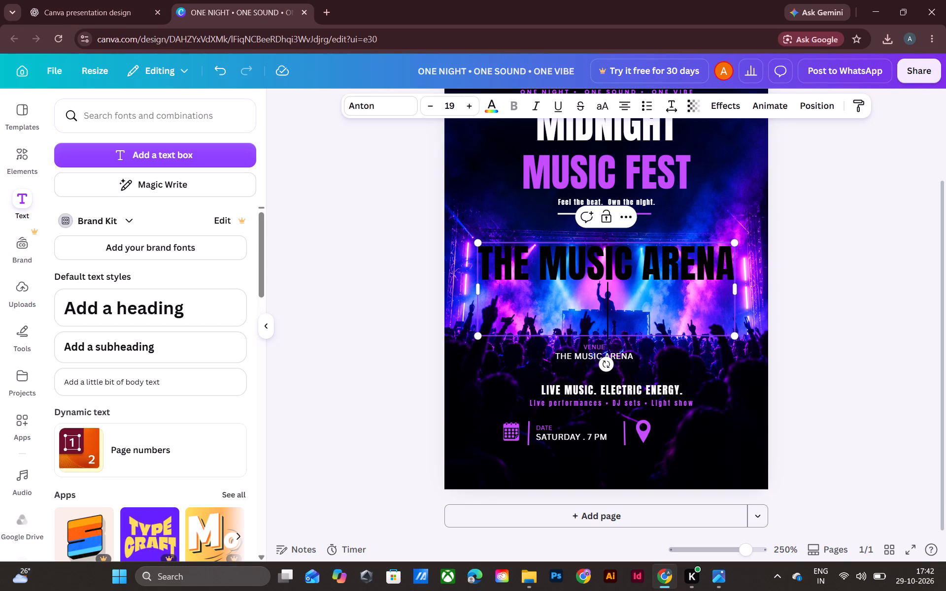
Set the font size of the new THE MUSIC ARENA text to 4.
key(ctrl+a)
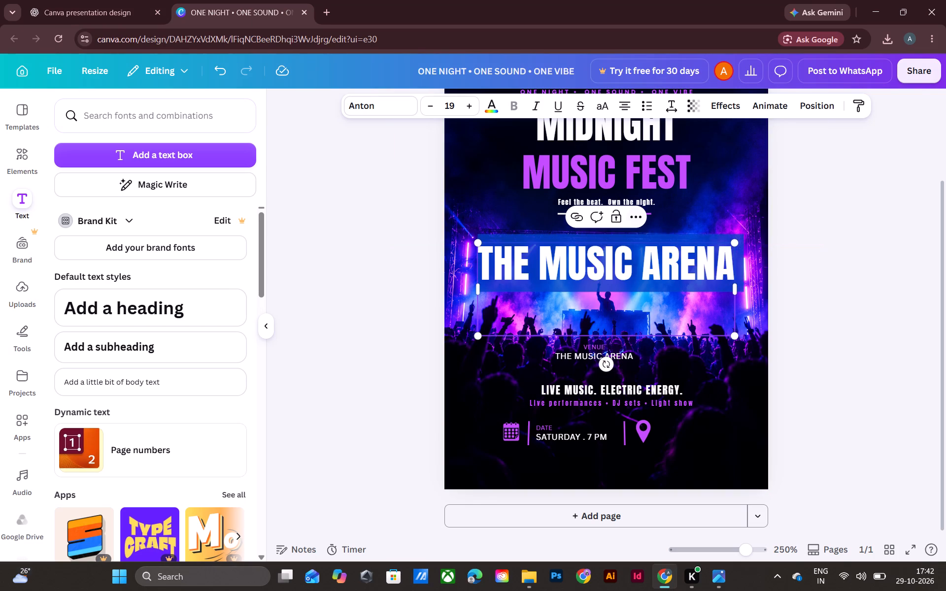
click(785, 259)
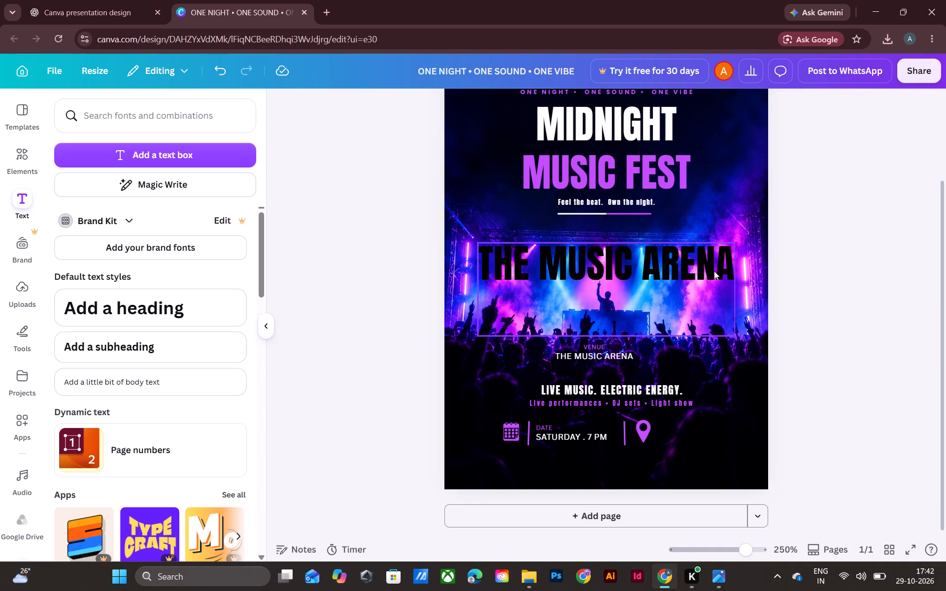
click(720, 258)
double_click(720, 258)
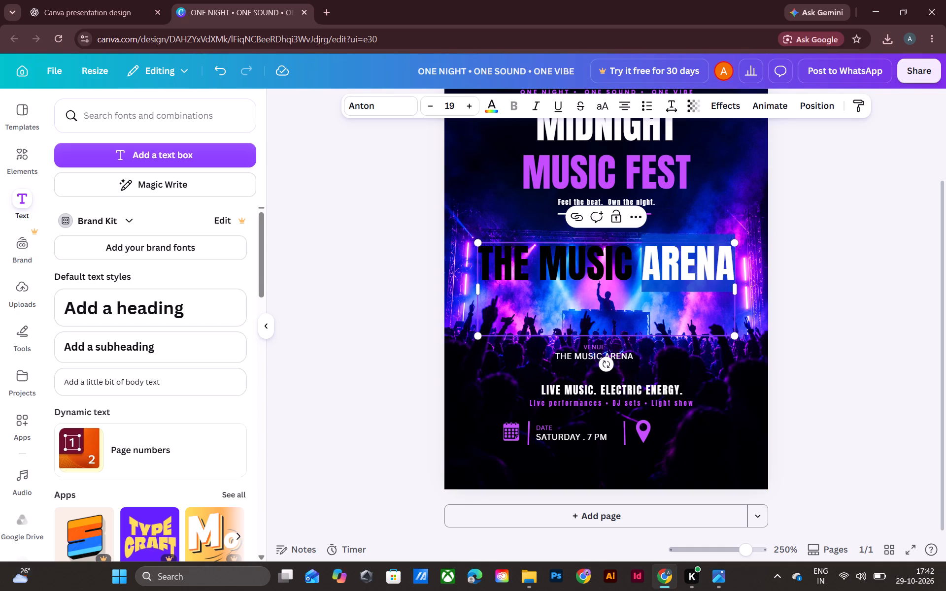
key(ctrl+a)
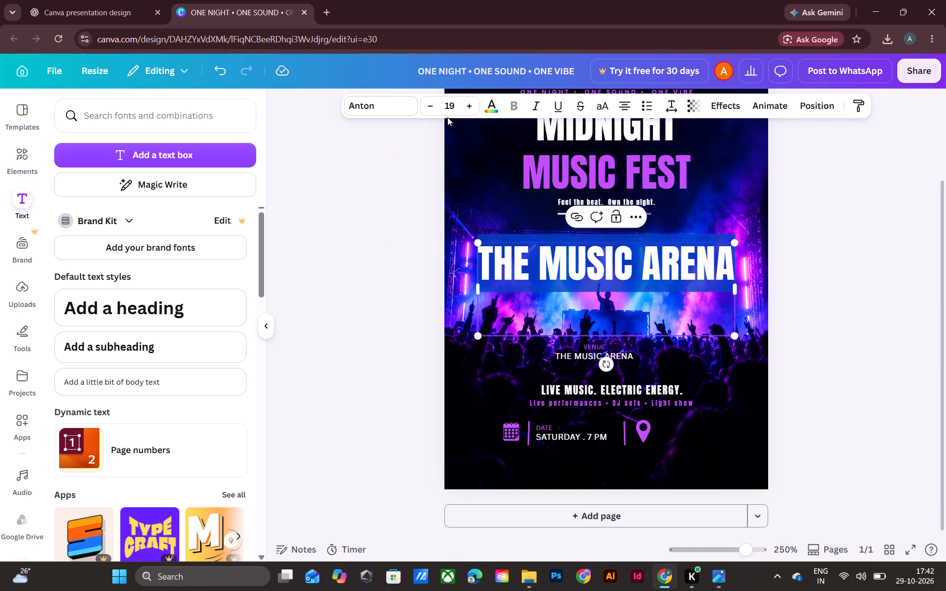
triple_click(433, 105)
triple_click(433, 105)
triple_click(433, 105)
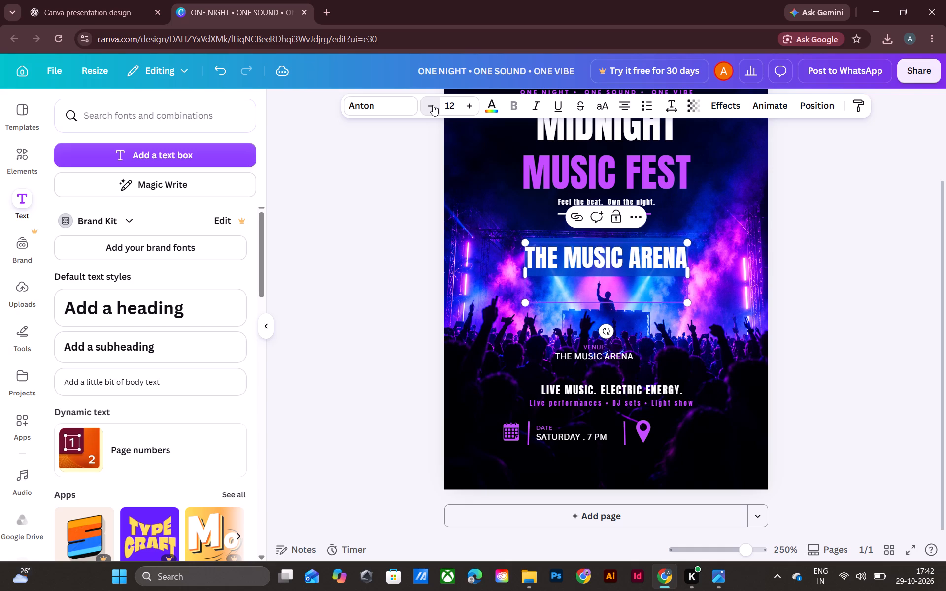
triple_click(433, 105)
click(433, 105)
double_click(433, 105)
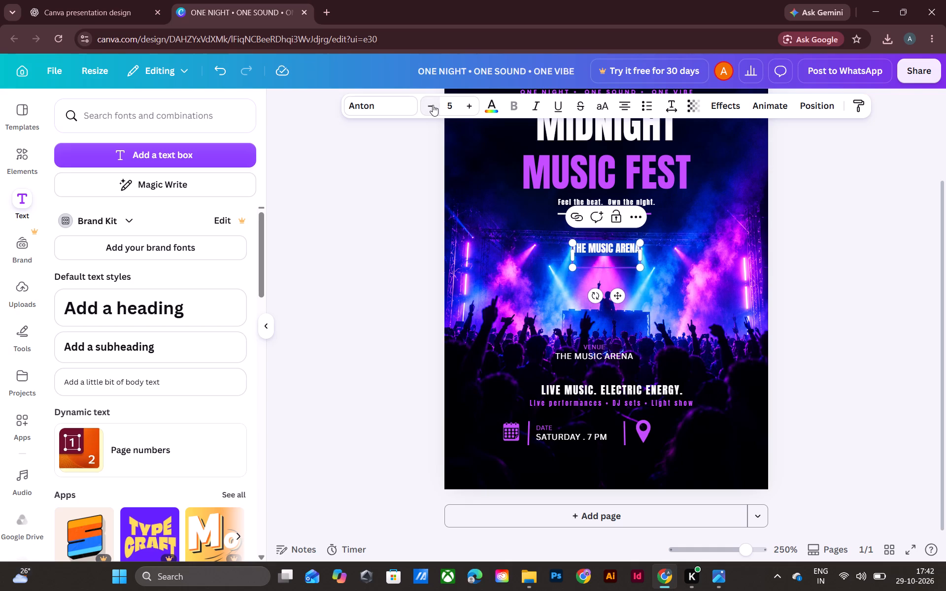
click(433, 105)
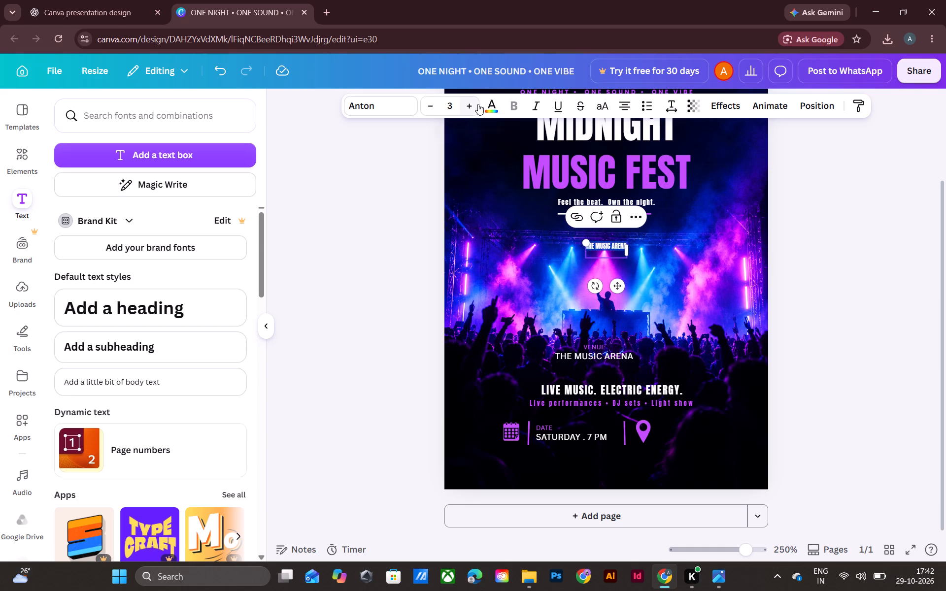
click(473, 105)
Set the new venue text's font to Canva Sans.
click(362, 104)
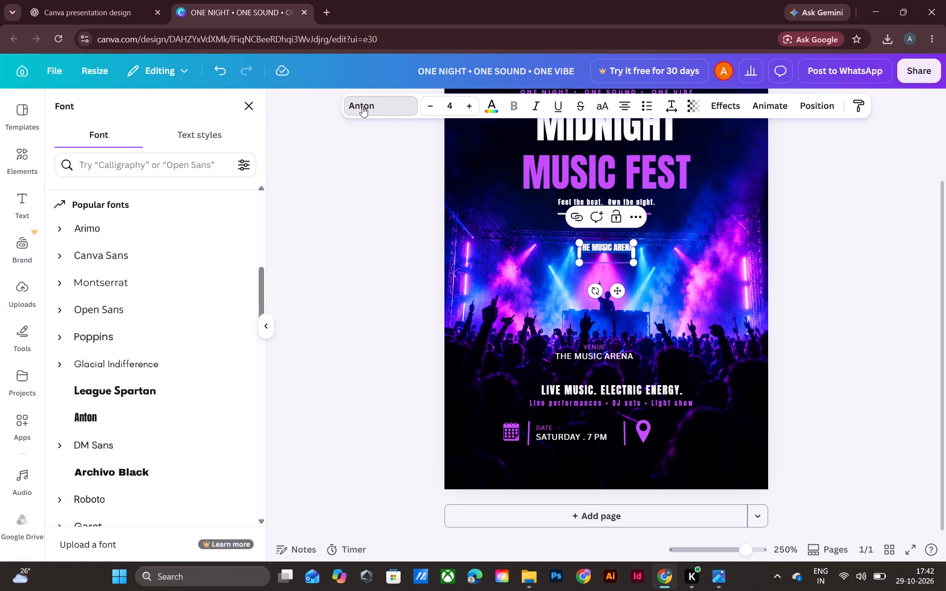
click(151, 259)
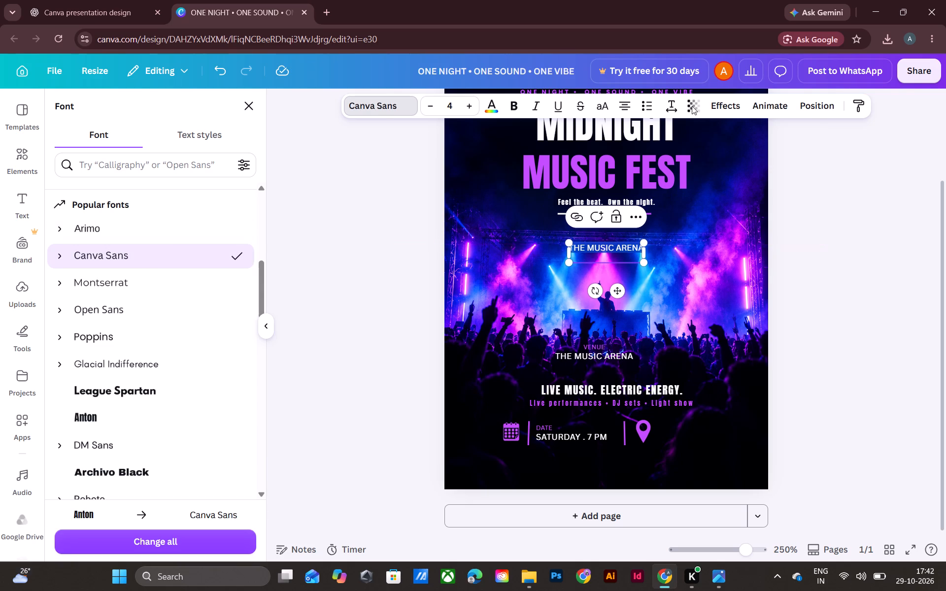
click(820, 259)
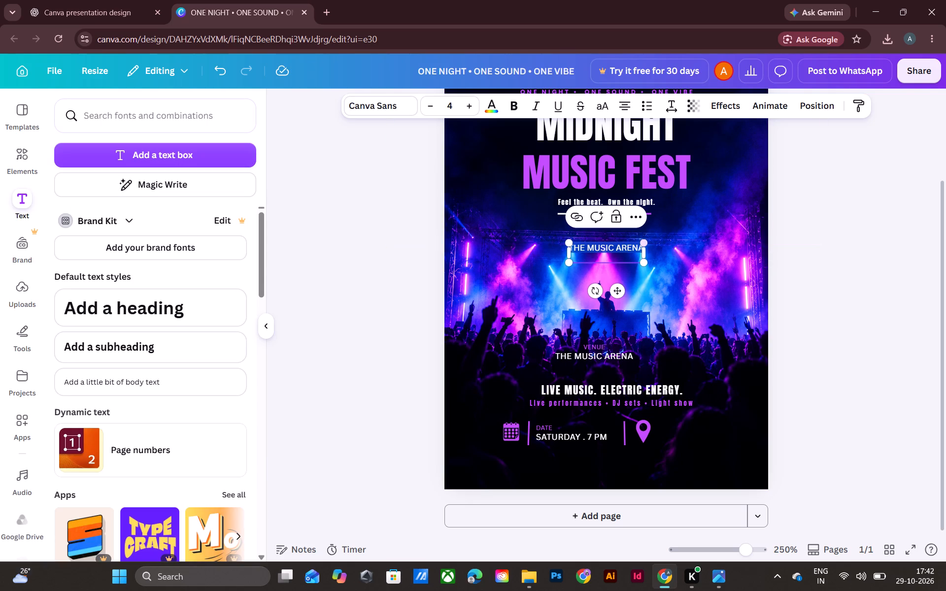
Insert "VENUE" as a separate line above THE MUSIC ARENA in the new text box.
key(ctrl+equal)
key(ctrl+equal)
key(ctrl+equal)
key(ctrl+equal)
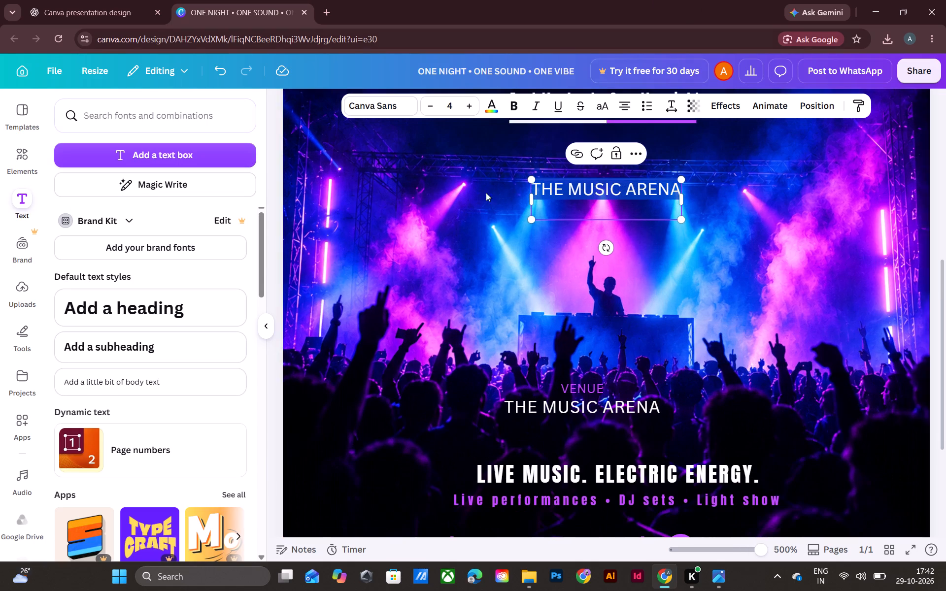
click(532, 193)
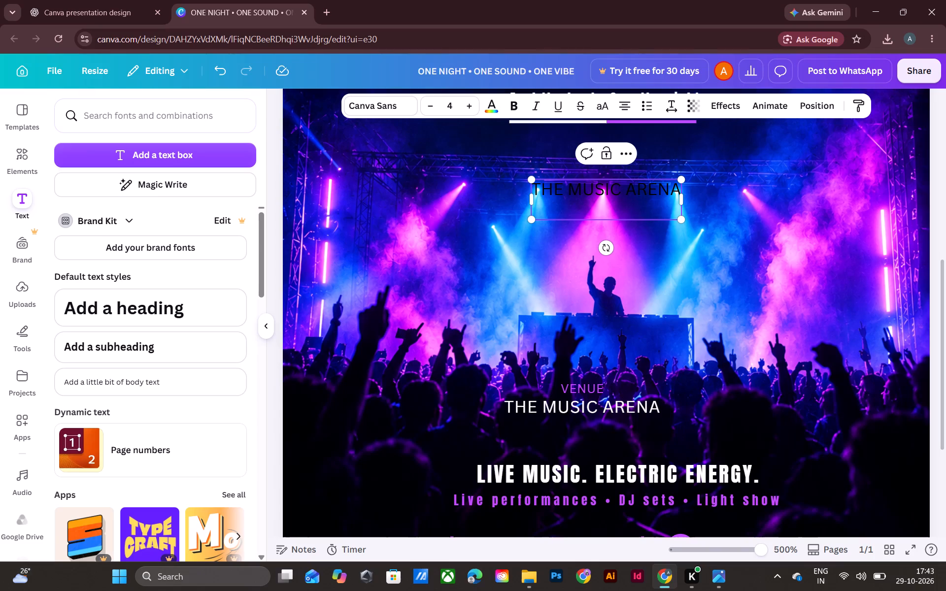
key(space)
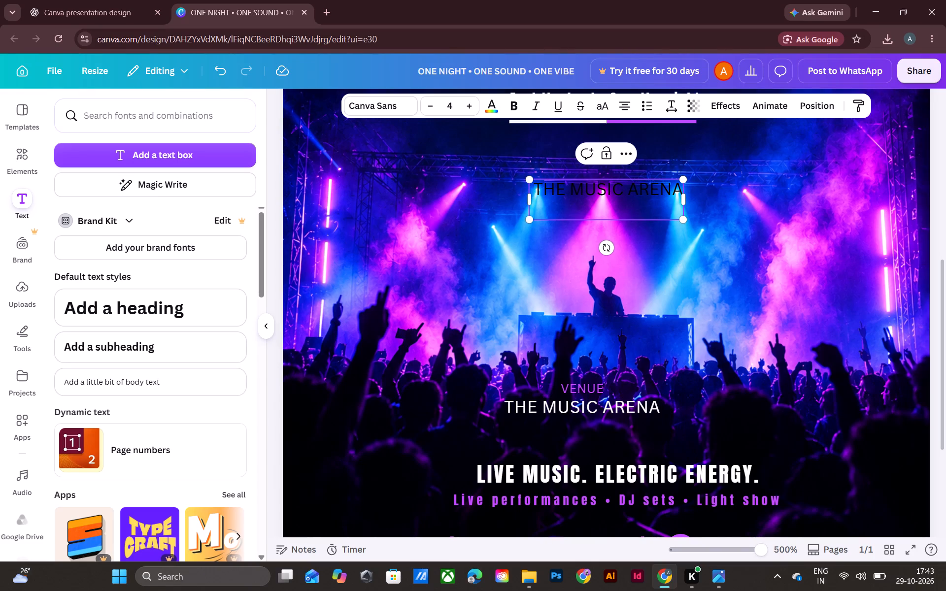
text(VENUS)
key(BackSpace)
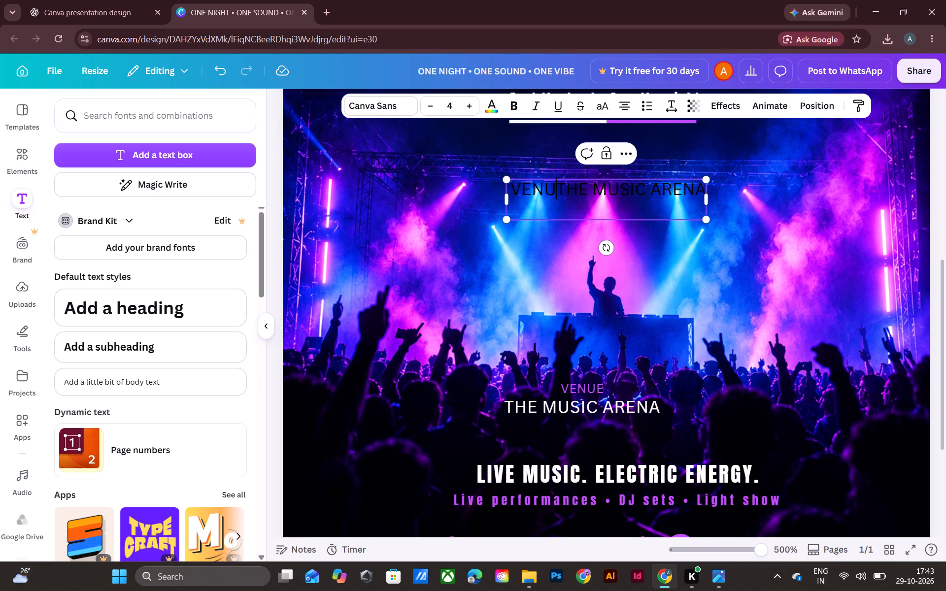
key(e)
key(shift+Return)
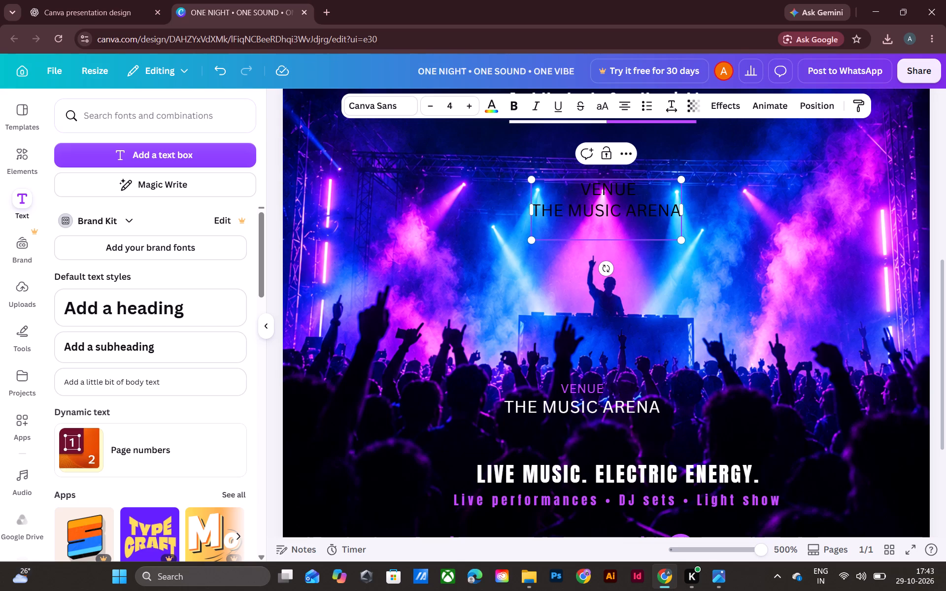
Colour both lines of the new venue text white.
key(ctrl+a)
click(491, 104)
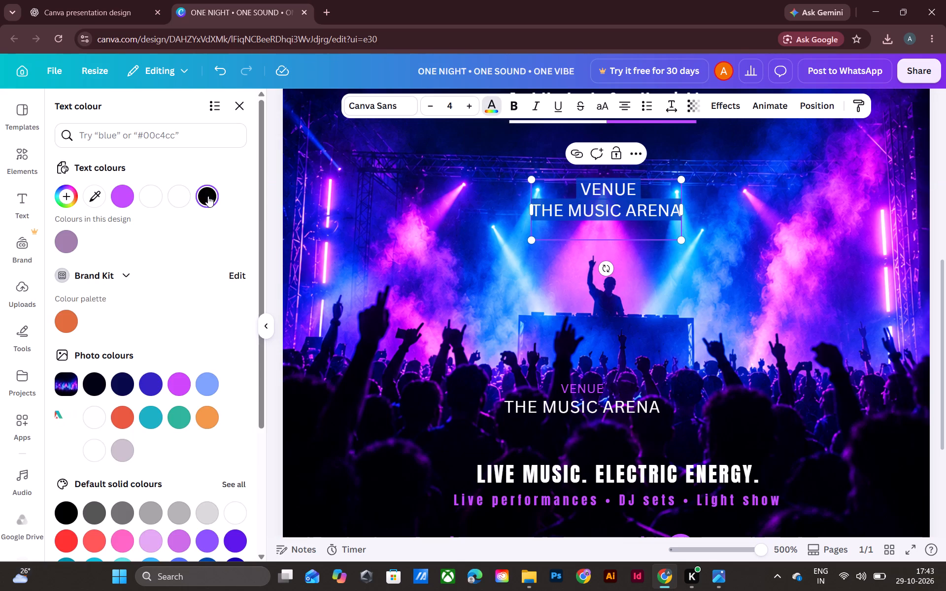
click(172, 194)
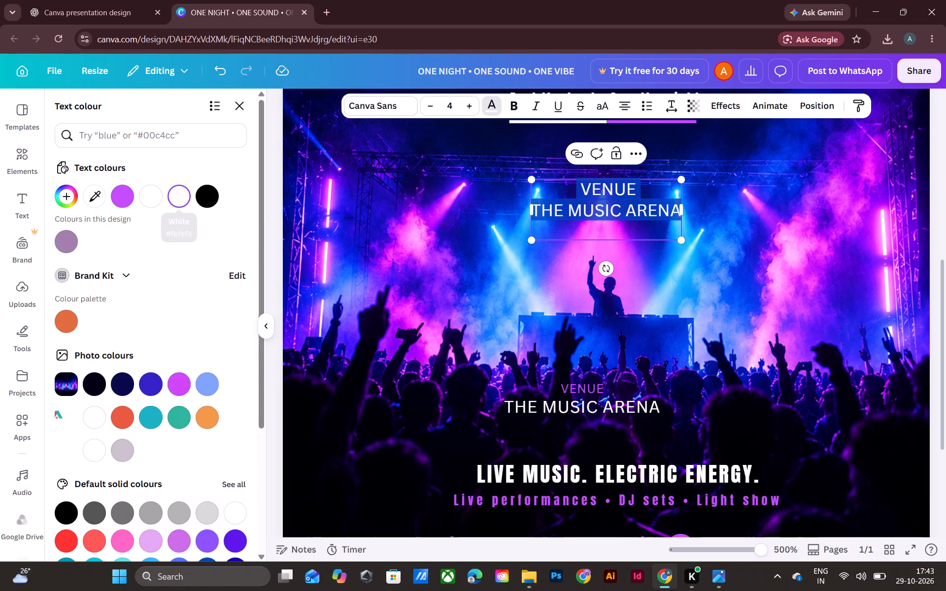
Recolour only the VENUE line of the new text box with the design's purple.
drag(647, 184, 579, 190)
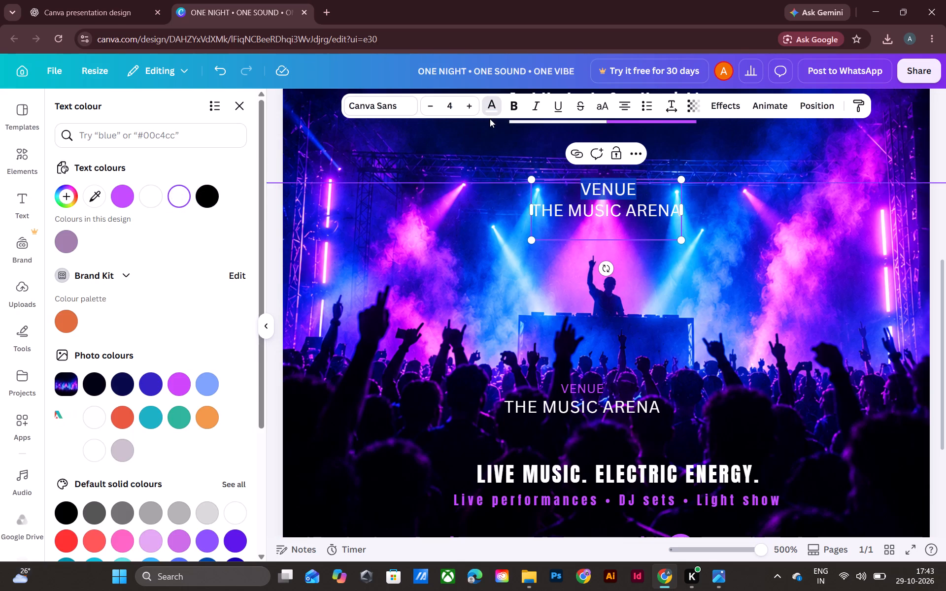
click(488, 101)
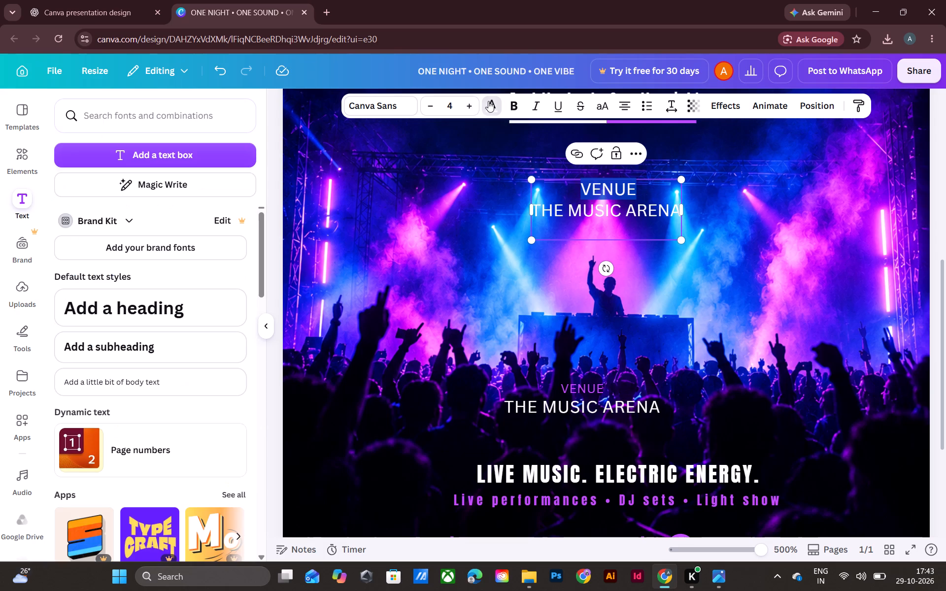
click(488, 99)
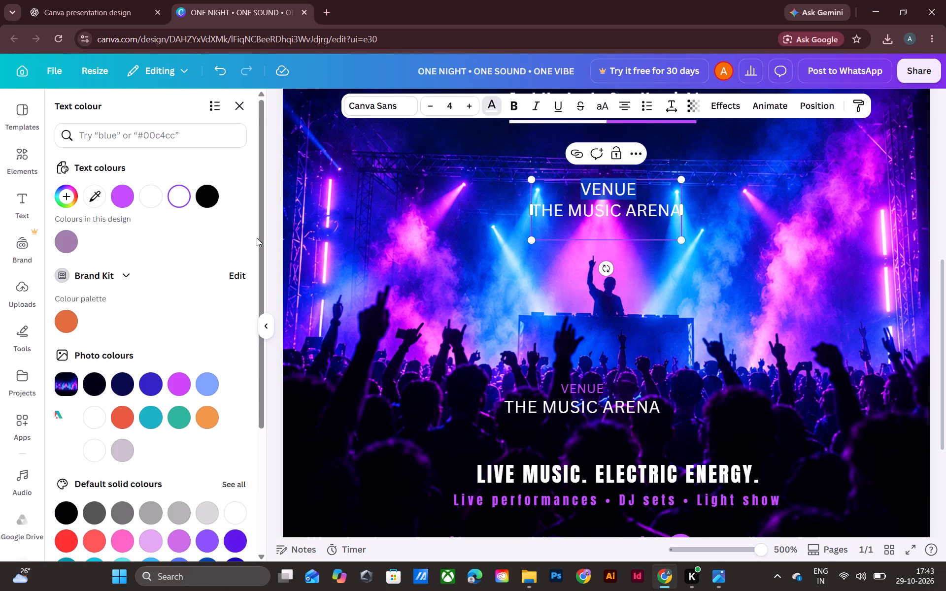
click(127, 197)
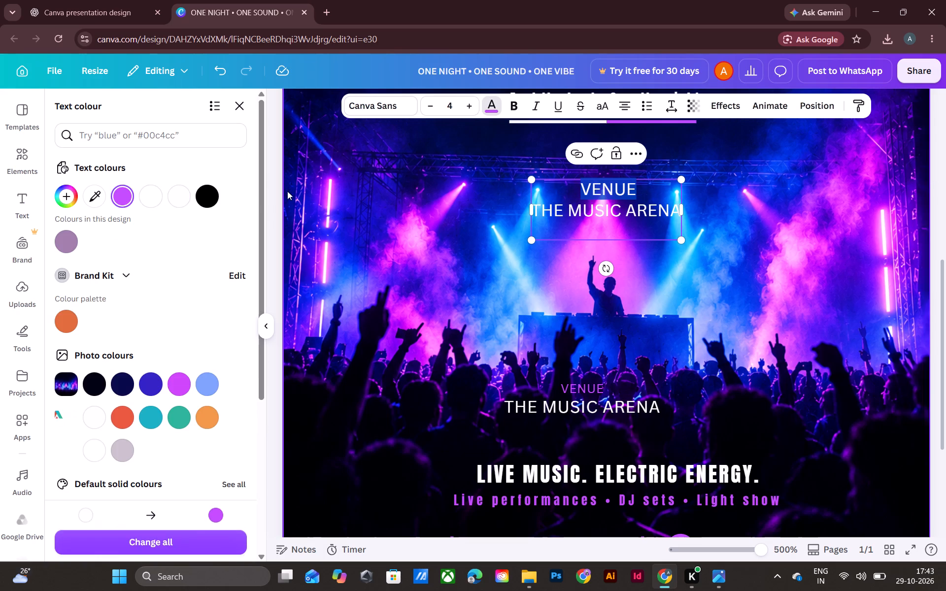
click(287, 179)
click(441, 192)
Move the new venue text block beside the location pin in the details row, roughly level with the date text.
drag(612, 198, 675, 235)
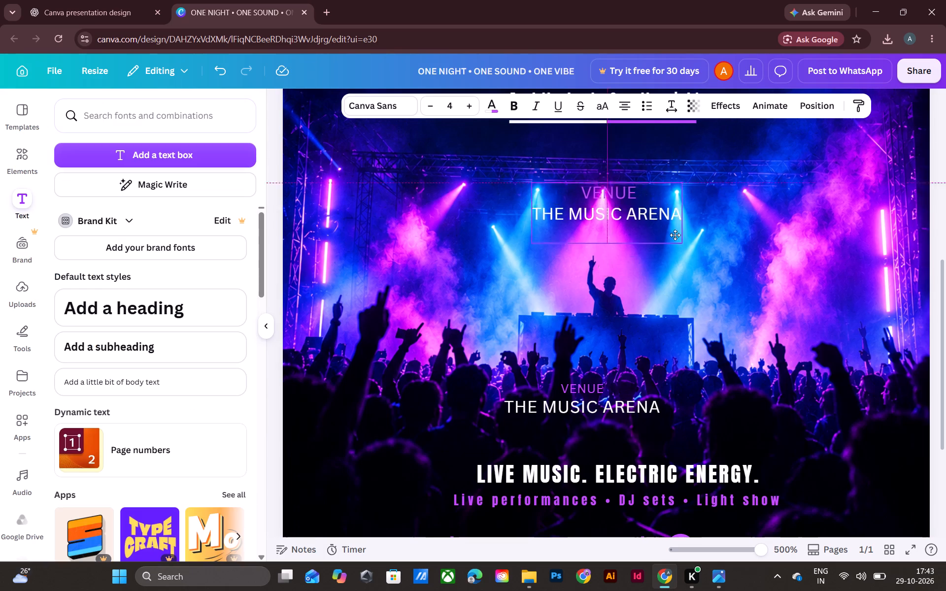
drag(675, 235, 821, 433)
scroll(774, 416, down, 7)
drag(845, 259, 793, 371)
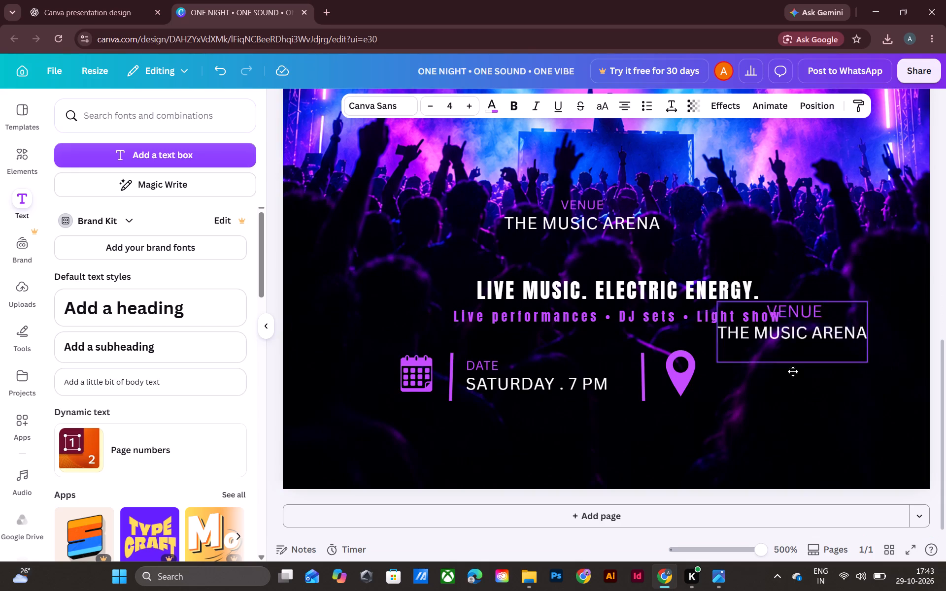
drag(793, 371, 809, 377)
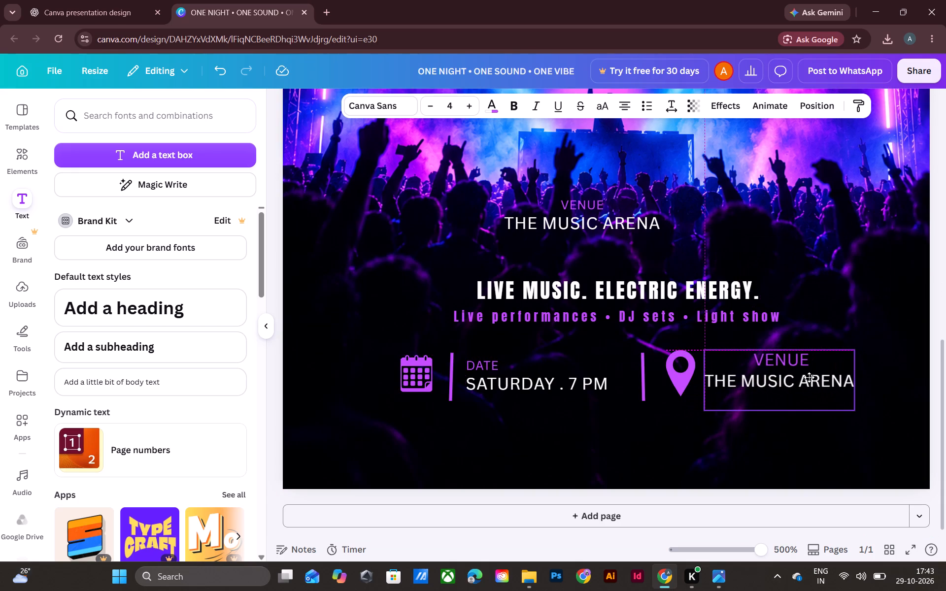
drag(809, 377, 809, 381)
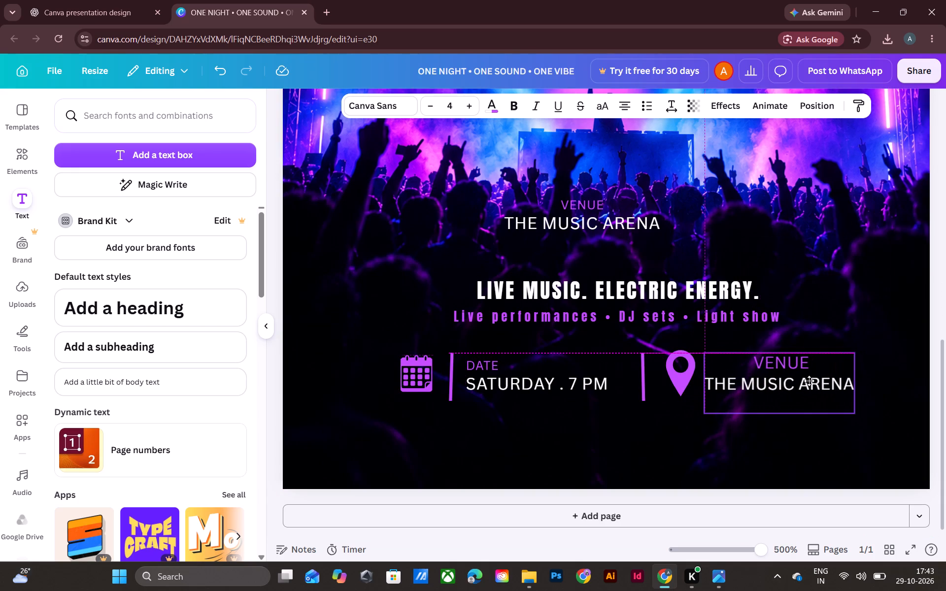
drag(809, 381, 808, 388)
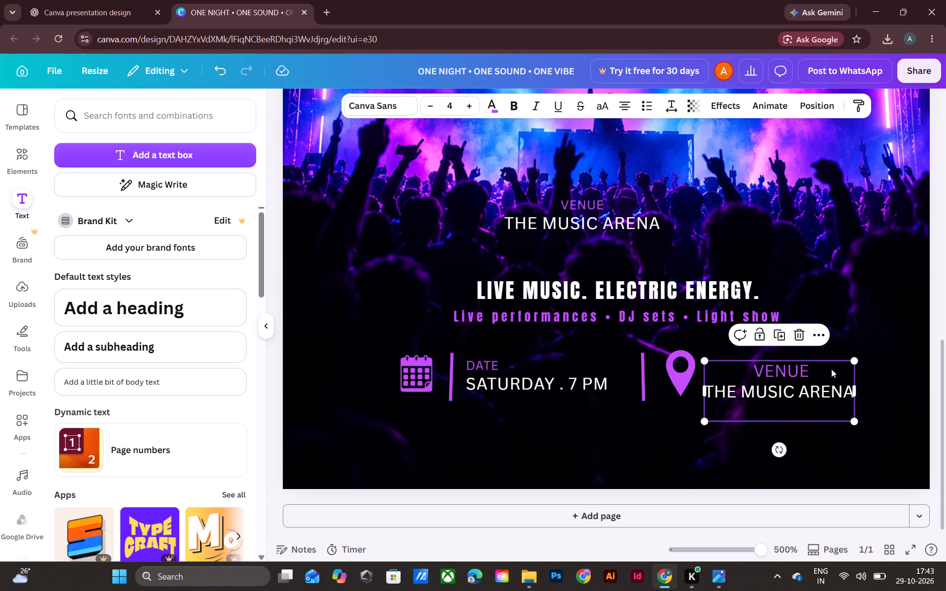
Reduce the font size of only the VENUE line beside the location pin to 3.
double_click(831, 369)
drag(831, 369, 776, 370)
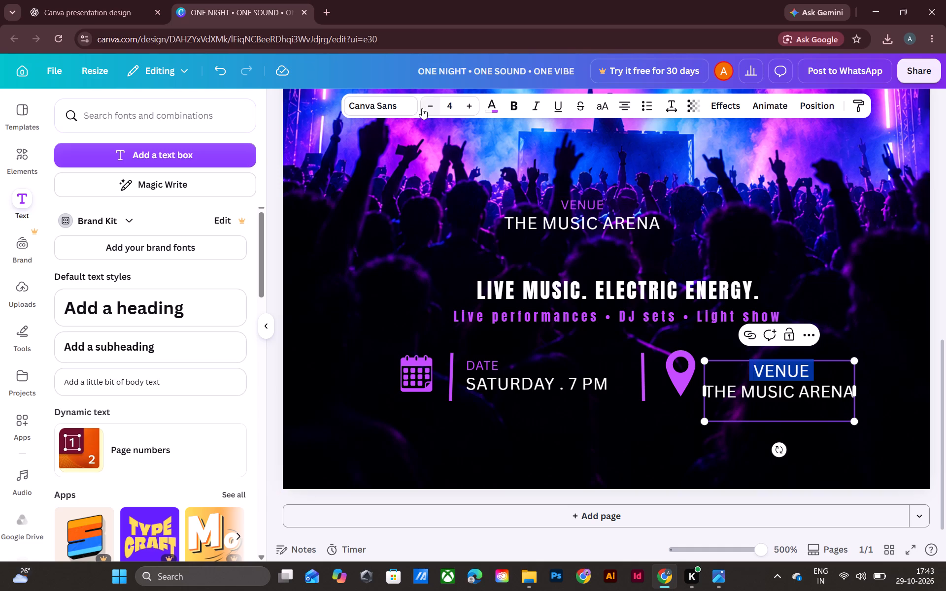
click(434, 107)
click(943, 211)
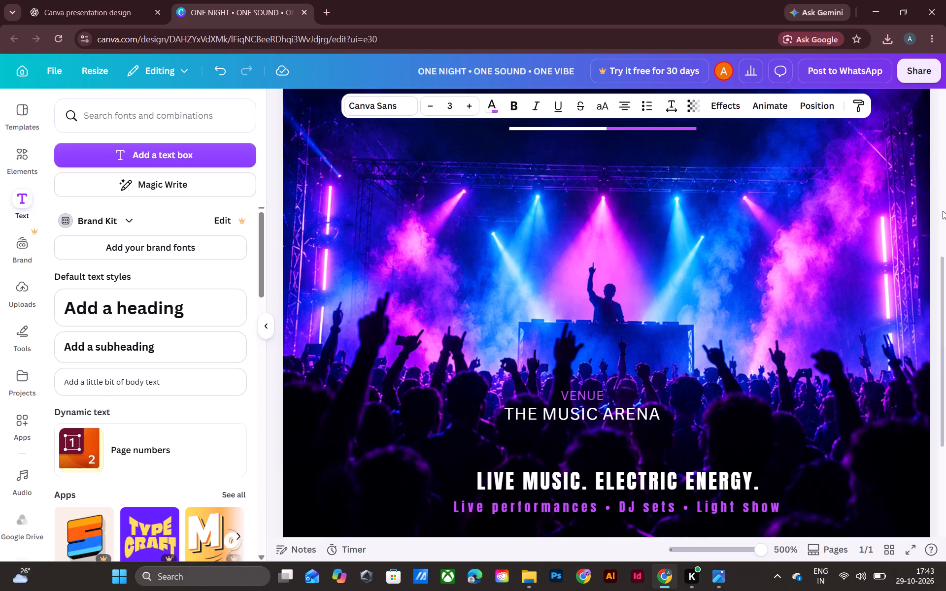
scroll(870, 285, down, 8)
click(818, 248)
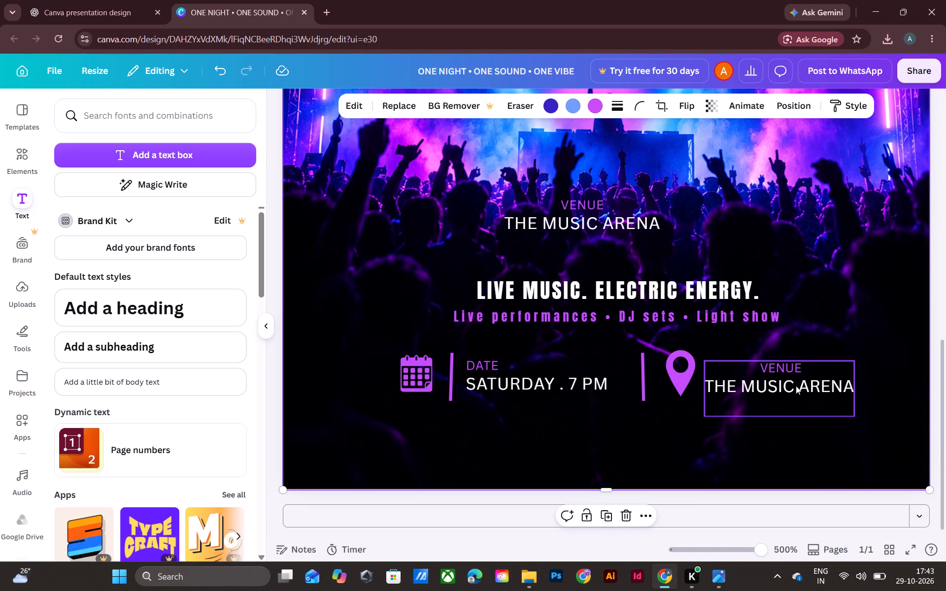
Set the letter spacing of the venue text block beside the location pin to 31.
click(793, 385)
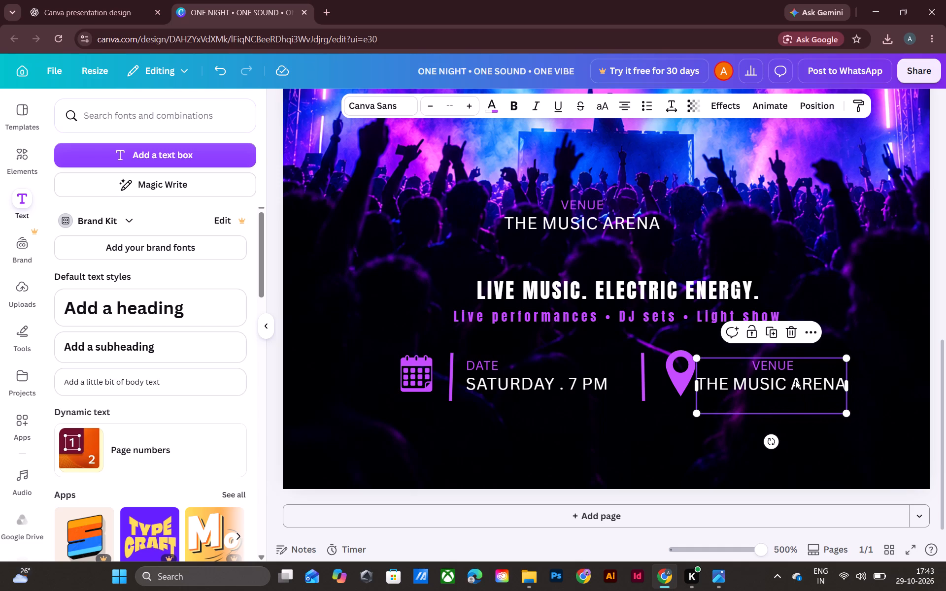
click(795, 380)
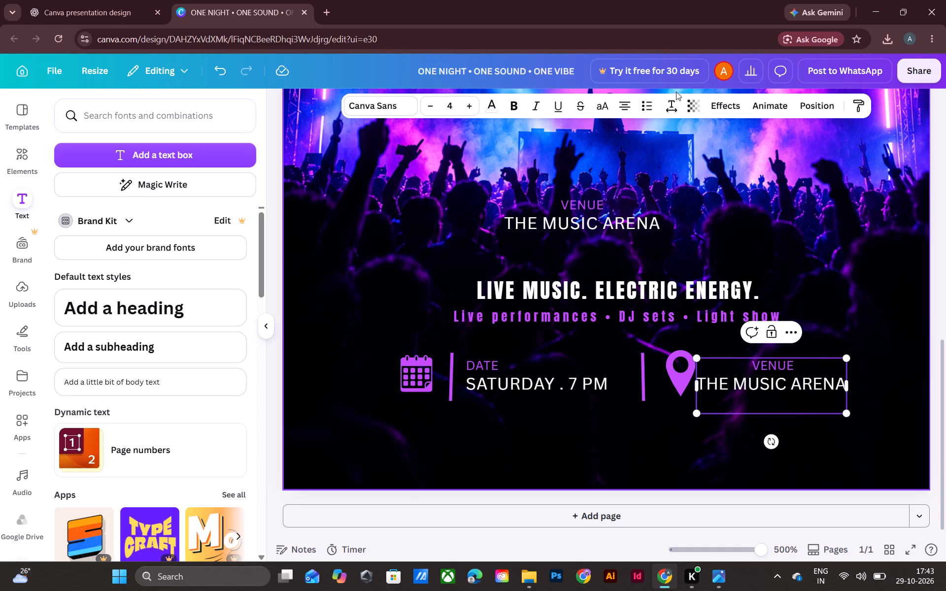
click(671, 110)
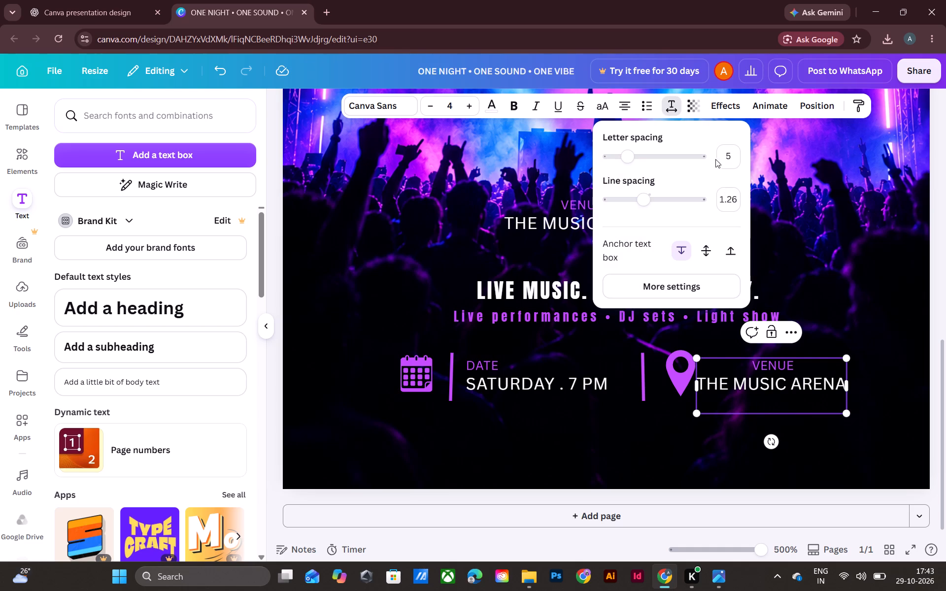
click(729, 158)
key(BackSpace)
text(31)
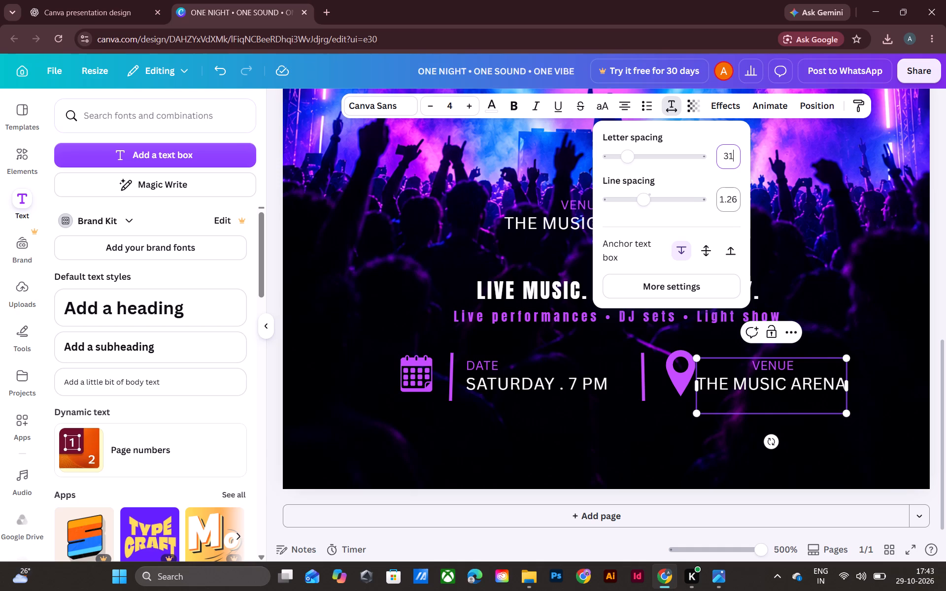
click(739, 201)
click(822, 252)
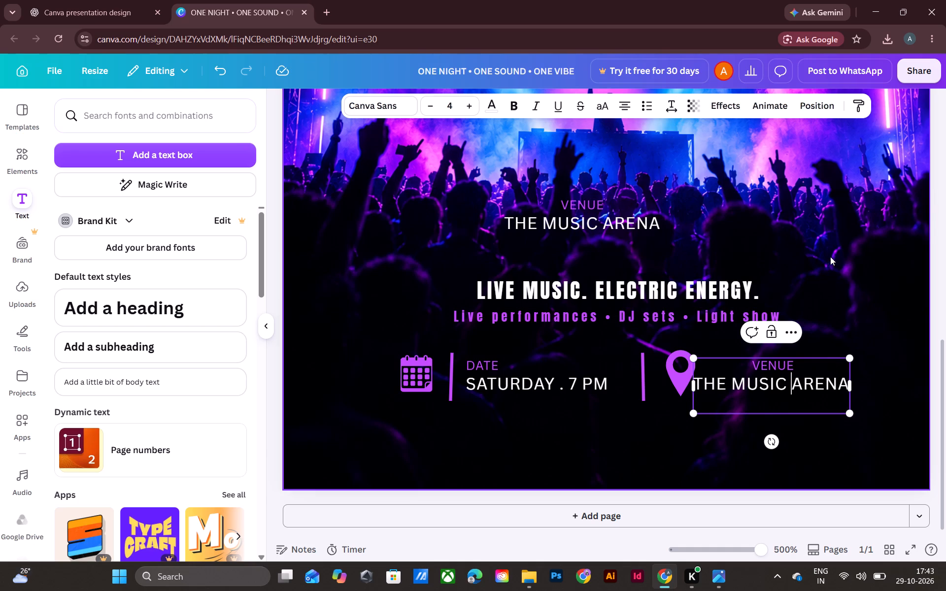
Nudge the venue text block right and slightly up so it sits clear of the location pin.
click(788, 367)
key(Right)
key(Right)
key(Right)
key(Right)
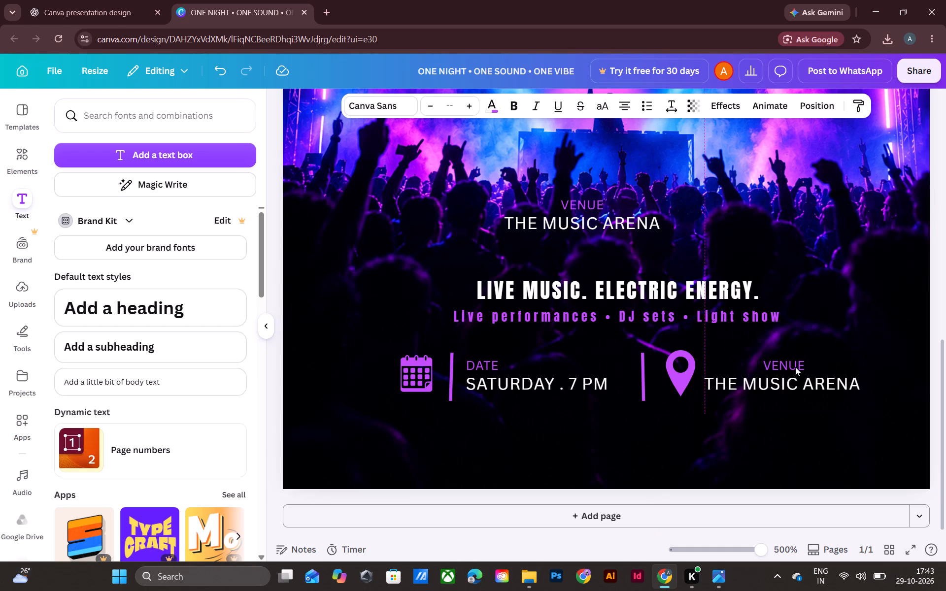
key(Up)
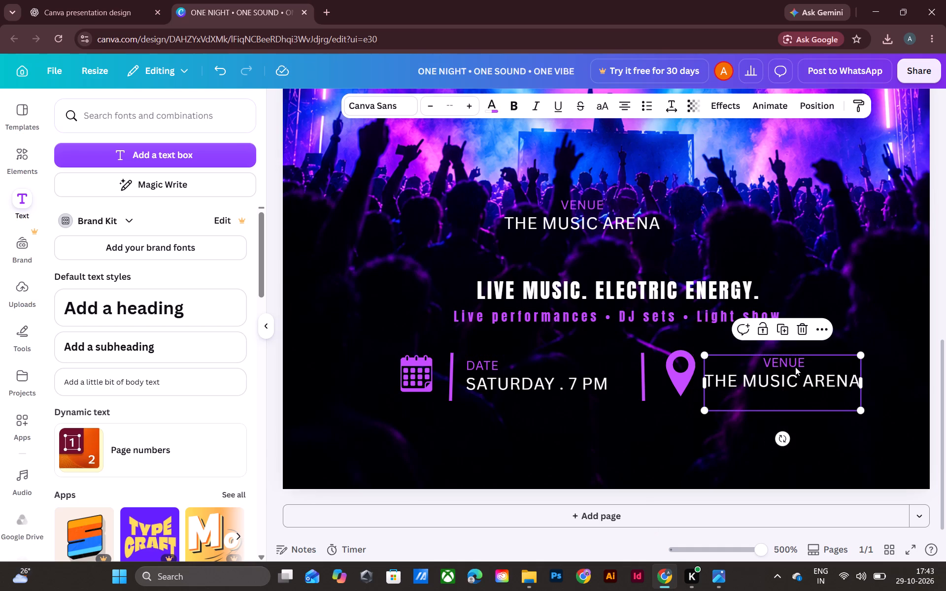
scroll(795, 361, down, 2)
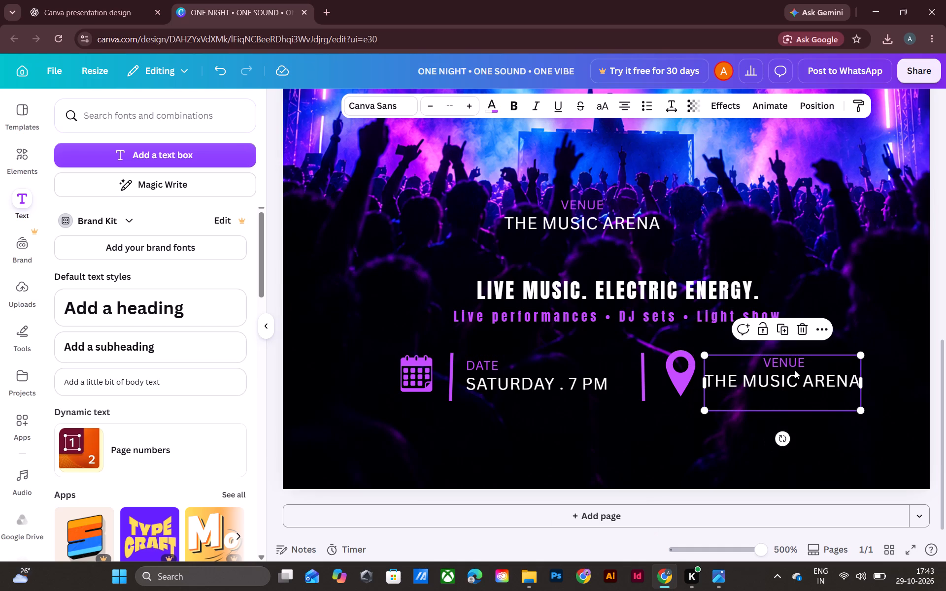
Select the whole details row, including both icons, dividers and text blocks, and nudge it left to centre it on the poster.
click(794, 369)
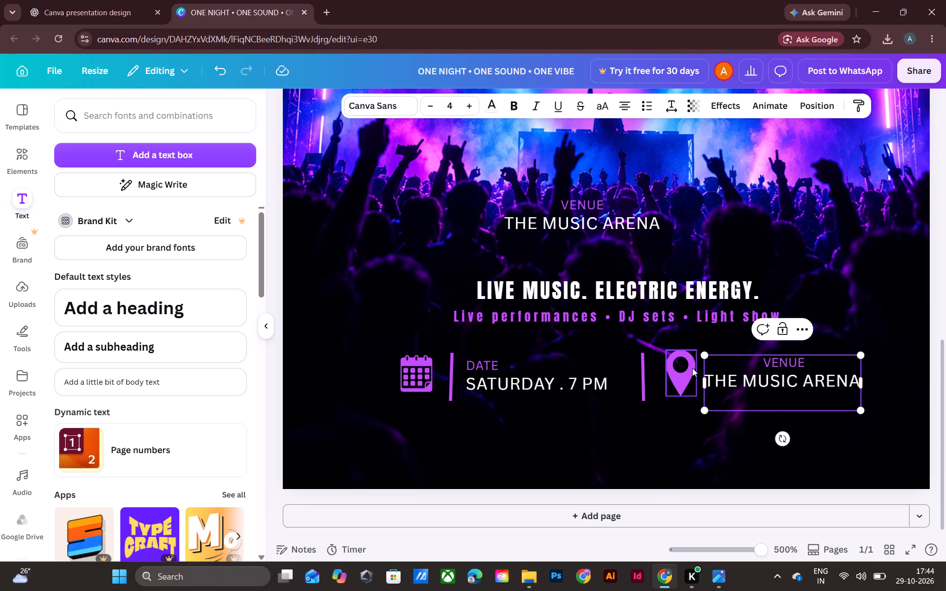
shift+click(692, 368)
shift+click(639, 374)
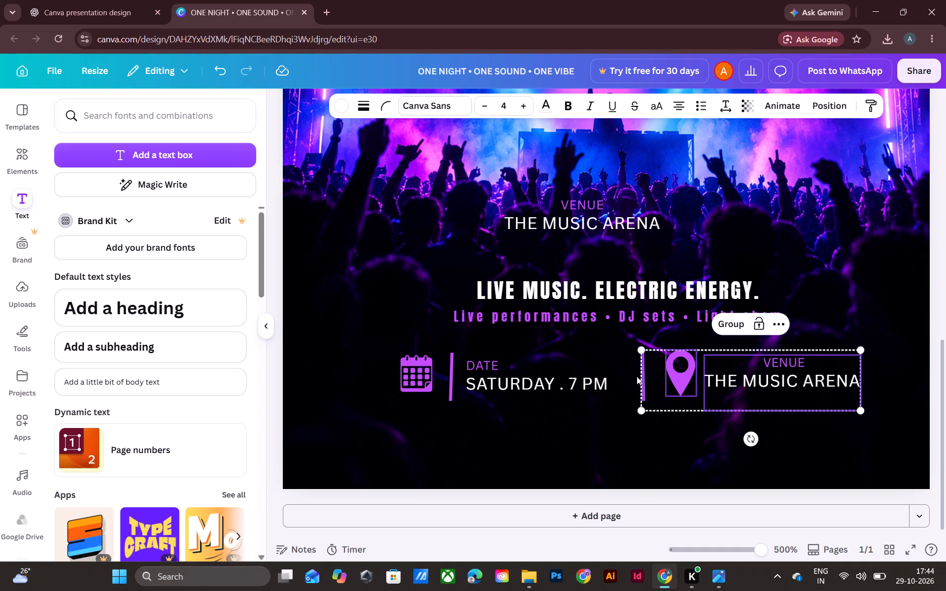
shift+click(574, 379)
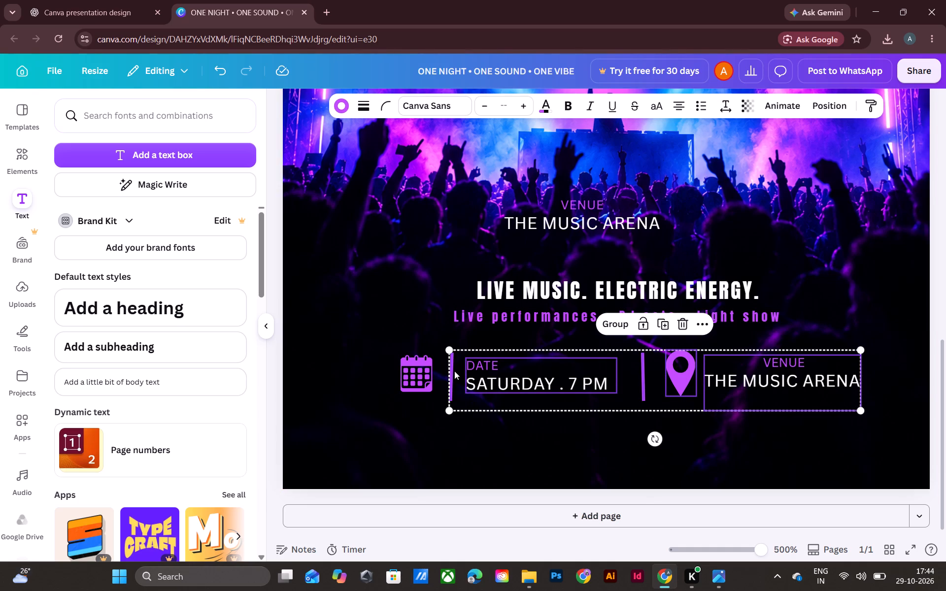
shift+click(454, 371)
shift+click(421, 367)
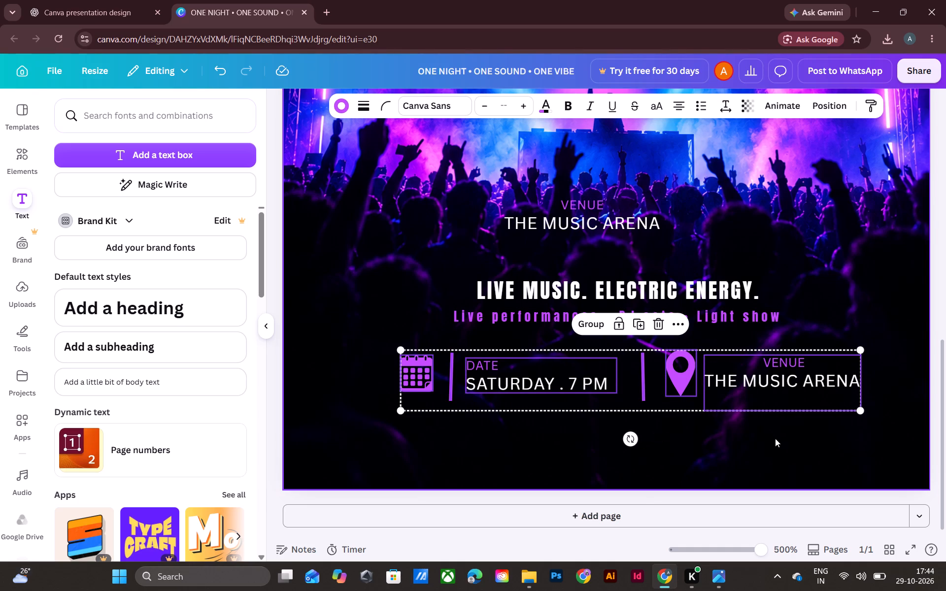
key(Left)
key(Left)
key(Left)
key(Left)
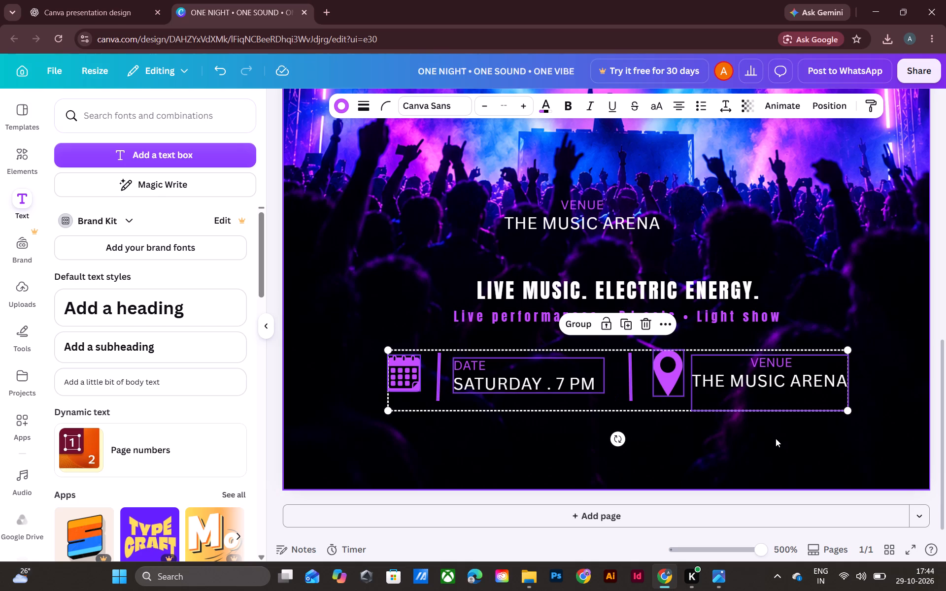
key(Left)
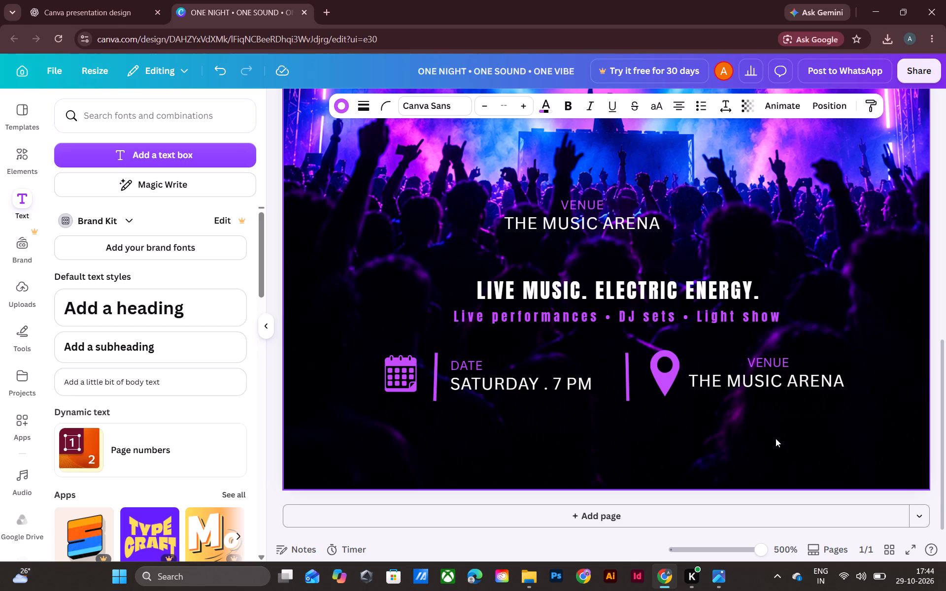
key(Left)
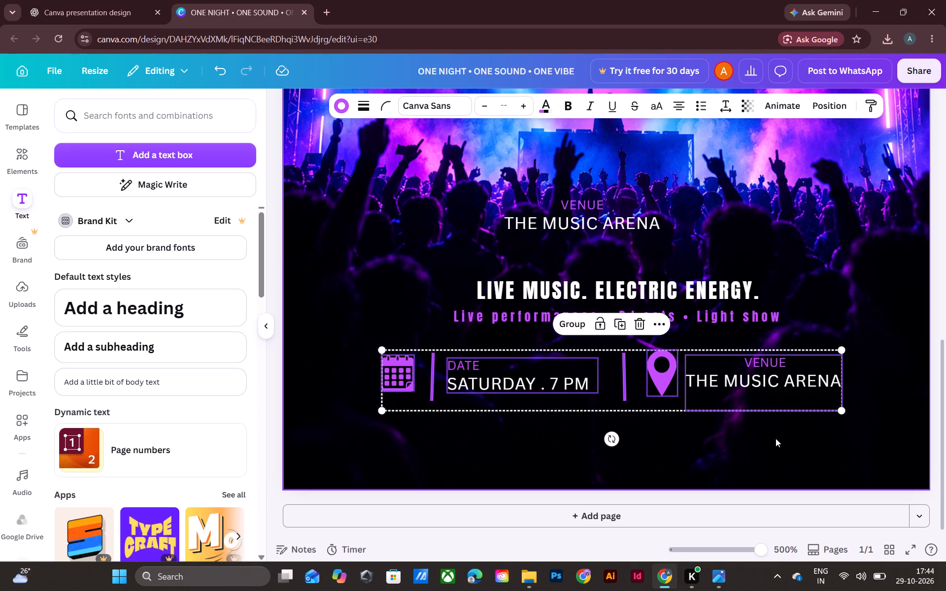
click(727, 478)
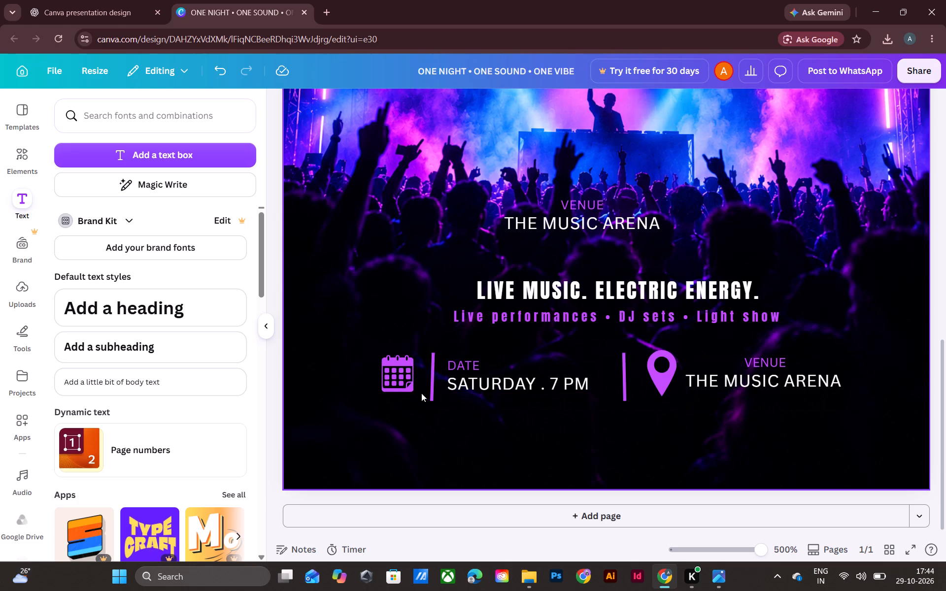
Rotate the divider line between the calendar icon and the date text to -90° so it stands exactly vertical.
click(429, 393)
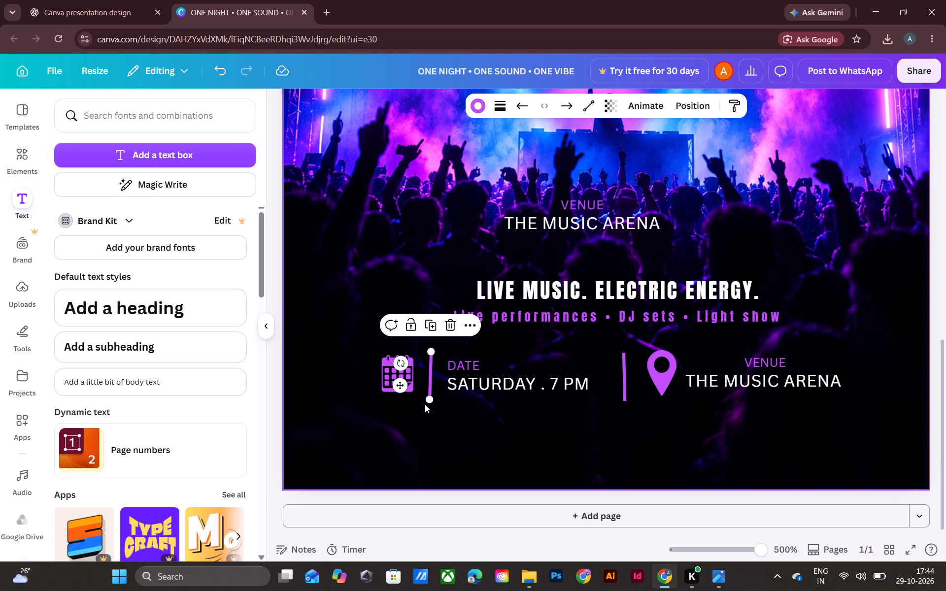
drag(403, 362, 403, 364)
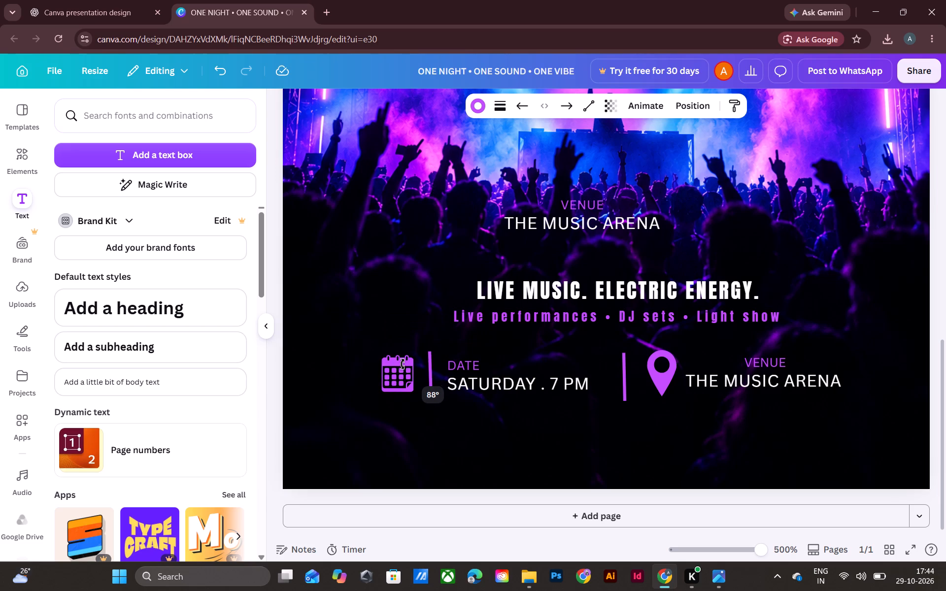
drag(403, 364, 399, 357)
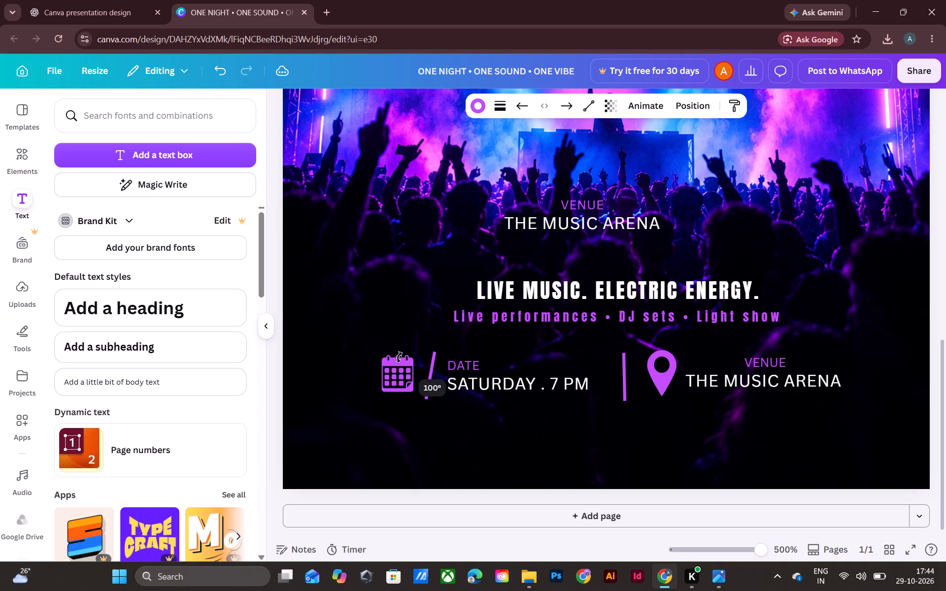
drag(399, 357, 400, 345)
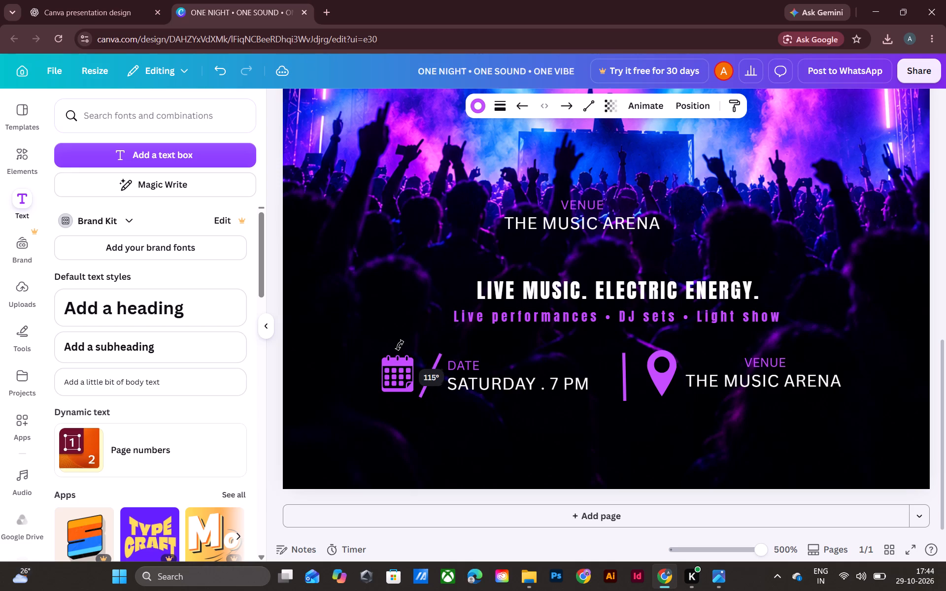
drag(400, 345, 401, 357)
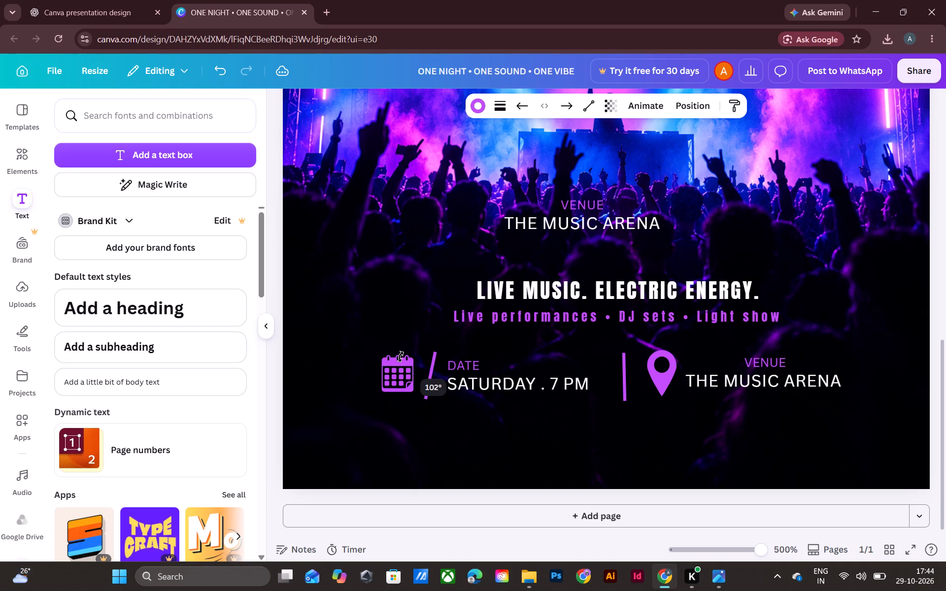
drag(401, 357, 410, 362)
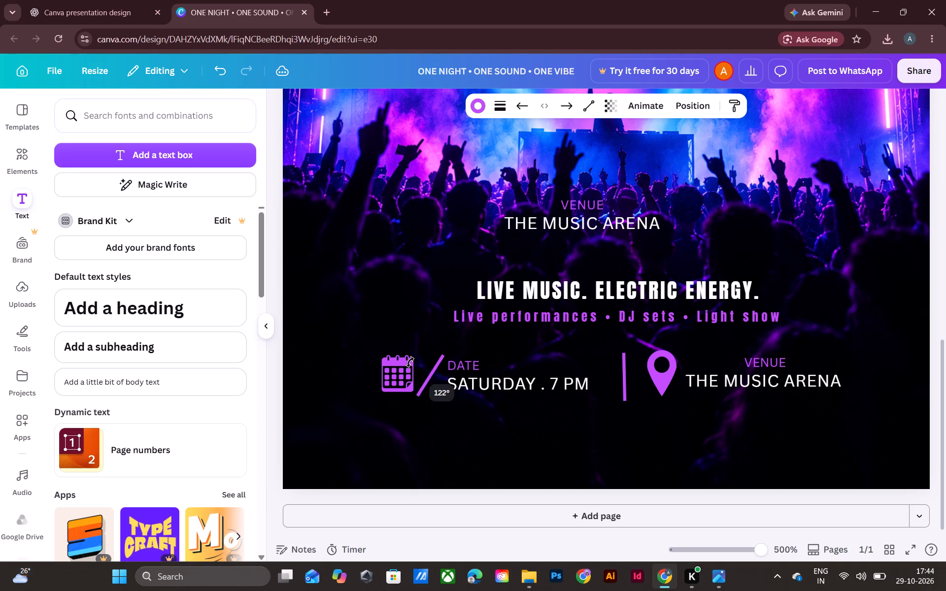
drag(410, 362, 478, 335)
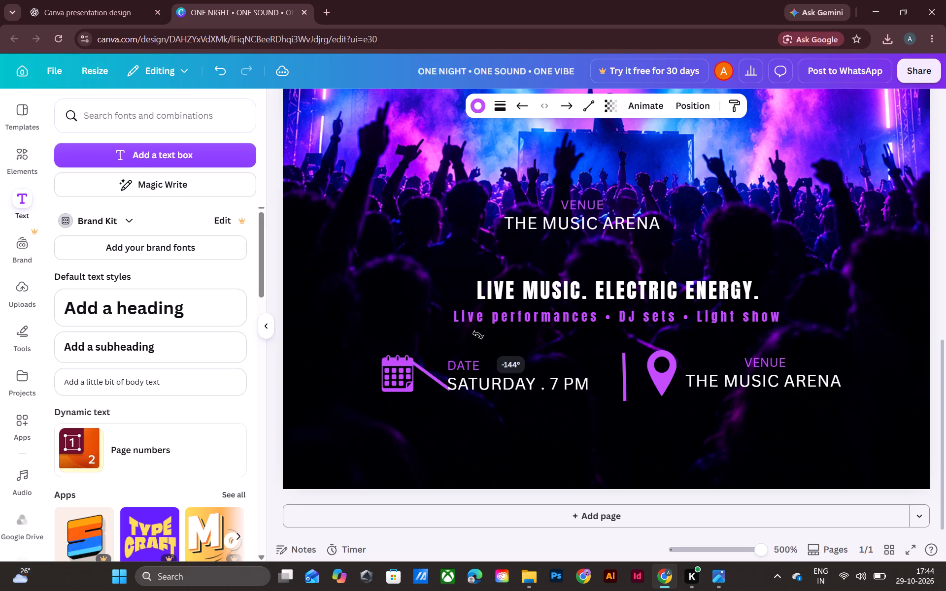
drag(478, 335, 508, 386)
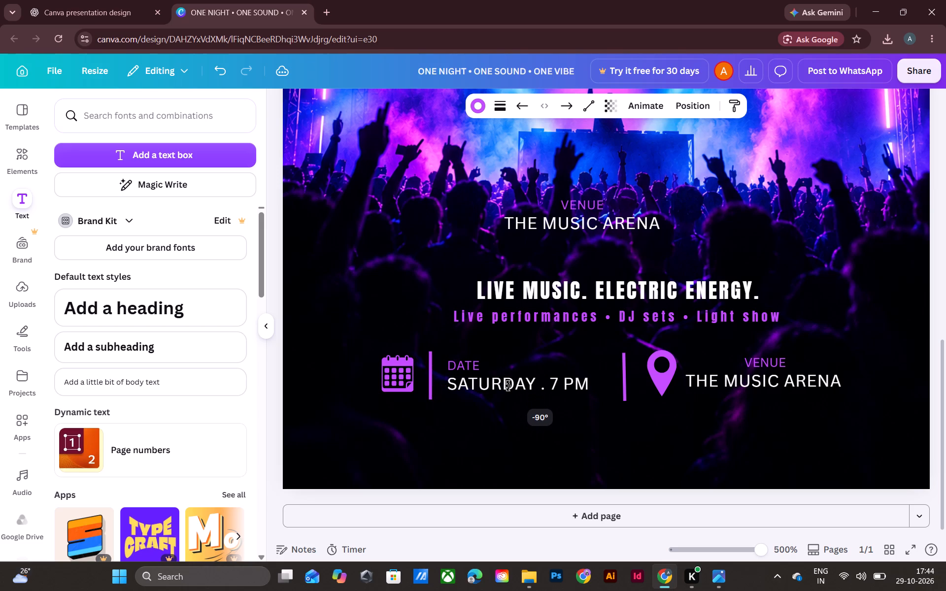
drag(508, 386, 508, 387)
click(611, 470)
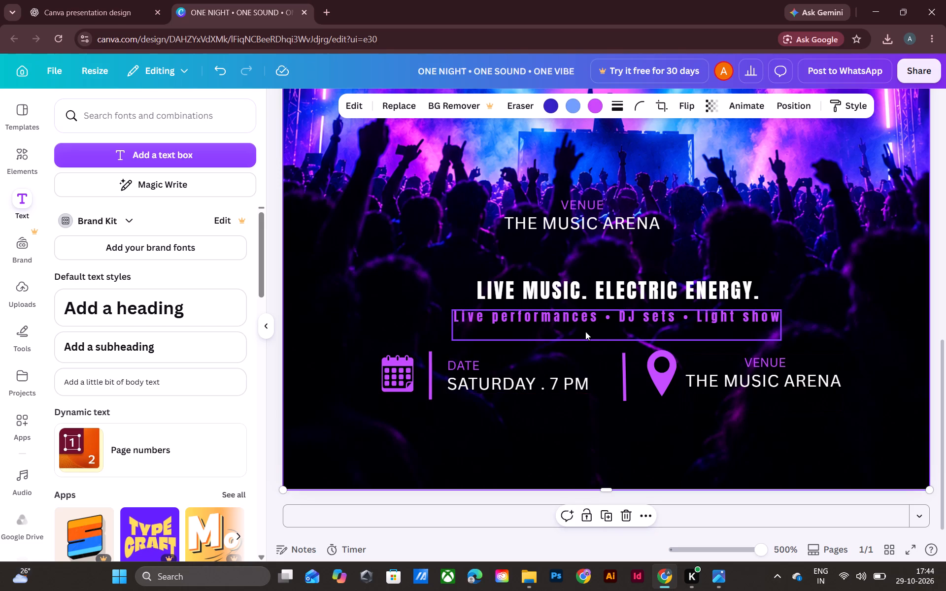
Left-align the venue text beside the location pin so VENUE starts flush with THE MUSIC ARENA.
key(ctrl+minus)
key(ctrl+minus)
key(ctrl+minus)
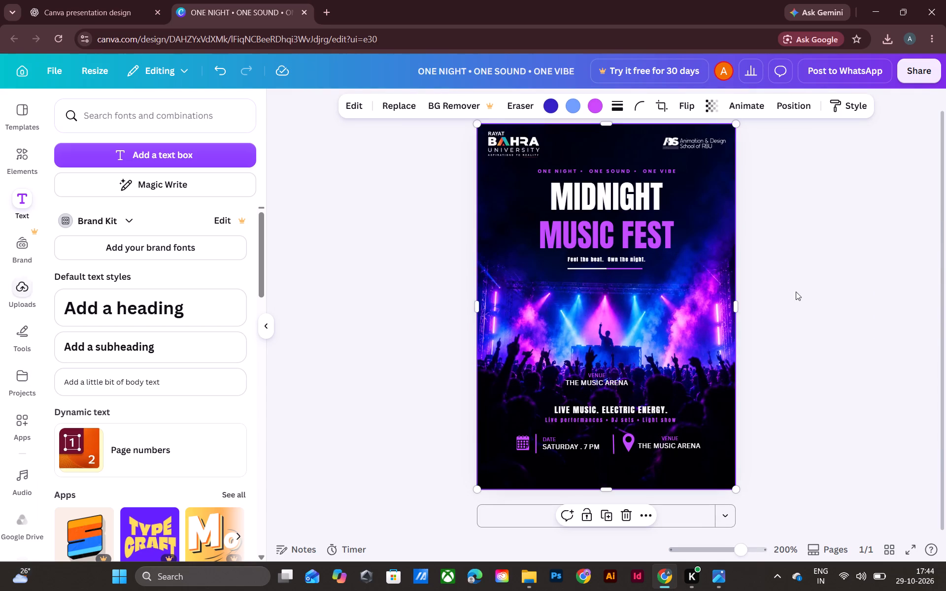
scroll(654, 327, up, 2)
scroll(654, 327, down, 1)
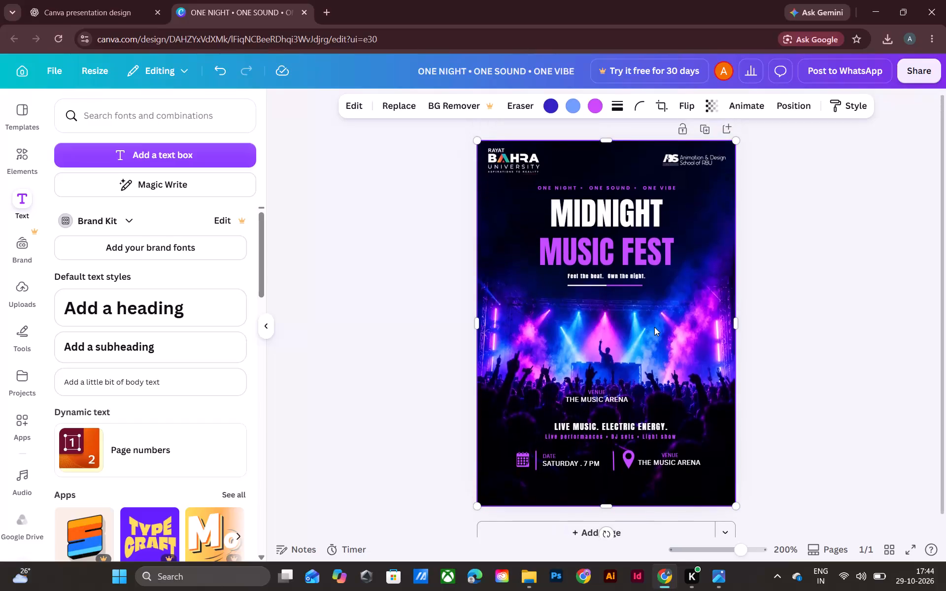
scroll(654, 327, down, 1)
click(683, 439)
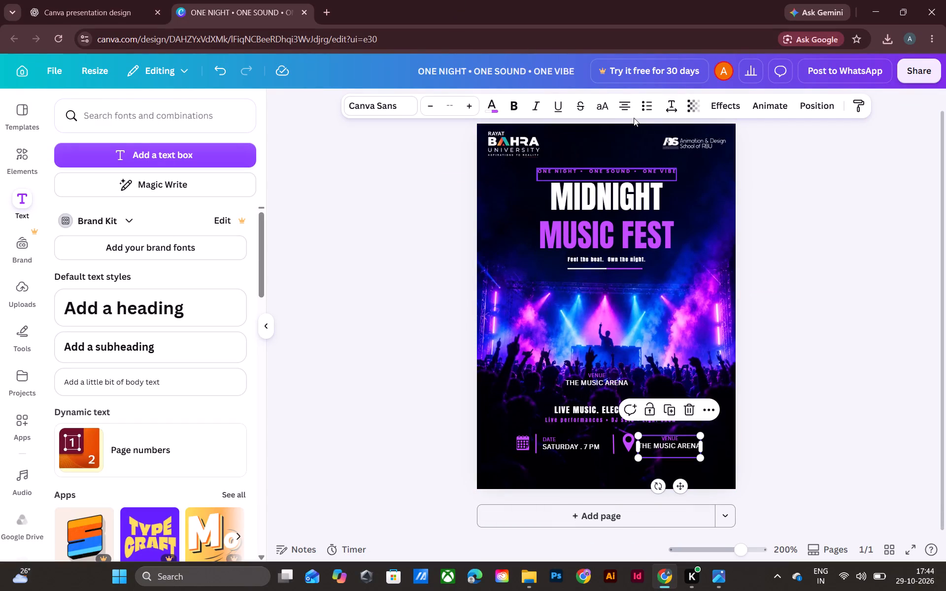
click(620, 107)
click(774, 266)
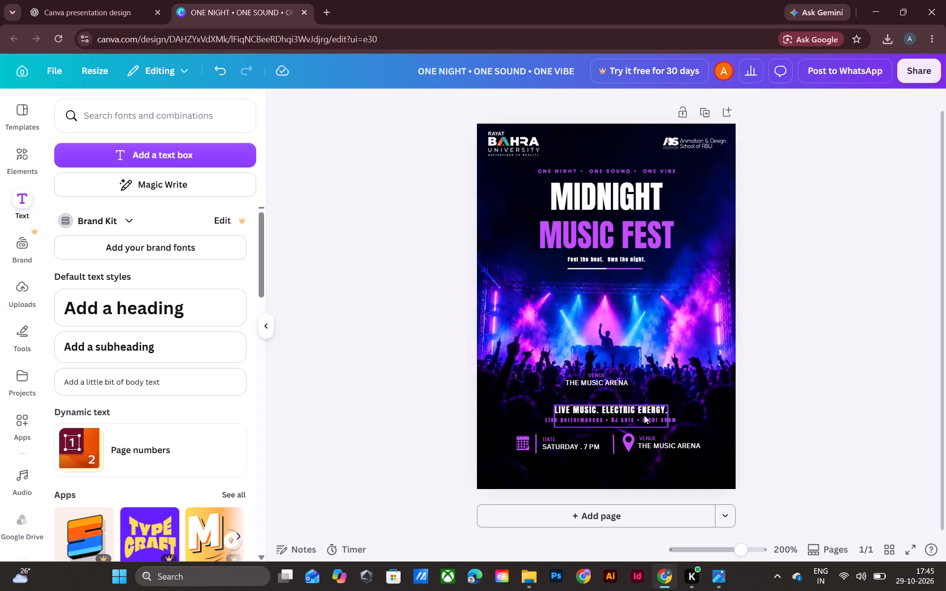
Delete the spare VENUE / THE MUSIC ARENA text block above the LIVE MUSIC. ELECTRIC ENERGY. tagline.
click(619, 379)
key(BackSpace)
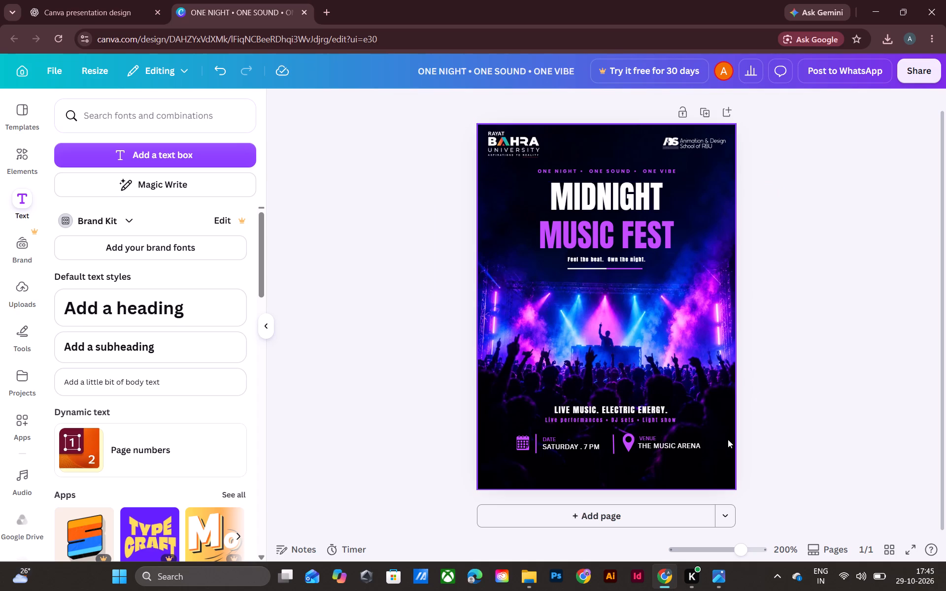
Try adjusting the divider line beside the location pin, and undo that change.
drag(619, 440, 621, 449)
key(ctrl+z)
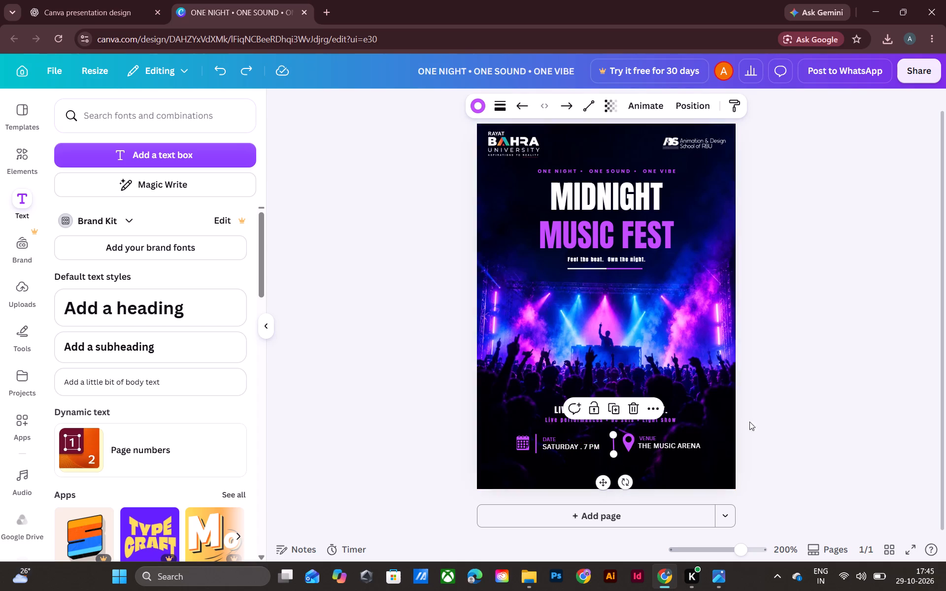
Move the divider beside the location pin closer to the date text, level with the calendar's divider and matching its spacing.
key(ctrl+equal)
key(ctrl+equal)
key(ctrl+equal)
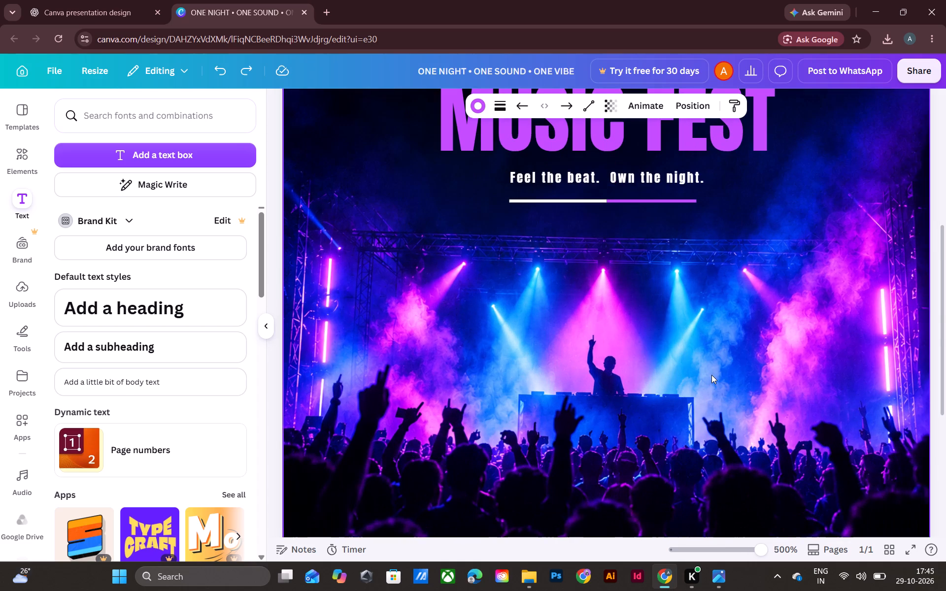
scroll(710, 373, down, 10)
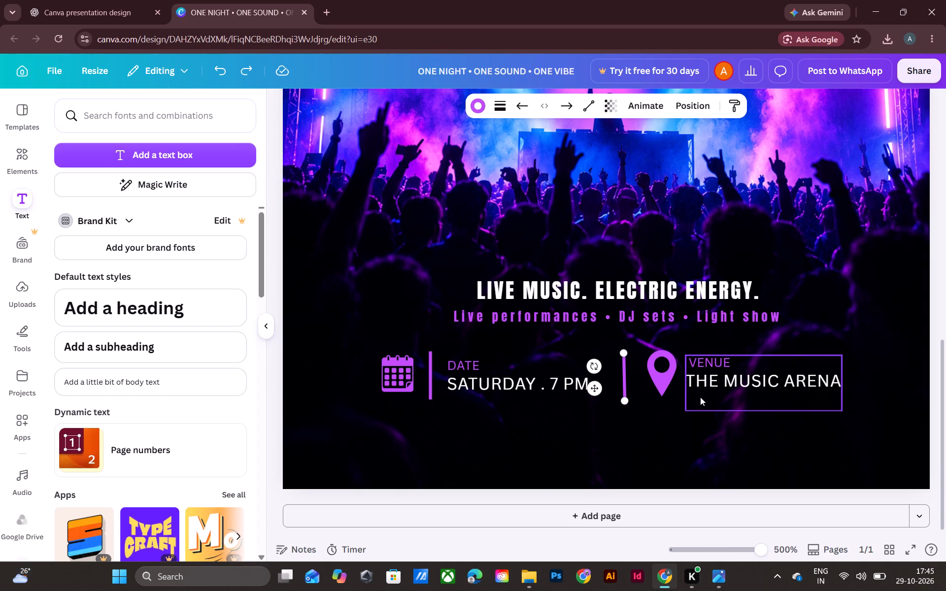
click(786, 459)
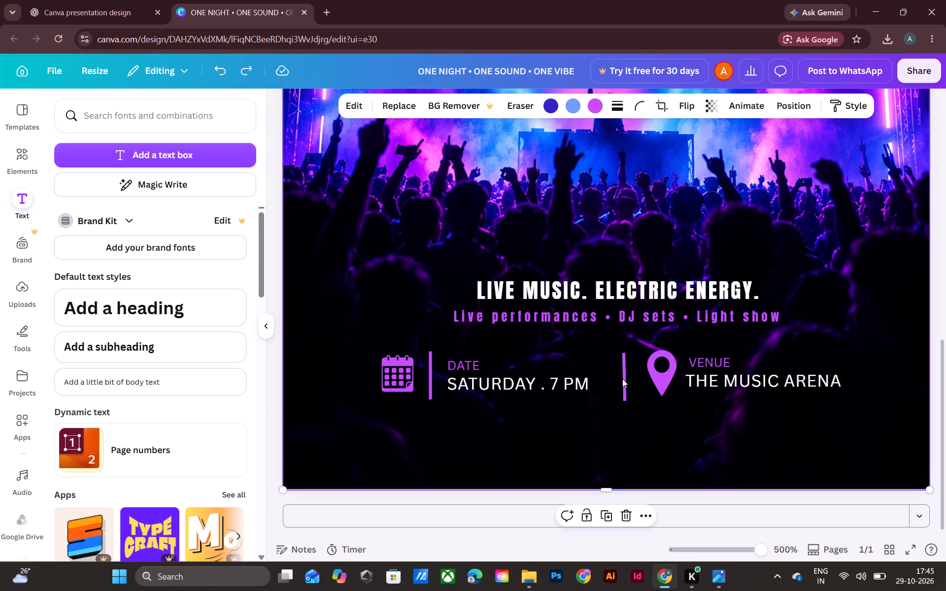
drag(622, 378, 612, 372)
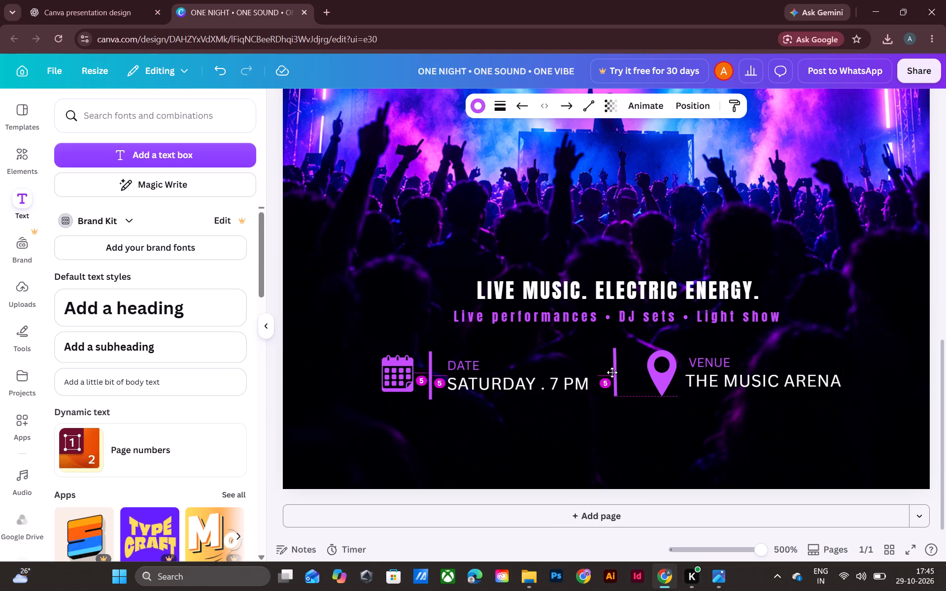
drag(612, 372, 611, 377)
Shift the location pin and the VENUE / THE MUSIC ARENA text closer to the divider, tightening the gaps between them.
drag(666, 381, 659, 379)
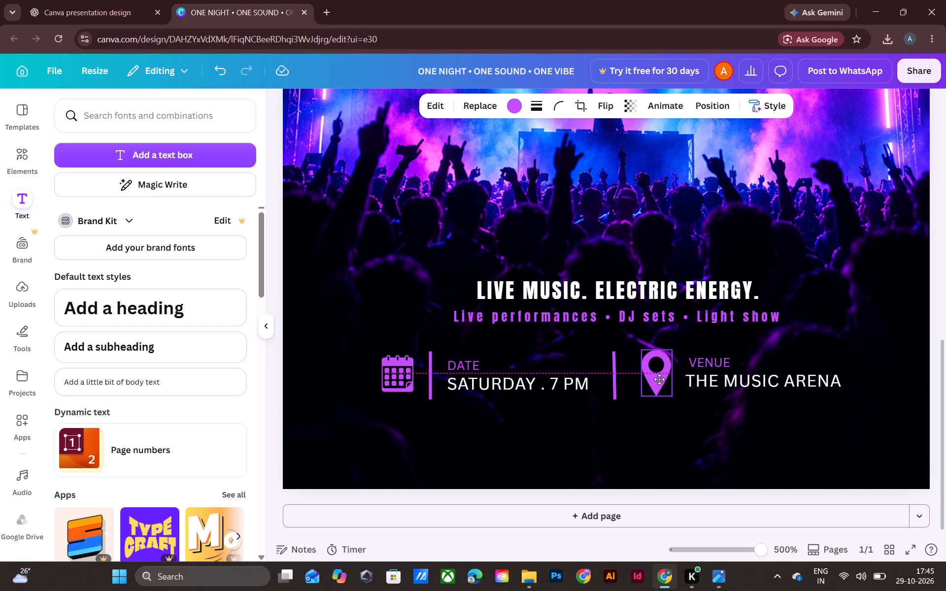
drag(659, 379, 652, 380)
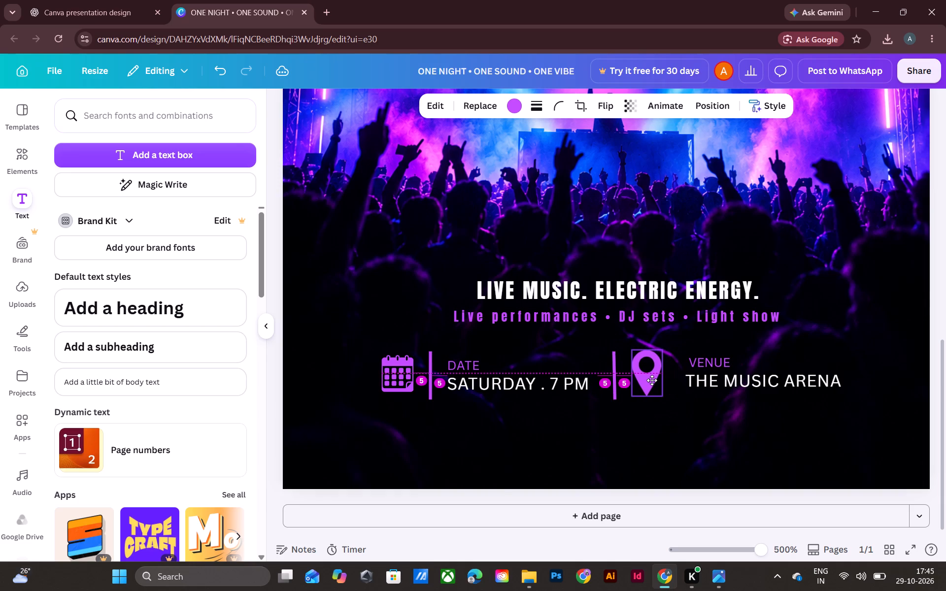
drag(652, 380, 652, 380)
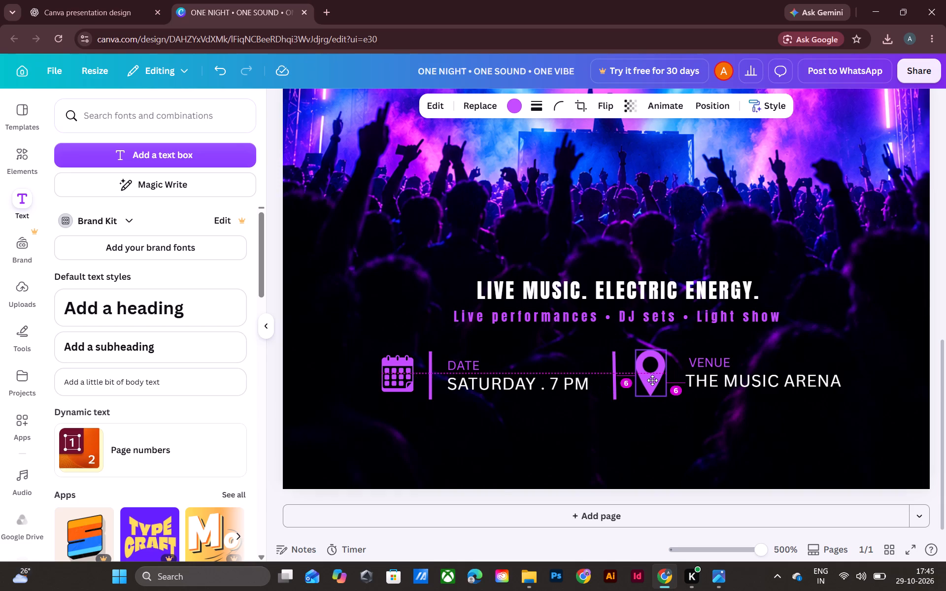
drag(652, 380, 651, 381)
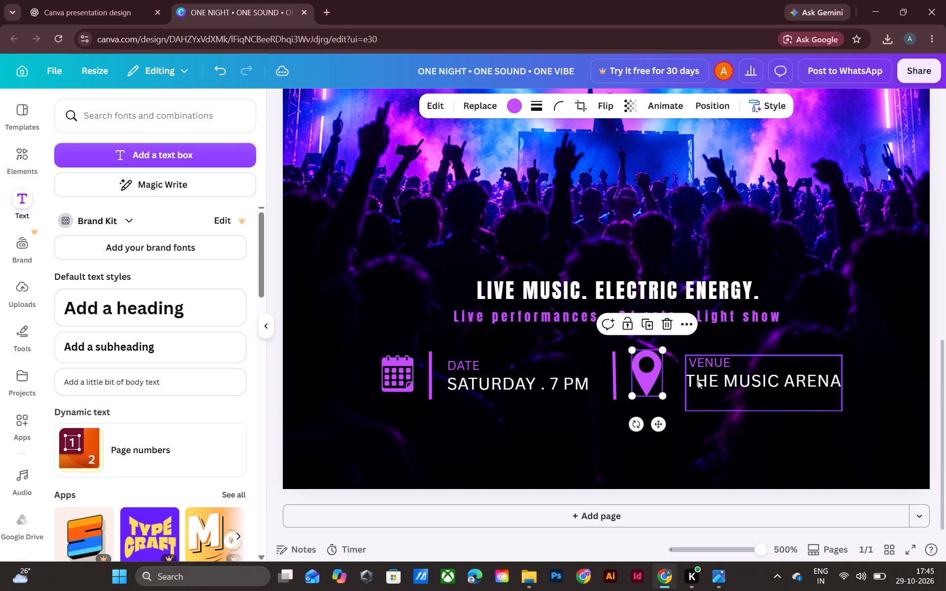
drag(698, 380, 689, 379)
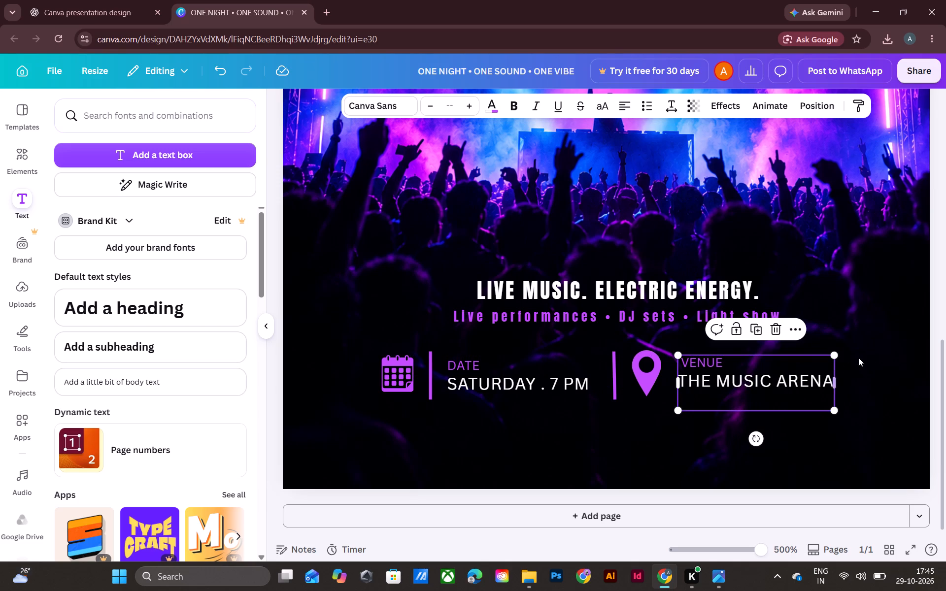
click(876, 353)
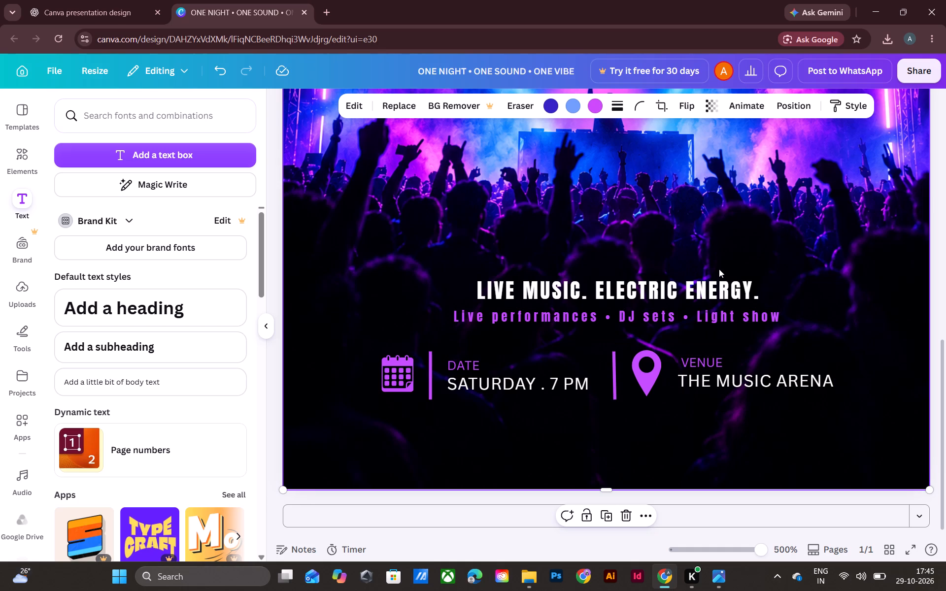
Review the overall poster layout, from the logos and title to the date and venue row.
scroll(719, 270, up, 6)
scroll(719, 270, down, 8)
key(ctrl+minus)
key(ctrl+minus)
key(ctrl+minus)
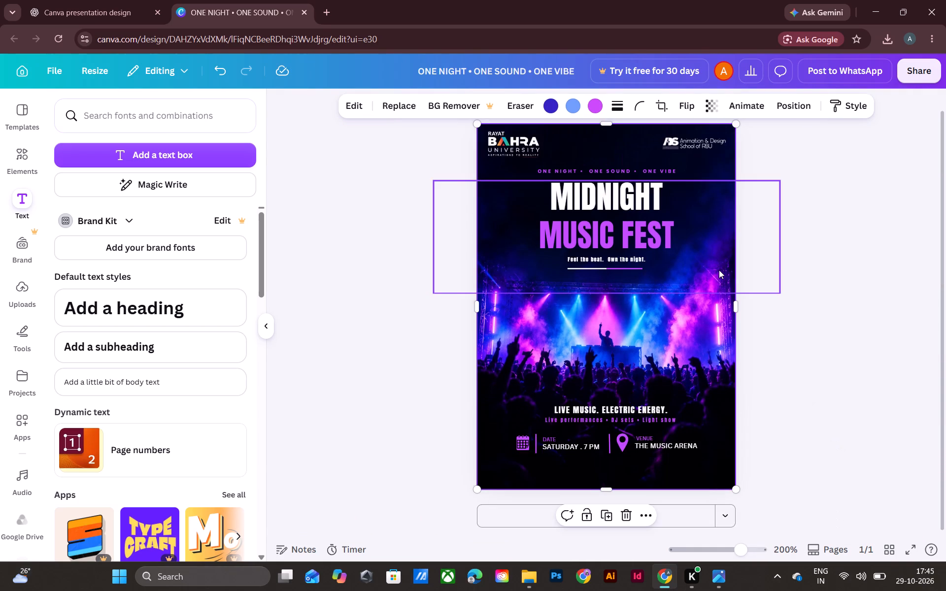
key(ctrl+equal)
click(811, 338)
scroll(681, 274, up, 1)
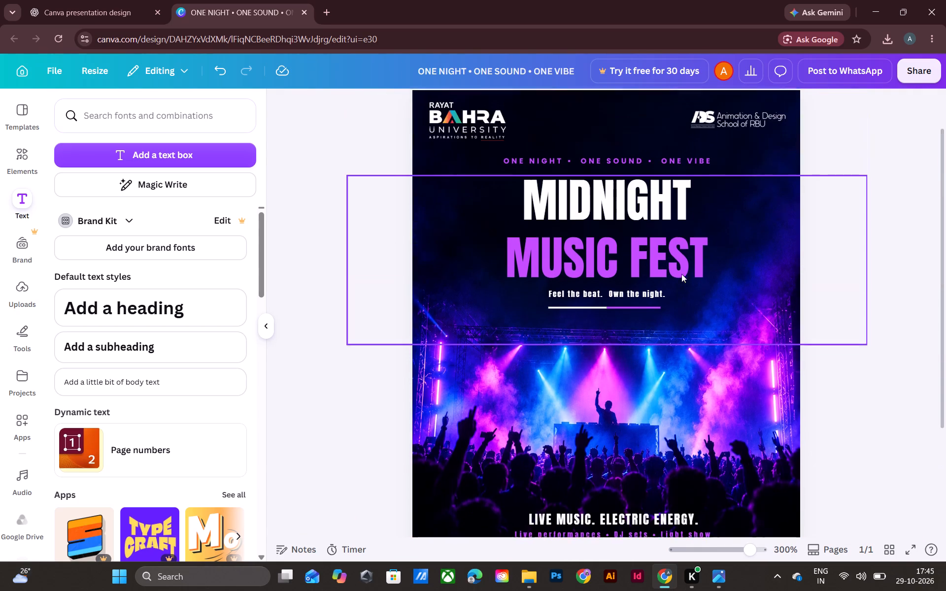
scroll(681, 274, up, 2)
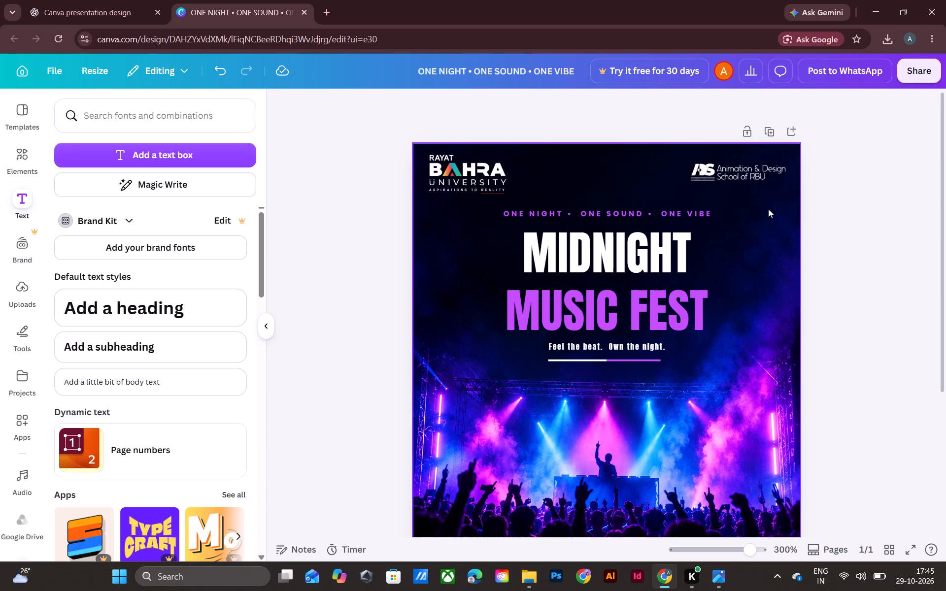
Select the whole date and venue row with its icons and dividers and nudge it down two increments overall.
scroll(763, 211, down, 4)
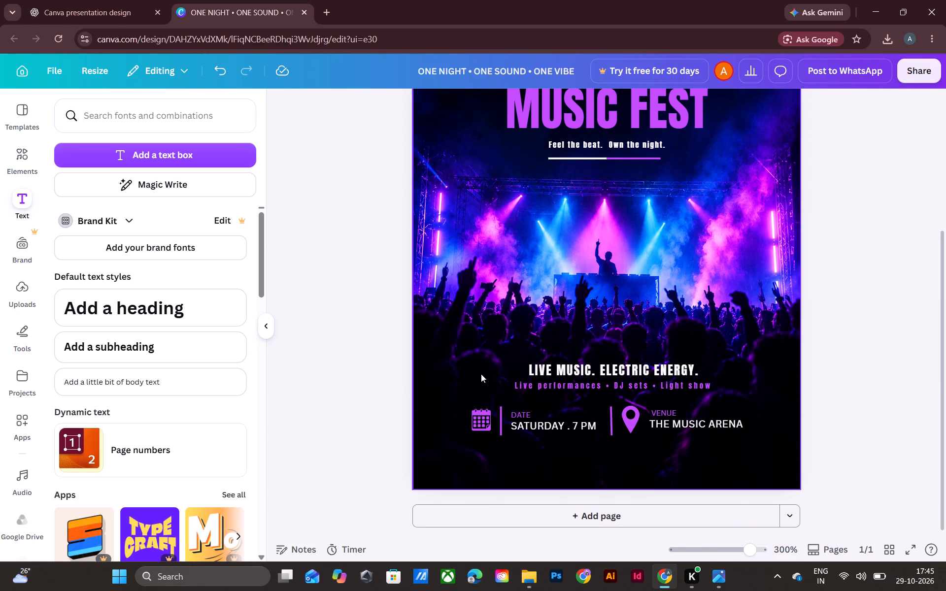
click(486, 424)
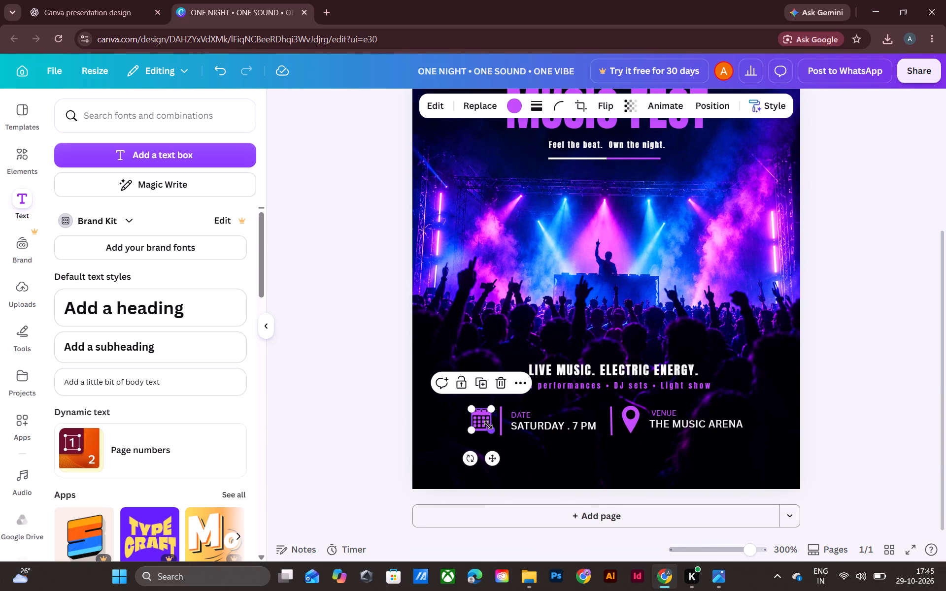
key(ctrl+equal)
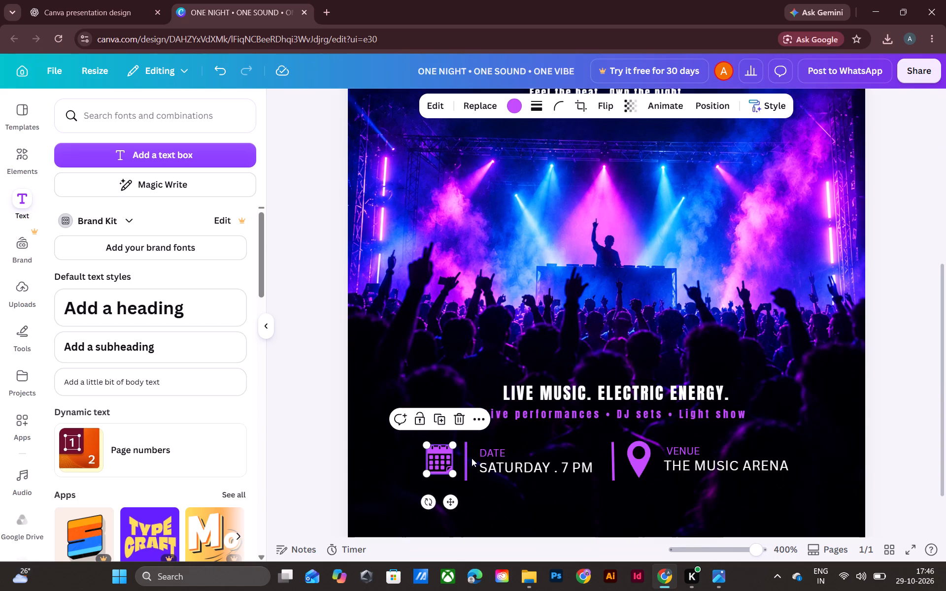
shift+click(464, 462)
shift+click(487, 459)
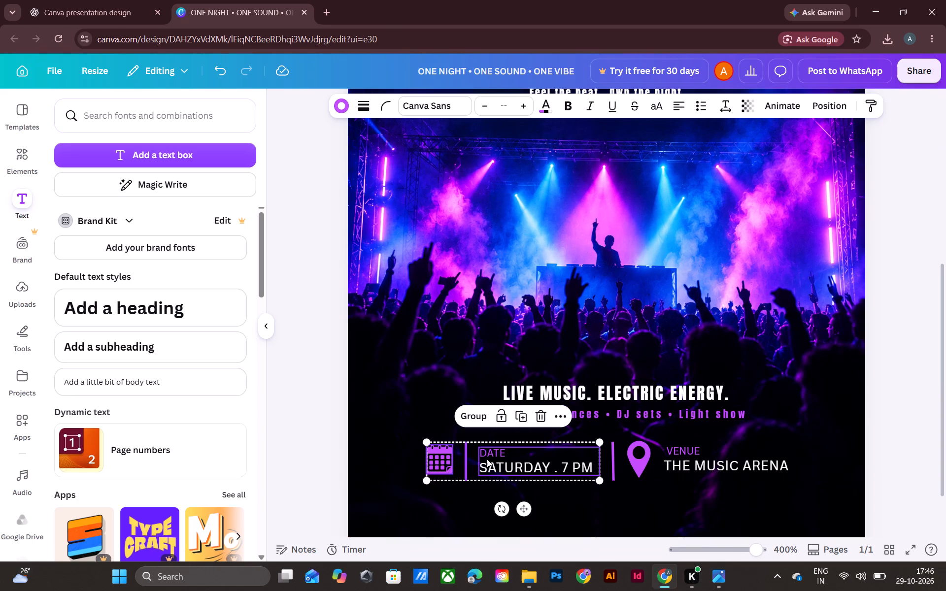
shift+click(613, 460)
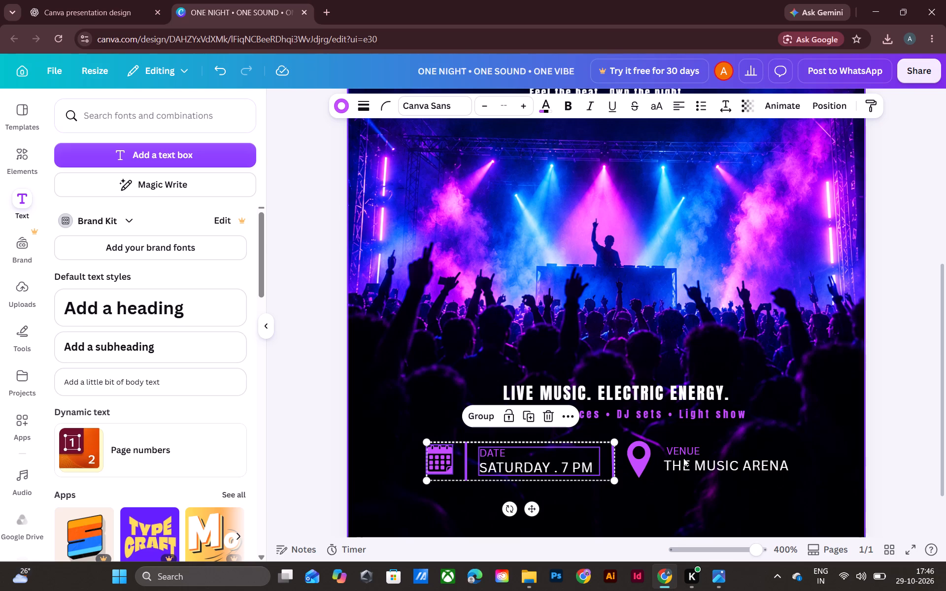
shift+click(683, 458)
shift+click(634, 464)
key(Down)
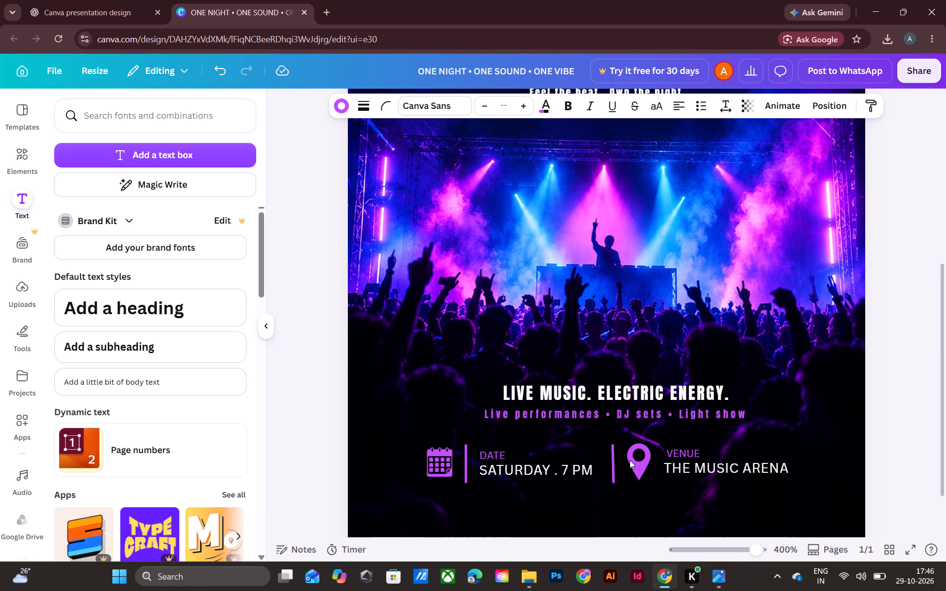
key(Down)
key(Down)
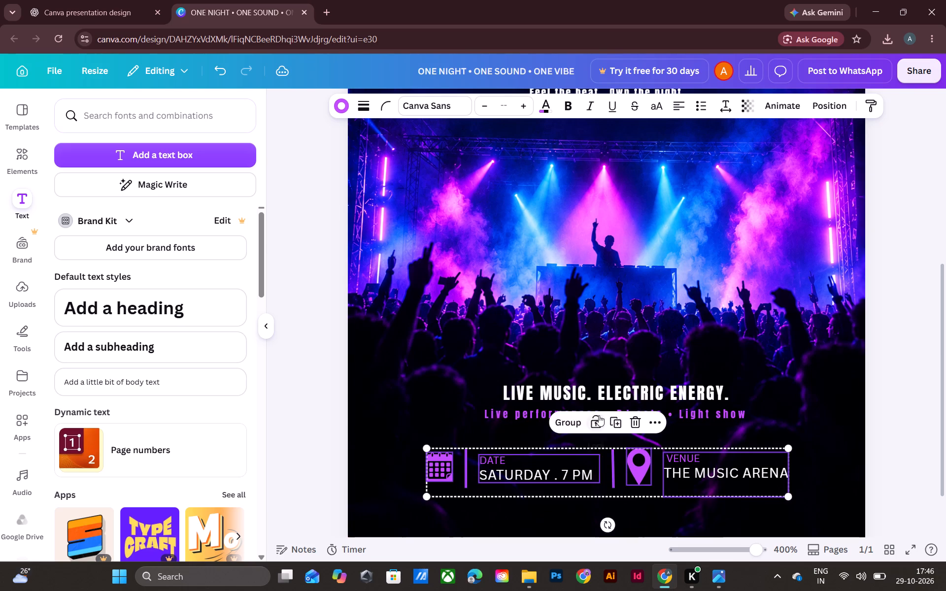
scroll(599, 415, down, 4)
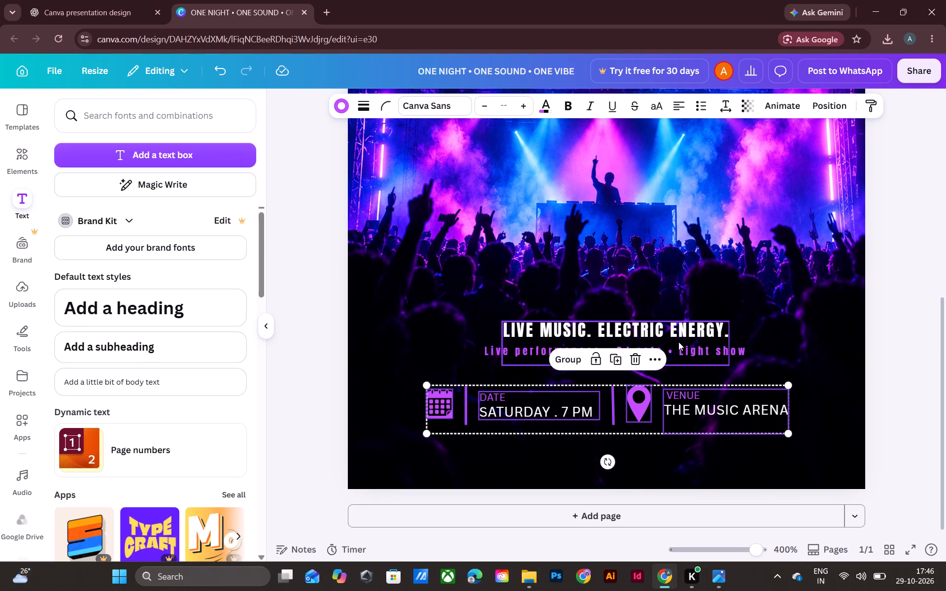
key(Up)
click(777, 331)
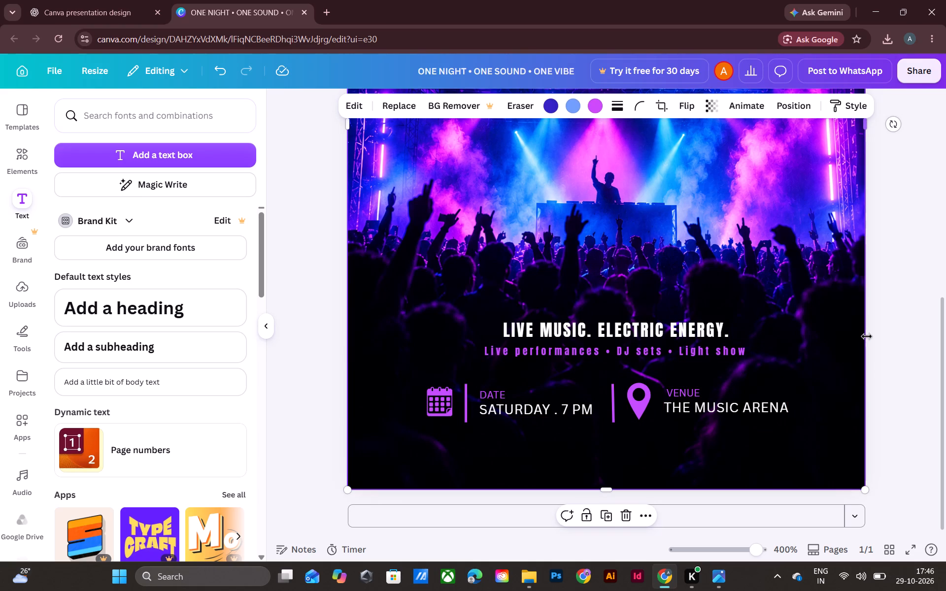
Switch to Photos, examine the reference poster's tagline and date-venue spacing, and return to the Canva design.
scroll(796, 383, up, 4)
scroll(794, 375, down, 7)
click(716, 577)
scroll(512, 469, up, 4)
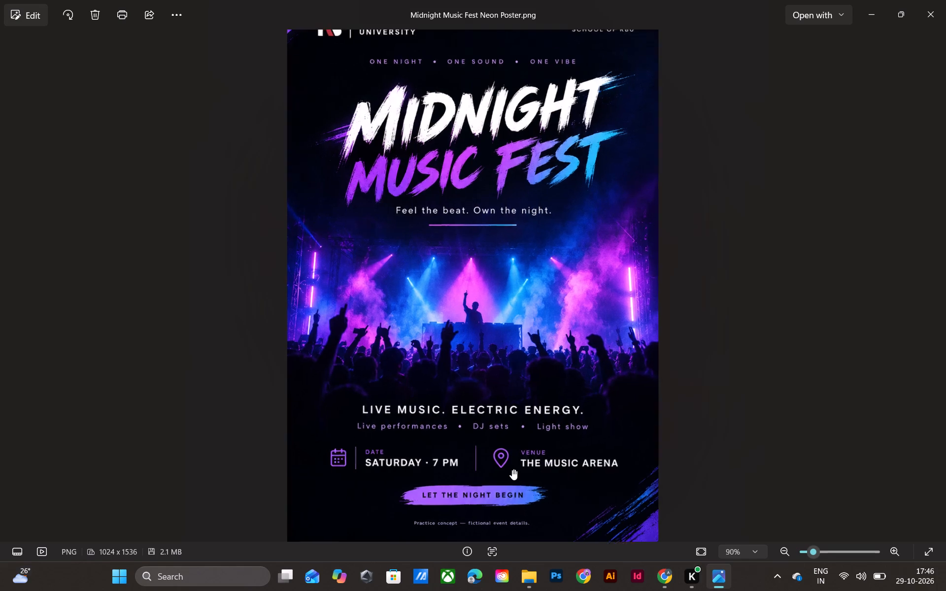
scroll(512, 469, up, 1)
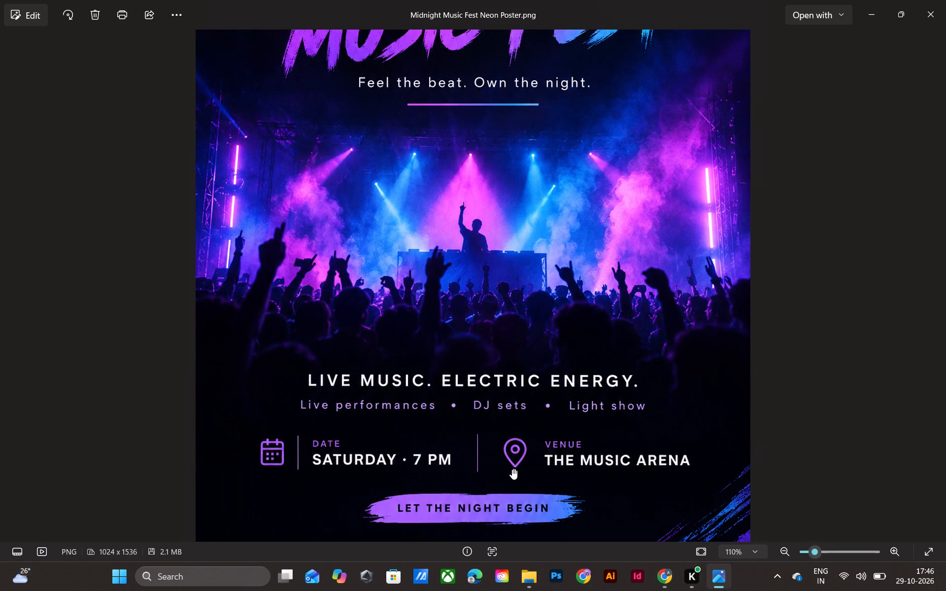
scroll(512, 469, down, 4)
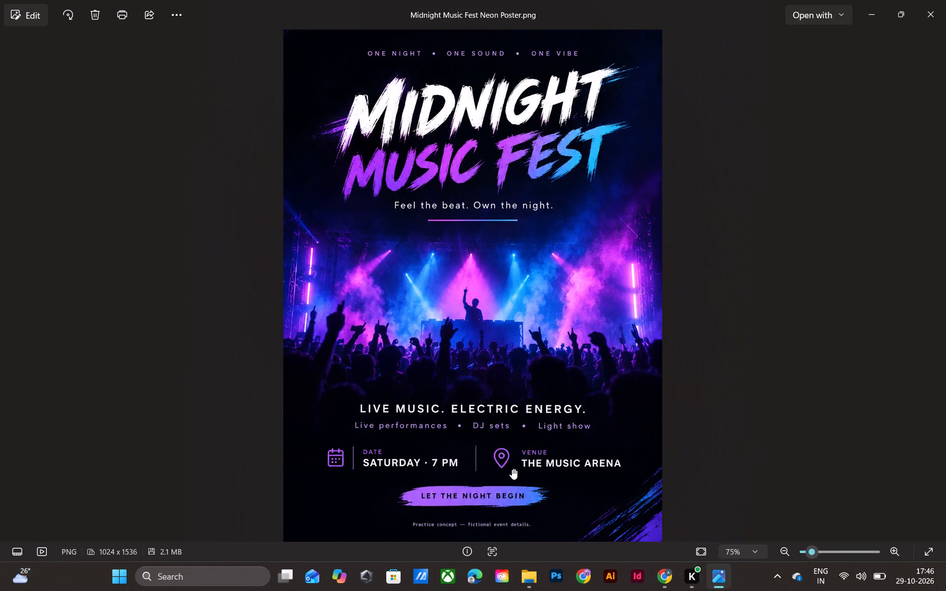
click(668, 576)
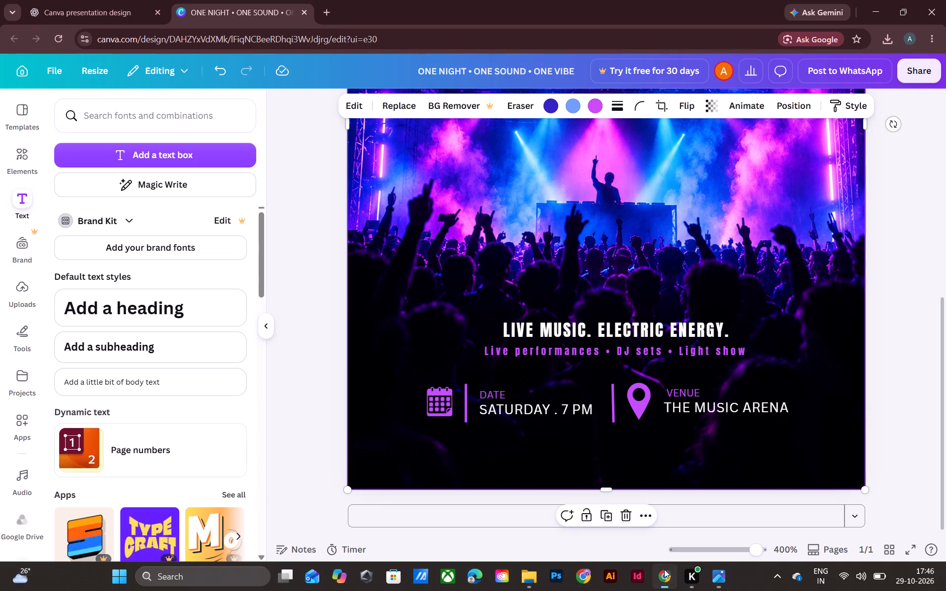
Nudge the LIVE MUSIC. ELECTRIC ENERGY. tagline and the Live performances line up together by four increments.
scroll(656, 382, up, 4)
scroll(656, 382, down, 3)
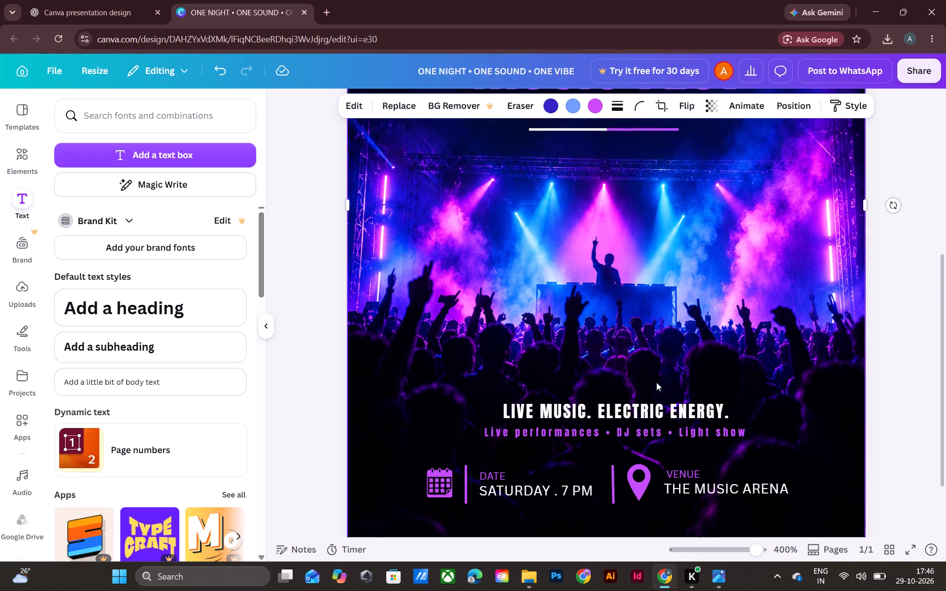
scroll(656, 382, down, 1)
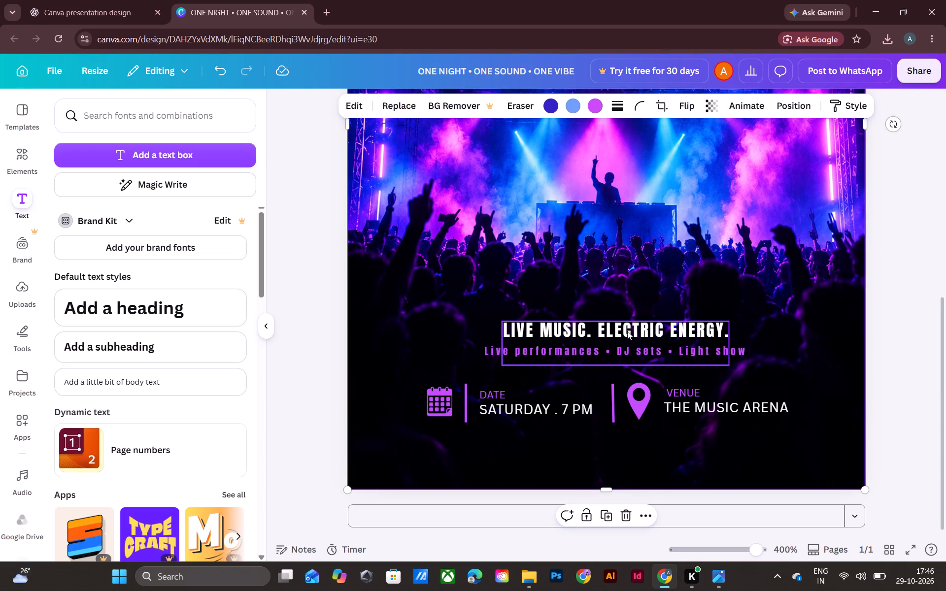
click(641, 328)
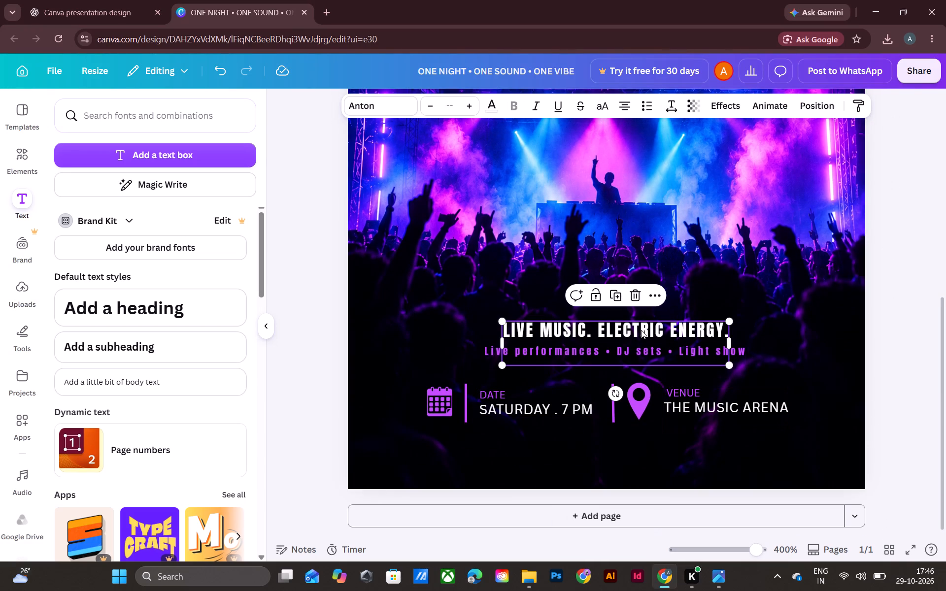
shift+click(488, 355)
key(Up)
key(Up)
key(Up)
key(Up)
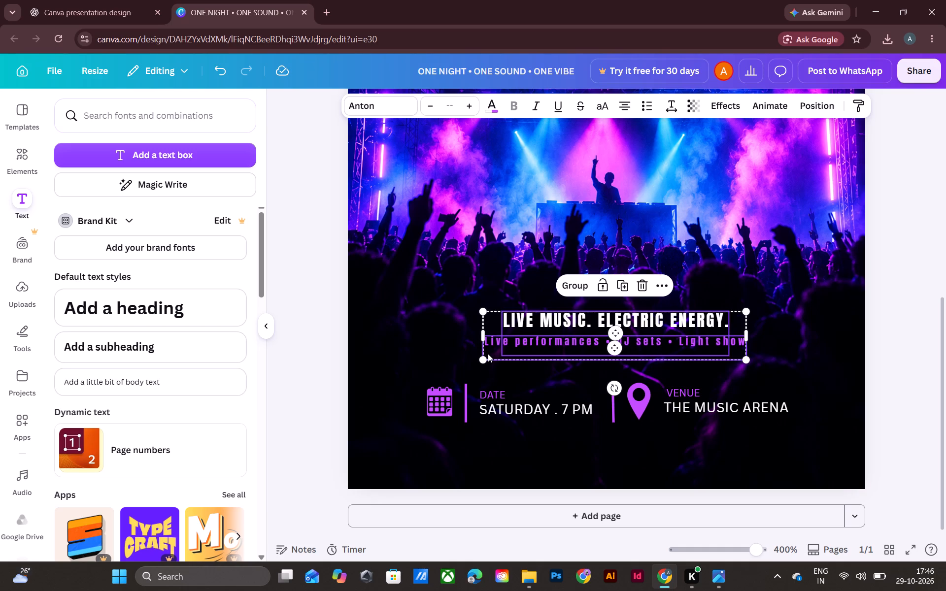
Select the calendar, both dividers, date text, location pin and venue text, and nudge them up together by two increments.
click(442, 414)
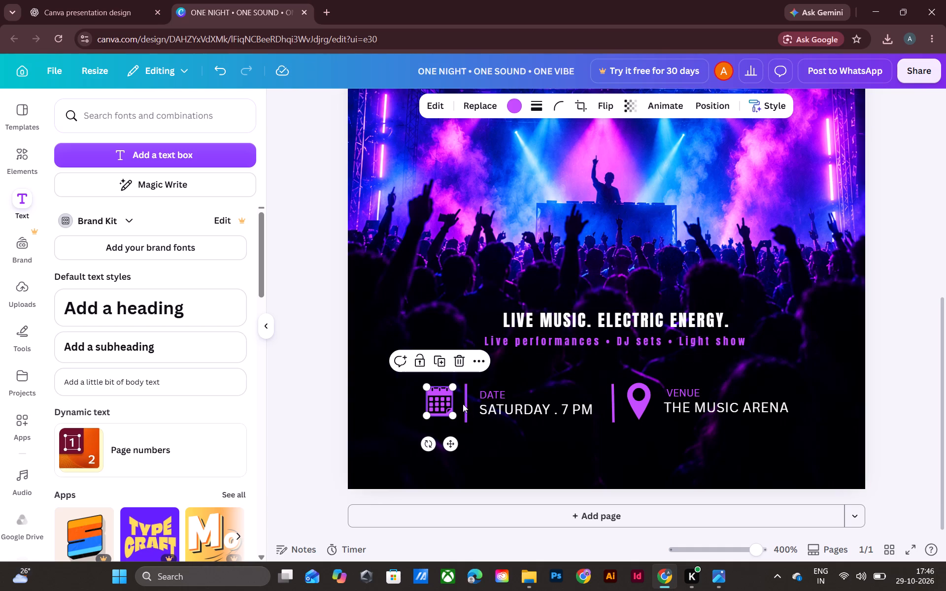
shift+click(463, 401)
shift+click(503, 406)
shift+click(615, 402)
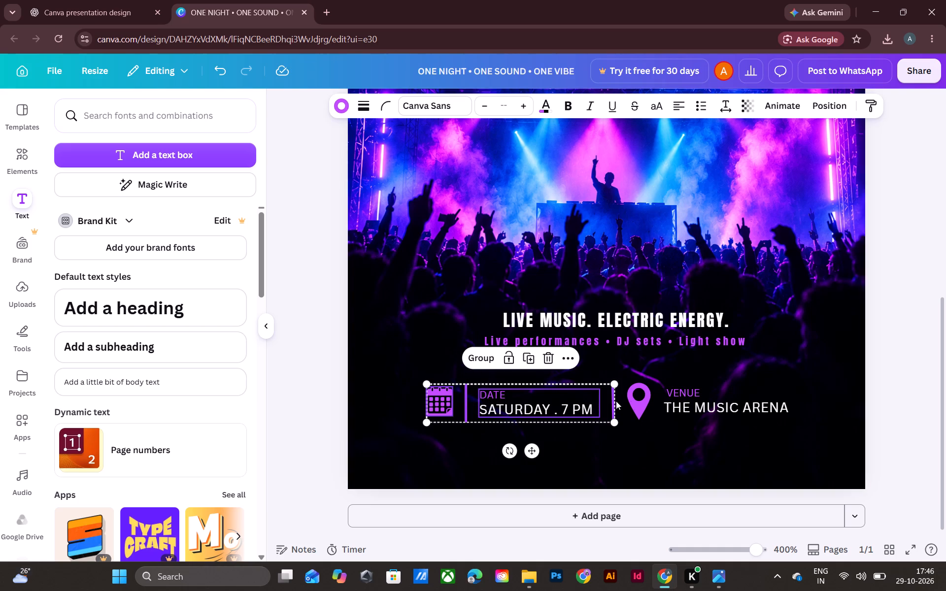
shift+click(636, 401)
shift+click(705, 402)
key(Up)
key(Up)
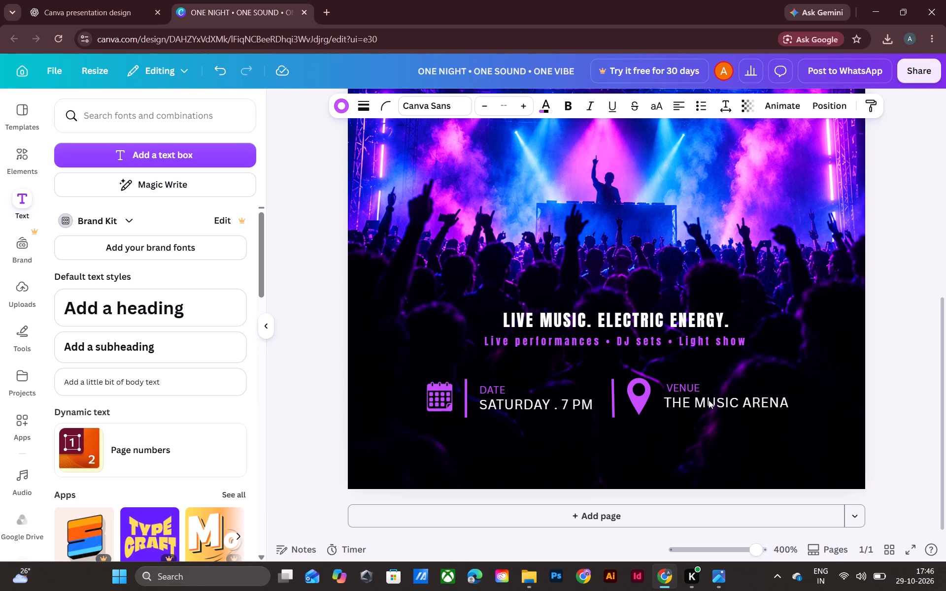
Nudge the selected date and venue row up seven increments and right two increments overall, closer beneath the Live performances line.
key(Up)
key(Up)
key(Up)
key(Up)
key(Up)
key(Up)
key(Up)
key(Up)
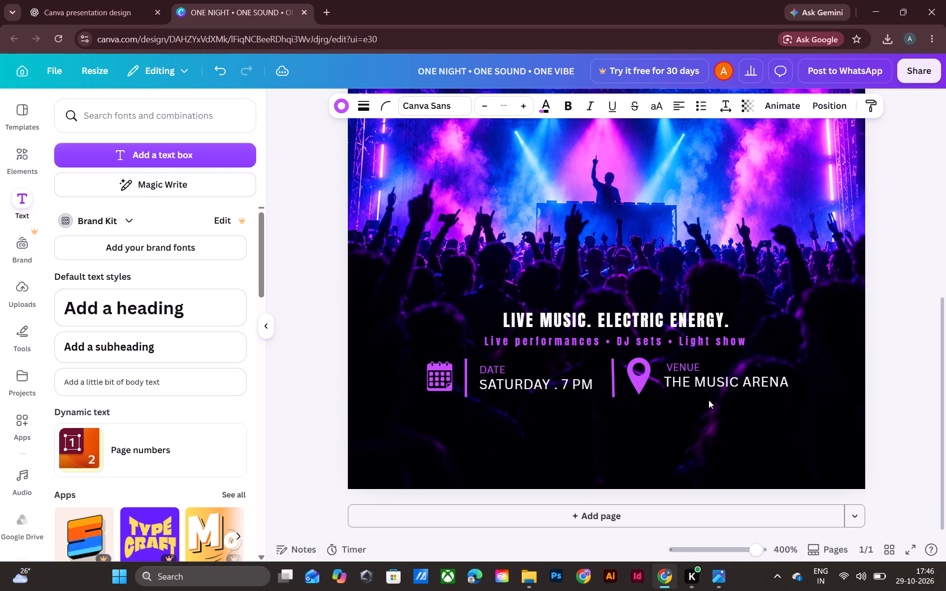
key(Down)
key(Right)
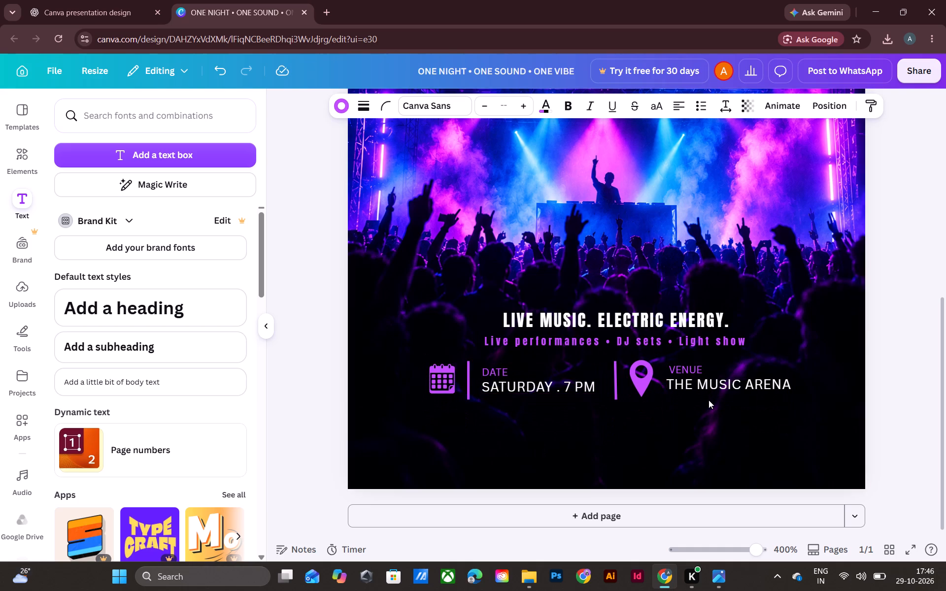
key(Right)
key(Right)
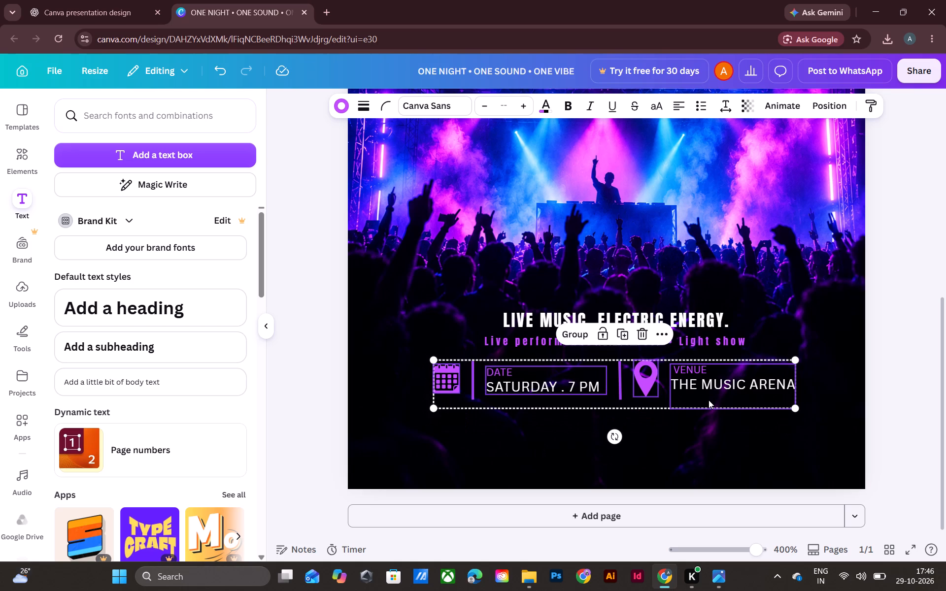
key(Left)
key(Left)
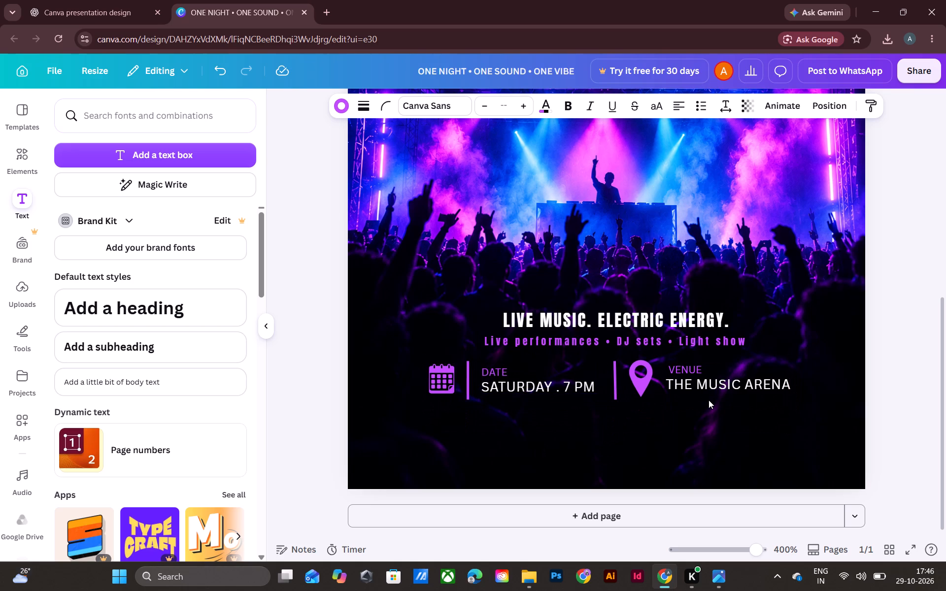
key(Right)
click(668, 447)
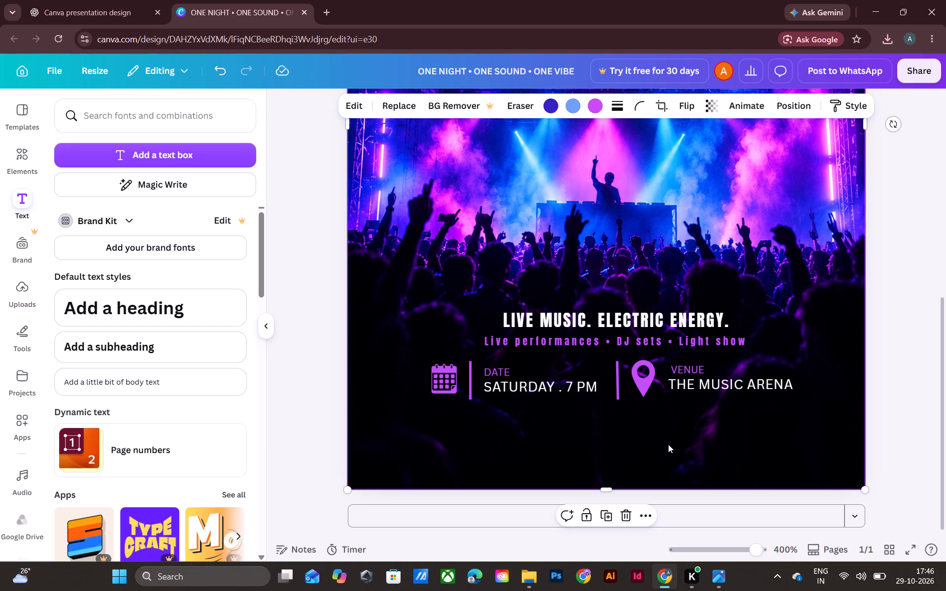
Search the element graphics for BRUSH STROKE and add the free solid black horizontal stroke to the poster.
scroll(670, 440, down, 2)
scroll(653, 385, down, 4)
scroll(666, 346, down, 2)
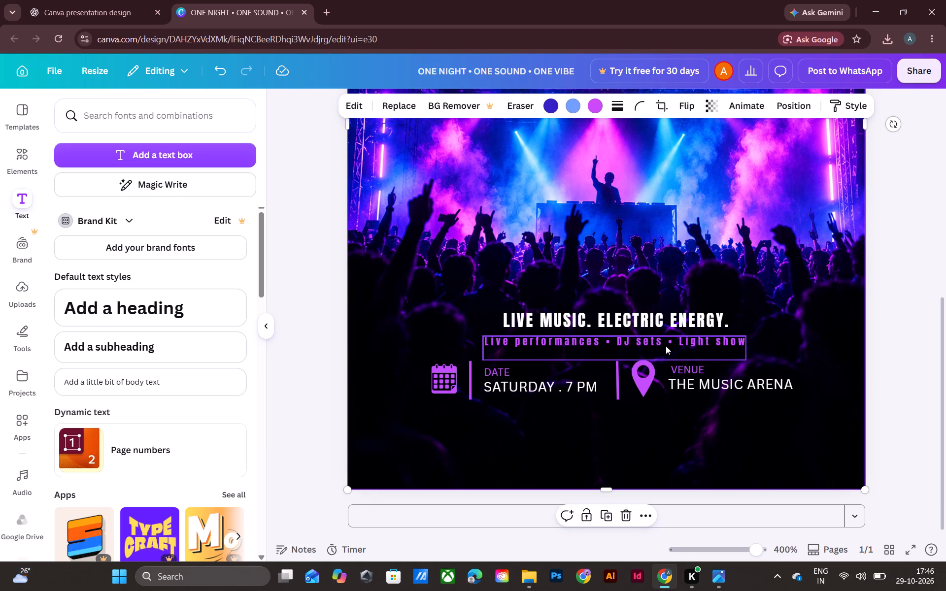
scroll(666, 346, down, 4)
scroll(666, 346, up, 9)
scroll(666, 345, down, 3)
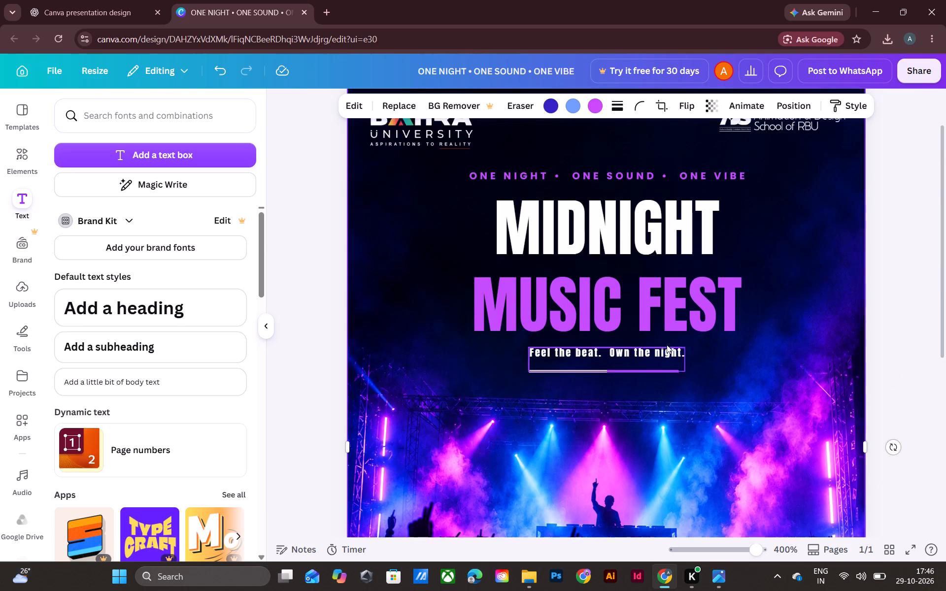
scroll(667, 345, down, 3)
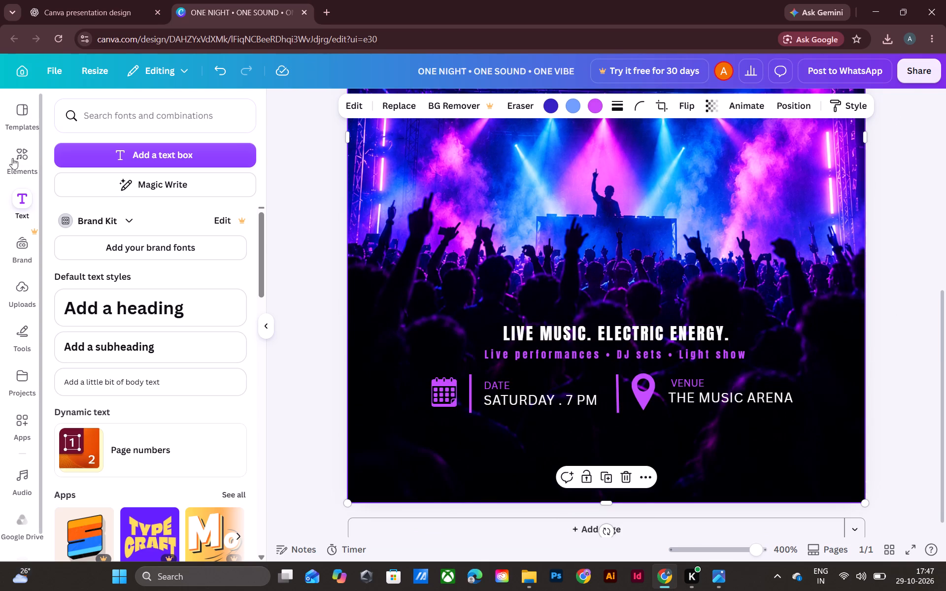
click(24, 159)
click(132, 120)
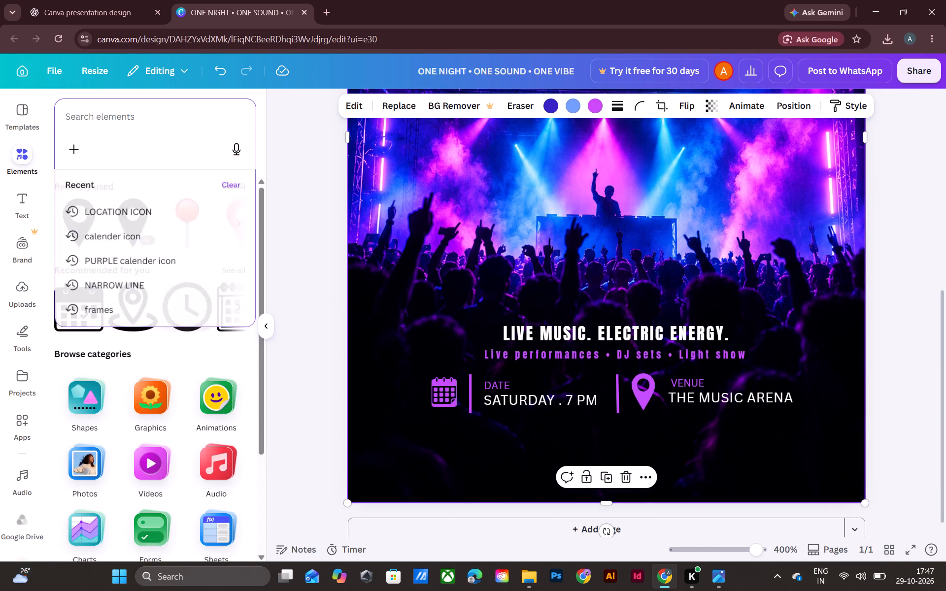
text(BRUSH)
key(space)
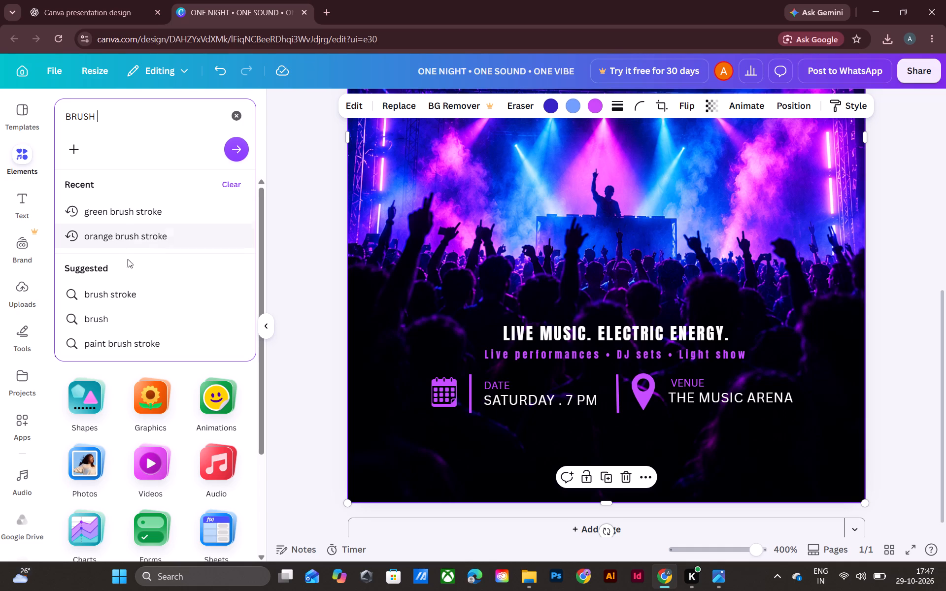
text(ST)
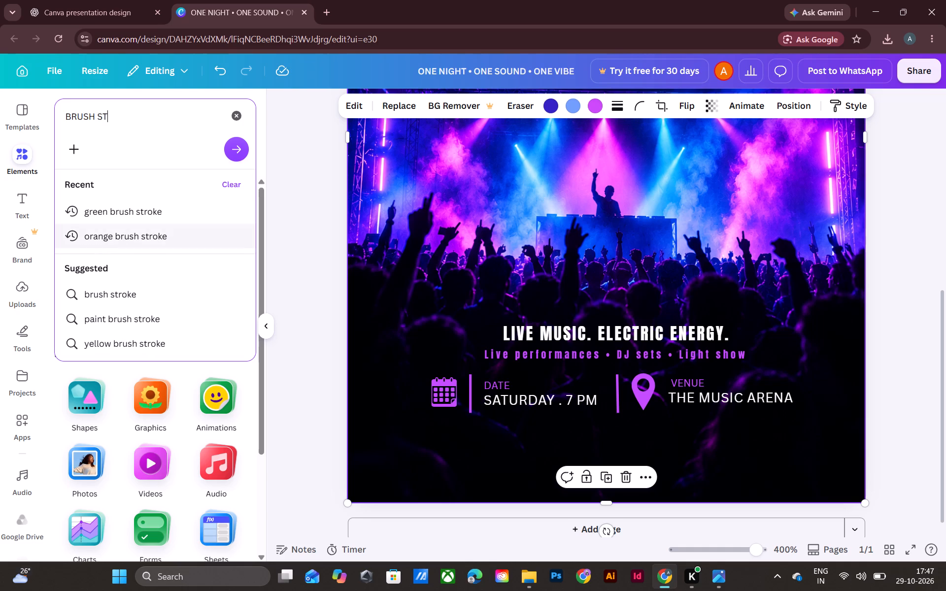
text(ROKE)
key(Return)
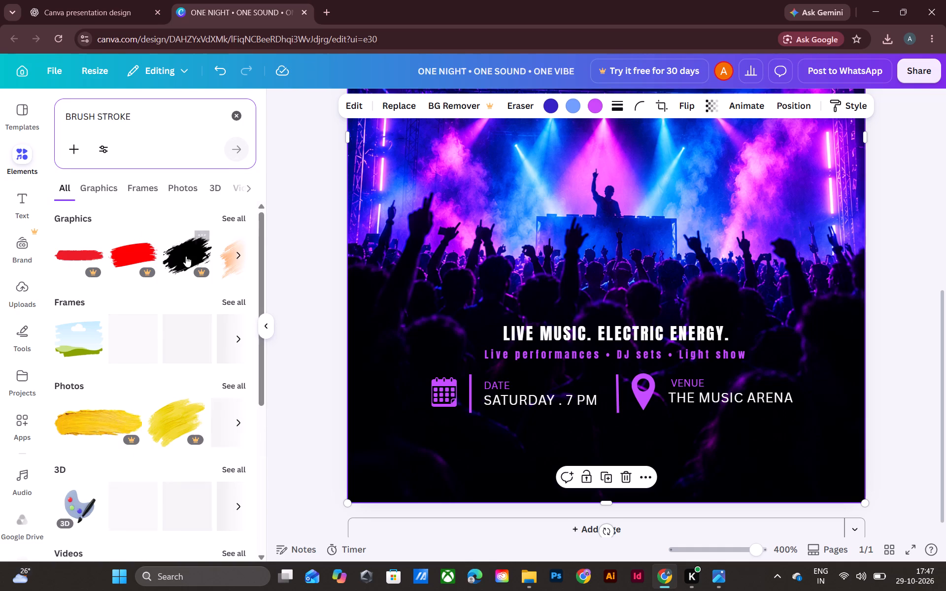
click(226, 217)
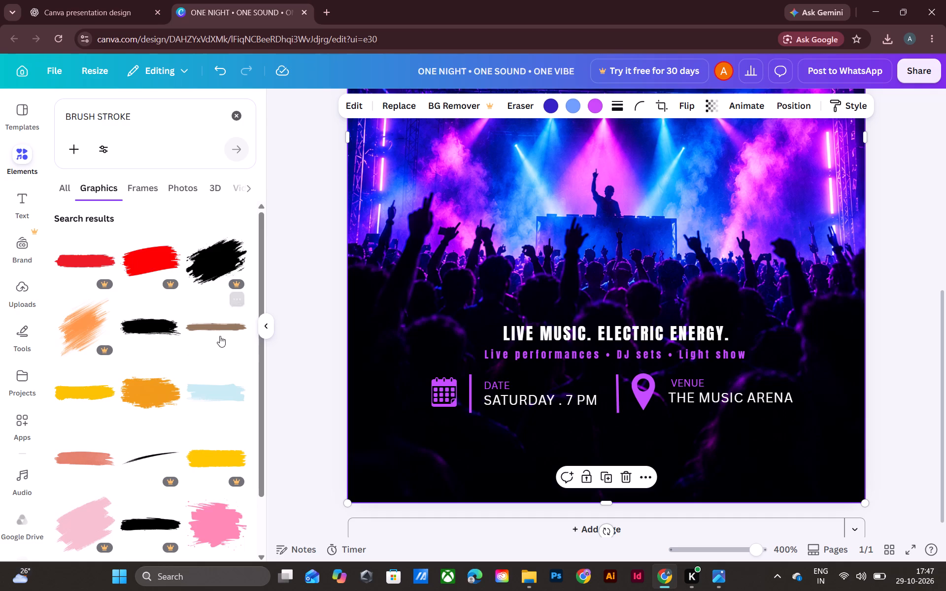
scroll(215, 338, down, 1)
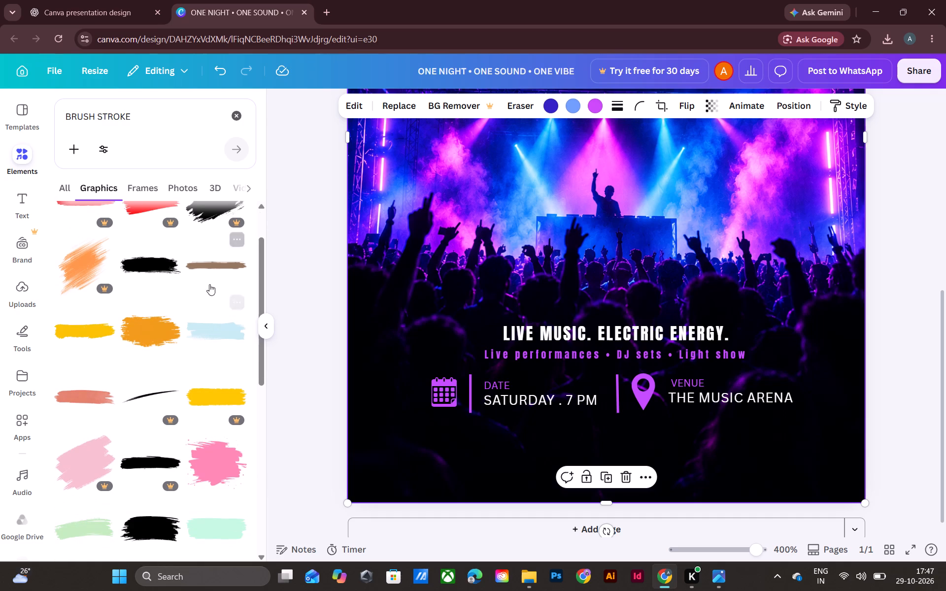
click(151, 268)
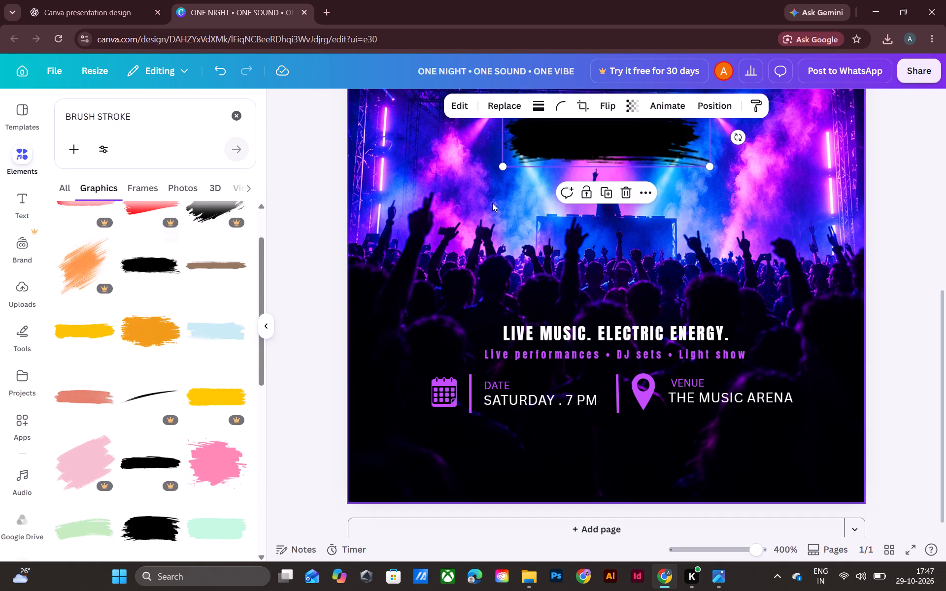
Recolour the brush stroke from black to the purple already used in the design.
click(515, 107)
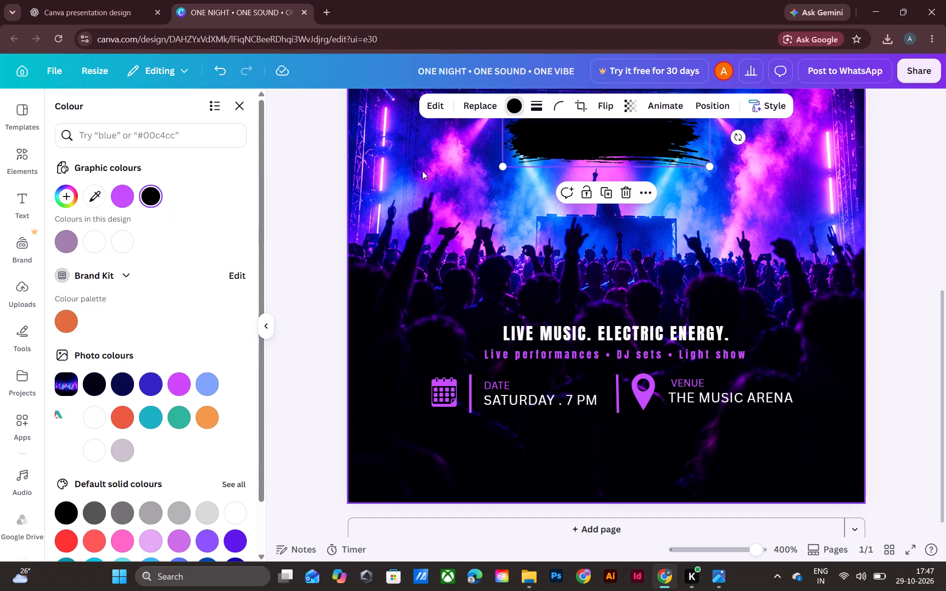
click(119, 198)
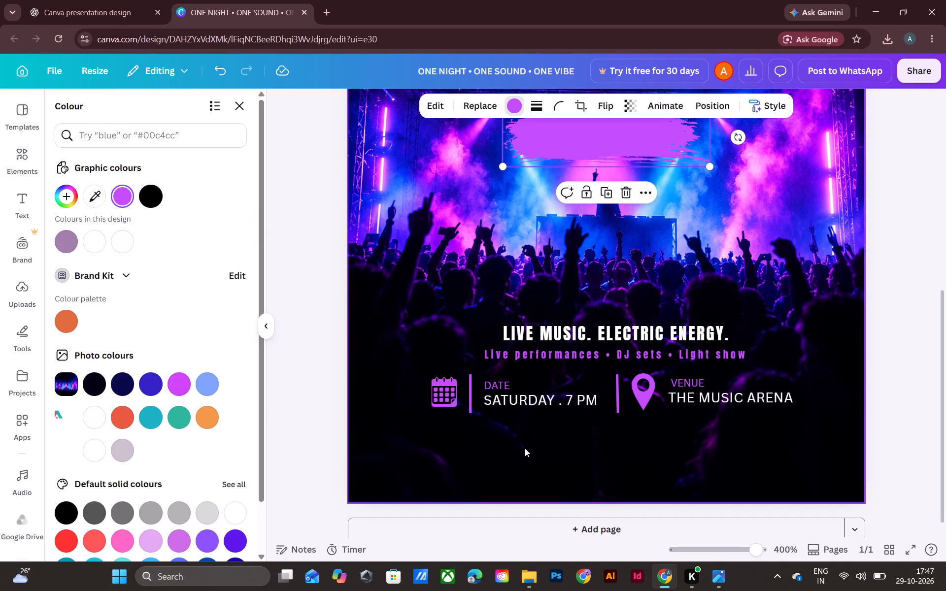
Check the reference poster in Photos, then place the brush stroke beneath the date and venue row, scaled down slightly and centred horizontally.
click(716, 582)
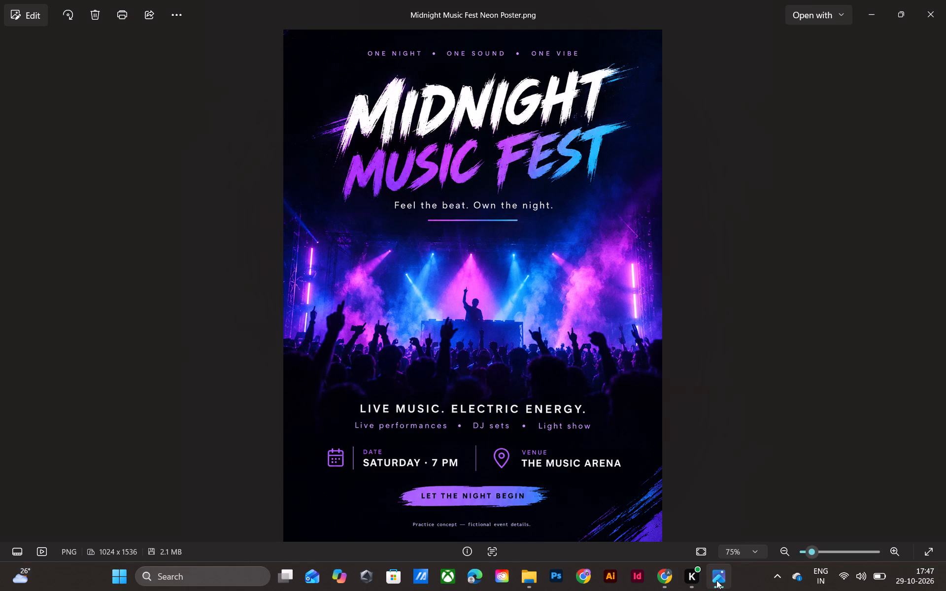
click(675, 575)
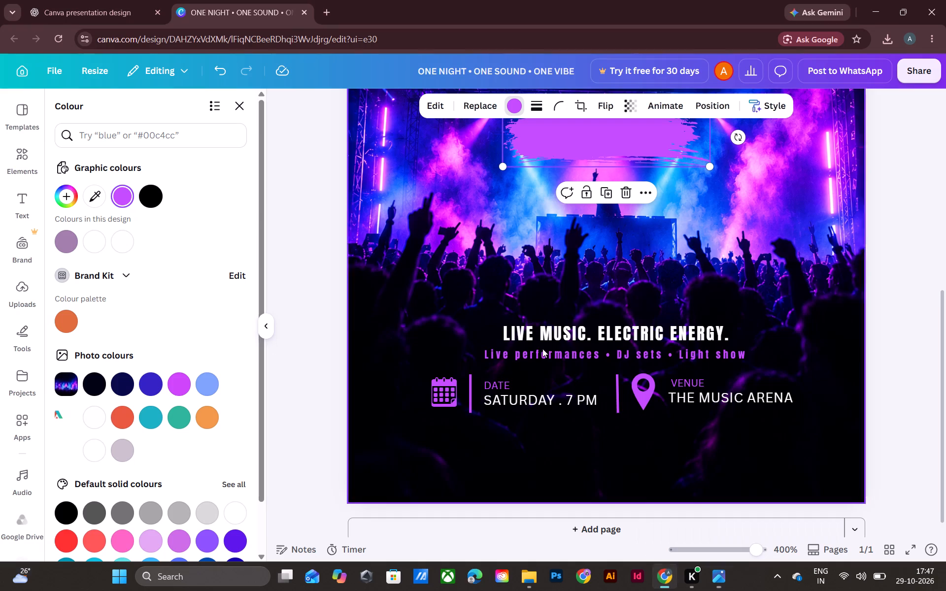
scroll(564, 161, up, 2)
drag(629, 258, 637, 444)
scroll(631, 440, down, 2)
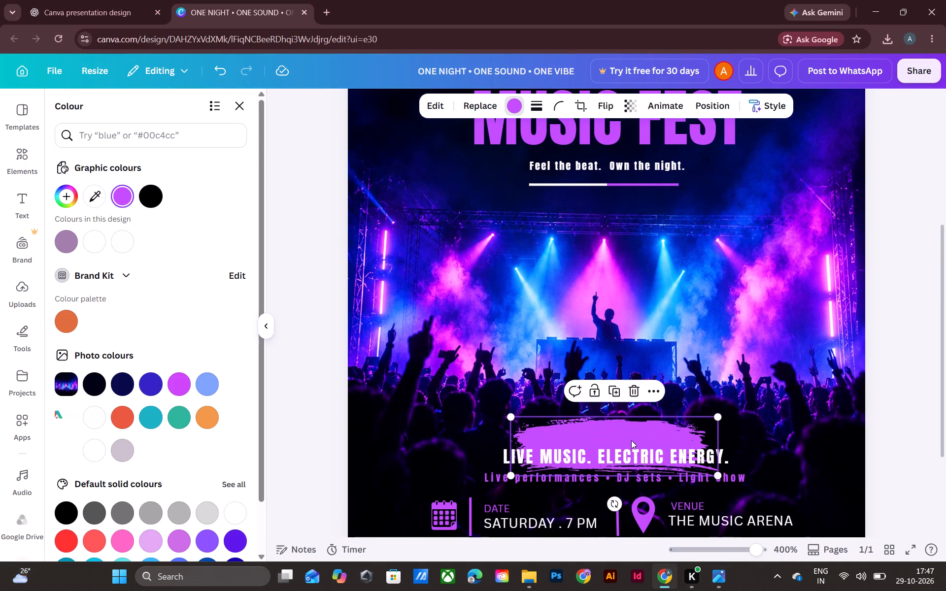
scroll(631, 440, down, 2)
drag(605, 296, 598, 430)
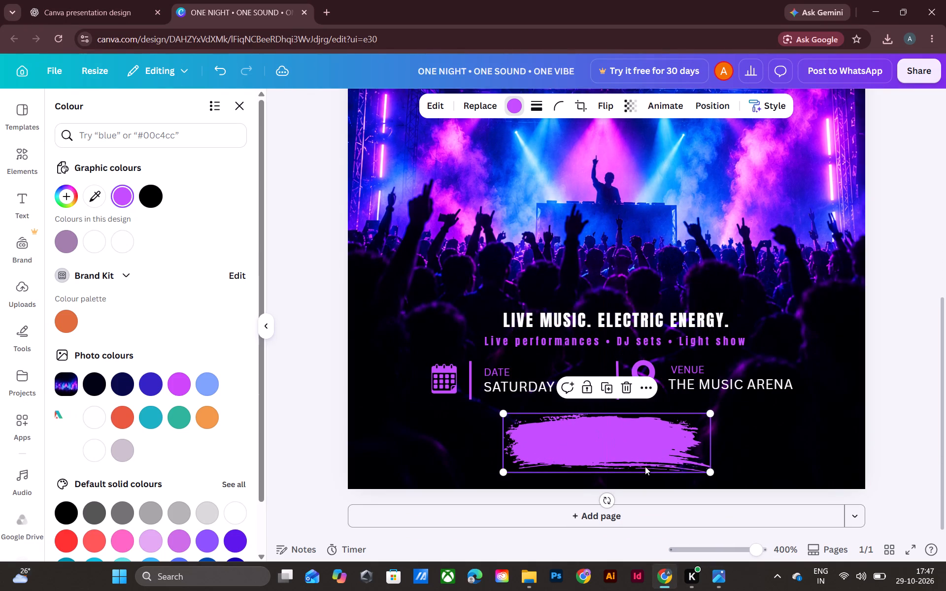
drag(709, 471, 688, 454)
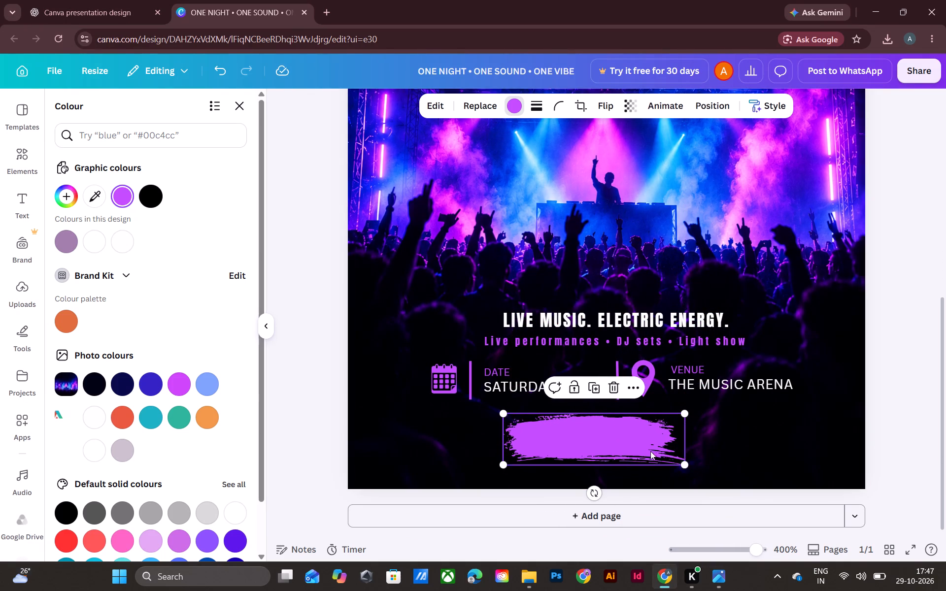
drag(615, 437, 628, 437)
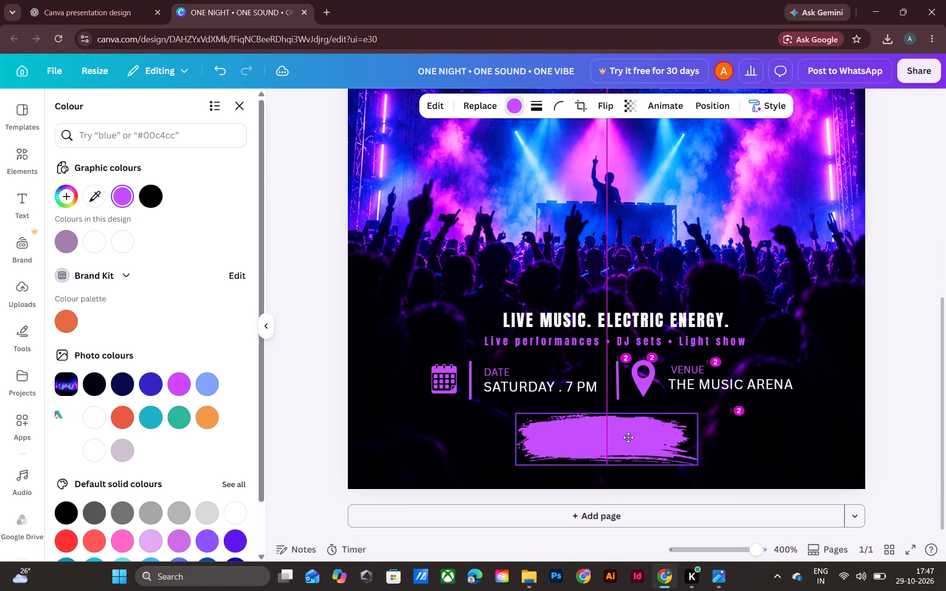
drag(628, 437, 626, 438)
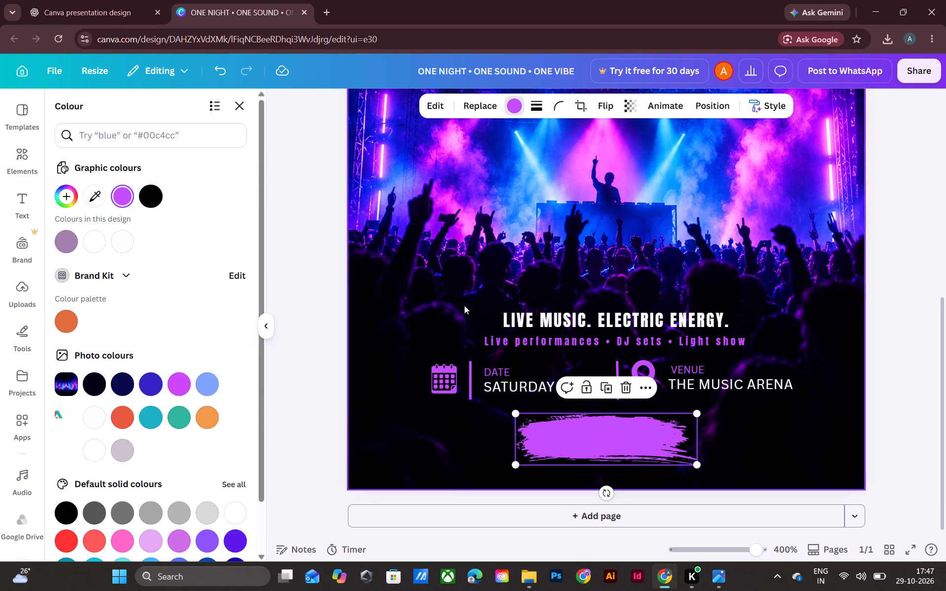
Add a text box and, following the wording in the reference poster, enter LET THE NIGHT BEGIN.
click(29, 196)
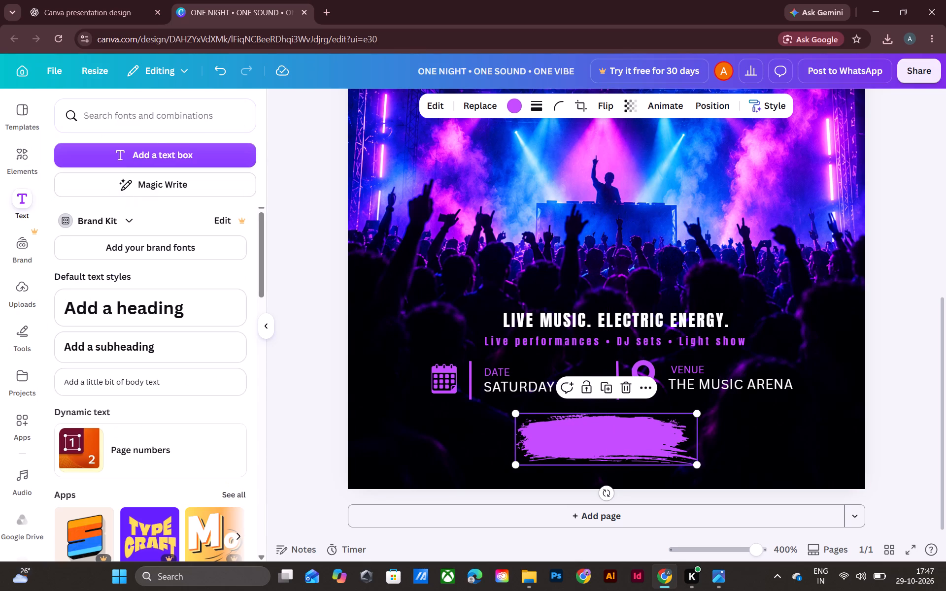
click(166, 148)
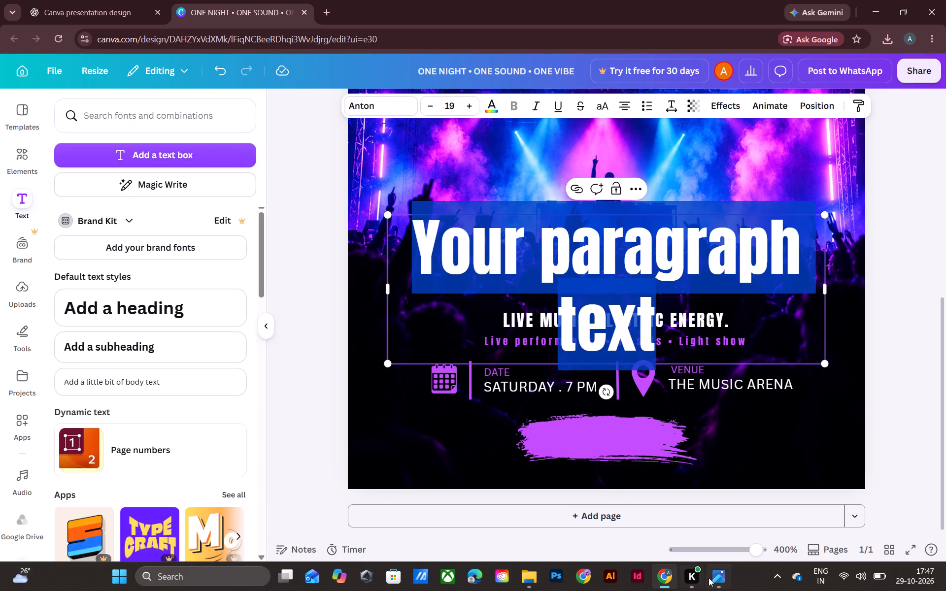
click(710, 578)
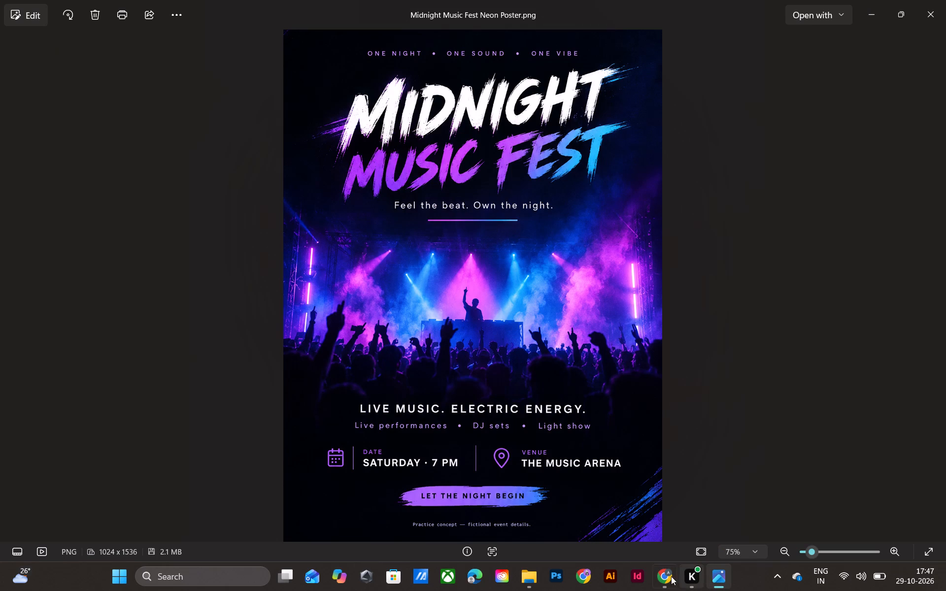
click(659, 576)
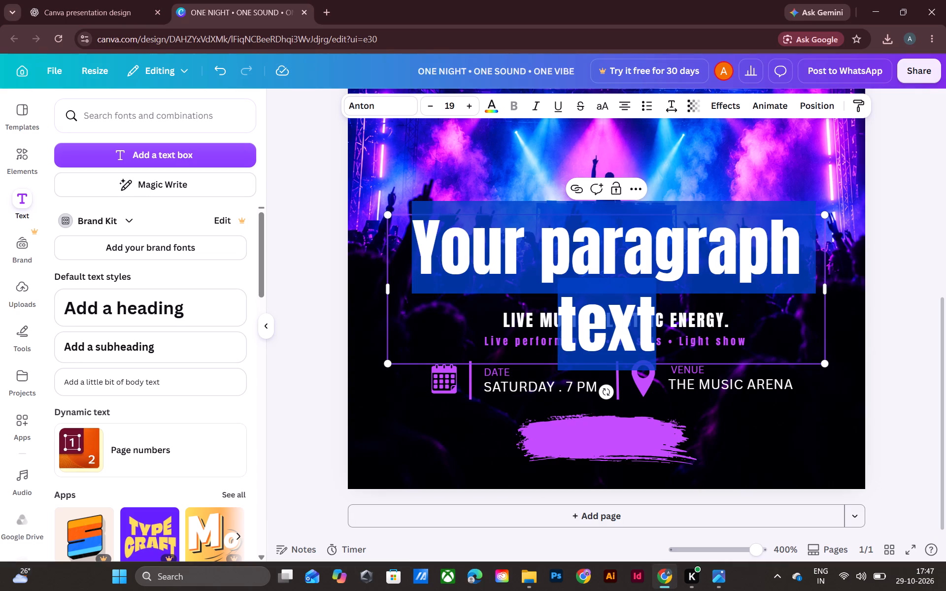
text(LET THE)
key(space)
text(NIGHT)
key(space)
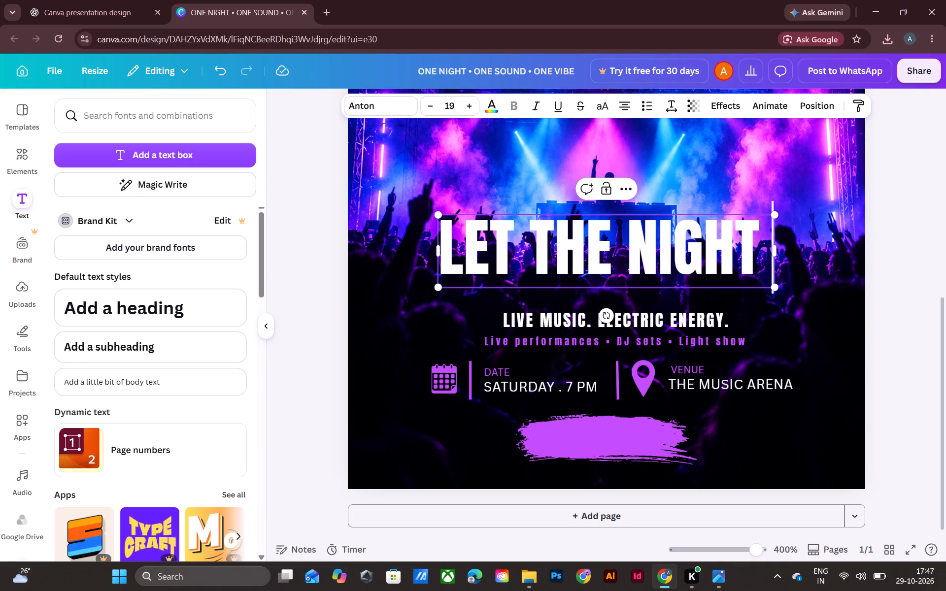
text(BED)
key(BackSpace)
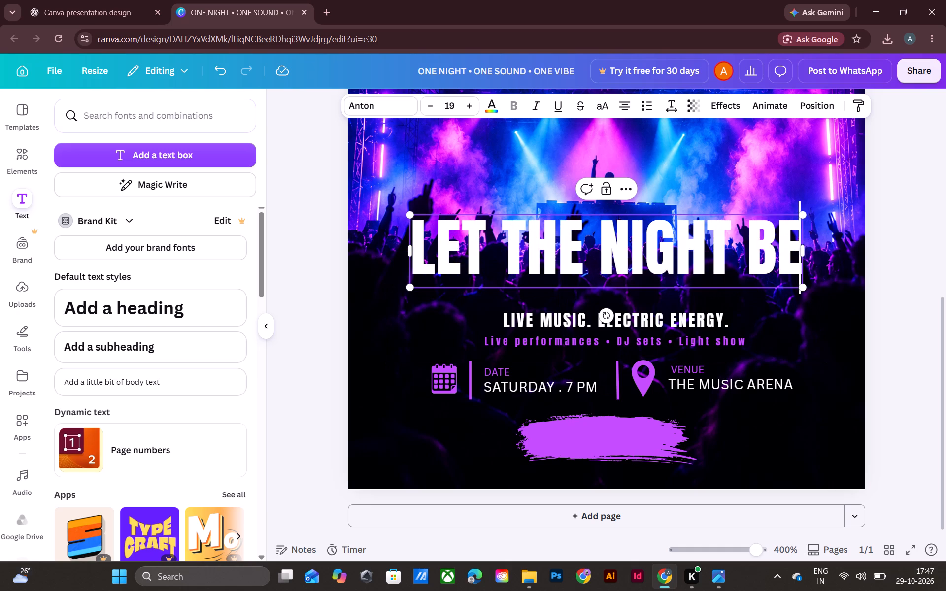
text(GIN)
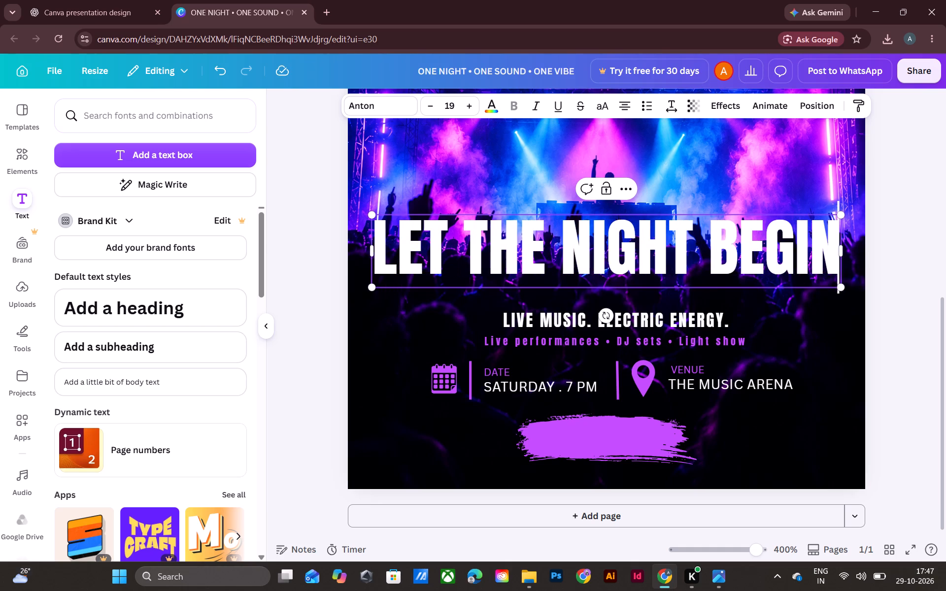
key(shift+a)
key(BackSpace)
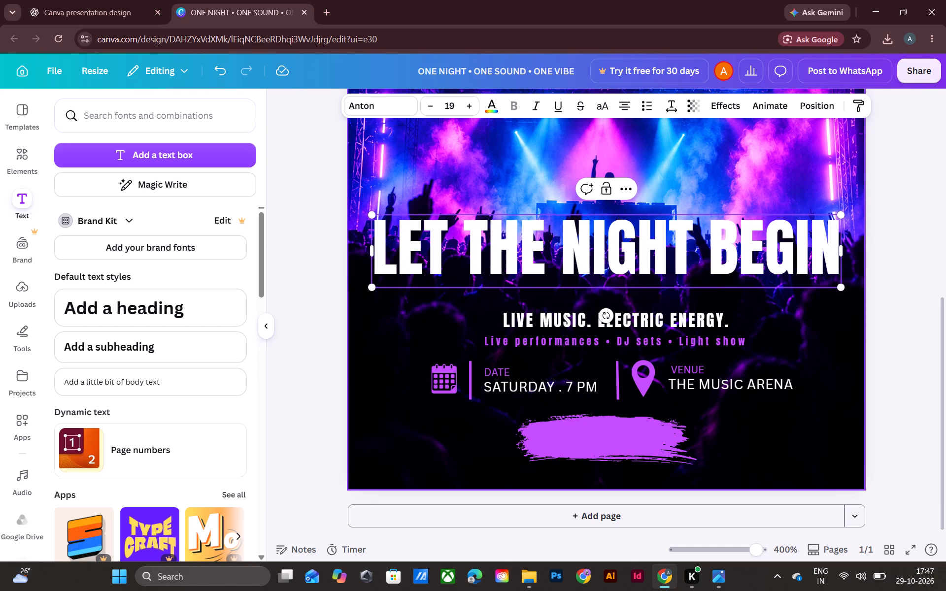
key(ctrl+s)
Reduce the LET THE NIGHT BEGIN text to font size 6 and colour it black.
key(ctrl+a)
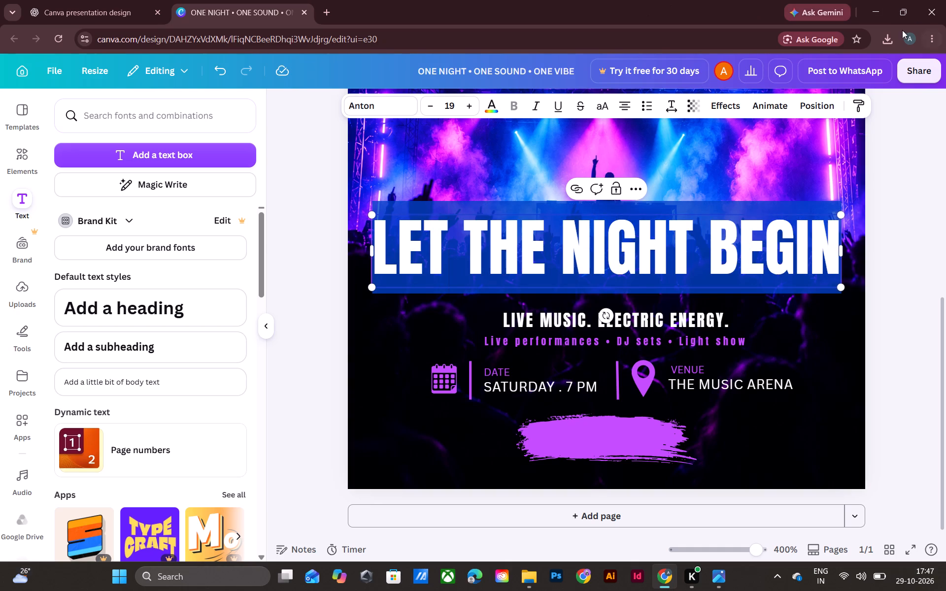
click(362, 103)
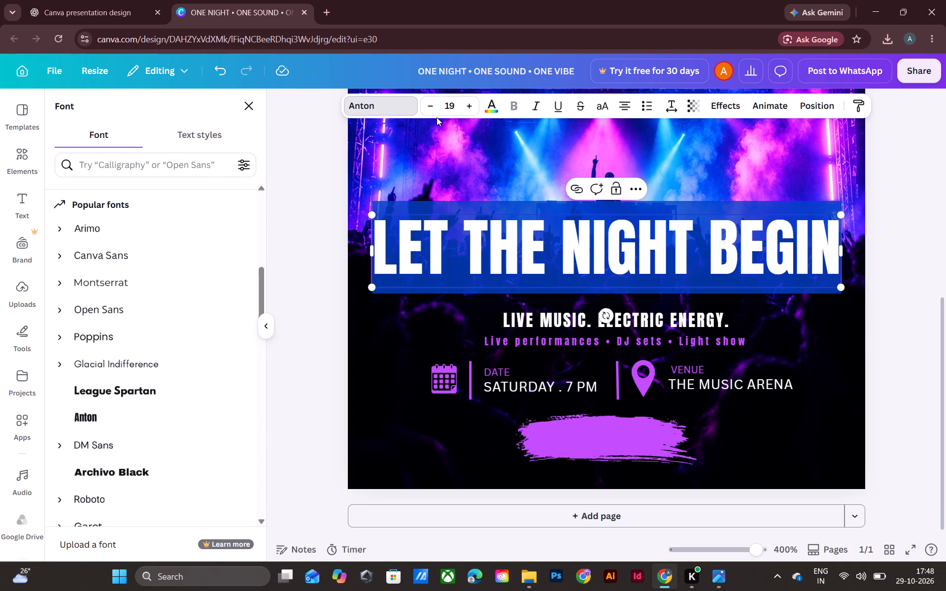
triple_click(429, 104)
triple_click(429, 104)
triple_click(429, 104)
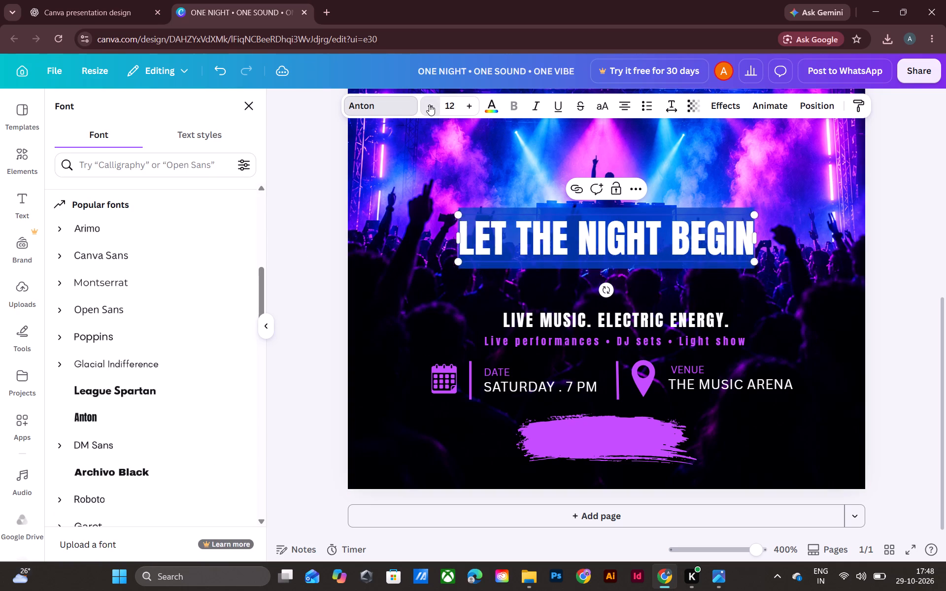
triple_click(429, 104)
click(429, 104)
click(487, 106)
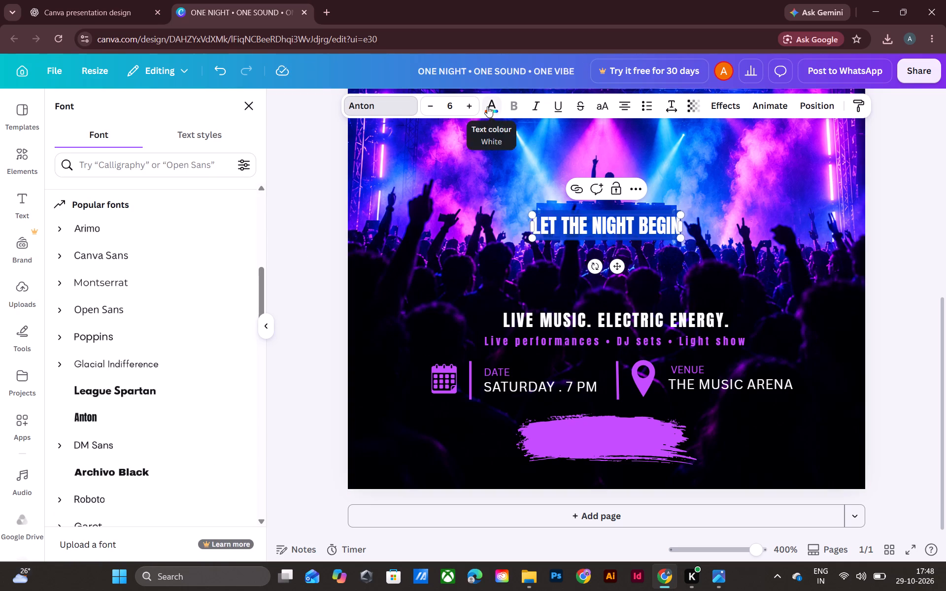
click(211, 193)
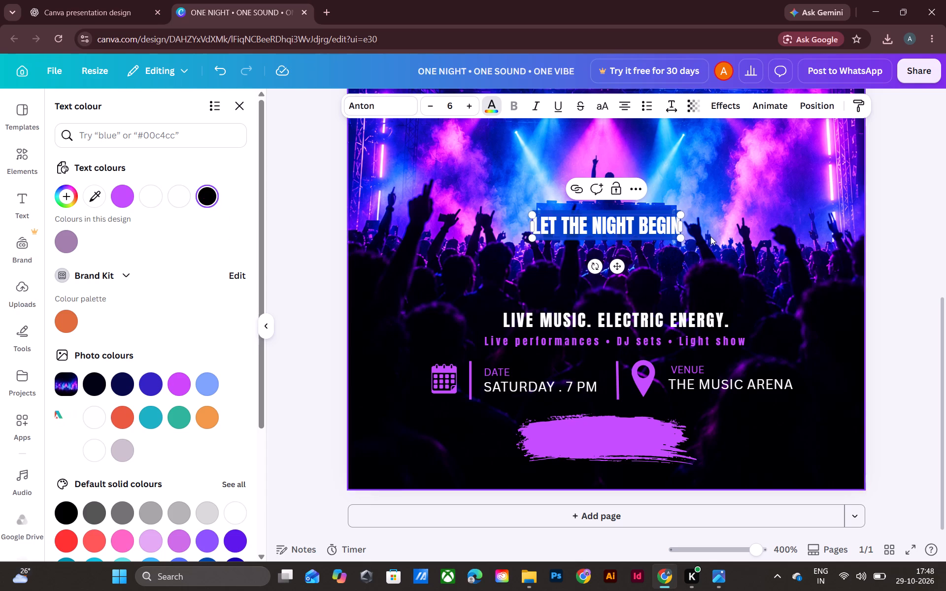
click(299, 193)
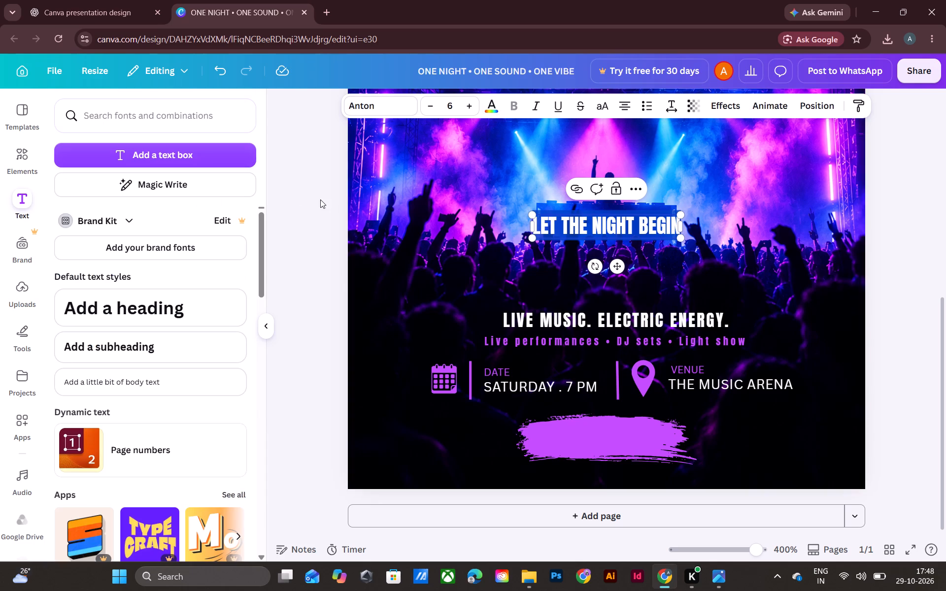
click(320, 199)
Move the LET THE NIGHT BEGIN text onto the purple brush stroke below the date and venue row.
drag(595, 226, 587, 458)
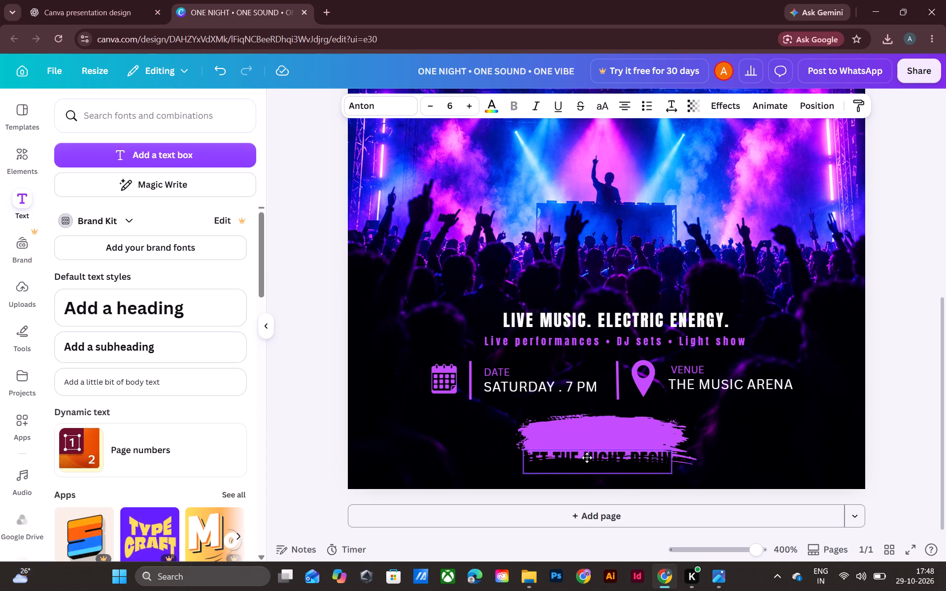
drag(587, 458, 590, 440)
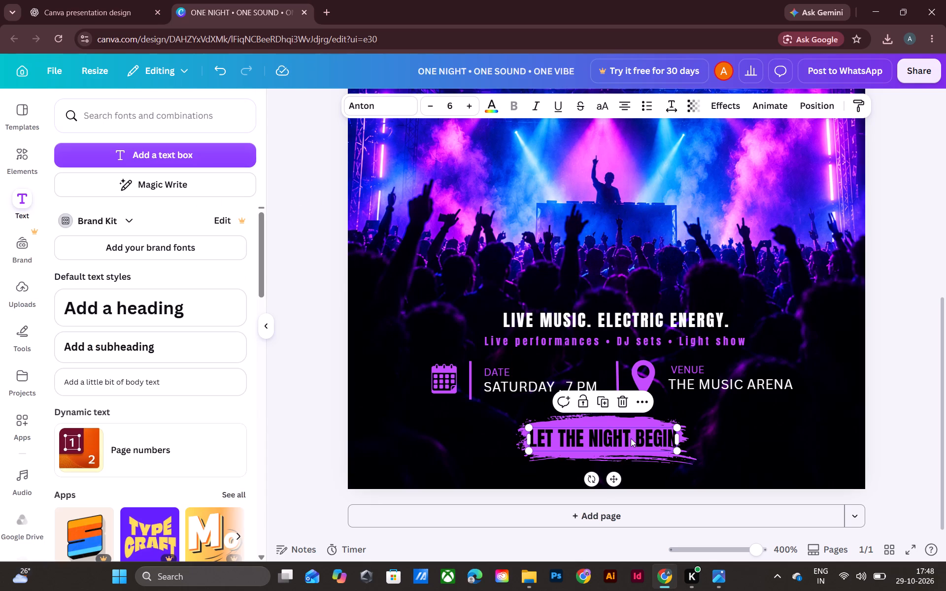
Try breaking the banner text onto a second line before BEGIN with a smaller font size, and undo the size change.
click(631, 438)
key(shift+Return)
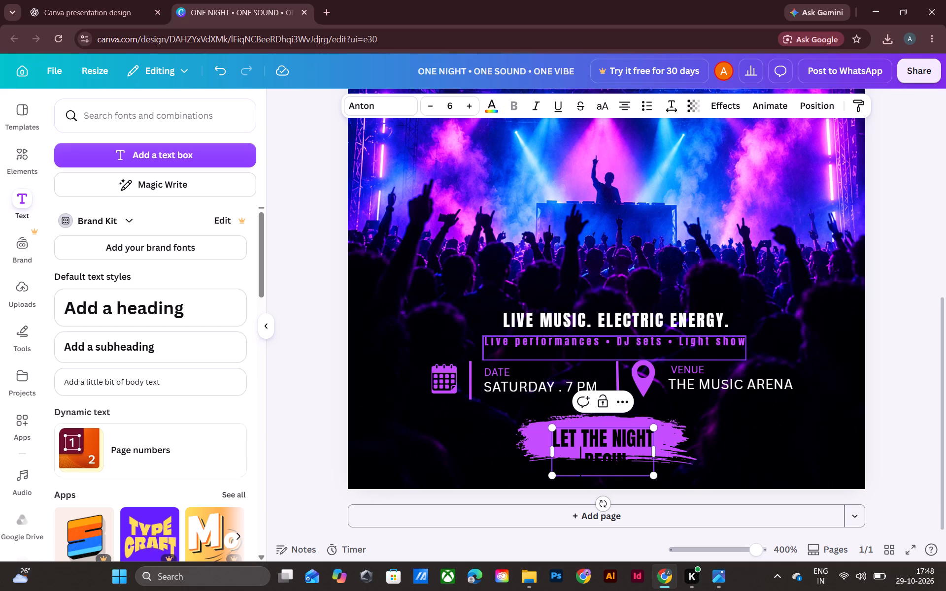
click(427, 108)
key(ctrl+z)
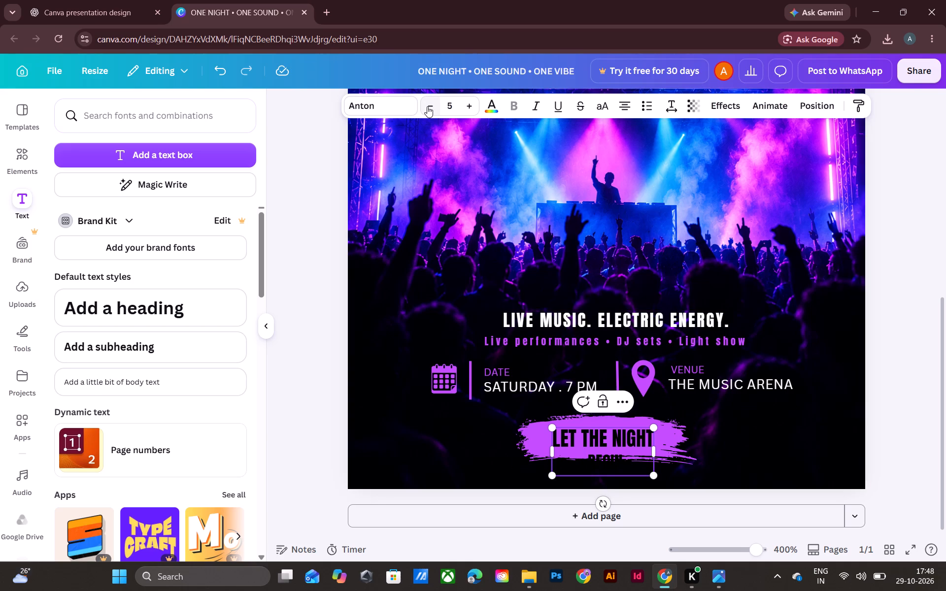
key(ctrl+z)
Set the whole LET THE NIGHT BEGIN banner text to font size 4.
click(632, 461)
key(ctrl+a)
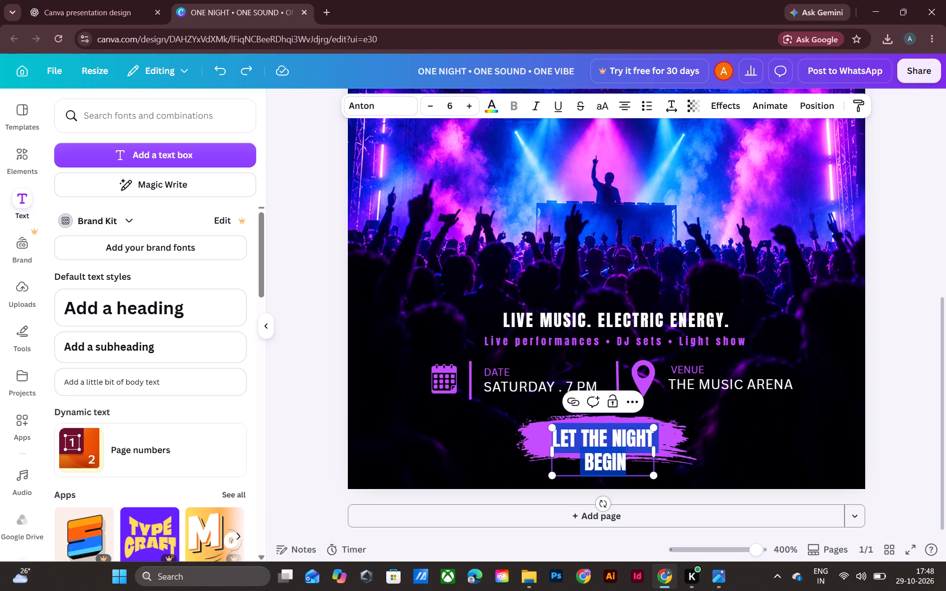
click(427, 107)
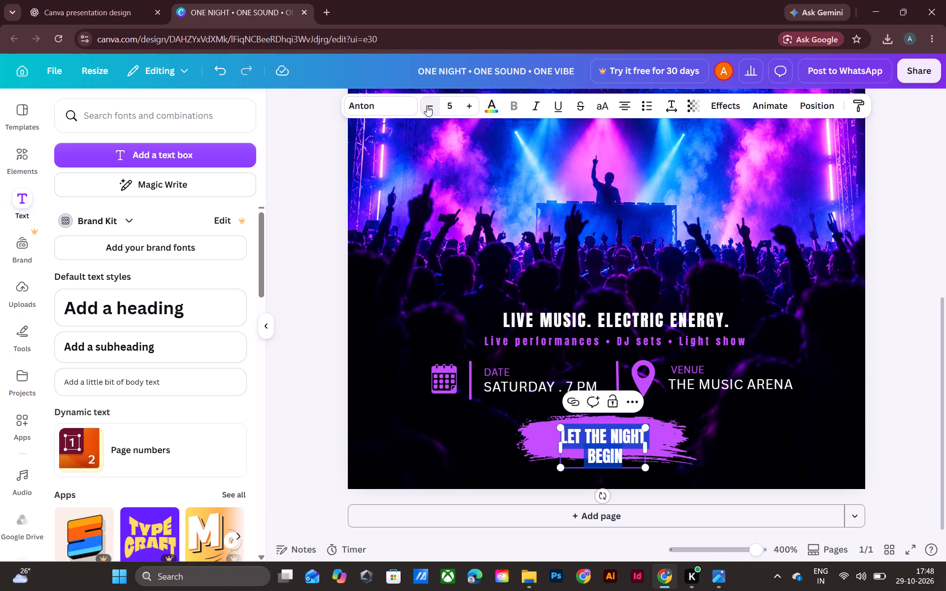
click(427, 105)
Put LET THE NIGHT BEGIN back on a single line by removing the line break and widening its text box.
drag(640, 447, 665, 442)
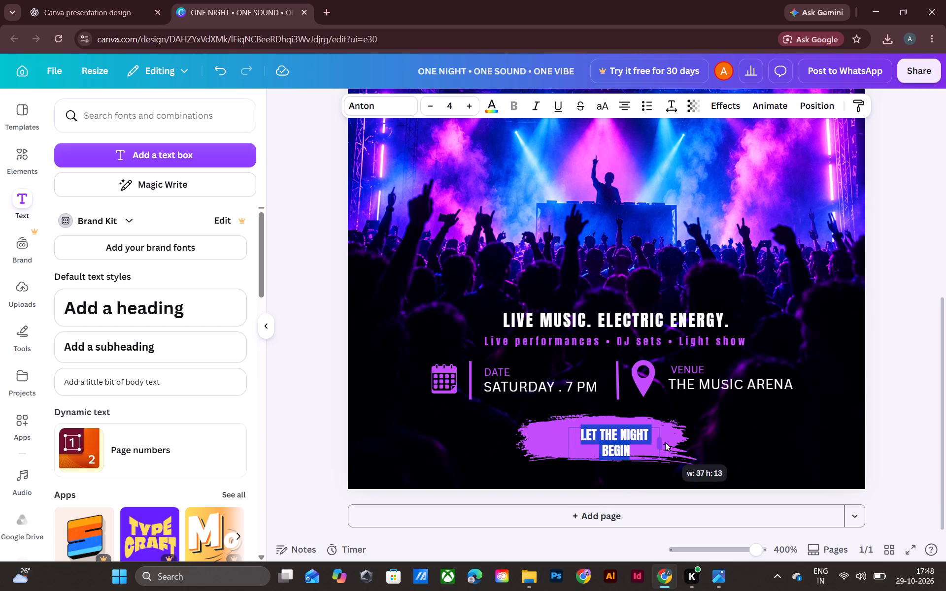
drag(665, 442, 668, 442)
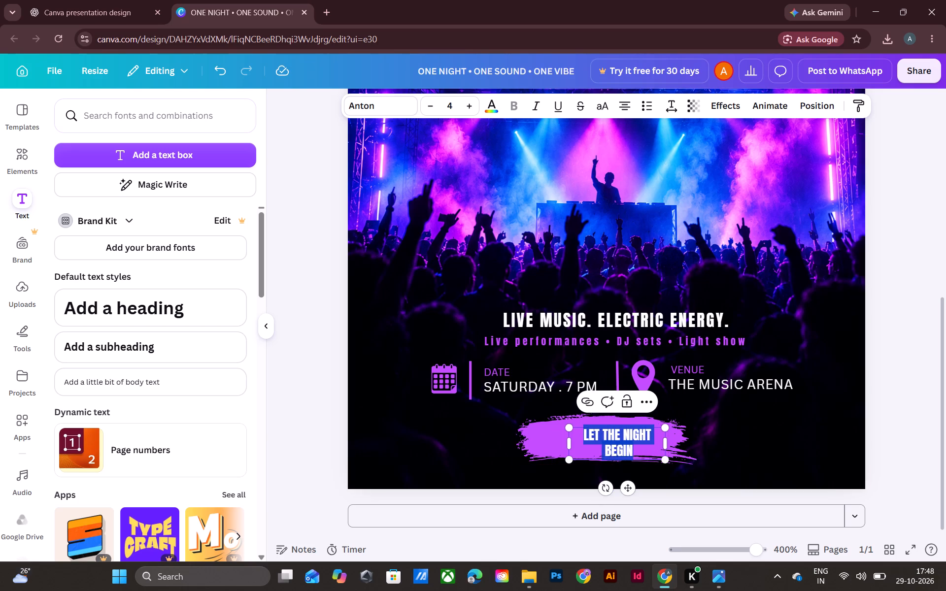
click(603, 452)
key(BackSpace)
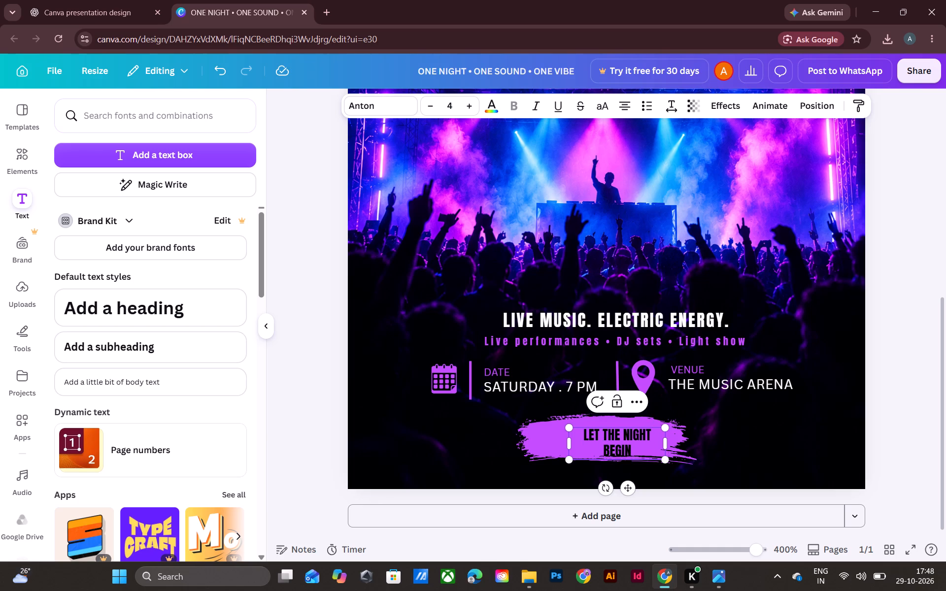
key(BackSpace)
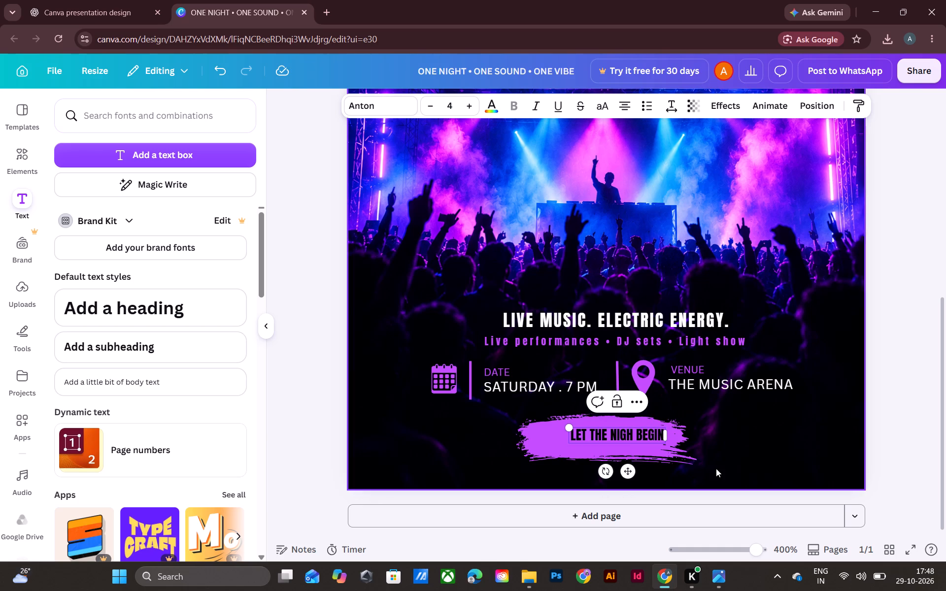
key(t)
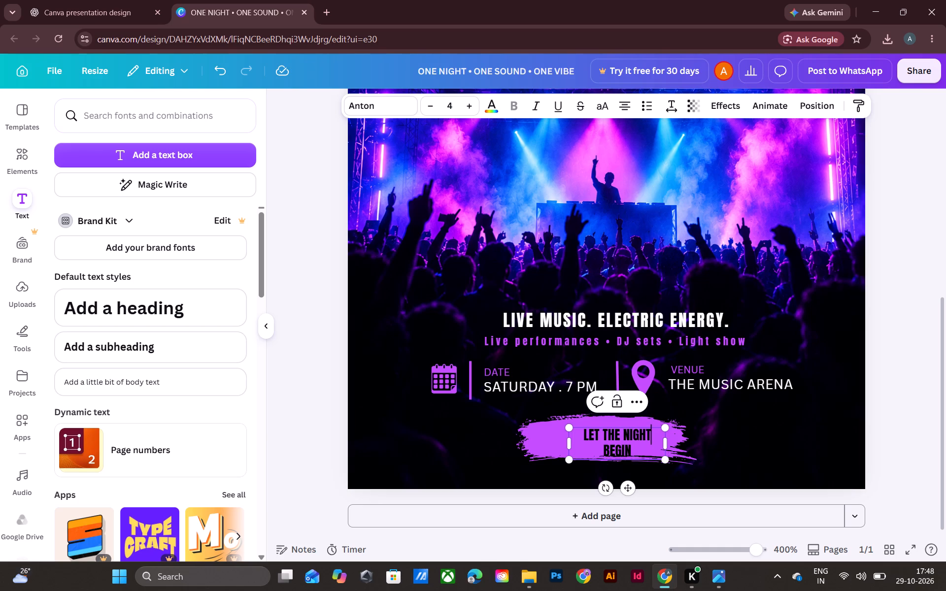
drag(666, 443, 717, 445)
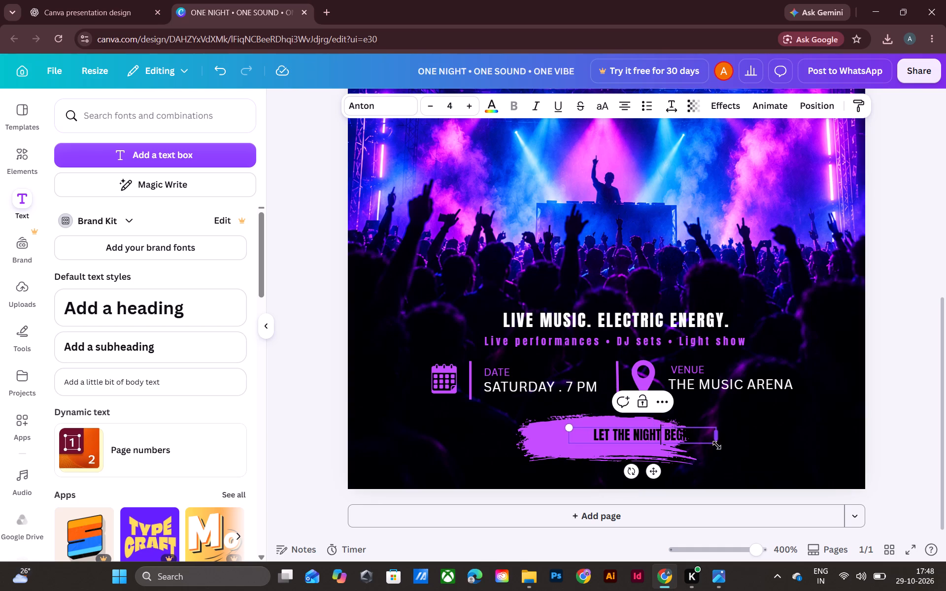
Centre the single-line LET THE NIGHT BEGIN text on the purple brush stroke.
click(899, 422)
drag(660, 434, 627, 435)
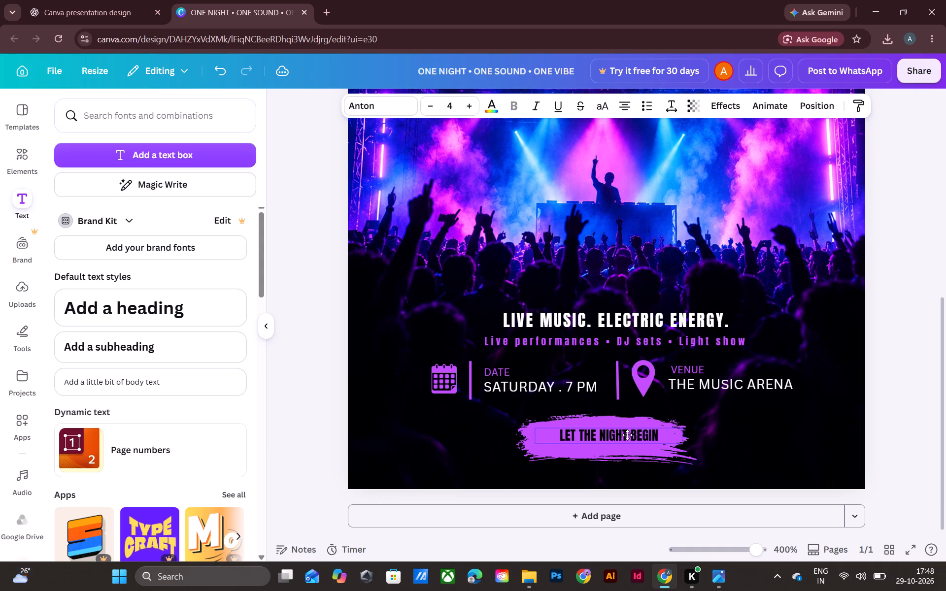
drag(627, 435, 622, 435)
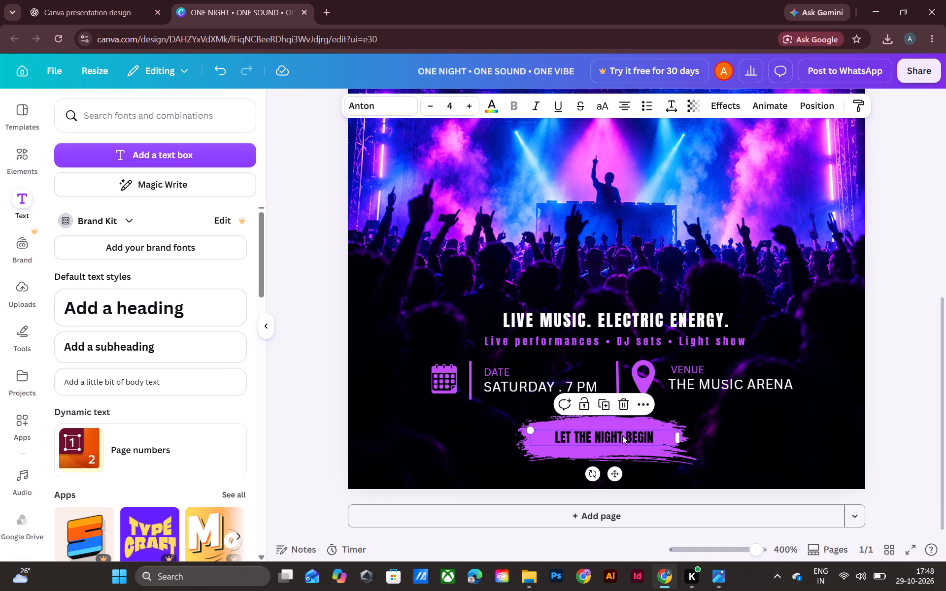
click(931, 443)
Check the banner in the reference poster in Photos, then set the LET THE NIGHT BEGIN text's letter spacing to 115.
scroll(834, 400, up, 4)
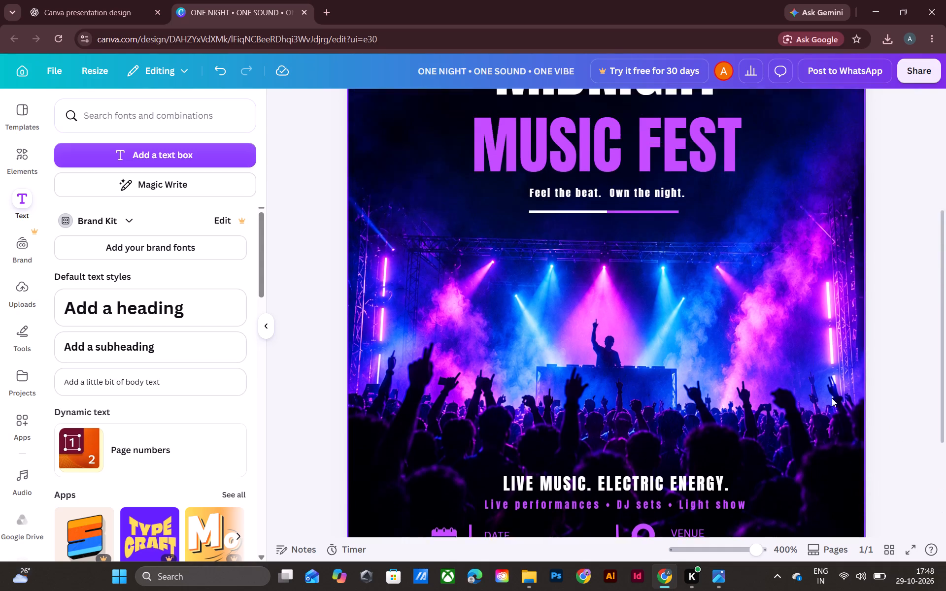
scroll(831, 396, down, 5)
click(722, 577)
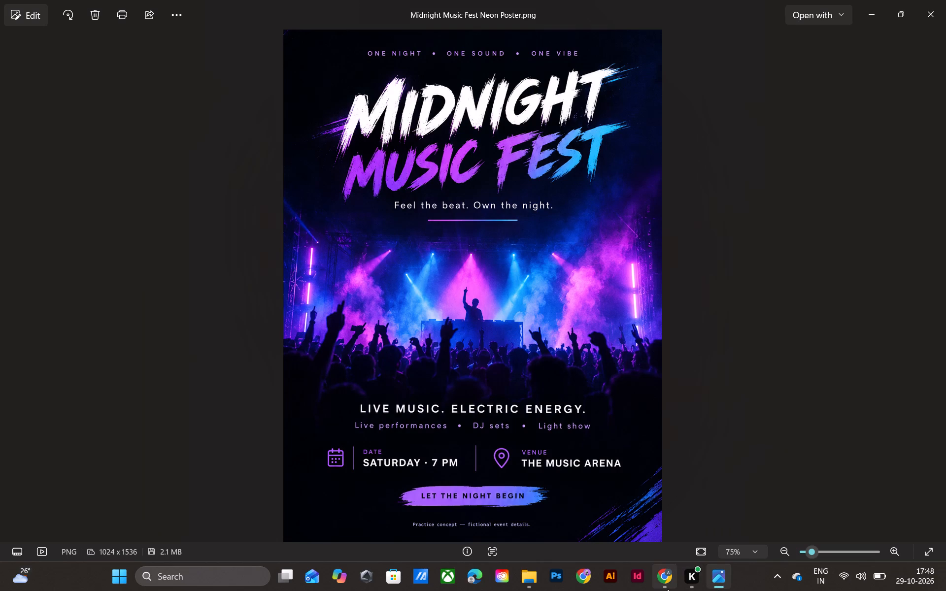
click(665, 575)
click(646, 439)
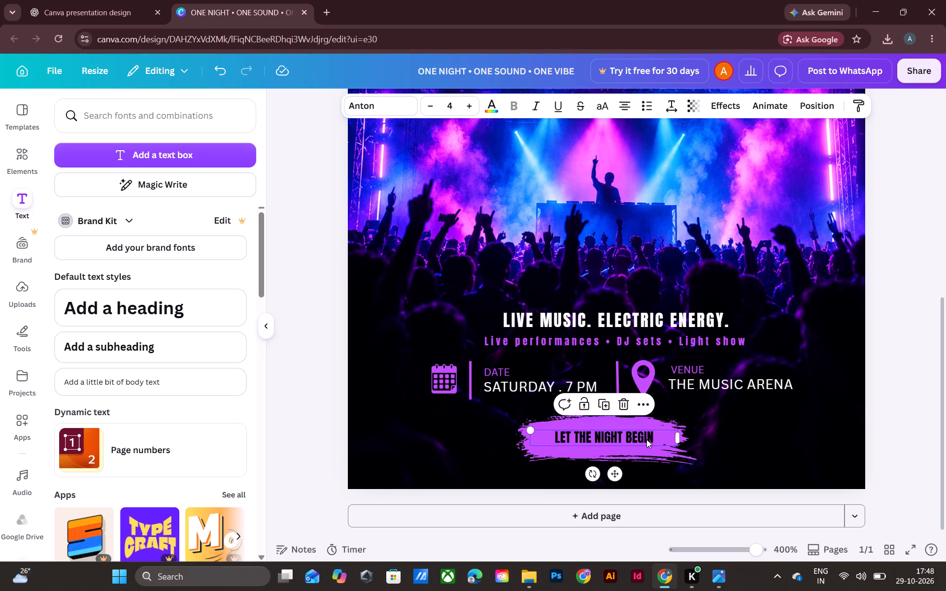
click(673, 101)
drag(632, 161, 648, 162)
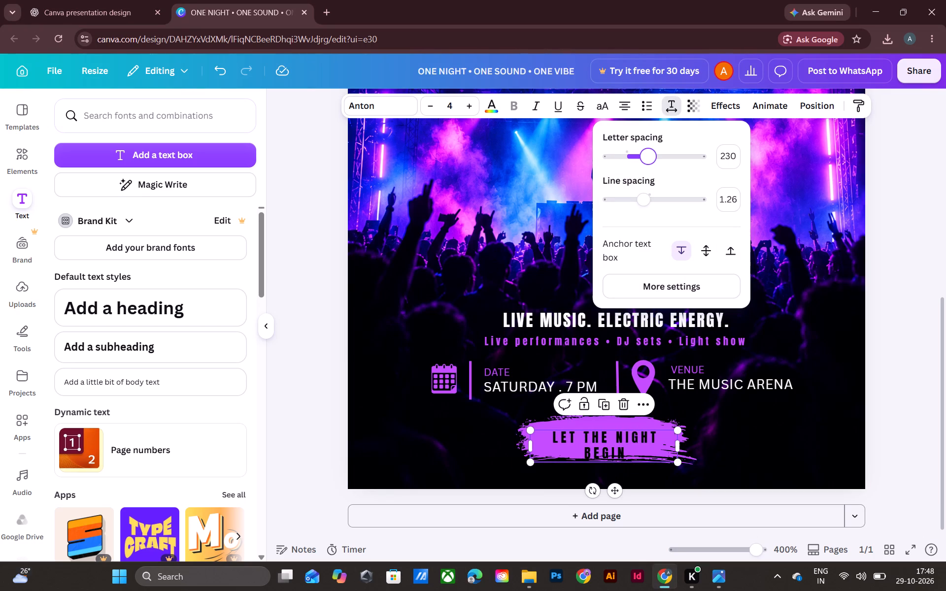
drag(648, 162, 642, 161)
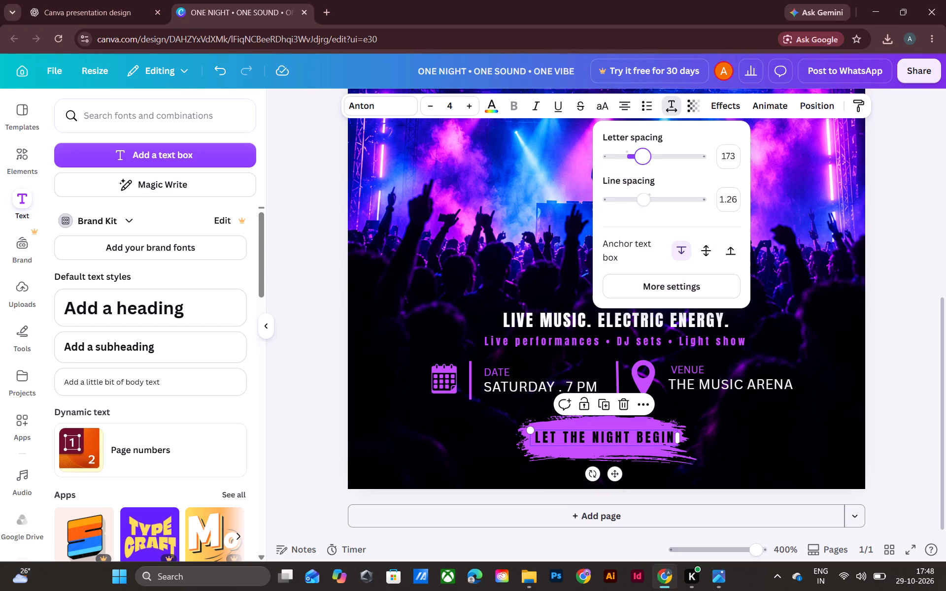
drag(642, 161, 637, 160)
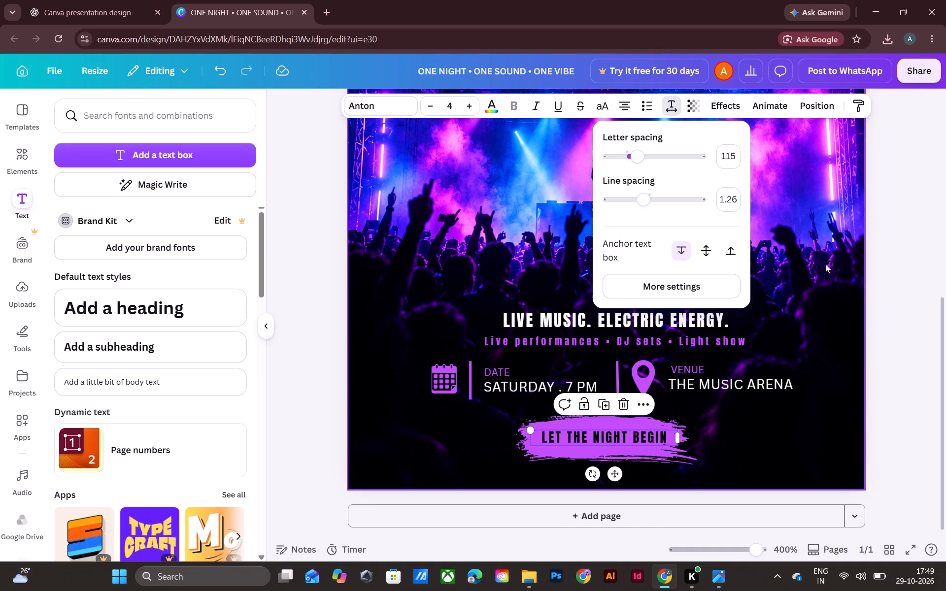
click(825, 264)
click(644, 435)
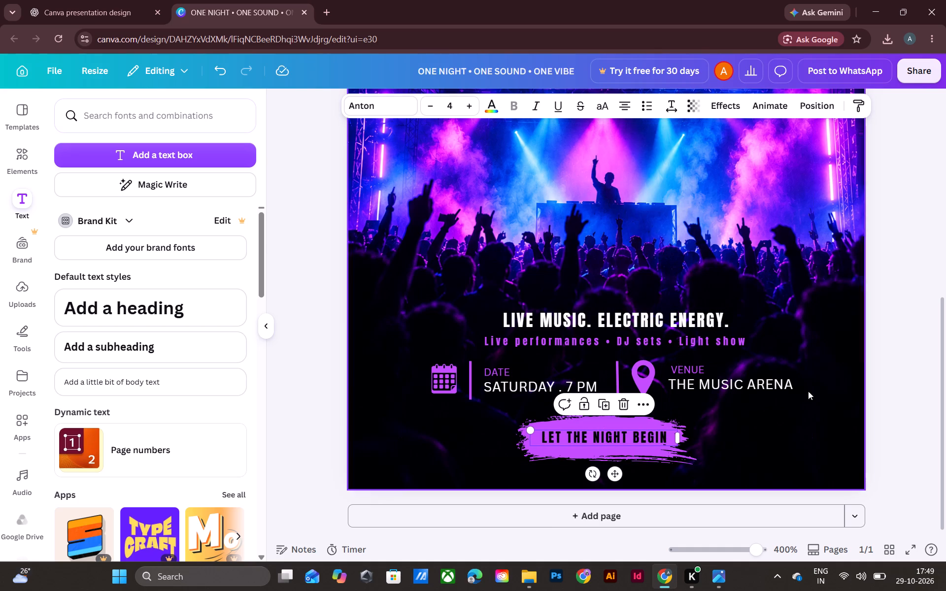
Move the LIVE MUSIC heading, performances line, date and venue details, their icons and the divider before DATE slightly up together.
click(880, 371)
scroll(732, 286, up, 3)
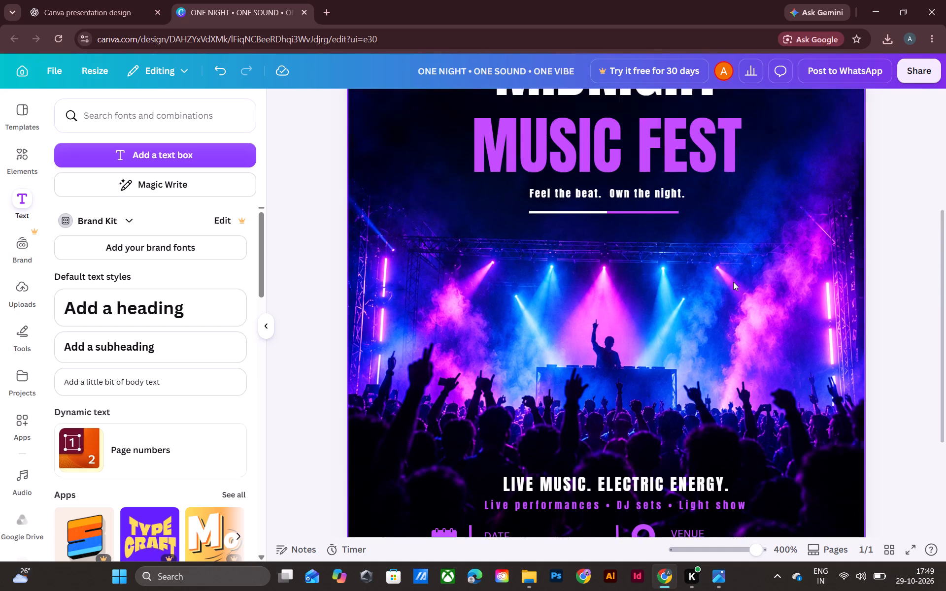
scroll(733, 282, up, 2)
scroll(735, 281, down, 5)
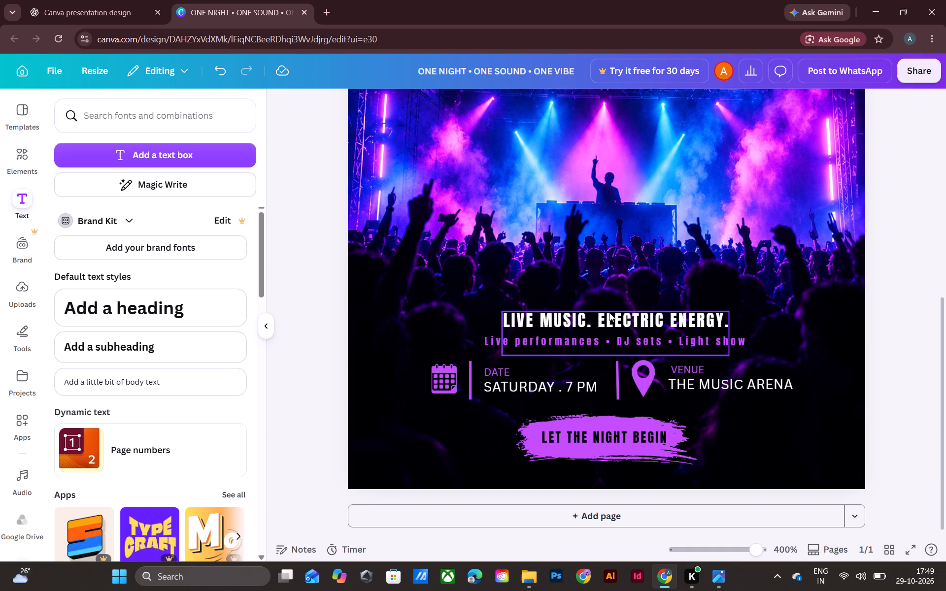
click(634, 318)
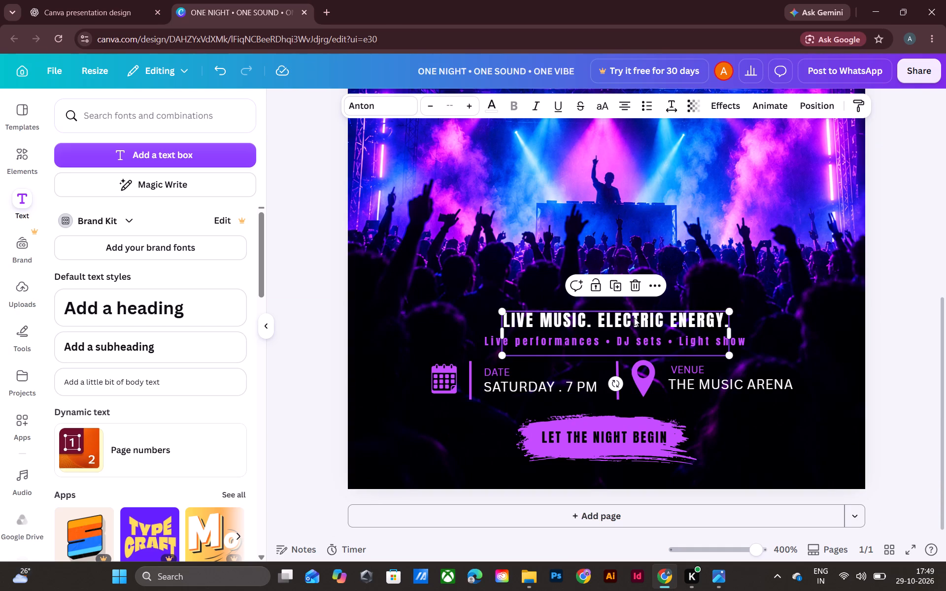
shift+click(488, 343)
shift+click(452, 381)
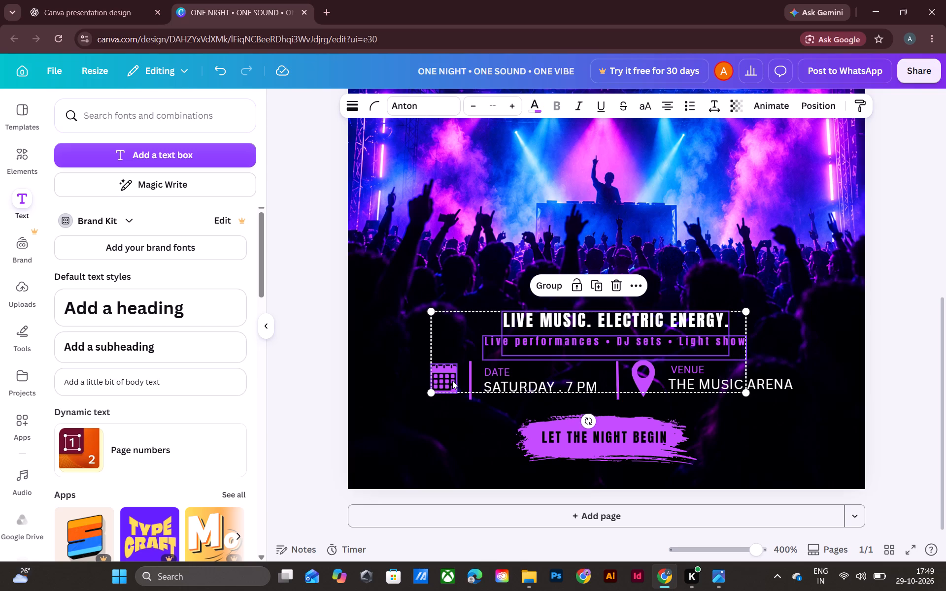
shift+click(470, 383)
shift+click(513, 386)
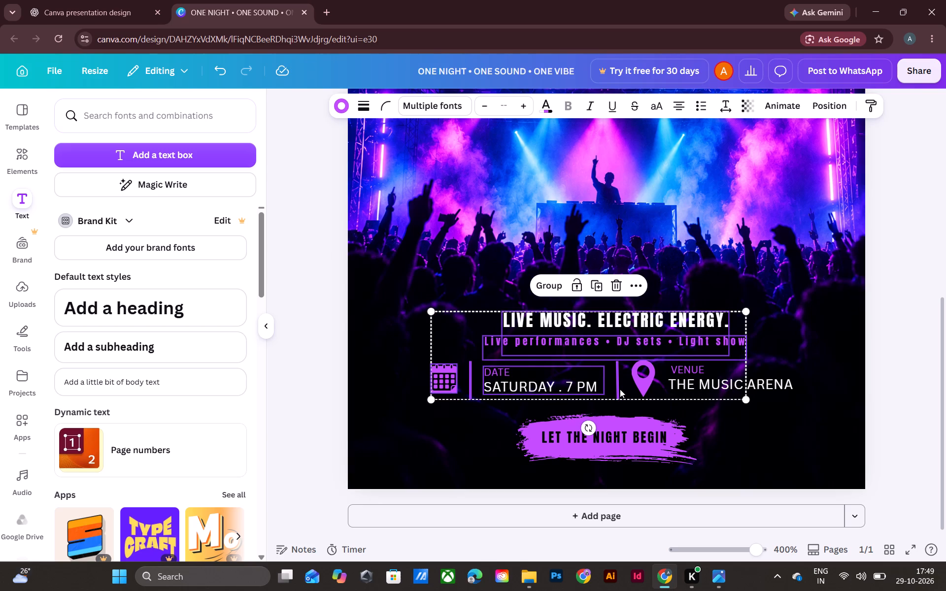
shift+click(620, 387)
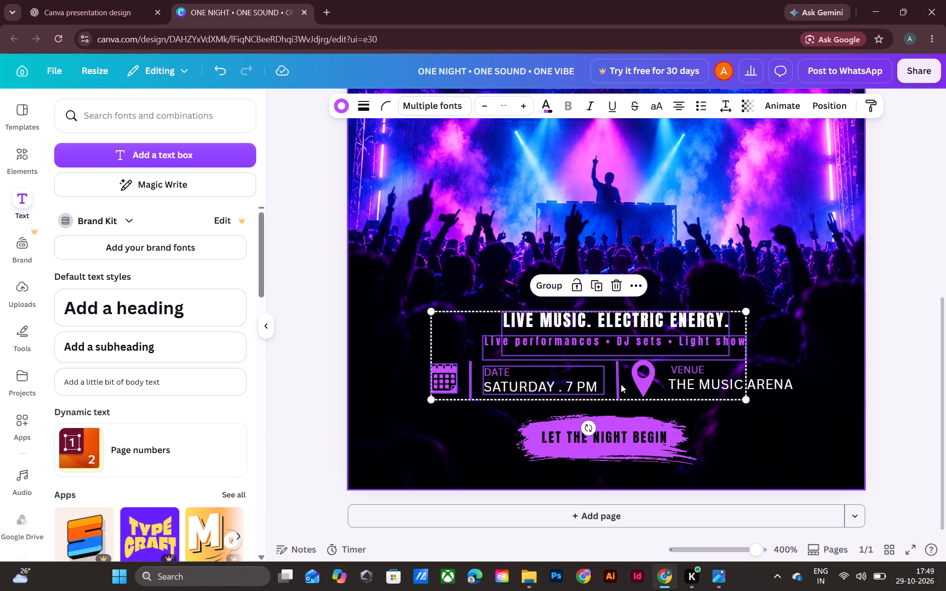
shift+click(617, 383)
shift+click(647, 378)
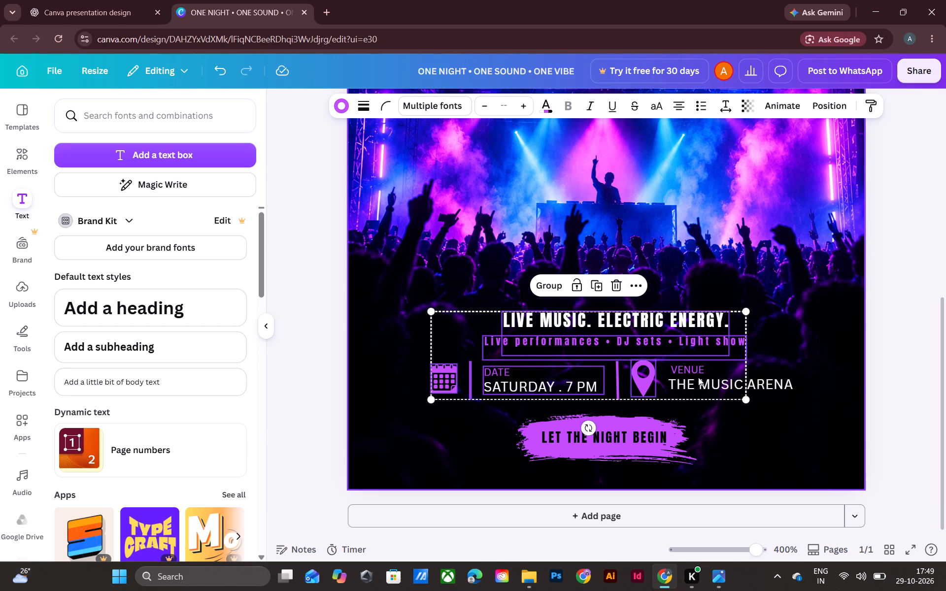
shift+click(699, 377)
key(Up)
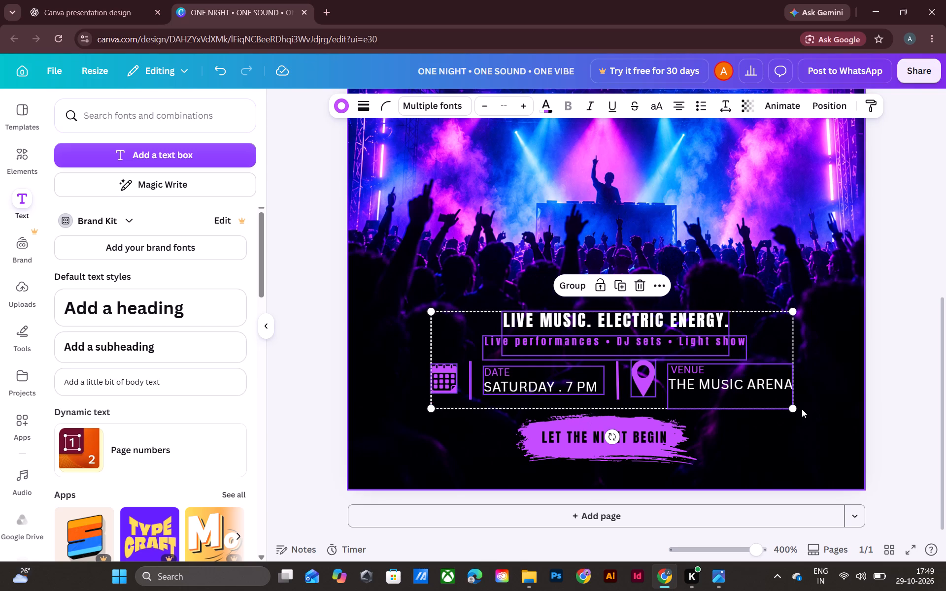
key(Up)
key(Up)
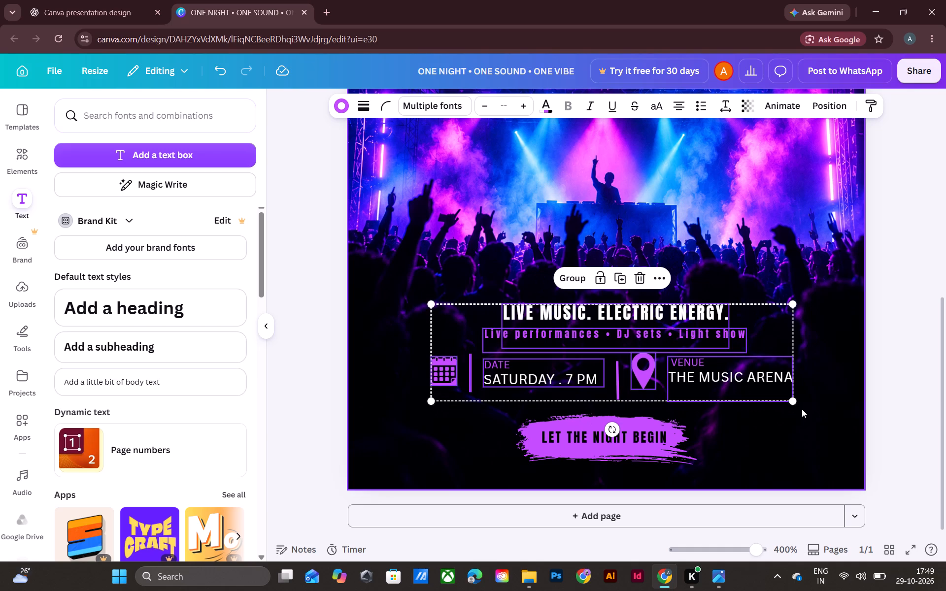
key(Up)
key(Up)
key(Up)
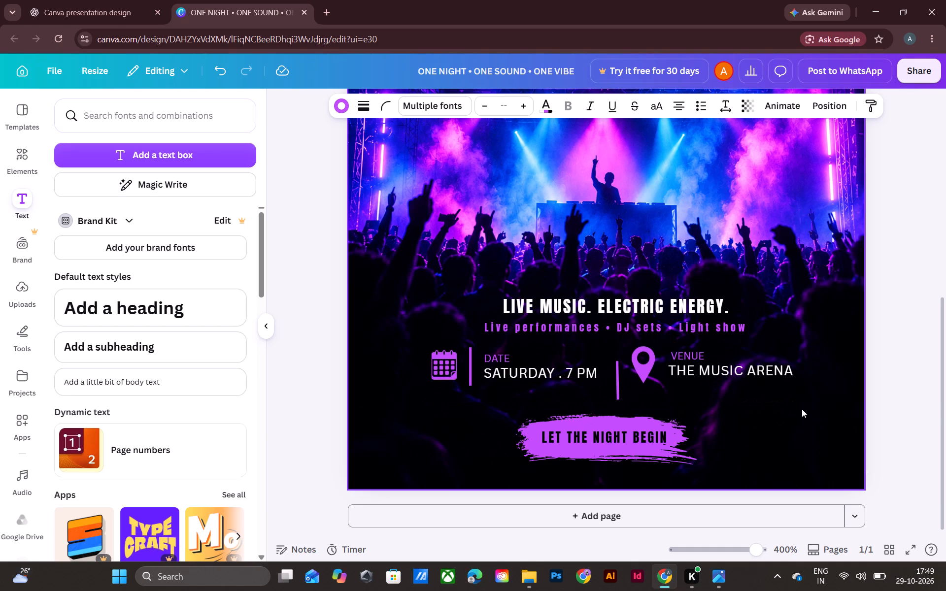
Raise the vertical divider between the date and venue details to line up with the divider before DATE.
click(617, 391)
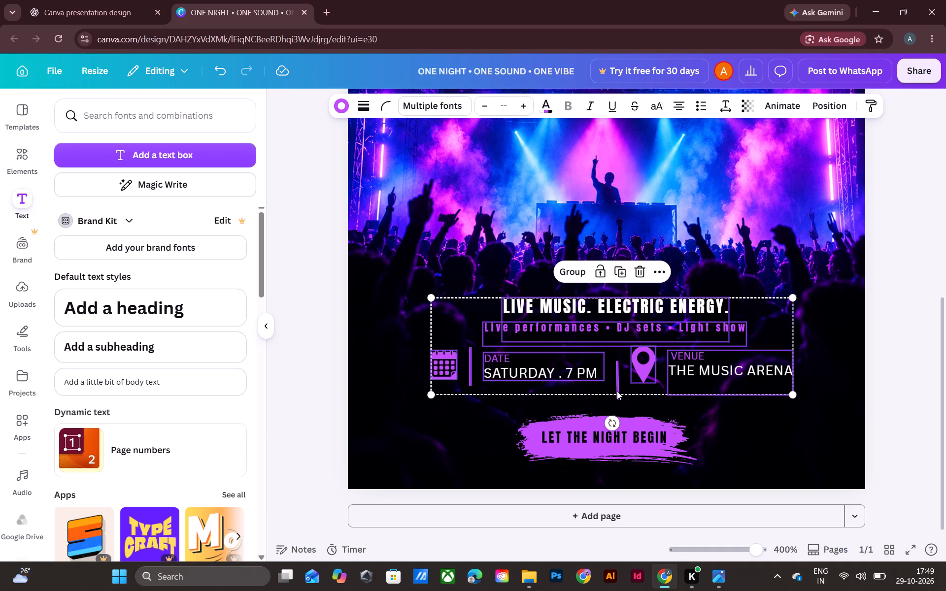
key(Up)
key(Up)
key(Up)
key(Up)
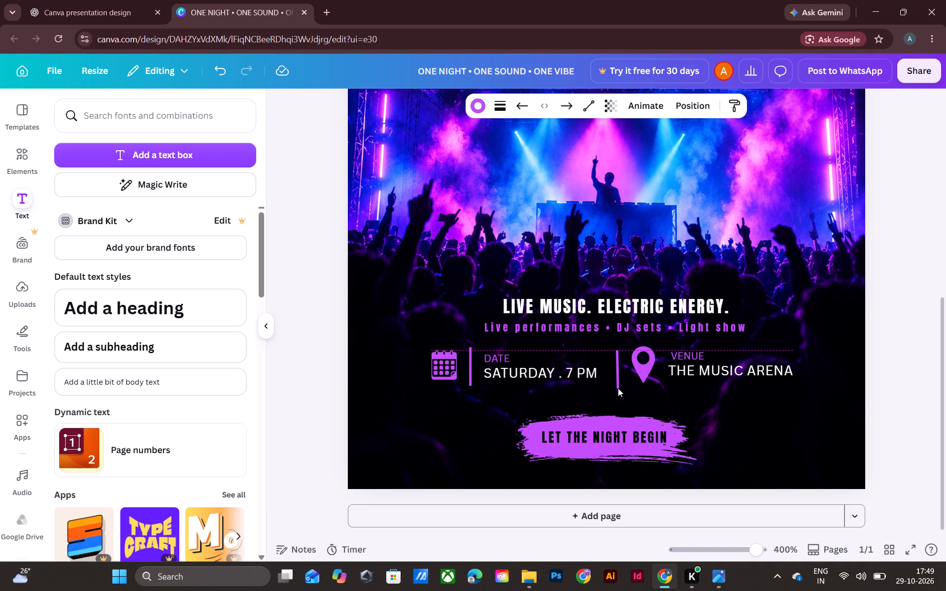
key(Up)
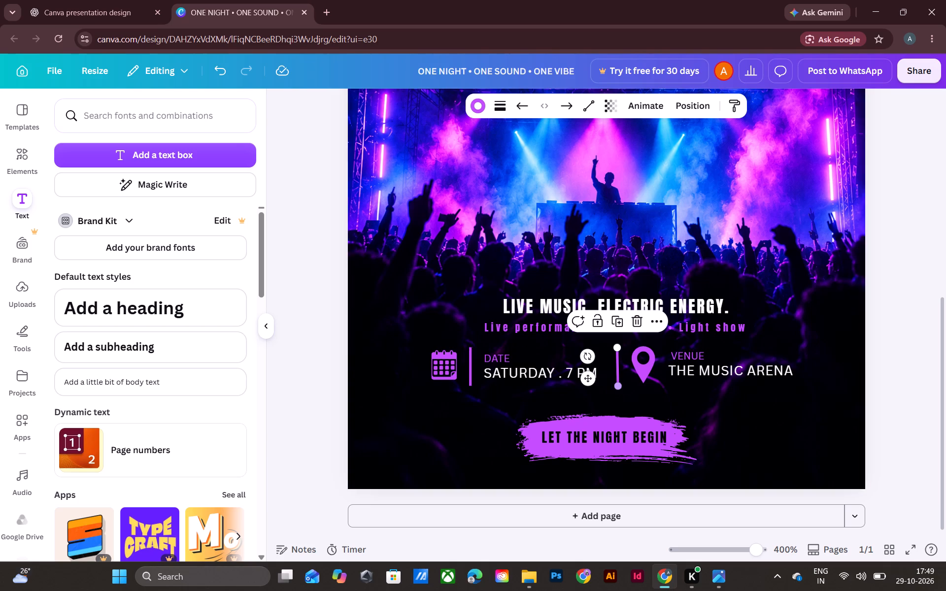
click(924, 362)
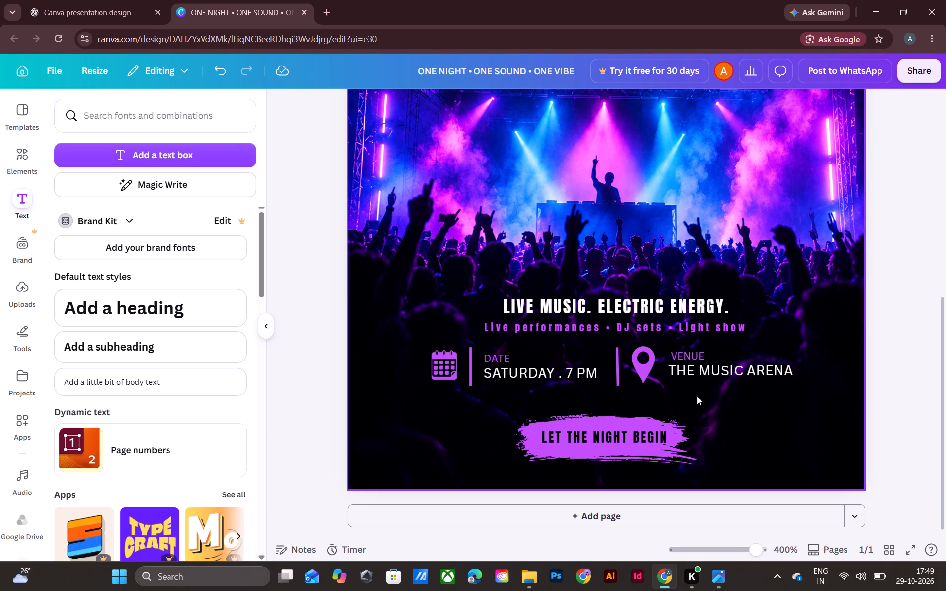
Move the purple brush stroke and its LET THE NIGHT BEGIN text up together, closer below the date and venue row.
click(598, 422)
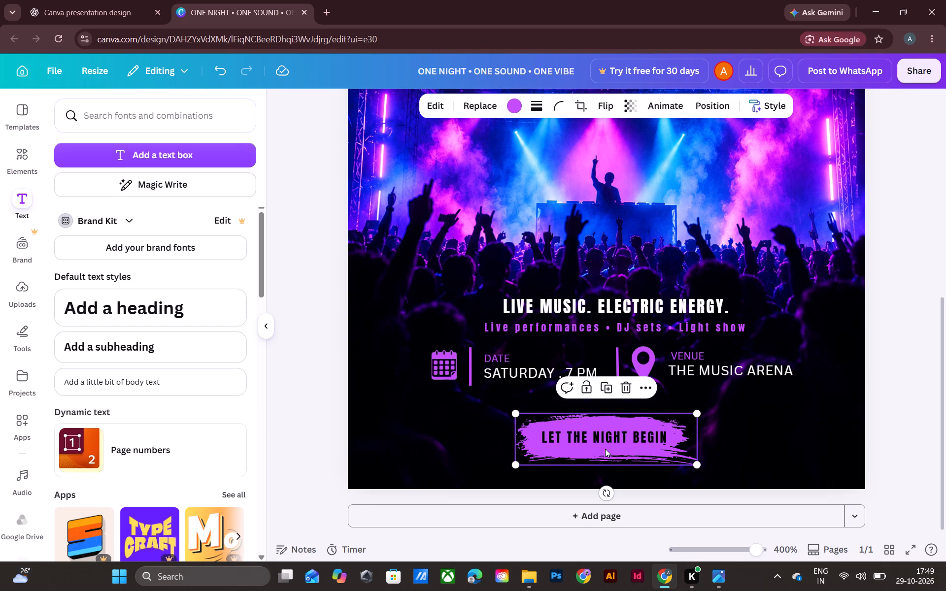
shift+click(605, 441)
key(Up)
key(Up)
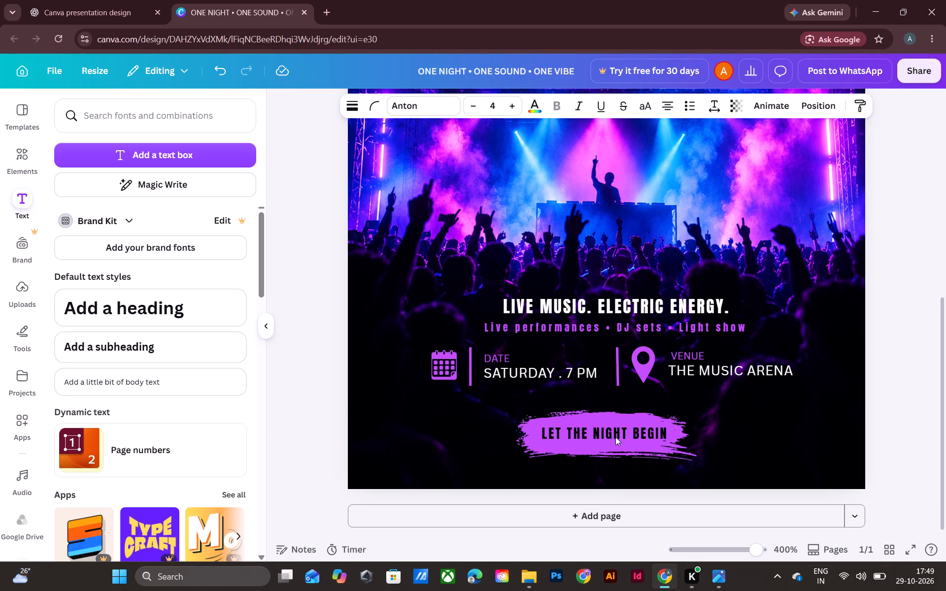
key(Up)
key(Up)
key(Up)
key(Up)
key(Up)
key(Up)
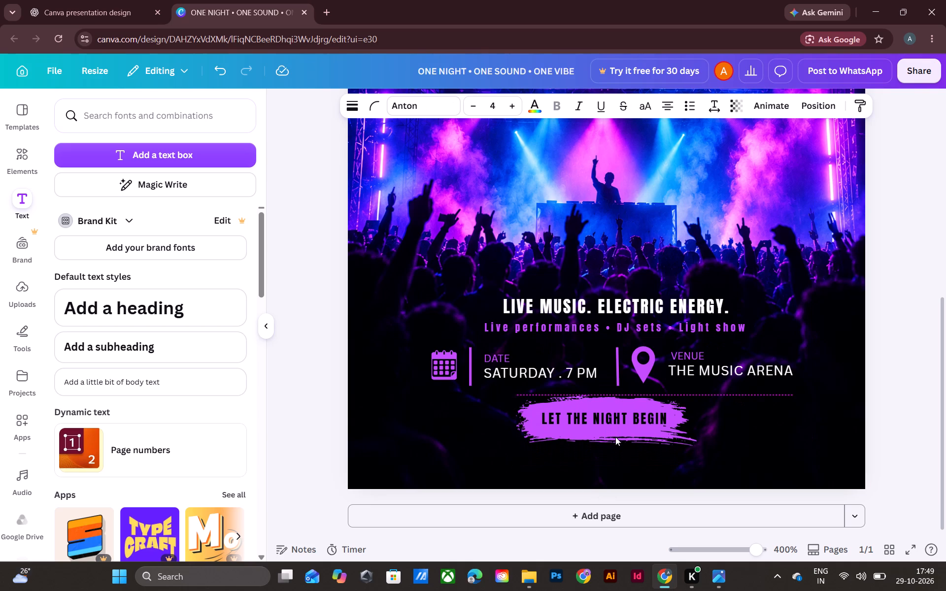
key(Down)
key(Down)
key(Up)
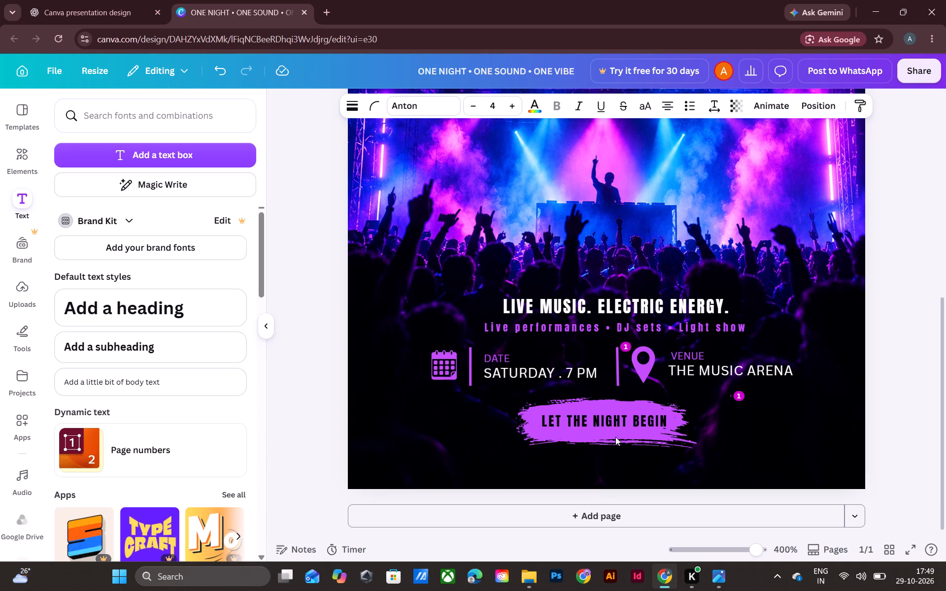
click(913, 401)
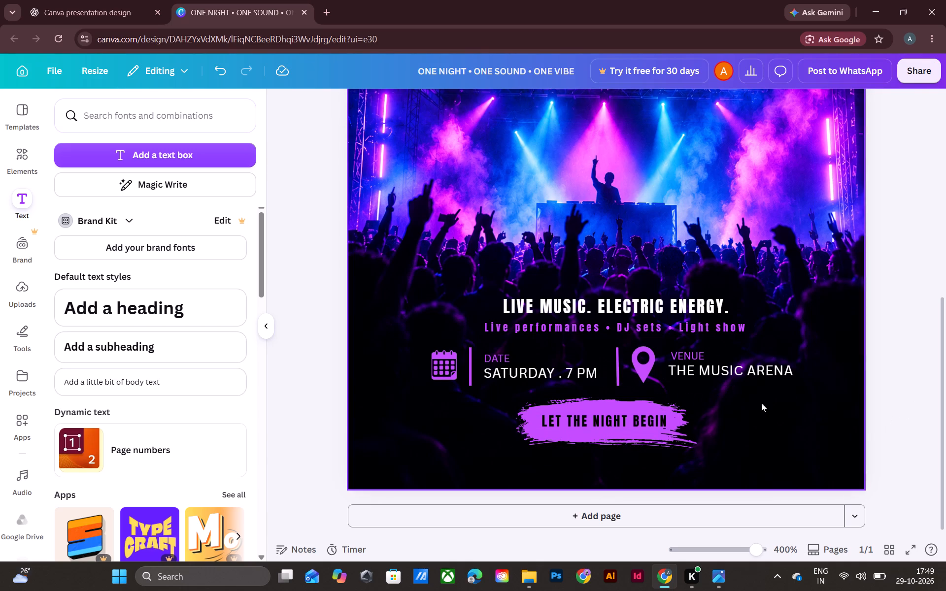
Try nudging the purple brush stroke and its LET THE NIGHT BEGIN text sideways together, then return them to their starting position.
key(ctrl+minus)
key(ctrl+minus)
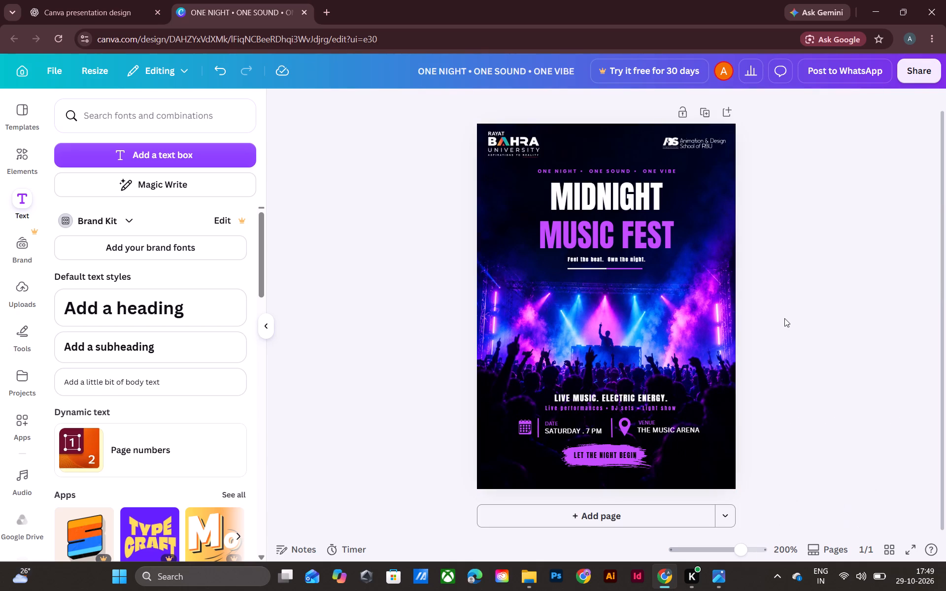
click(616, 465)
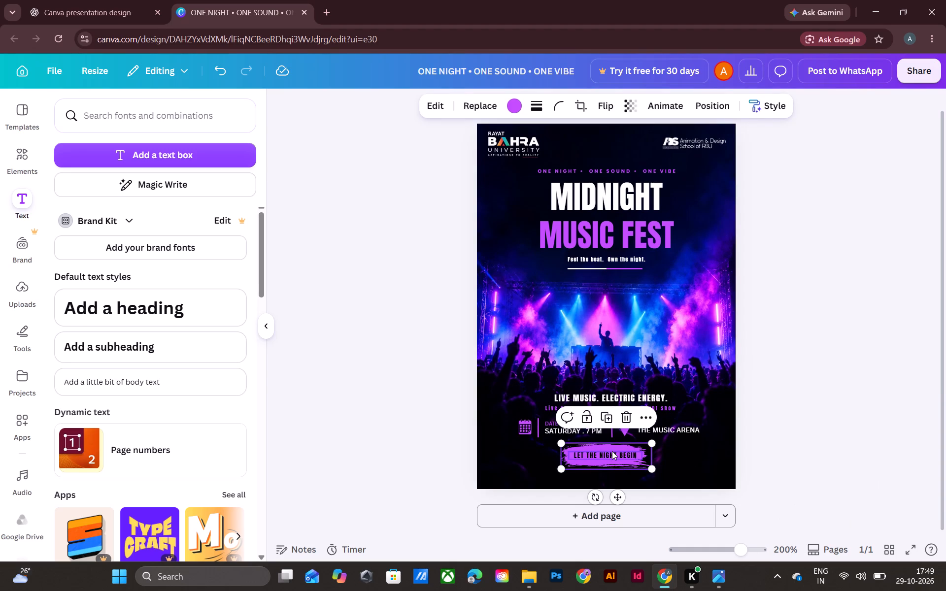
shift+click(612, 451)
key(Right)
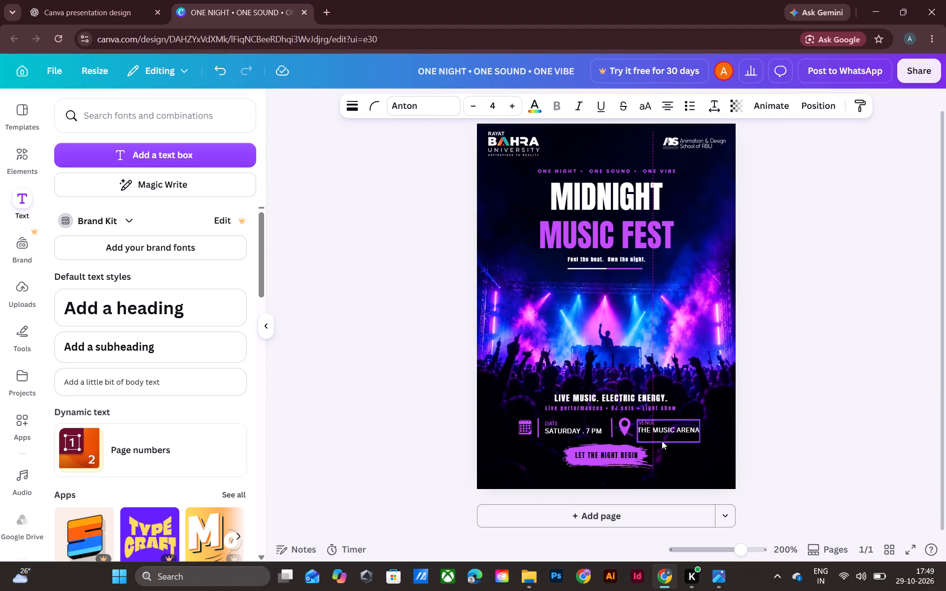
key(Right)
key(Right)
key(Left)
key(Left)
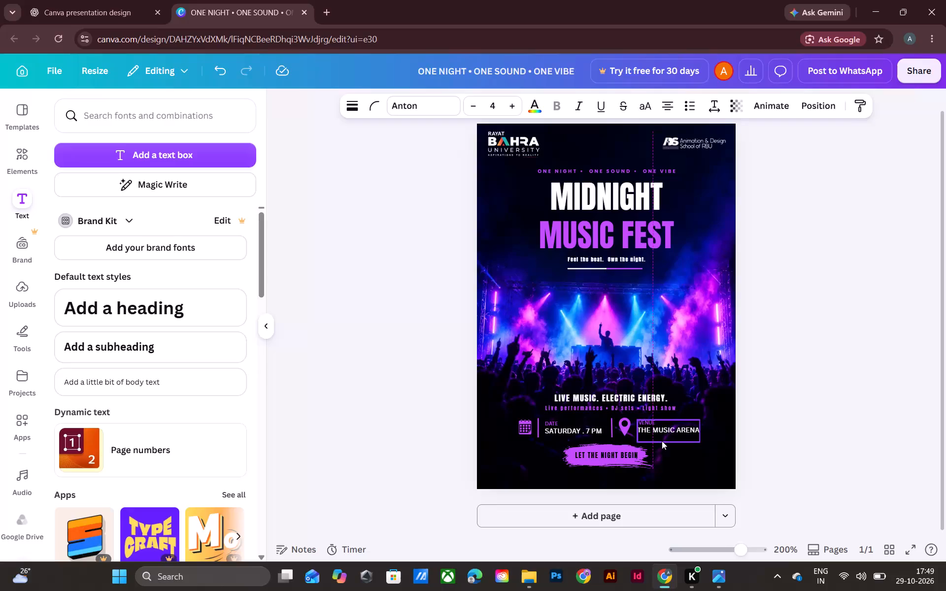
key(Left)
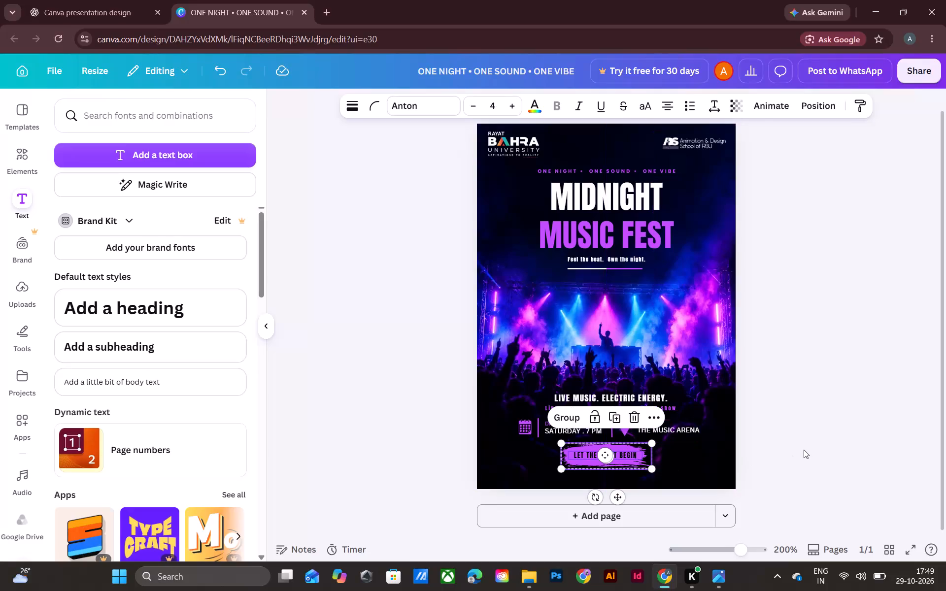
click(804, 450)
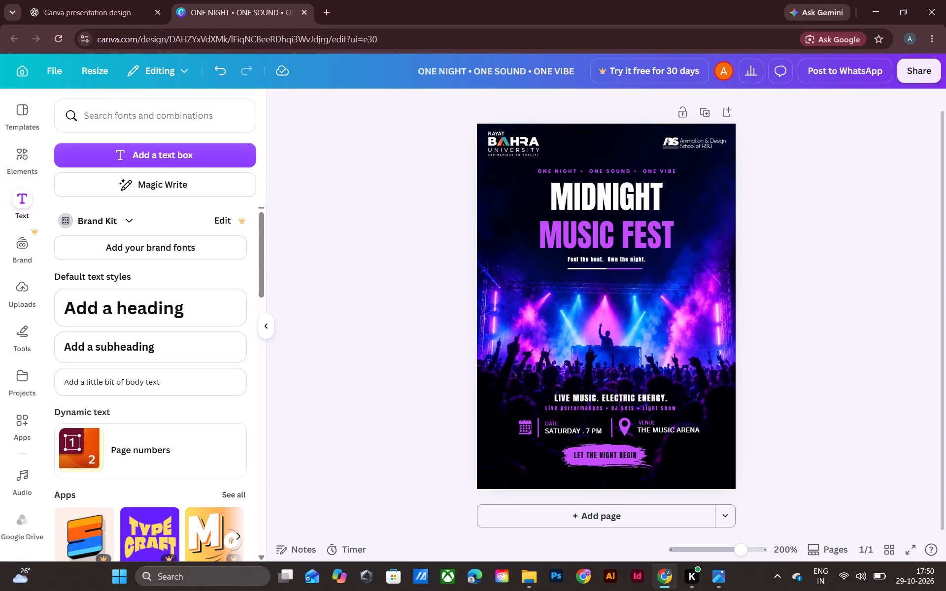
click(714, 580)
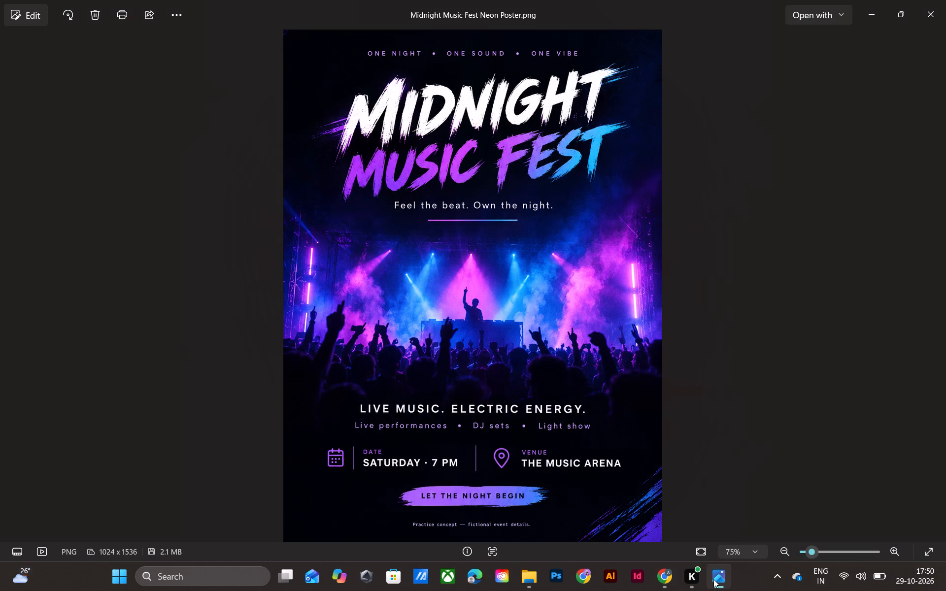
click(671, 586)
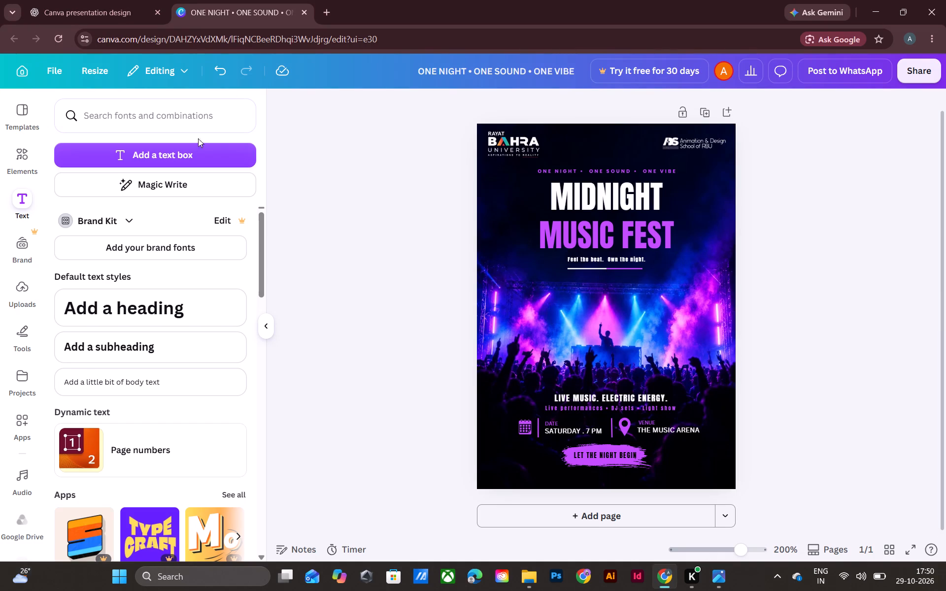
click(199, 153)
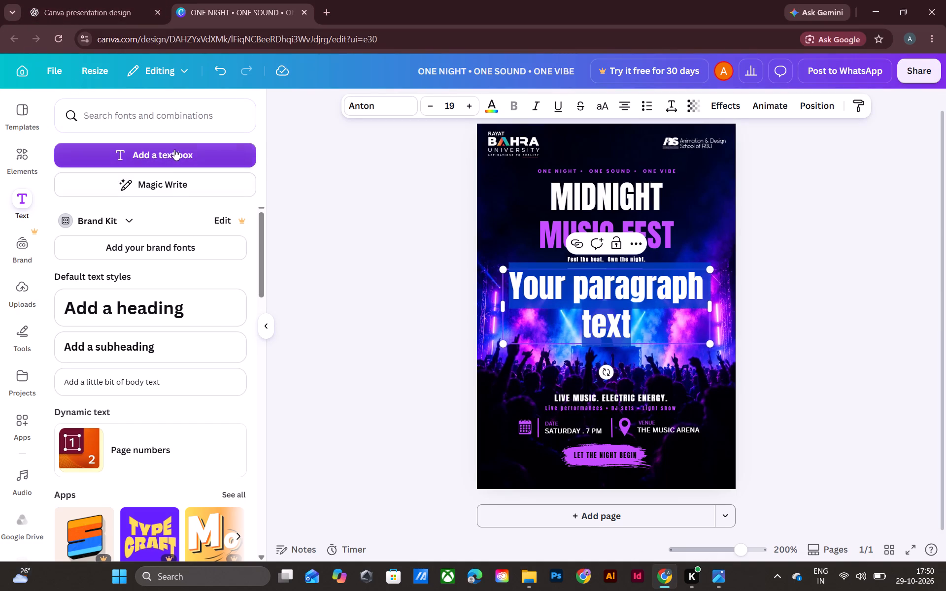
click(174, 150)
key(ctrl+z)
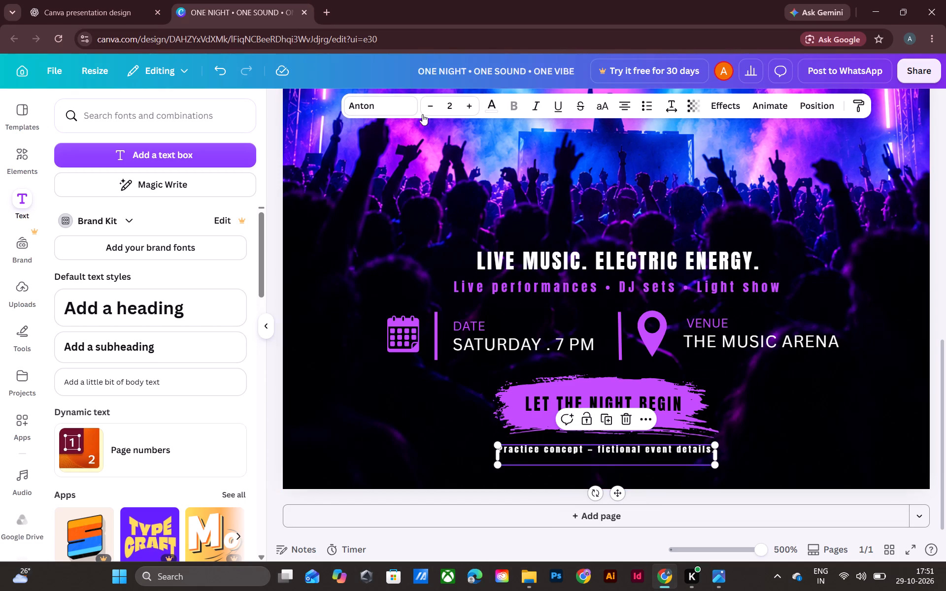
click(804, 445)
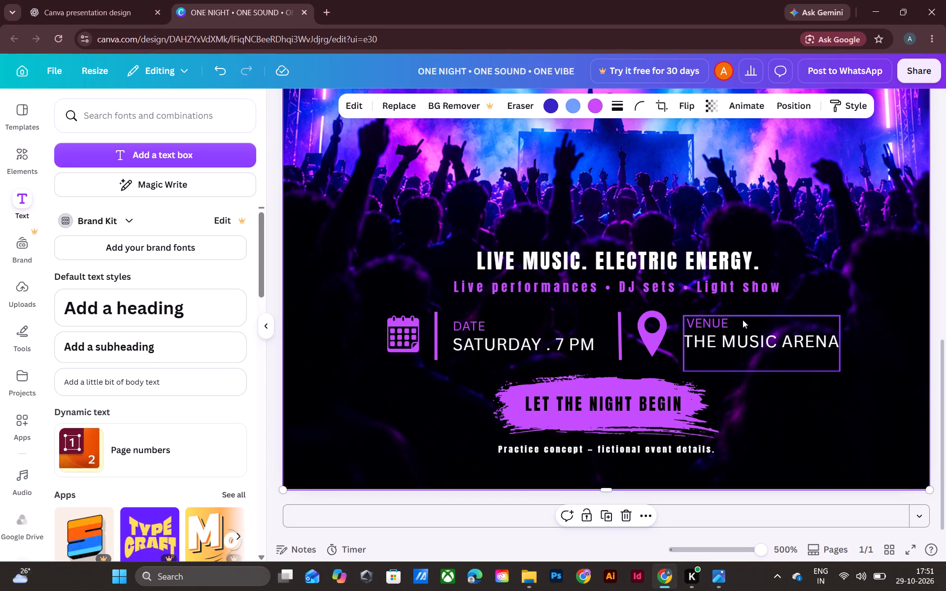
scroll(729, 323, up, 7)
key(ctrl+minus)
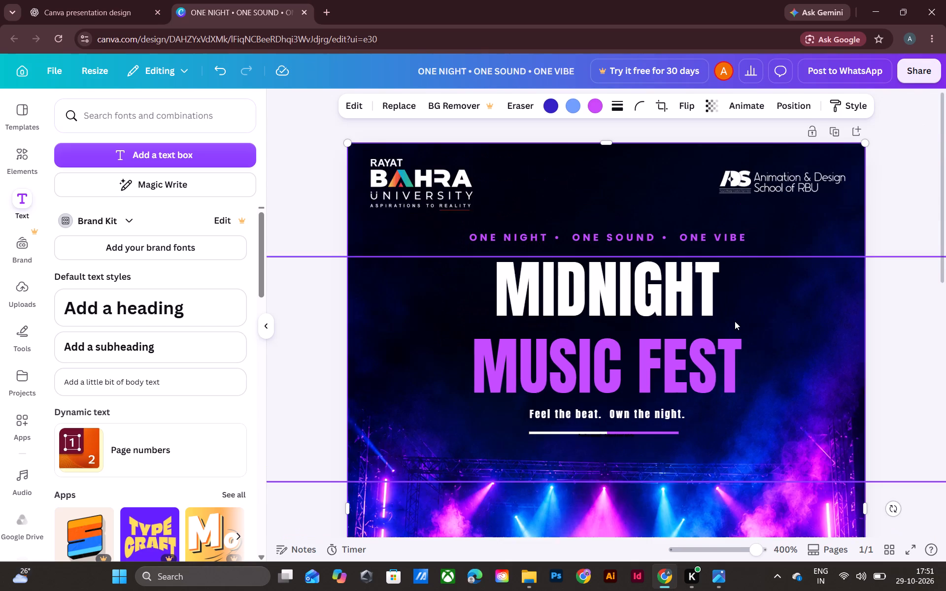
key(ctrl+minus)
key(ctrl+minus)
click(757, 401)
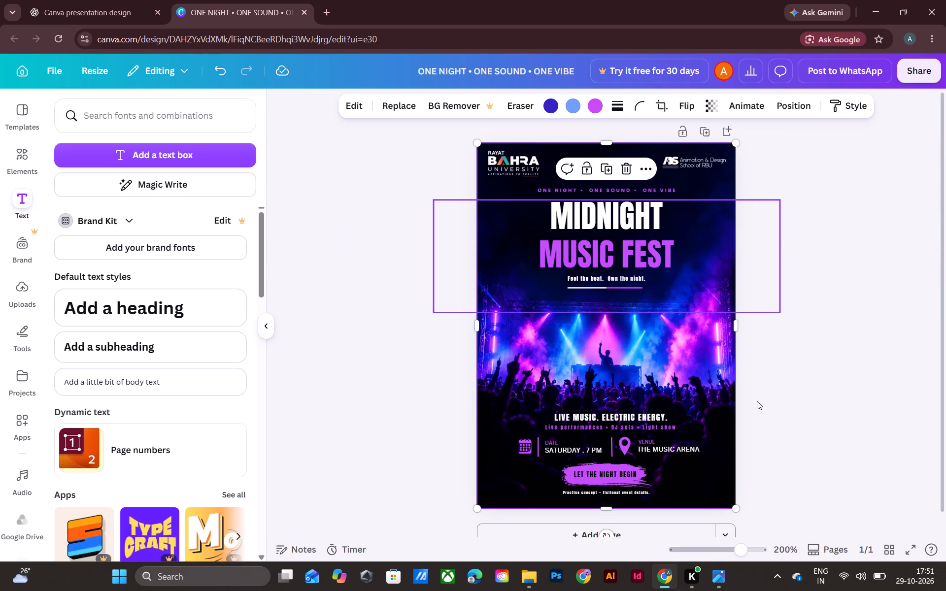
click(672, 360)
click(829, 355)
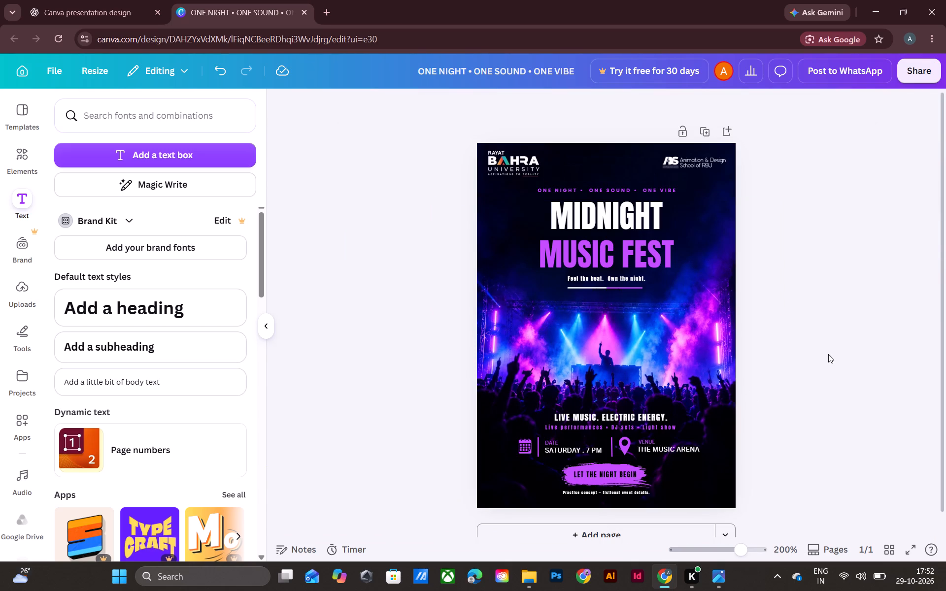
Nudge the LIVE MUSIC. ELECTRIC ENERGY. heading and the Live performances line up together, widening the gap above the date and venue row.
click(630, 418)
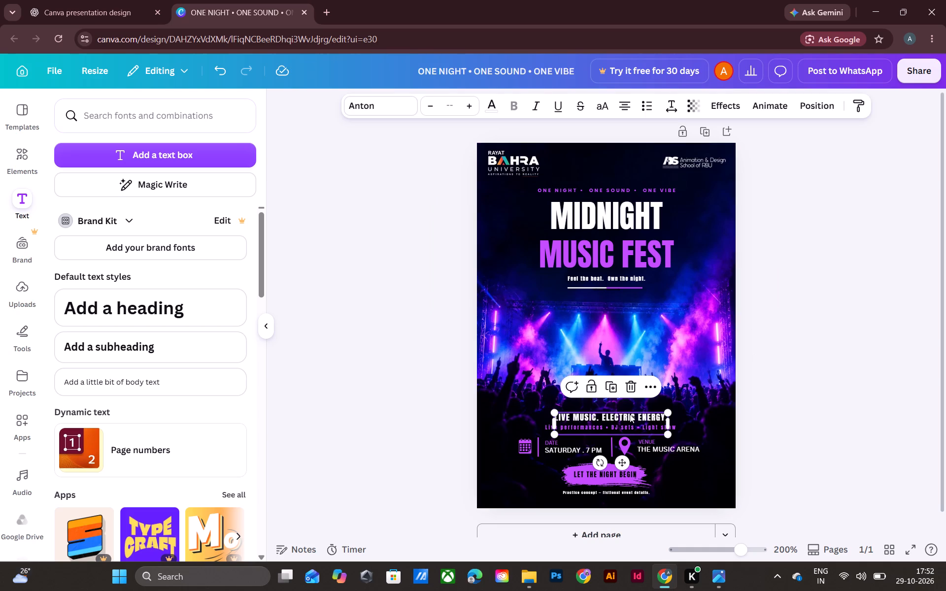
key(ctrl+equal)
key(ctrl+equal)
scroll(632, 413, down, 5)
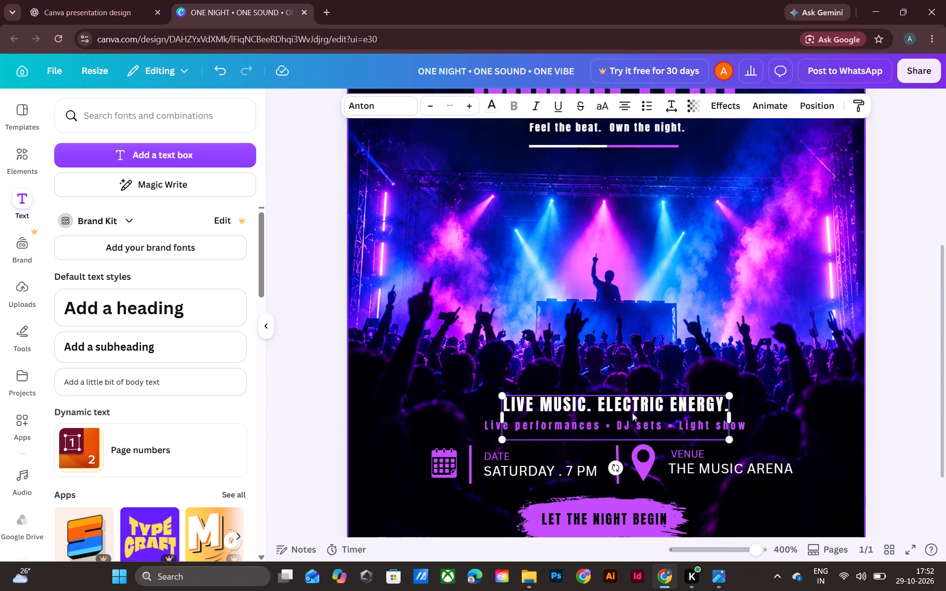
scroll(632, 413, down, 2)
click(636, 309)
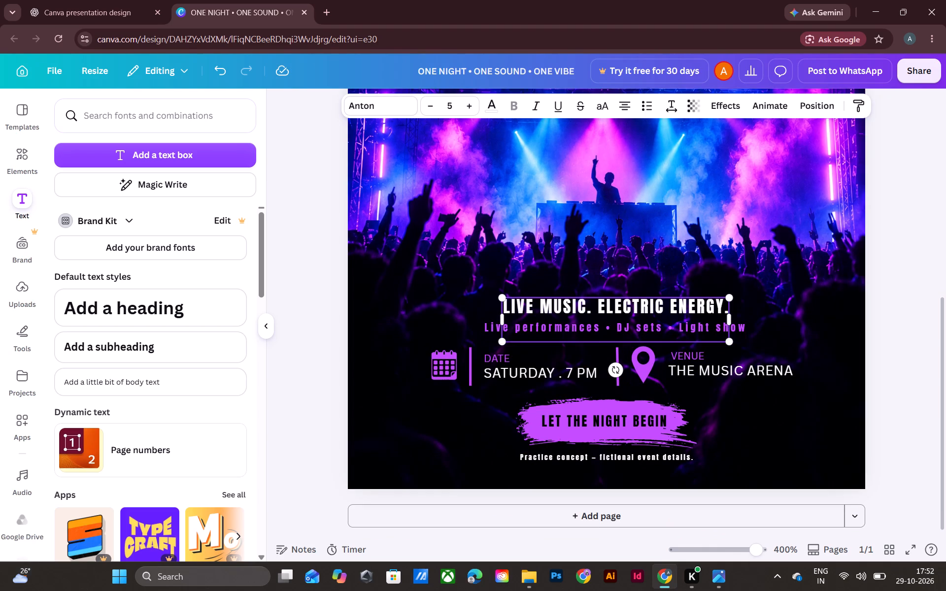
shift+click(483, 330)
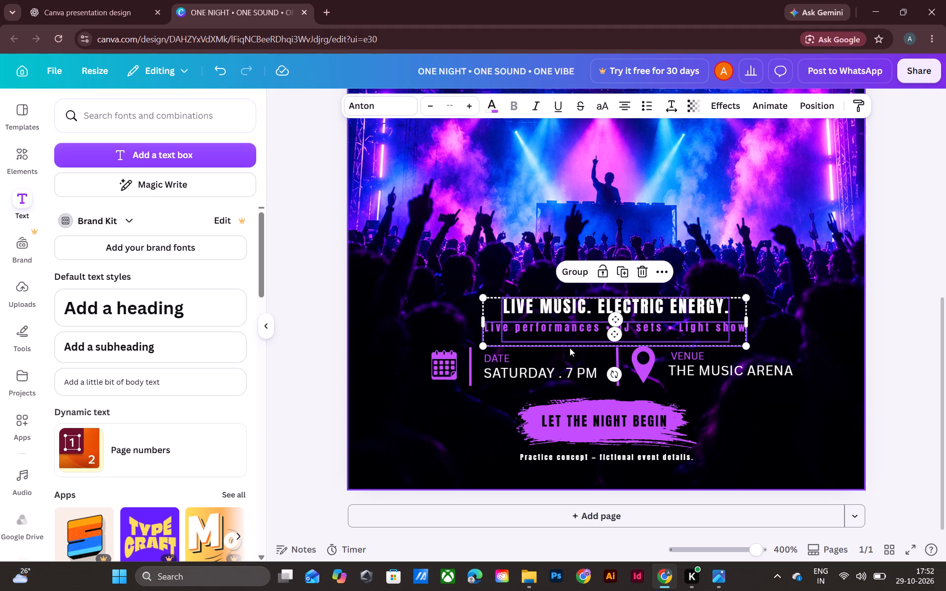
key(Up)
key(Up)
key(Up)
key(Up)
key(Up)
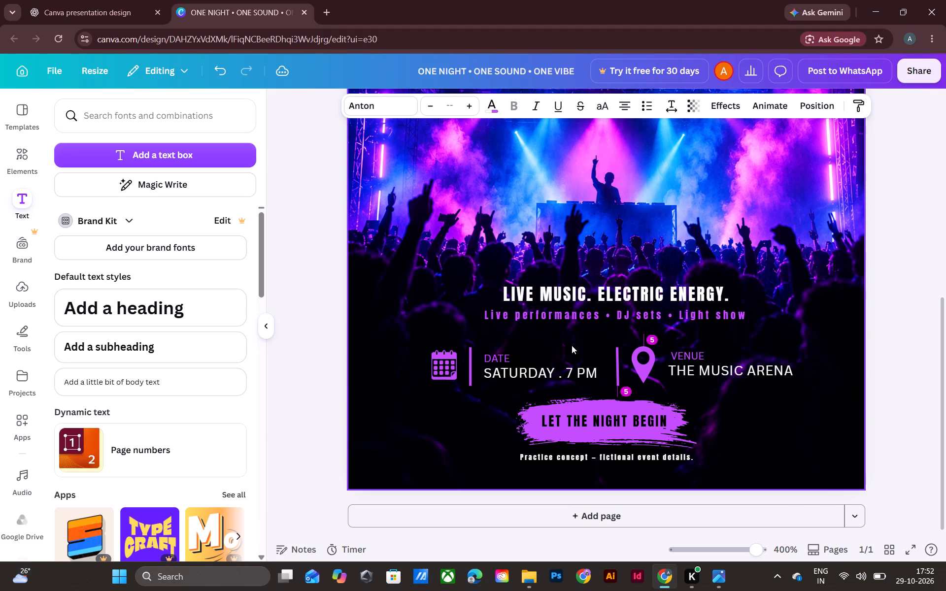
key(Down)
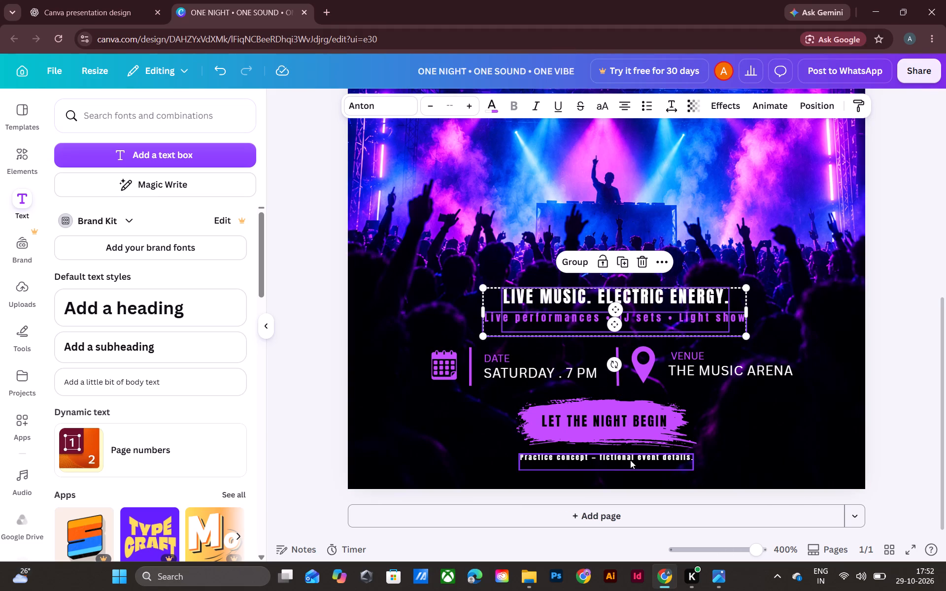
Add the thin brown brush stroke graphic from the BRUSH STROKE search results and recolour it the design's purple.
click(639, 442)
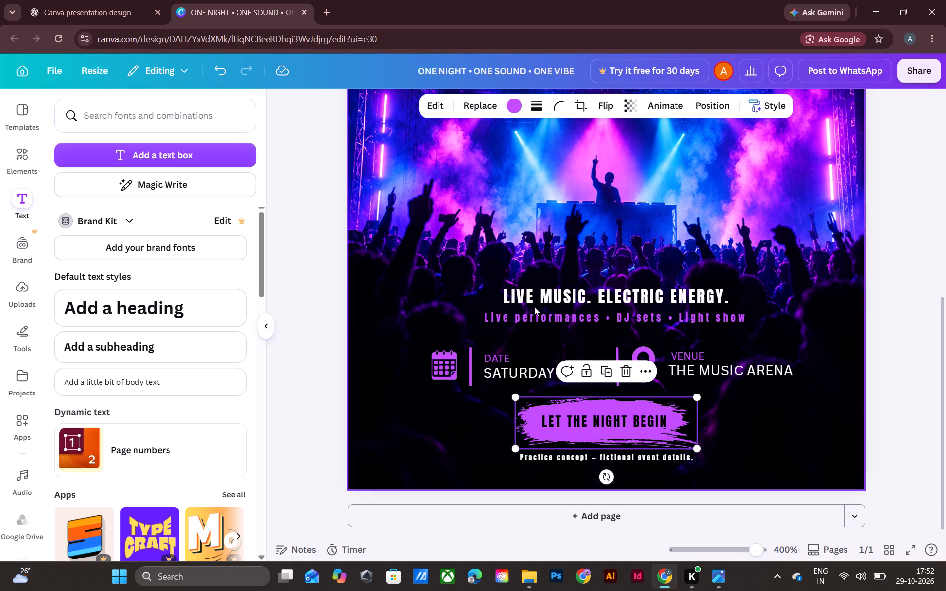
click(6, 147)
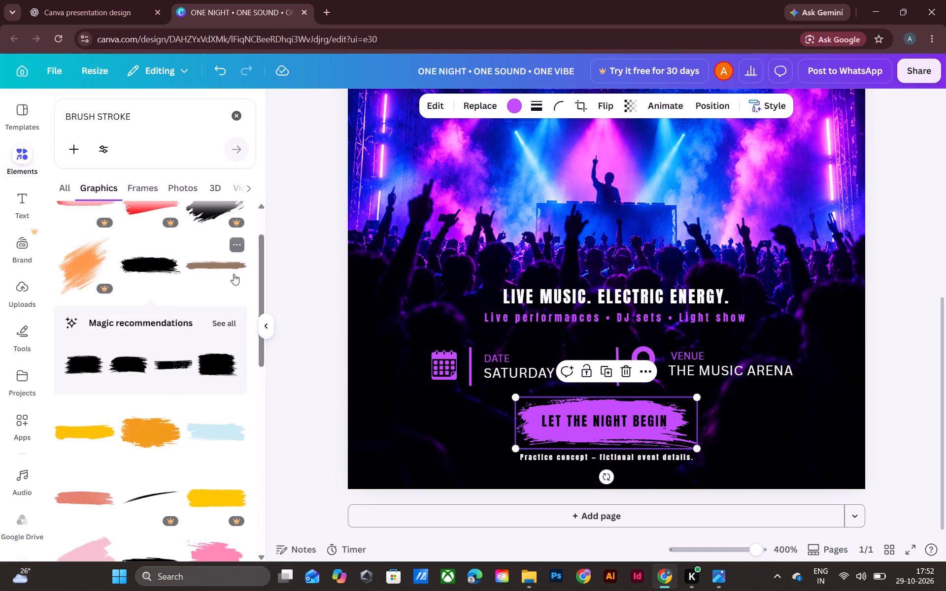
scroll(177, 272, up, 2)
click(215, 341)
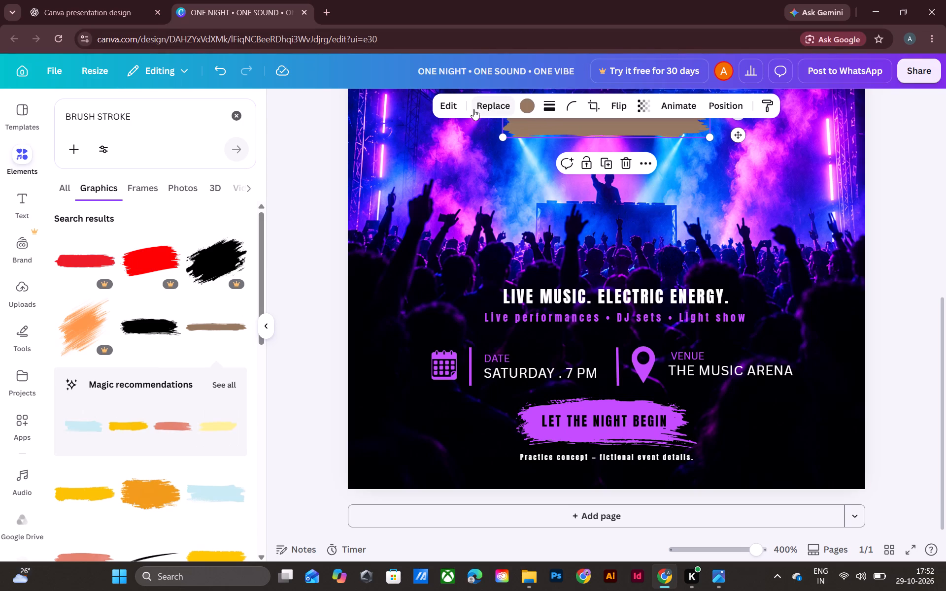
click(510, 101)
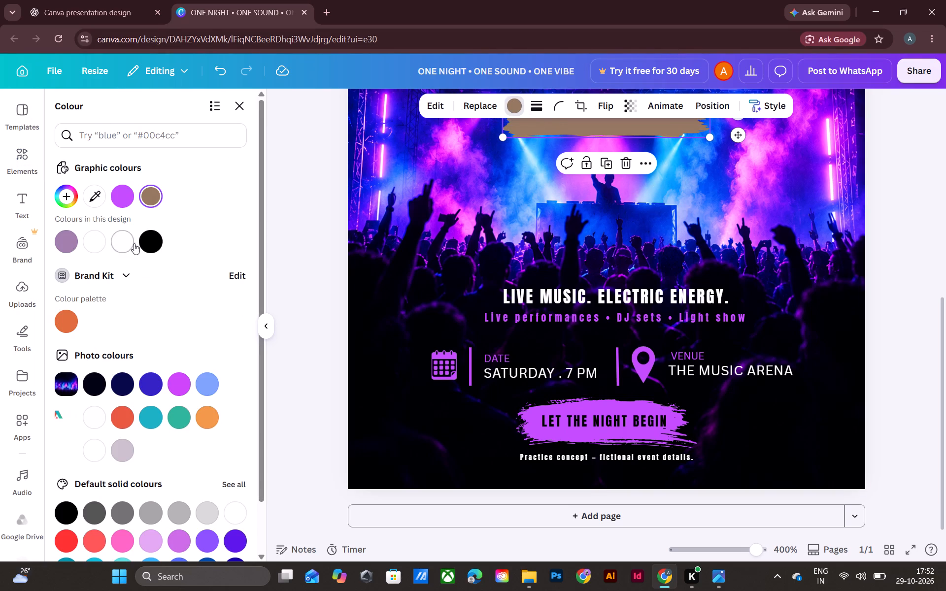
click(121, 195)
Replace the old brush stroke behind LET THE NIGHT BEGIN by deleting it and centring the new thin purple stroke behind the text.
scroll(498, 188, up, 2)
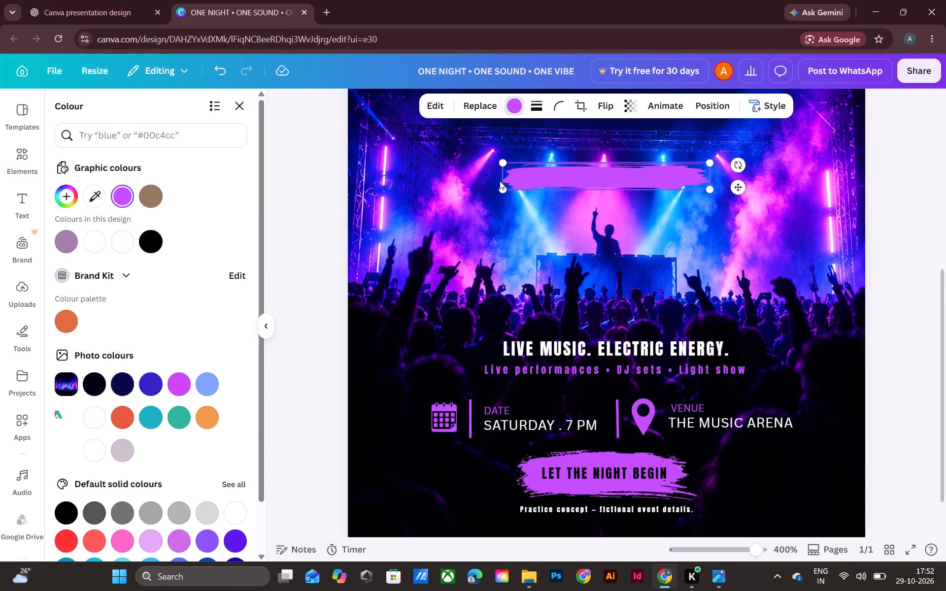
drag(573, 251, 558, 471)
scroll(551, 442, down, 4)
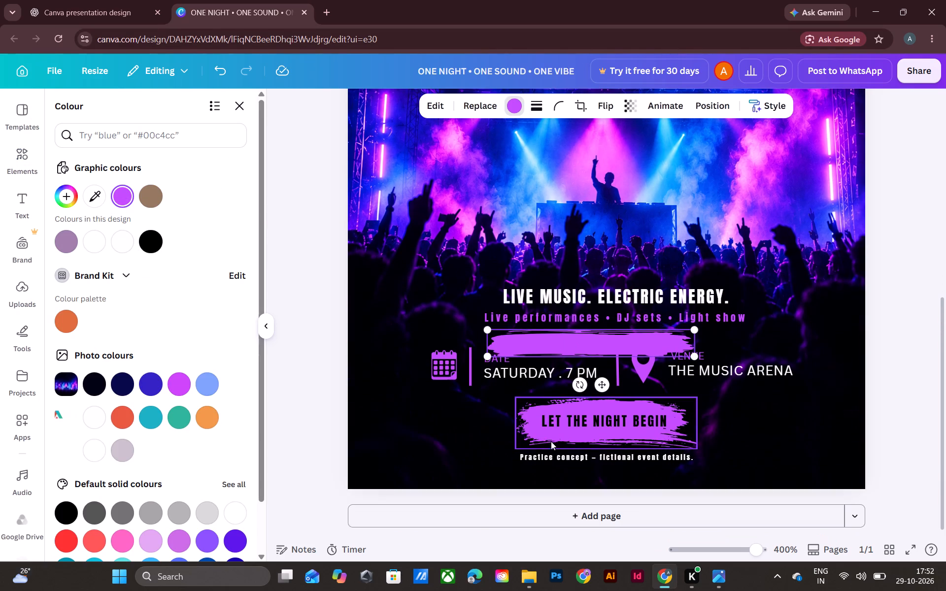
scroll(551, 441, down, 2)
click(659, 434)
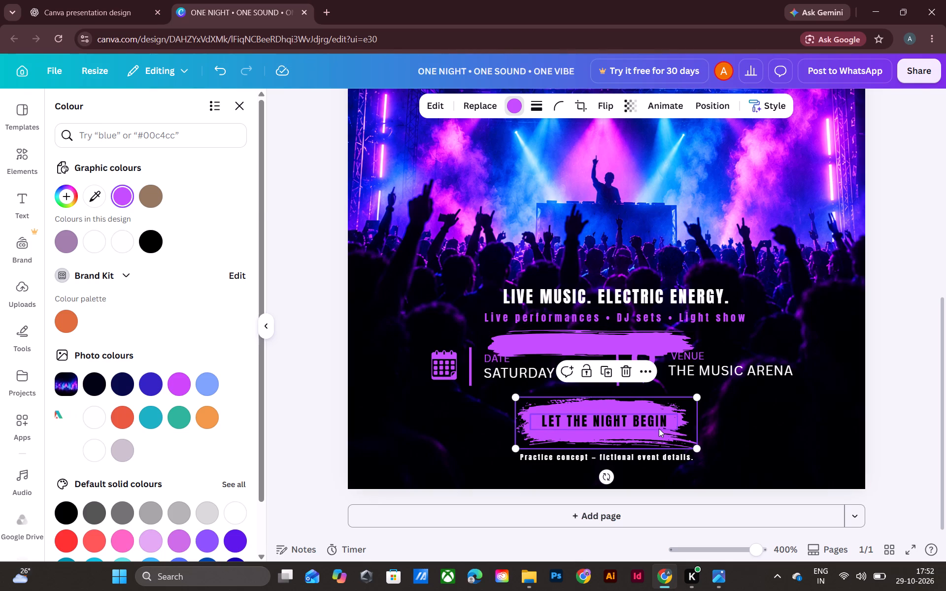
key(BackSpace)
drag(628, 340, 652, 434)
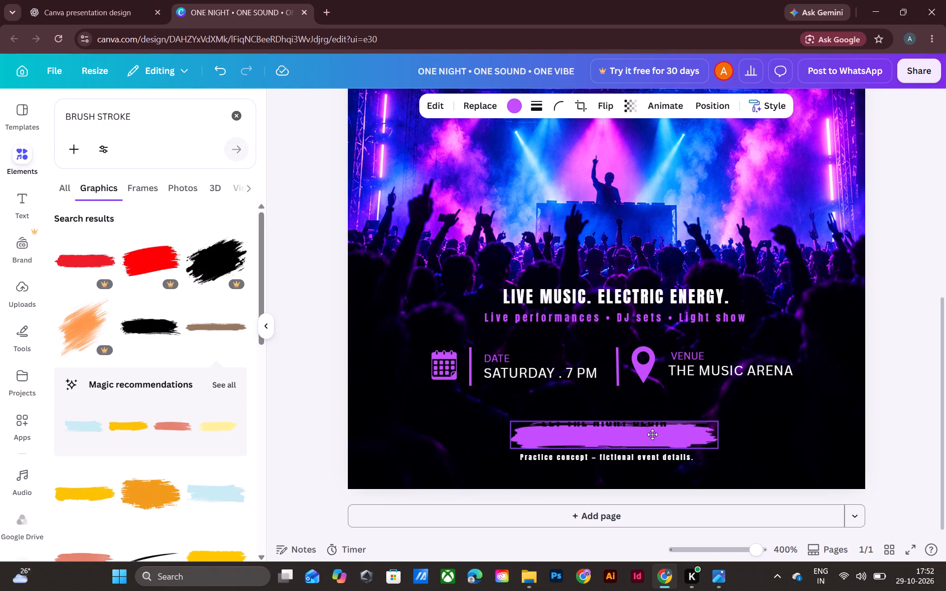
drag(652, 434, 644, 418)
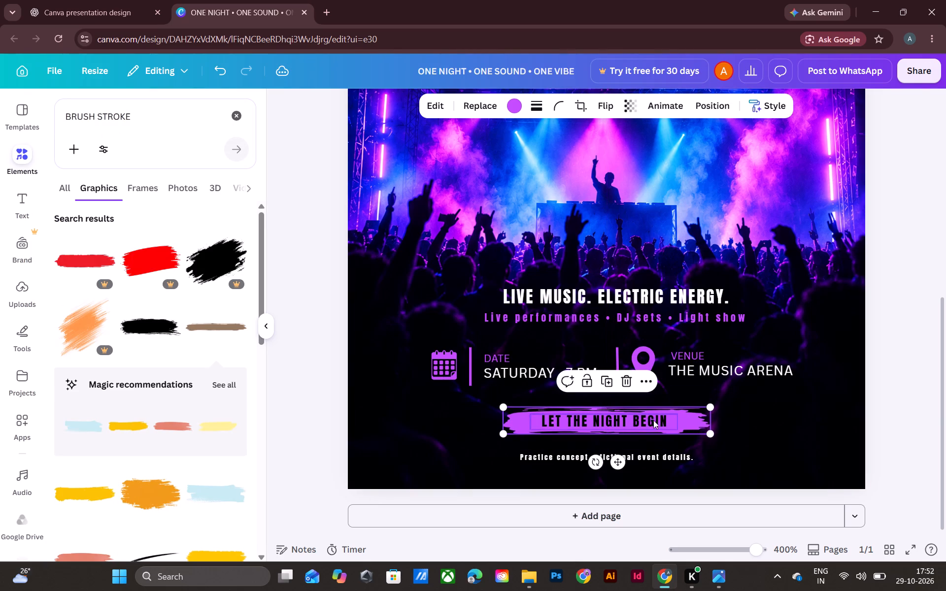
click(821, 404)
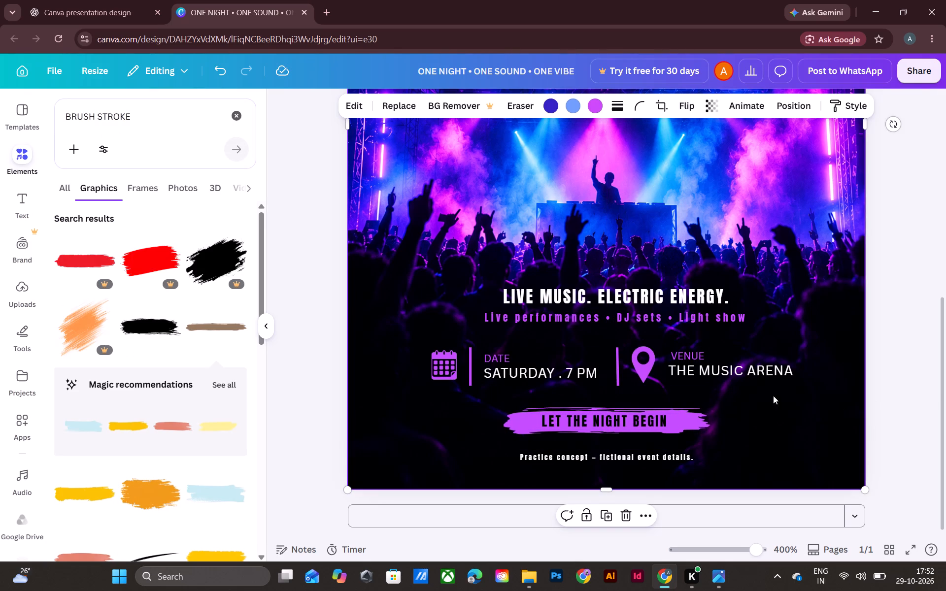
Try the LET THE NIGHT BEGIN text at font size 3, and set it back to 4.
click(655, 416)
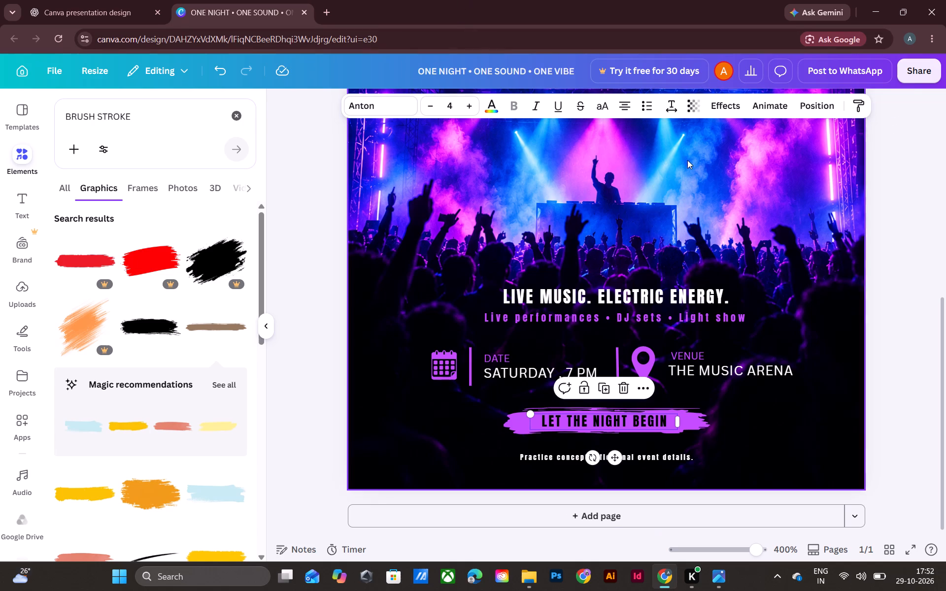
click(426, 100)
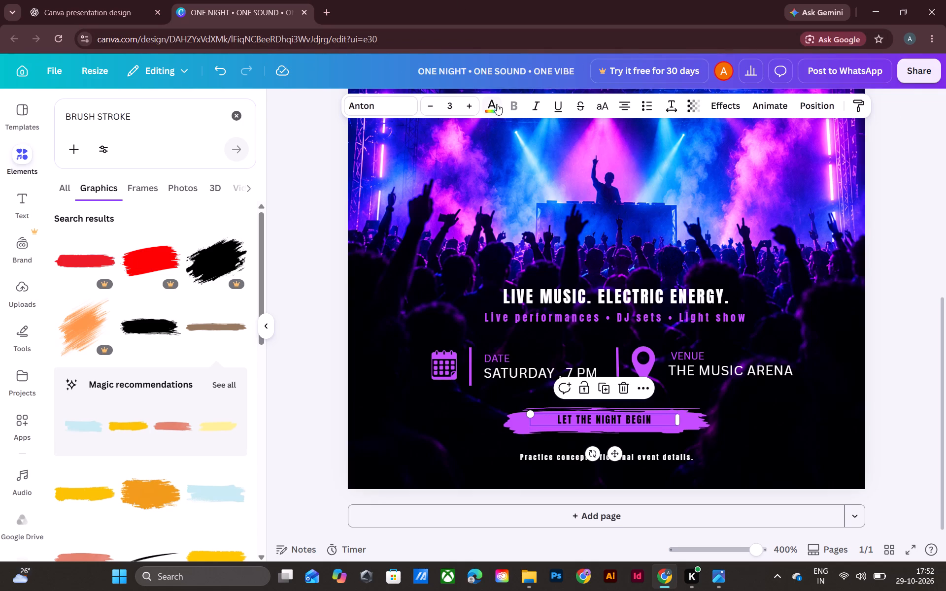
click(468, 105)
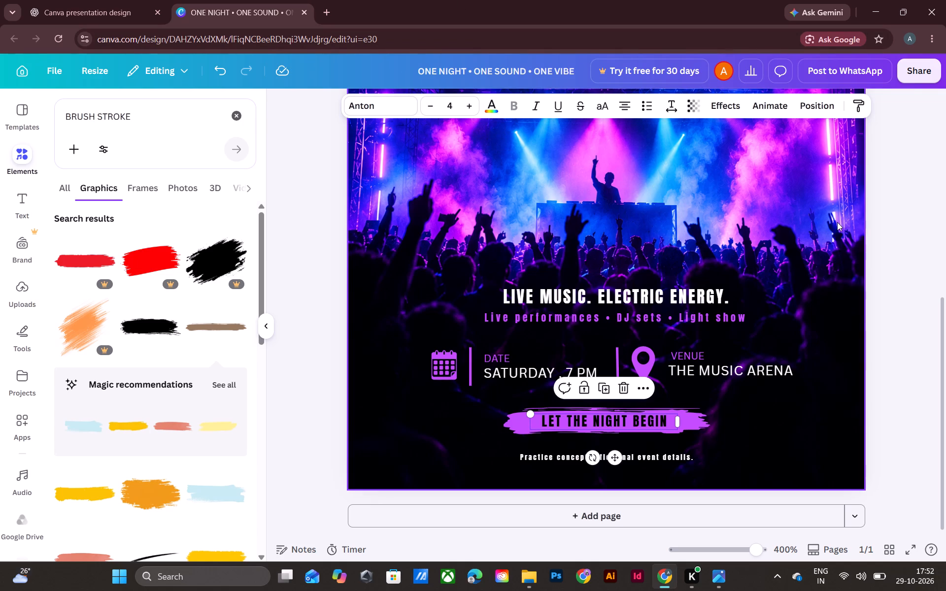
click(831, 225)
Nudge the whole date and venue row, with its icons and divider lines, slightly up together.
scroll(766, 151, up, 4)
scroll(766, 150, down, 4)
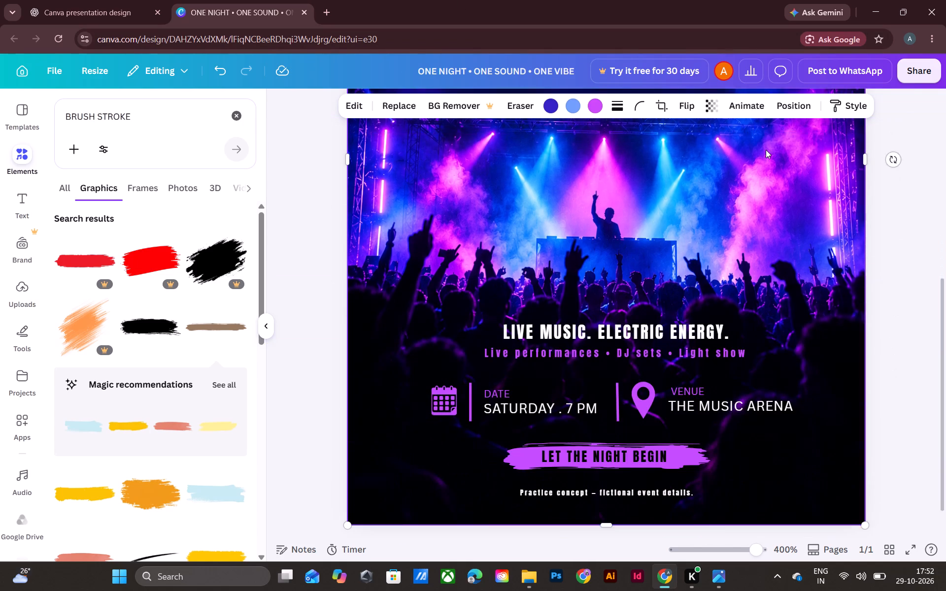
scroll(766, 145, down, 1)
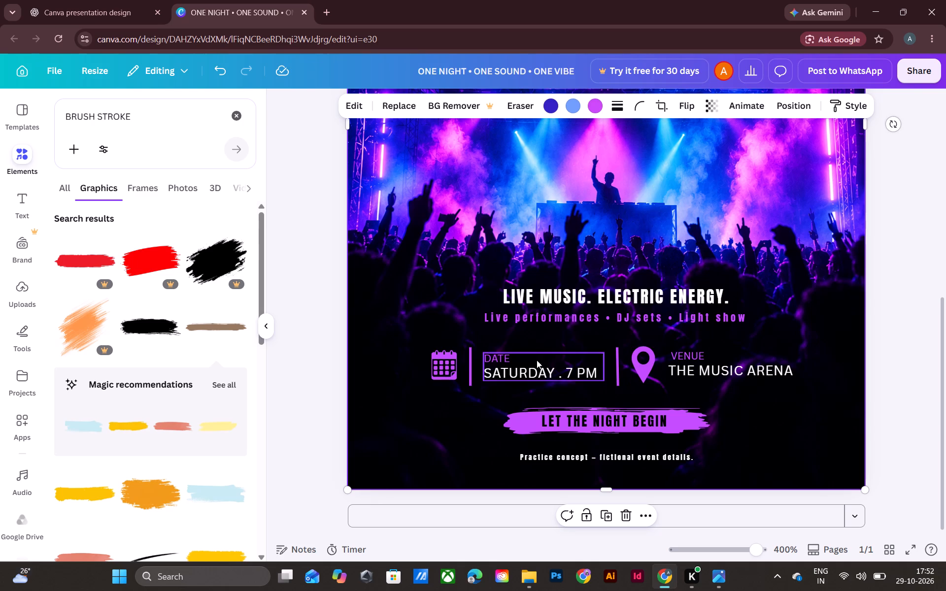
click(456, 371)
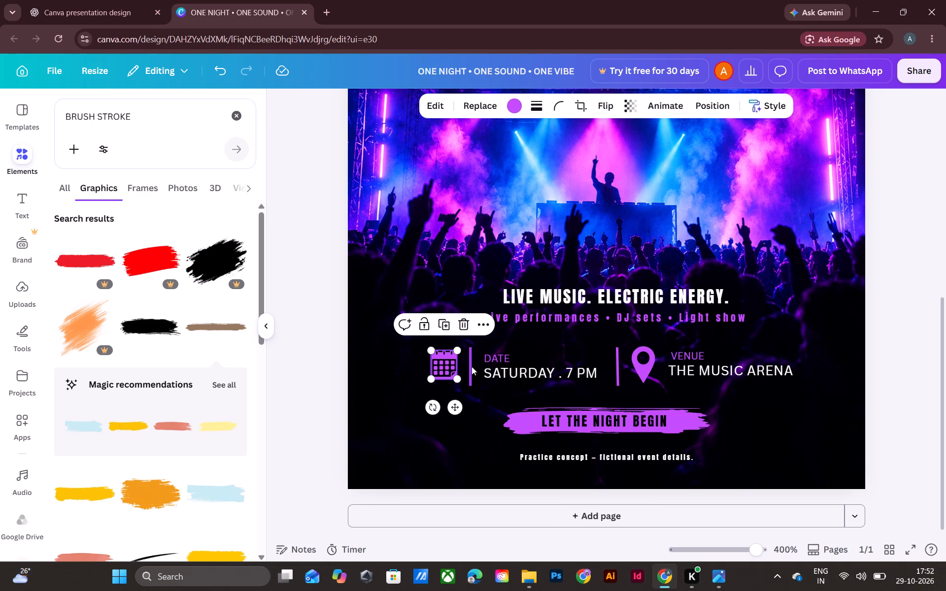
shift+click(472, 366)
shift+click(502, 363)
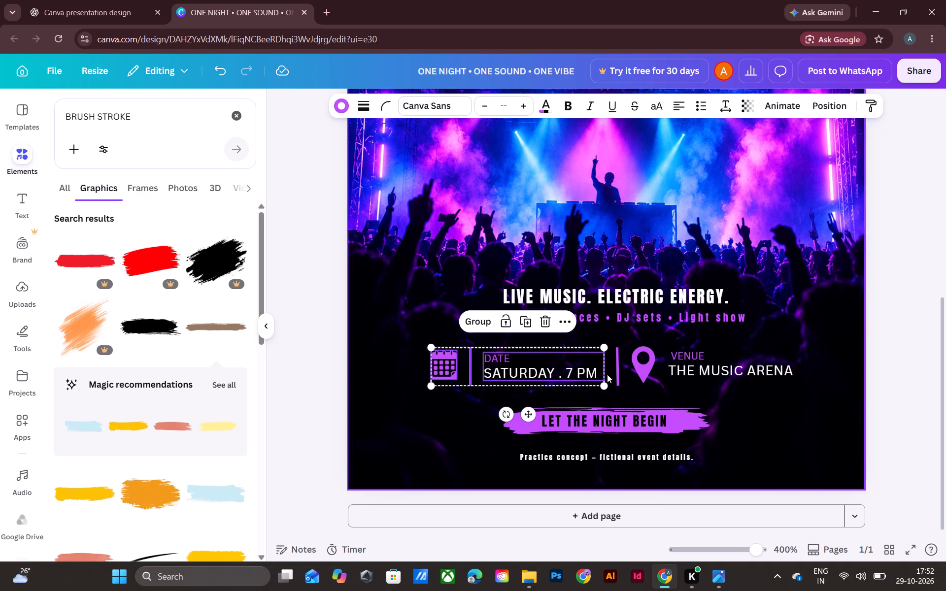
shift+click(617, 371)
shift+click(640, 371)
shift+click(709, 372)
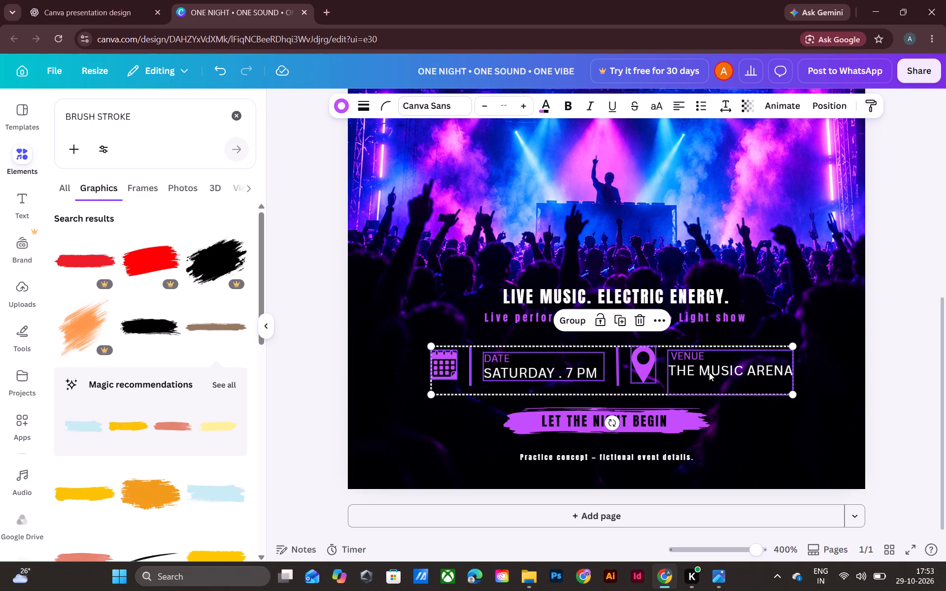
key(Up)
key(Up)
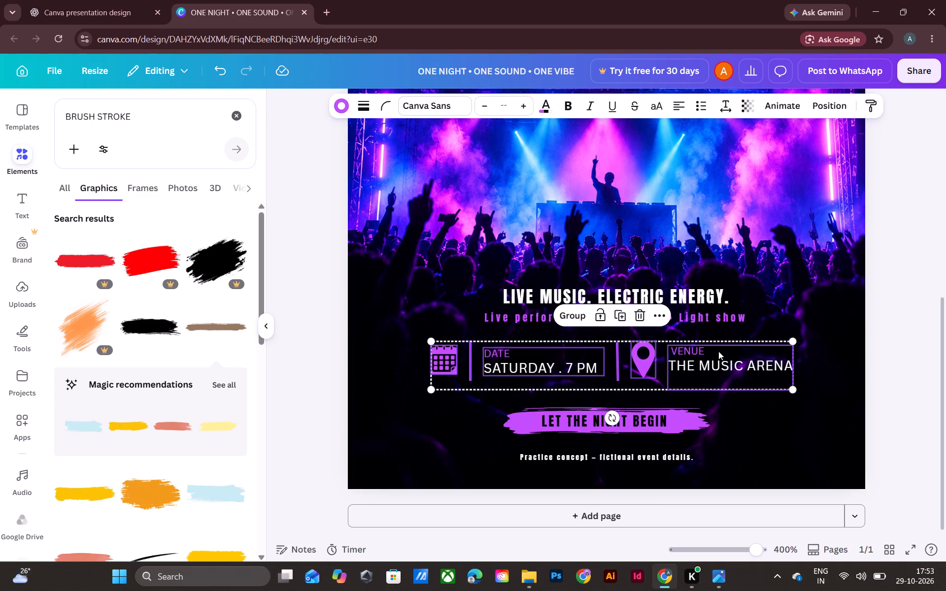
key(Down)
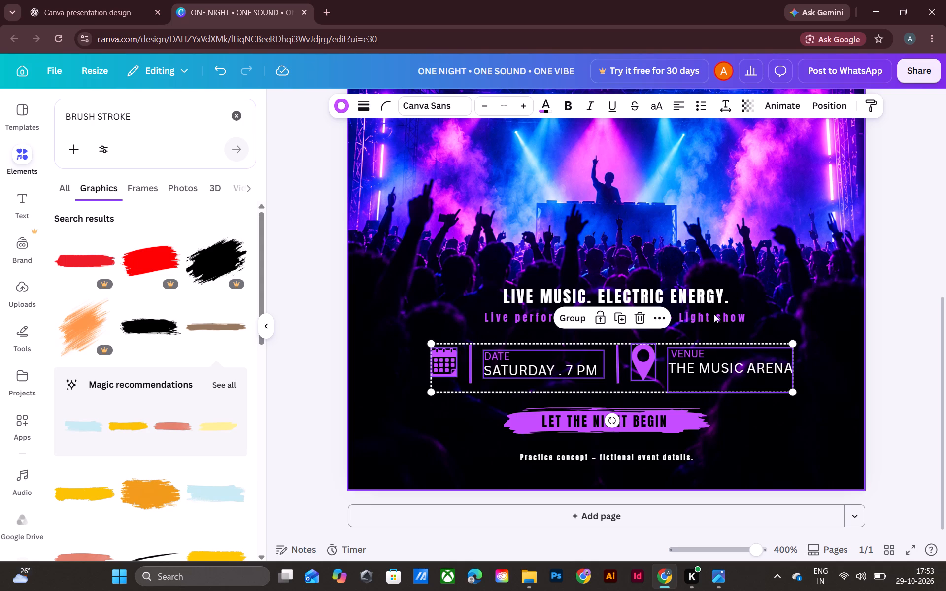
Nudge the LET THE NIGHT BEGIN text and its brush stroke slightly up together, evenly spaced between the divider line and the footer line.
click(689, 418)
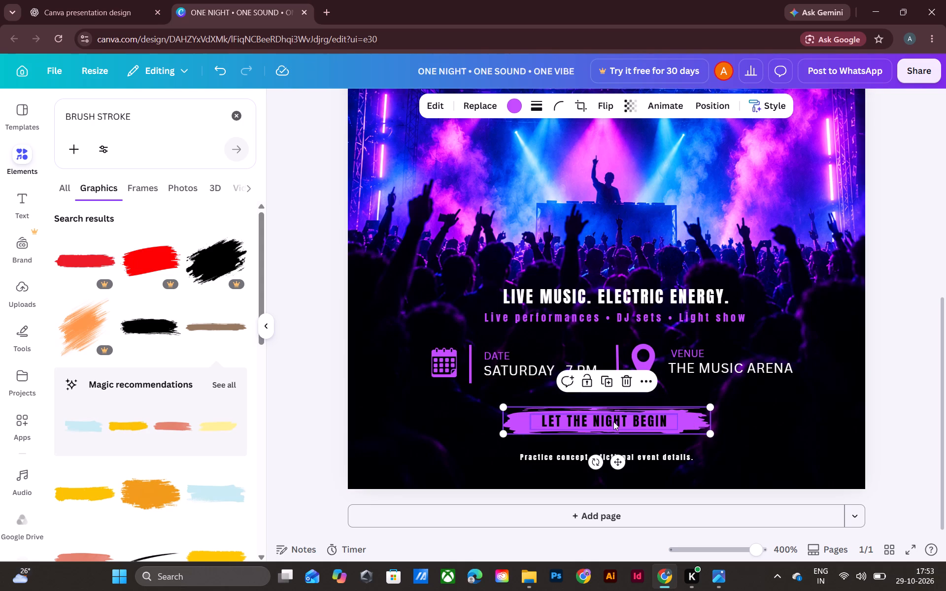
shift+click(613, 422)
key(Up)
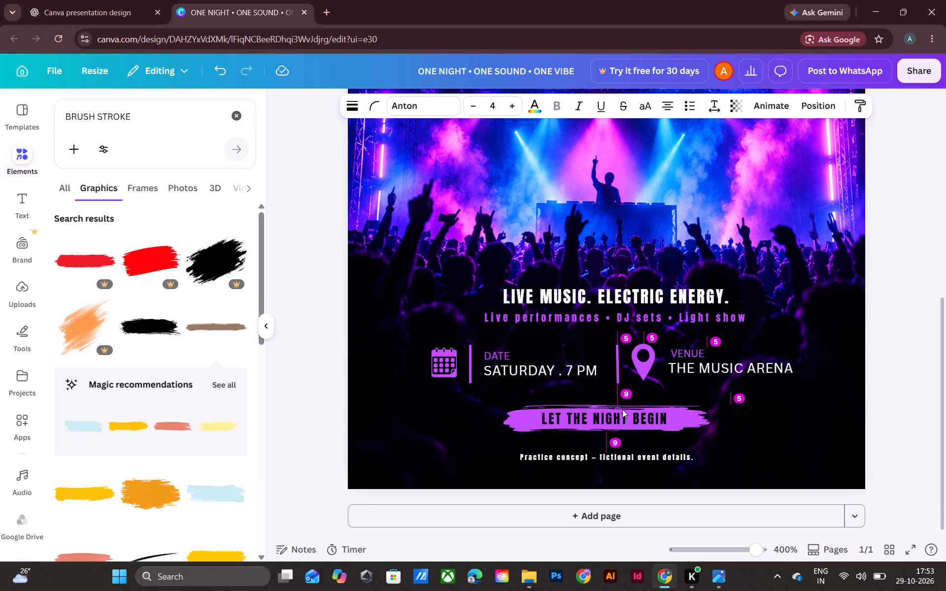
key(Down)
key(Down)
key(Up)
key(Up)
Nudge the "Practice concept – fictional event details." footer line up, closer beneath the purple brush stroke.
click(660, 461)
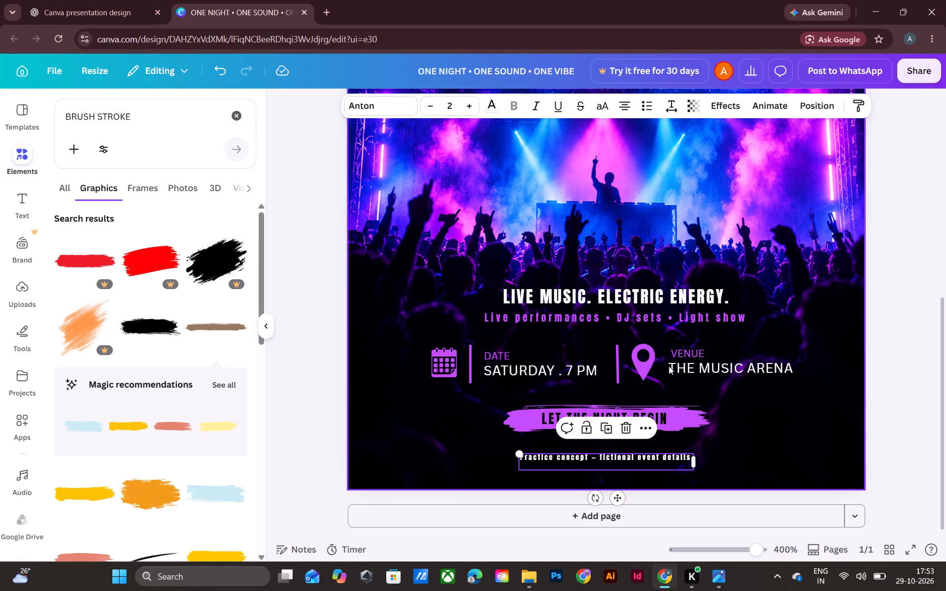
key(Up)
key(Up)
key(Up)
key(Up)
key(Up)
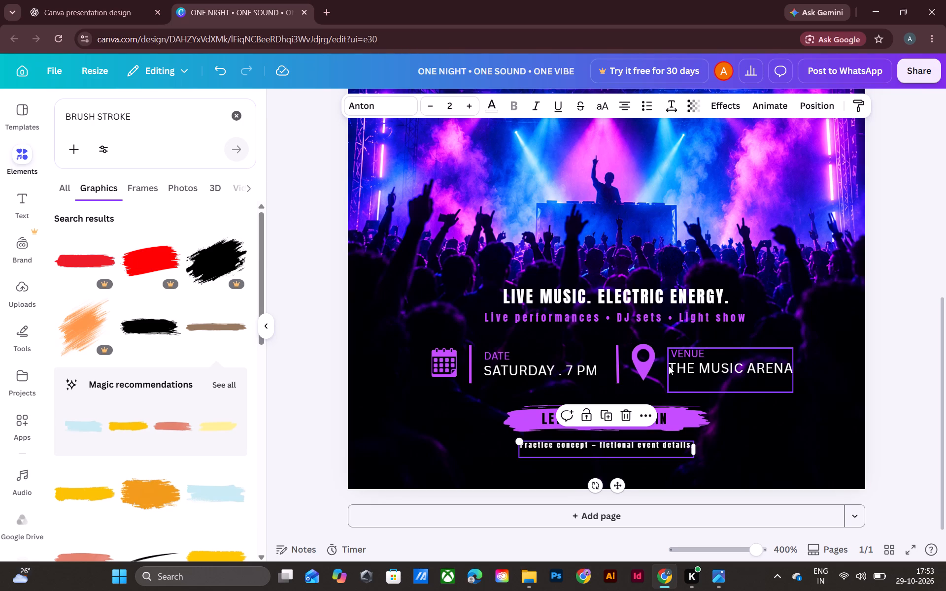
click(789, 348)
click(872, 329)
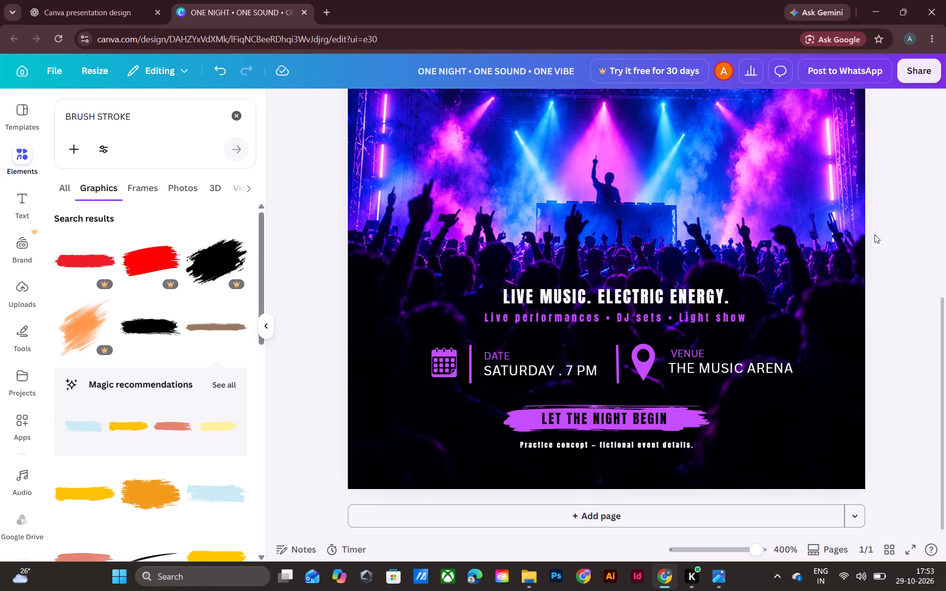
Reduce the LET THE NIGHT BEGIN text to font size 3.
key(ctrl+minus)
key(ctrl+minus)
key(ctrl+minus)
key(ctrl+equal)
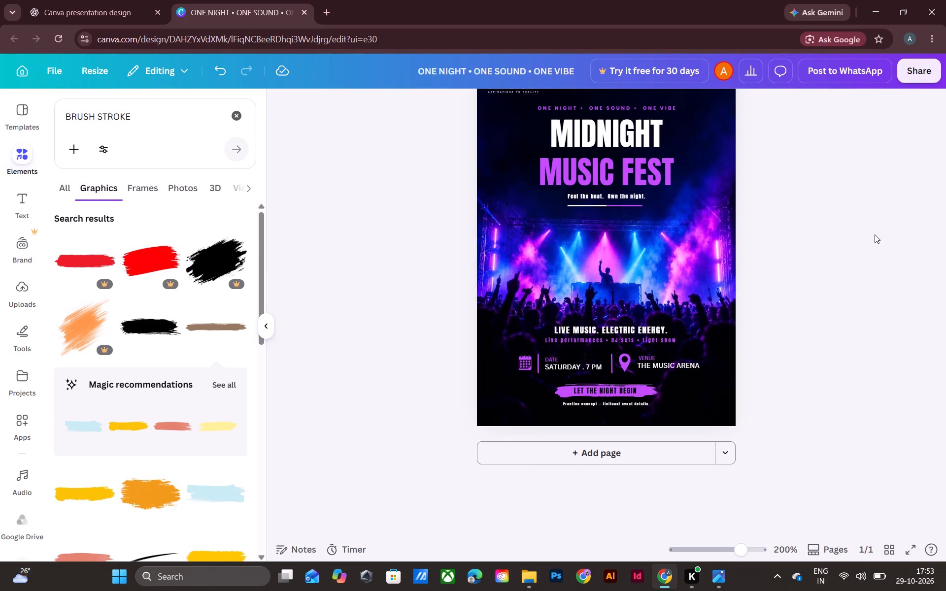
key(ctrl+equal)
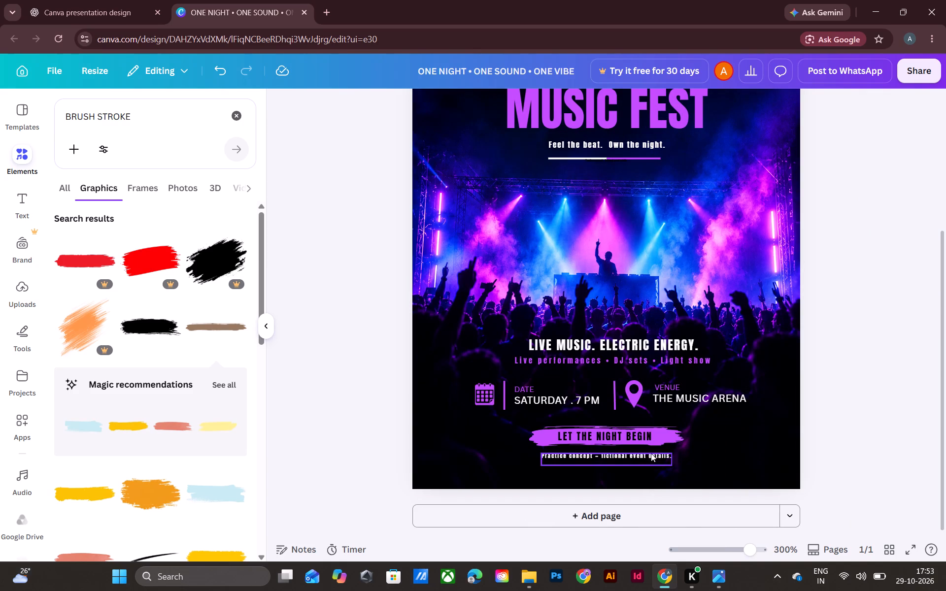
click(641, 439)
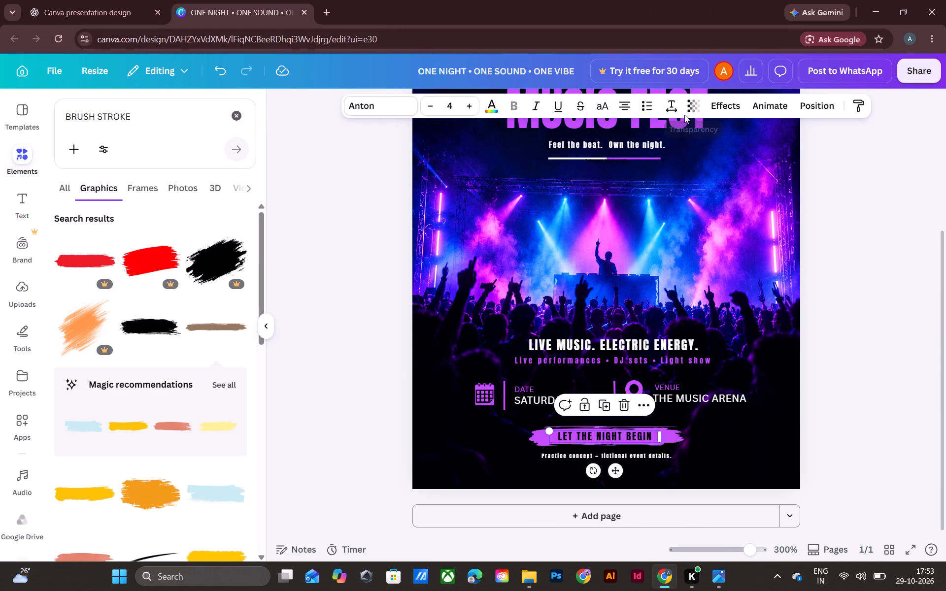
click(430, 112)
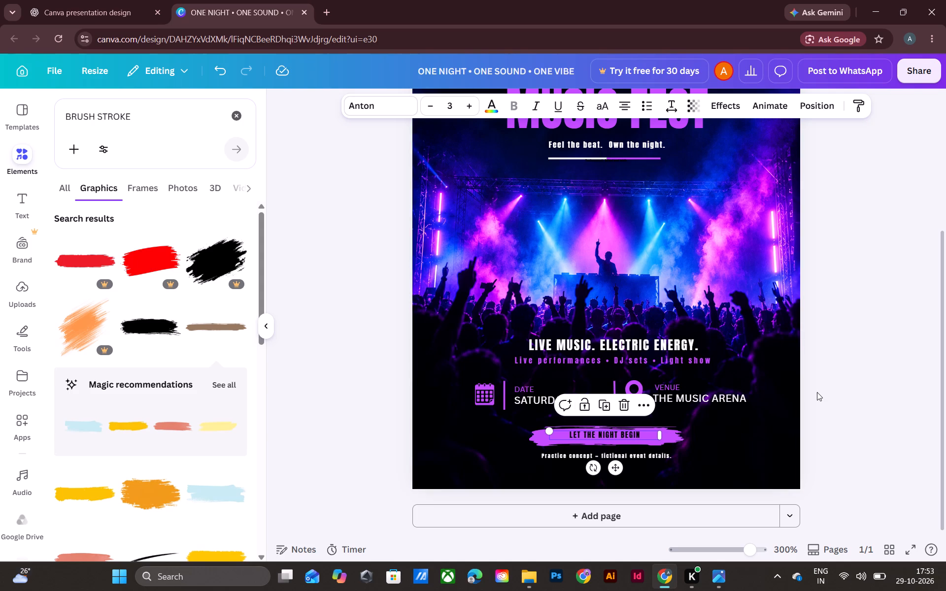
click(774, 365)
Nudge the LET THE NIGHT BEGIN text slightly down so it sits vertically centred on its brush stroke.
click(611, 433)
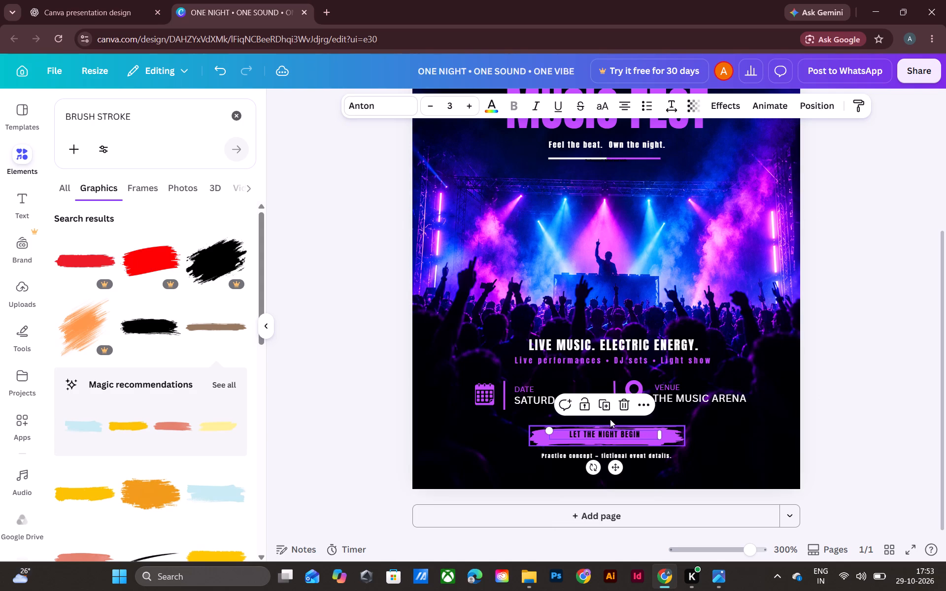
key(ctrl+equal)
key(ctrl+equal)
scroll(610, 415, down, 2)
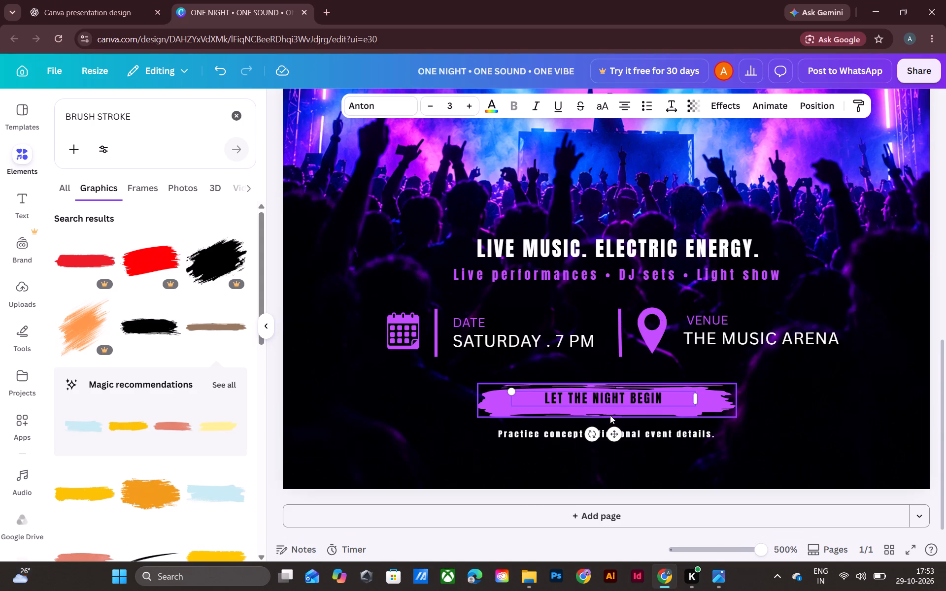
scroll(610, 415, down, 3)
key(Down)
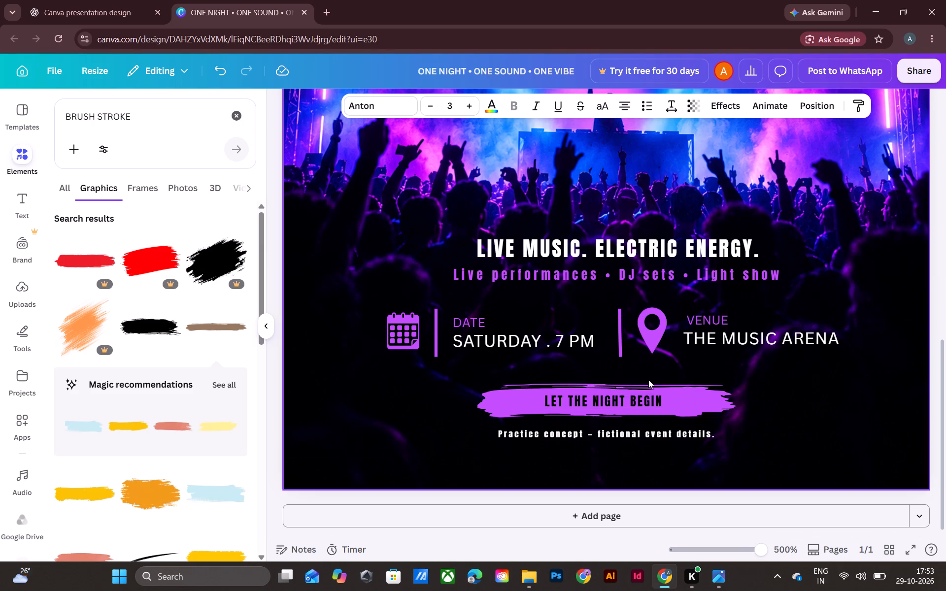
key(Down)
key(Up)
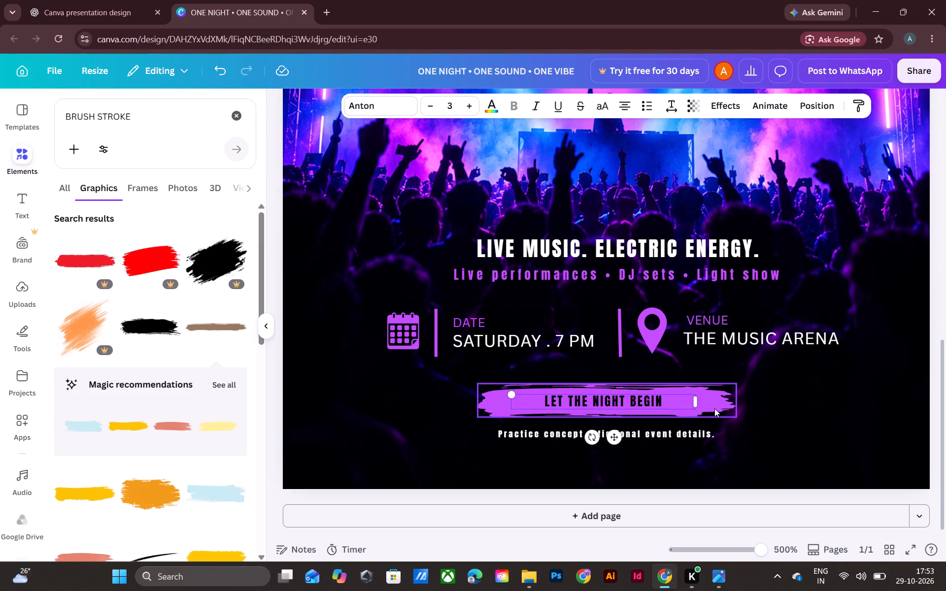
click(858, 394)
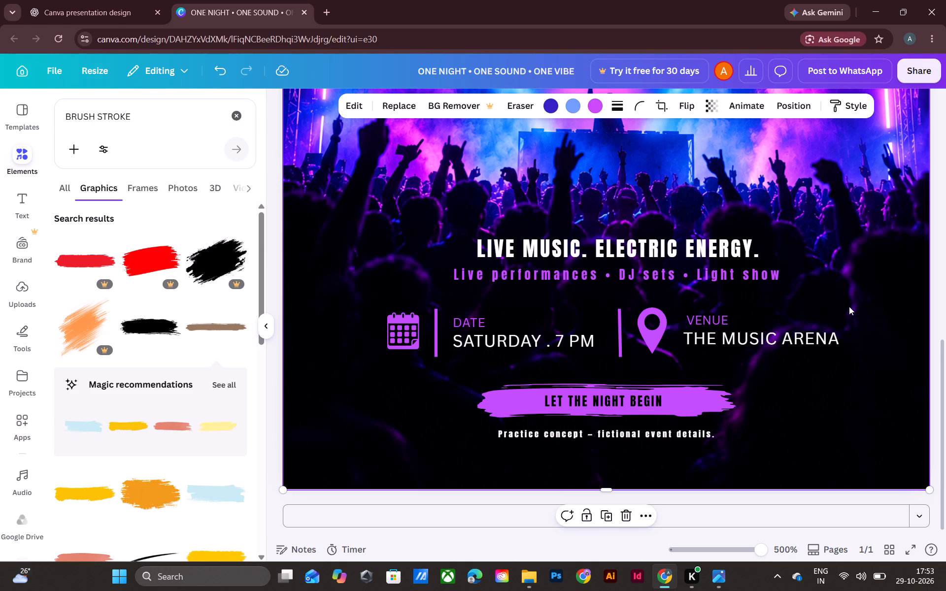
Change the LET THE NIGHT BEGIN text colour from black to white.
click(622, 397)
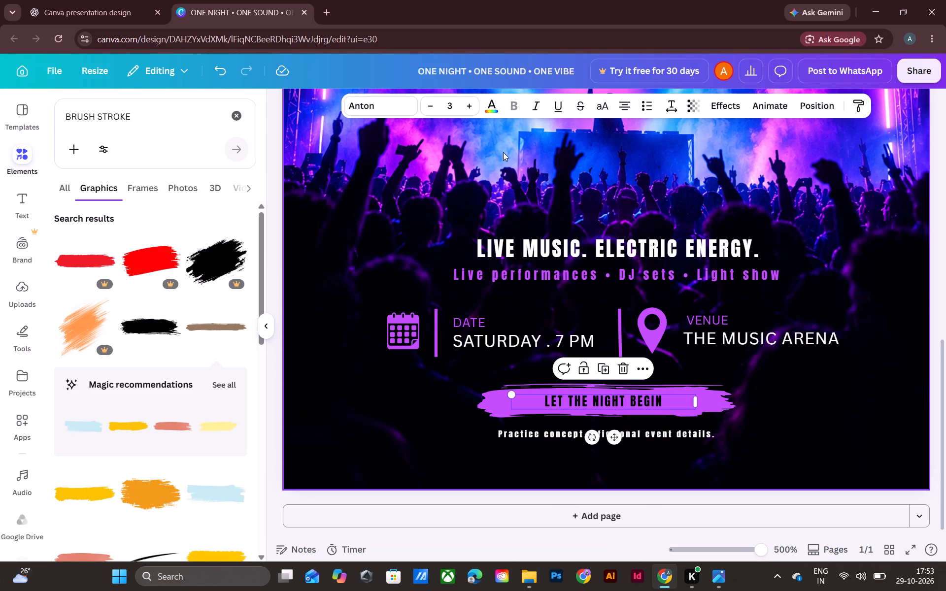
click(498, 103)
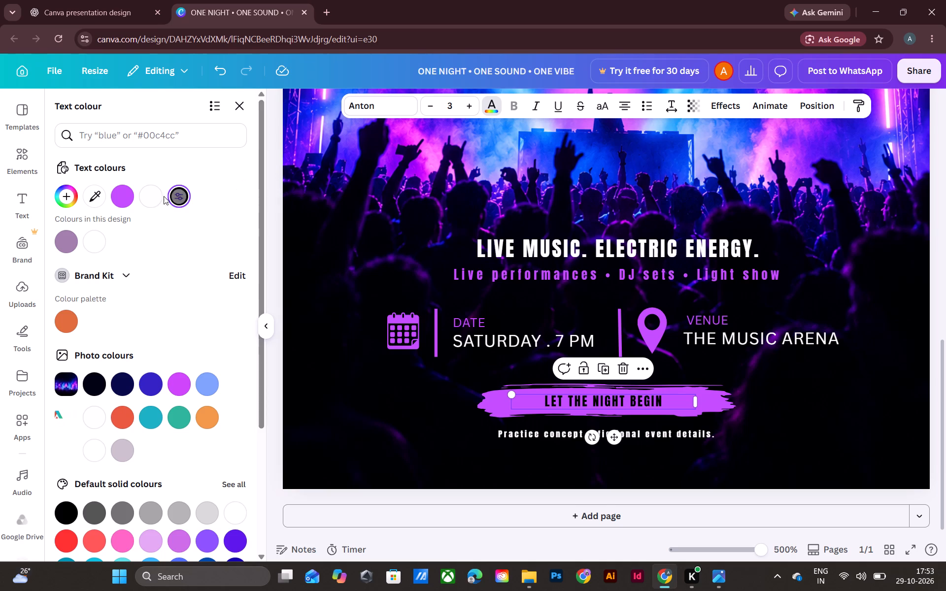
click(154, 196)
click(848, 390)
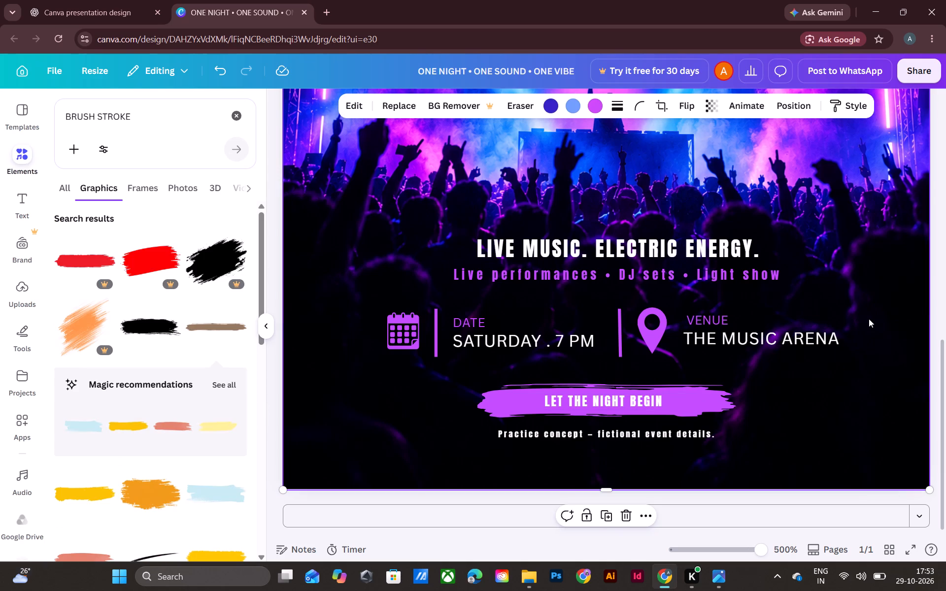
key(ctrl+minus)
key(ctrl+minus)
key(ctrl+minus)
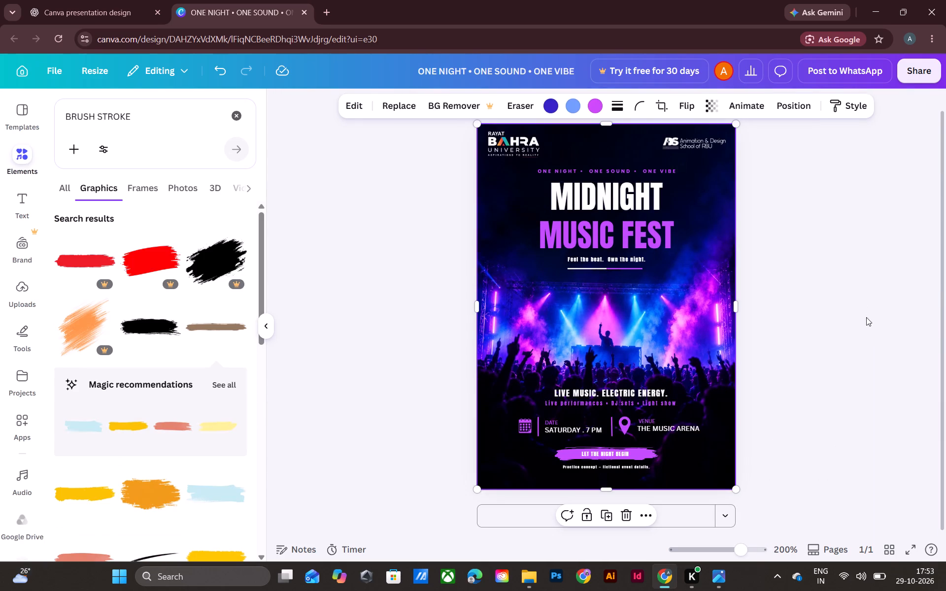
click(769, 318)
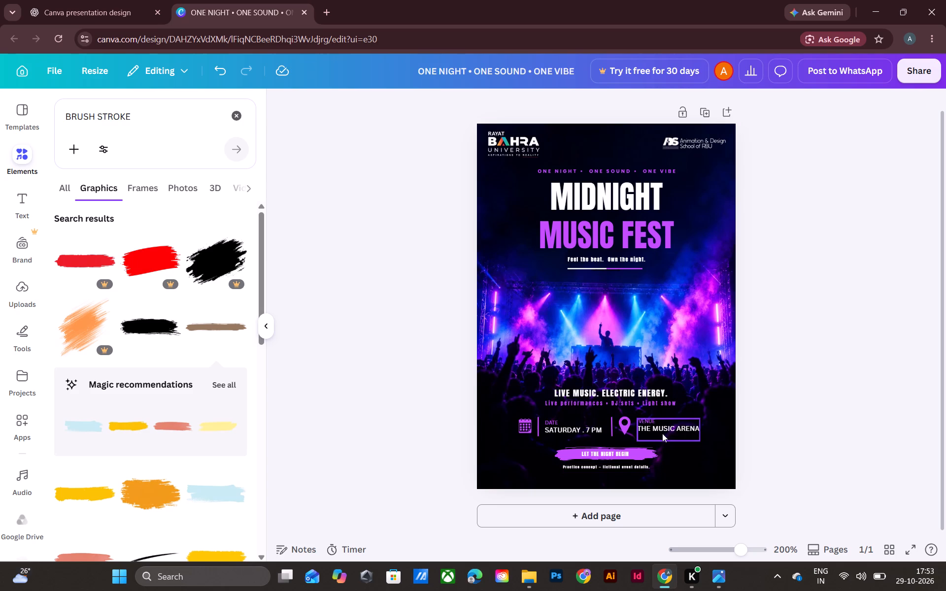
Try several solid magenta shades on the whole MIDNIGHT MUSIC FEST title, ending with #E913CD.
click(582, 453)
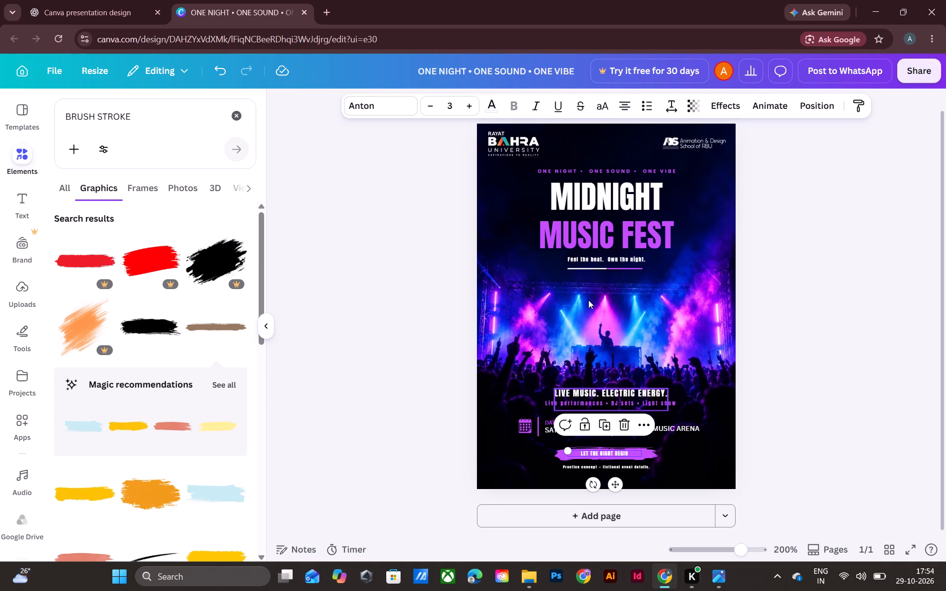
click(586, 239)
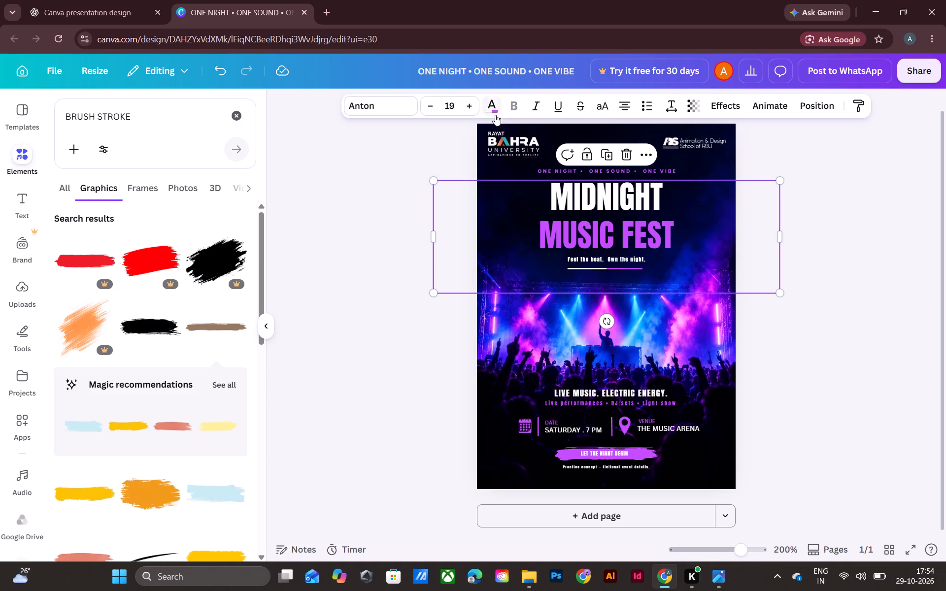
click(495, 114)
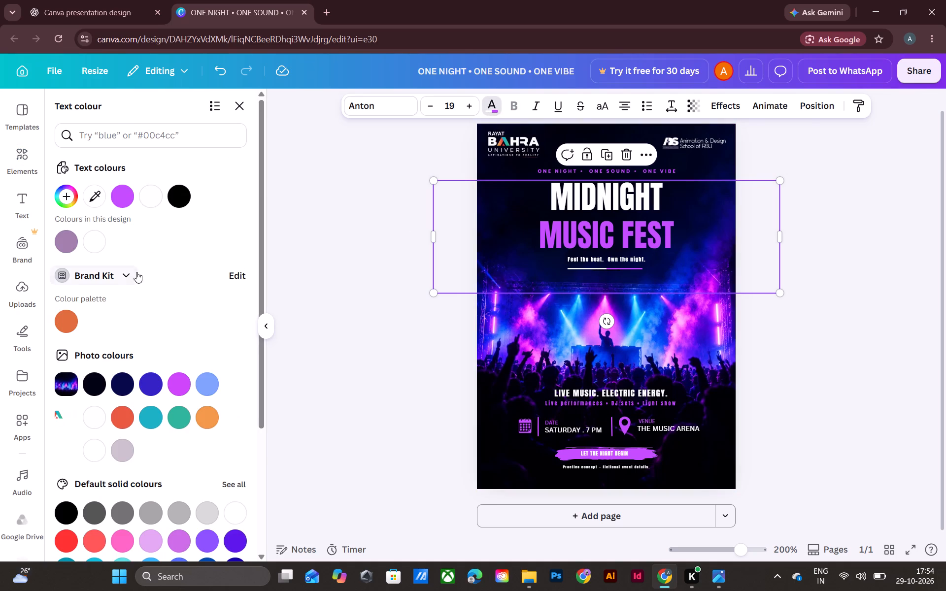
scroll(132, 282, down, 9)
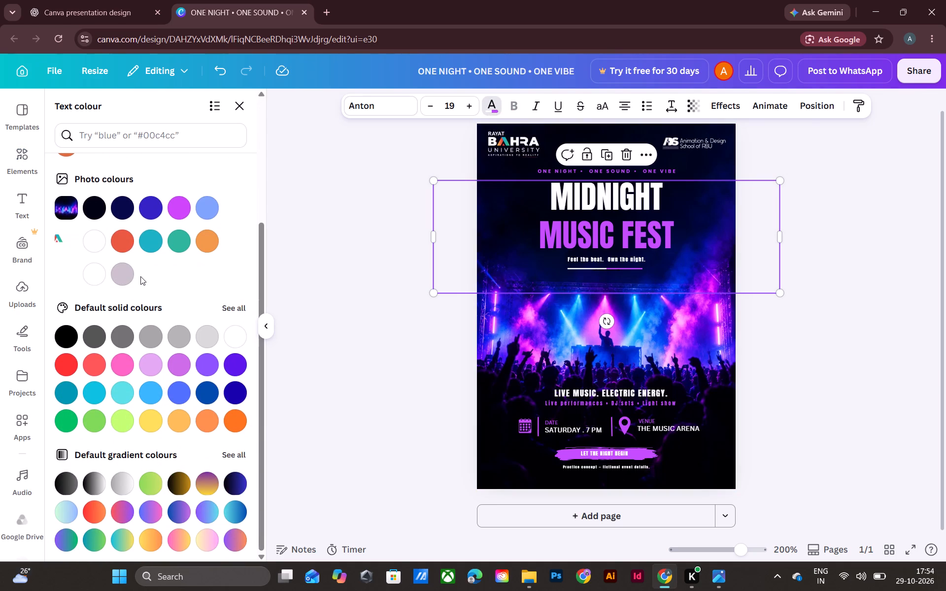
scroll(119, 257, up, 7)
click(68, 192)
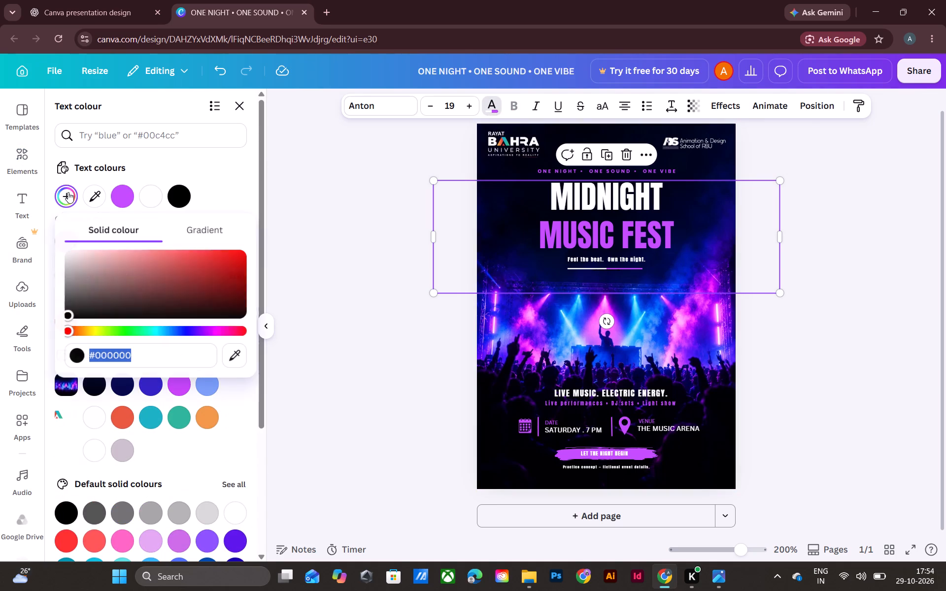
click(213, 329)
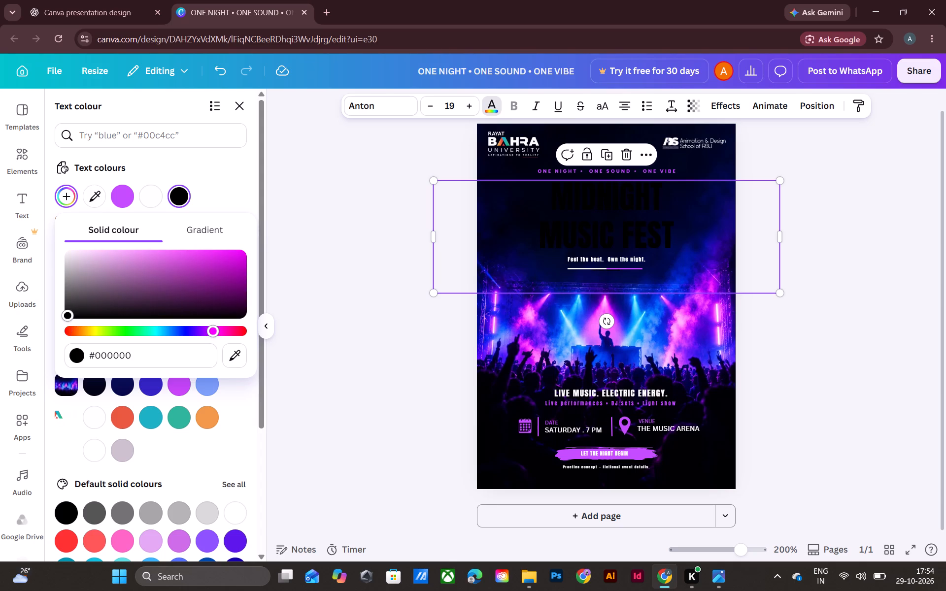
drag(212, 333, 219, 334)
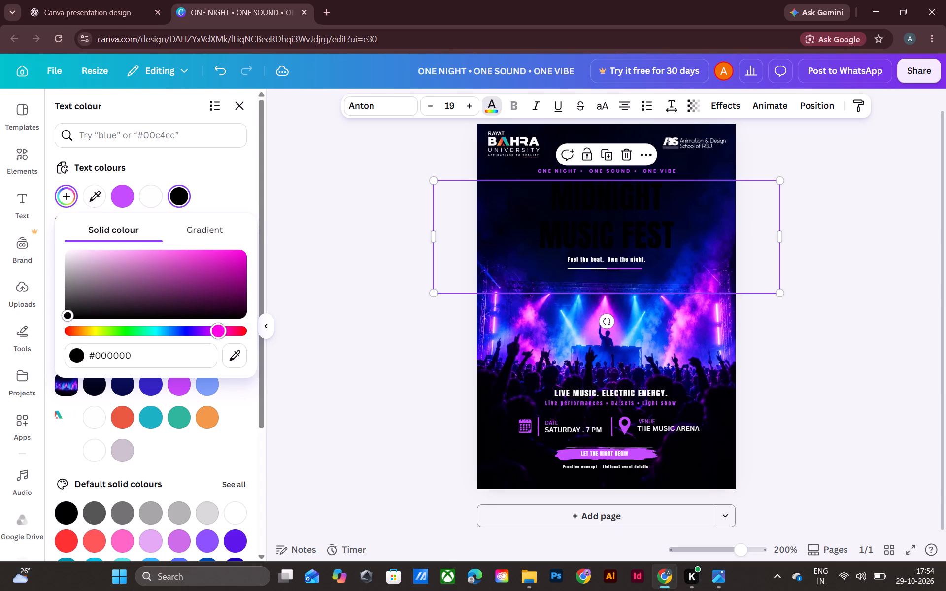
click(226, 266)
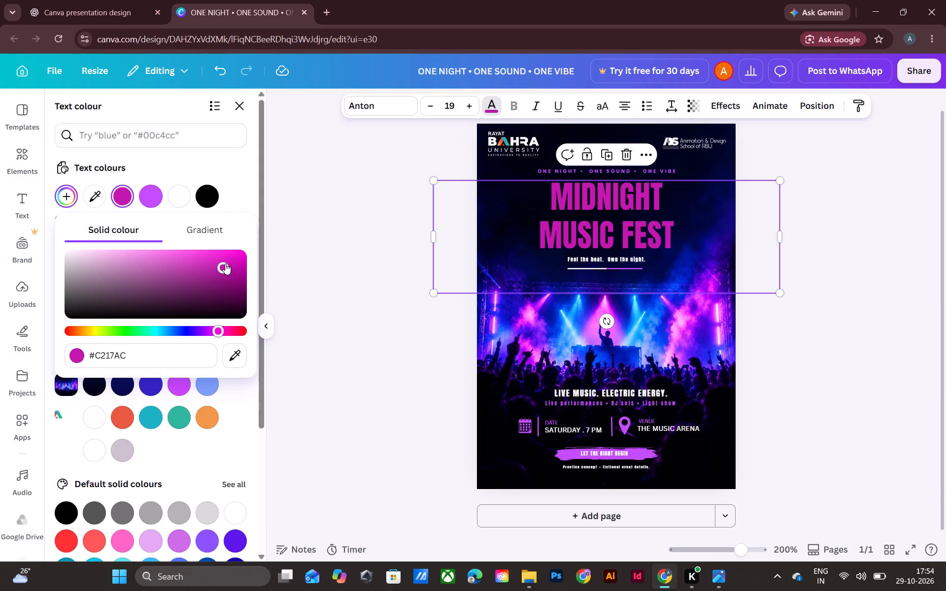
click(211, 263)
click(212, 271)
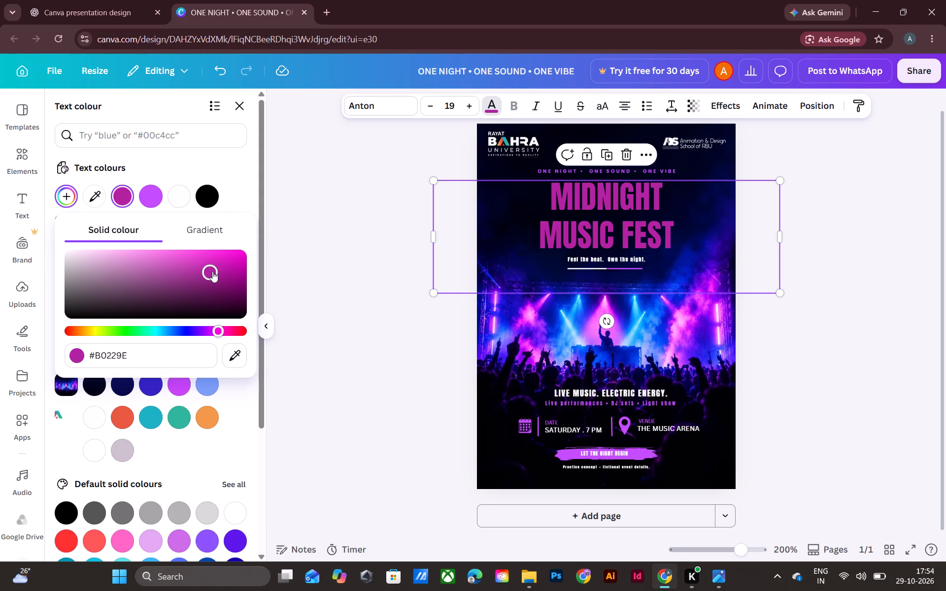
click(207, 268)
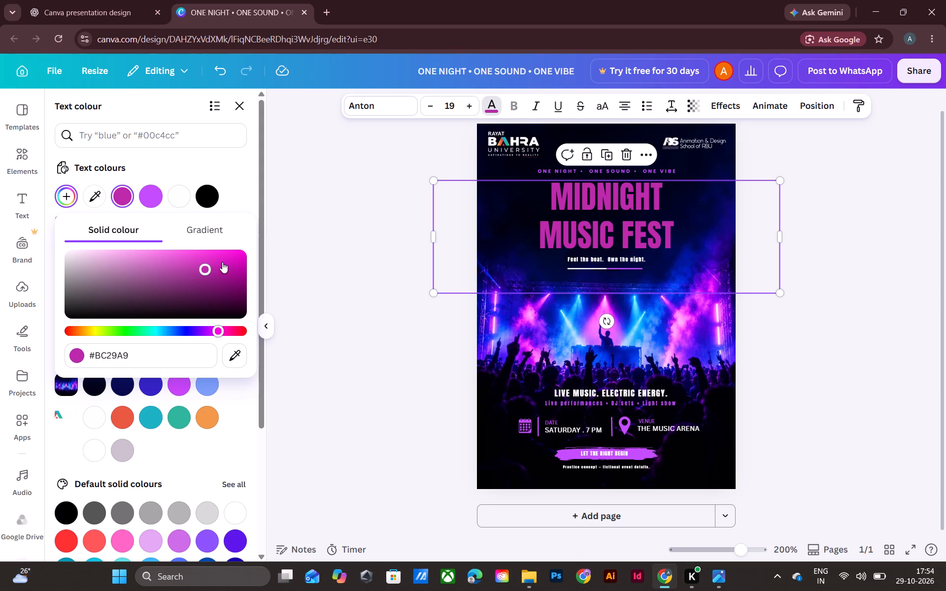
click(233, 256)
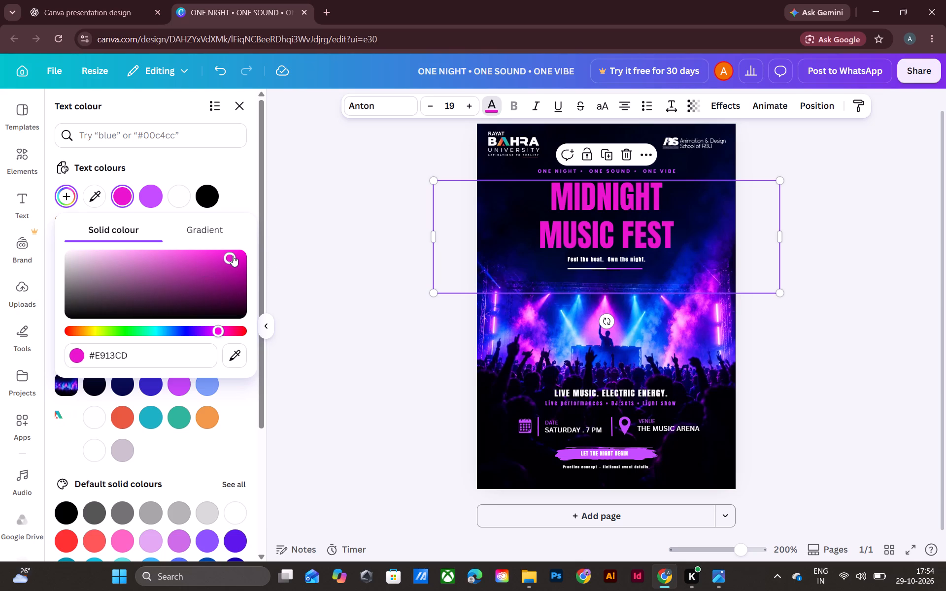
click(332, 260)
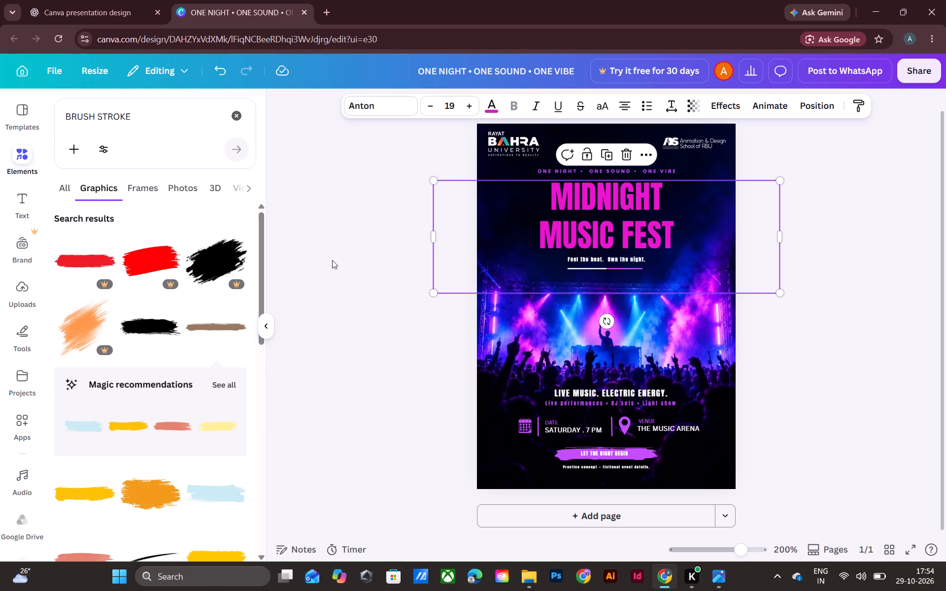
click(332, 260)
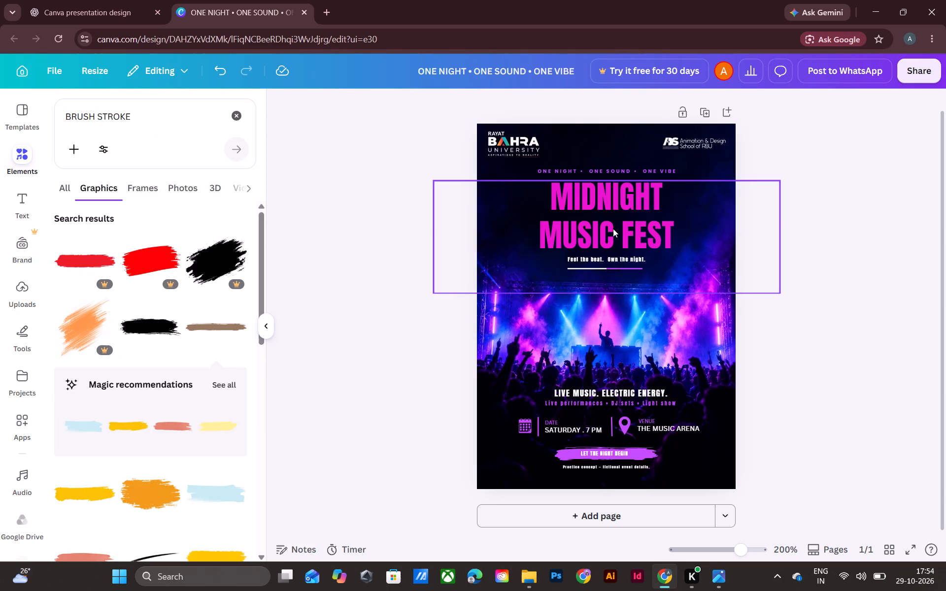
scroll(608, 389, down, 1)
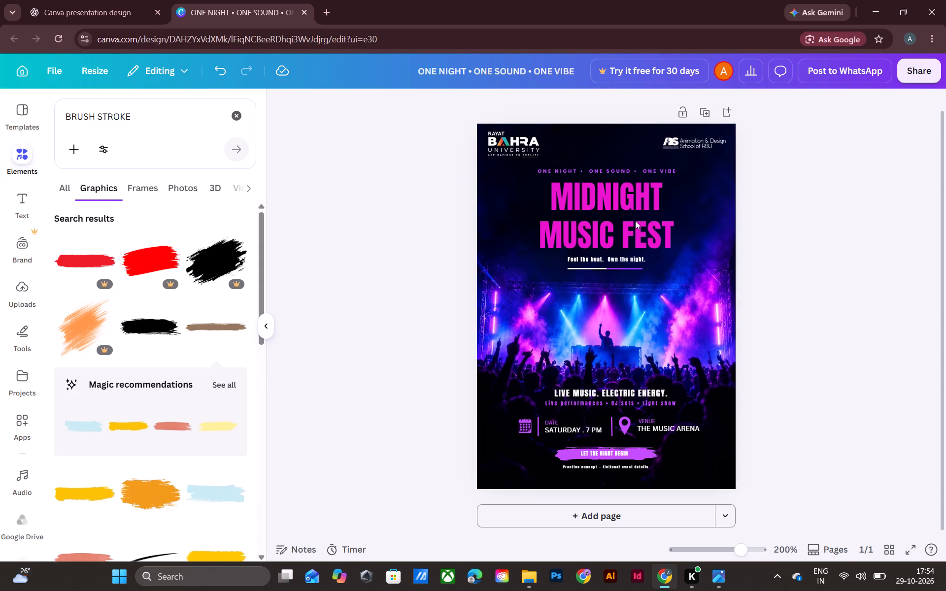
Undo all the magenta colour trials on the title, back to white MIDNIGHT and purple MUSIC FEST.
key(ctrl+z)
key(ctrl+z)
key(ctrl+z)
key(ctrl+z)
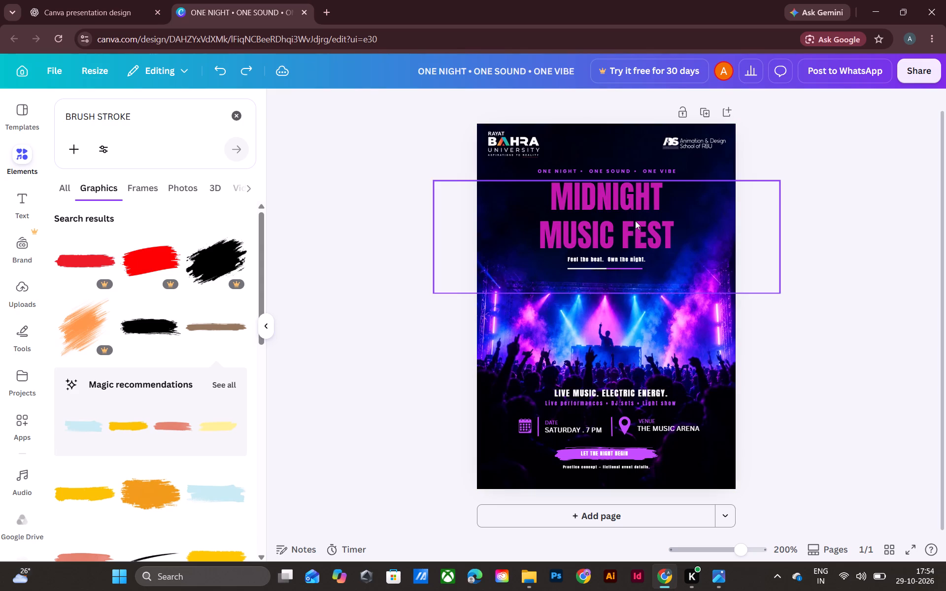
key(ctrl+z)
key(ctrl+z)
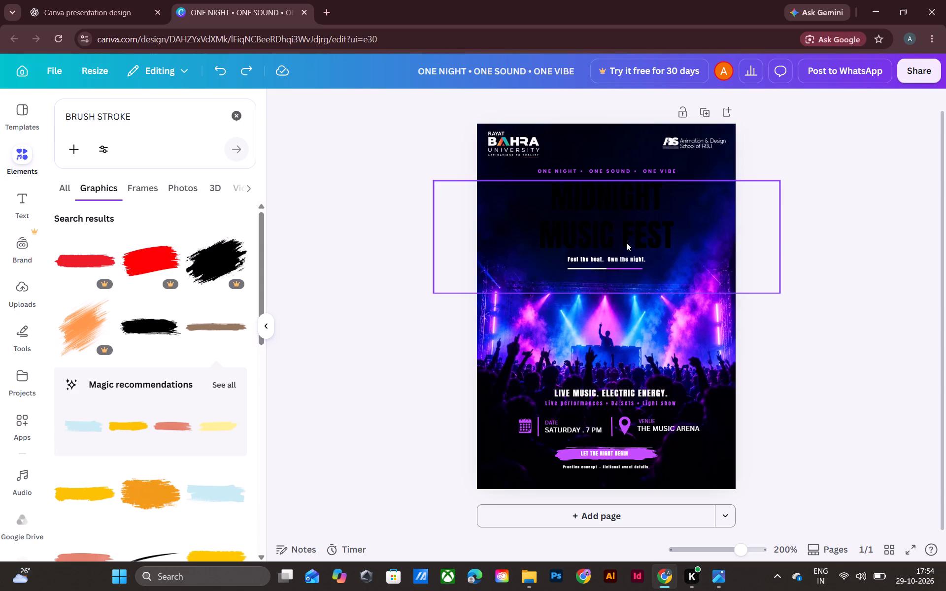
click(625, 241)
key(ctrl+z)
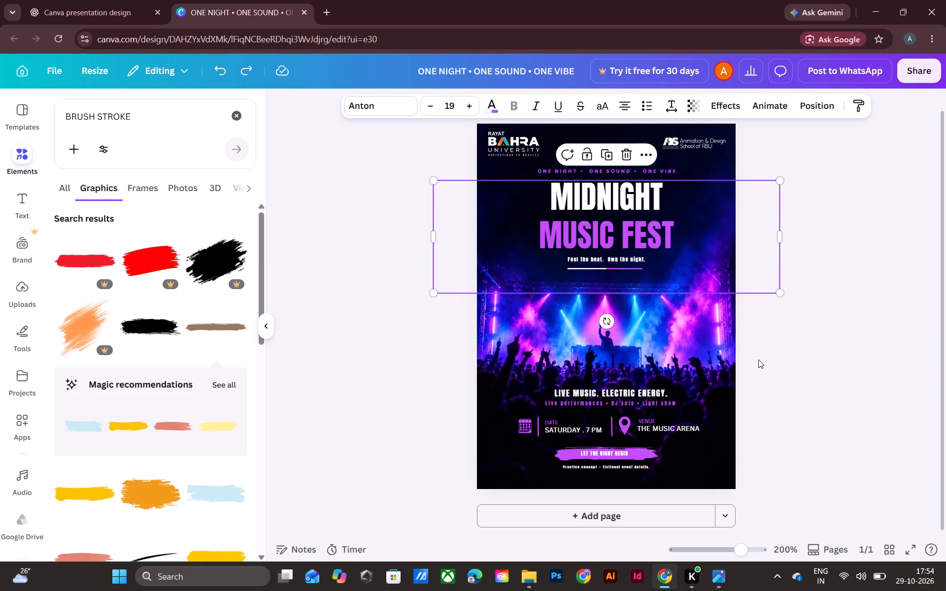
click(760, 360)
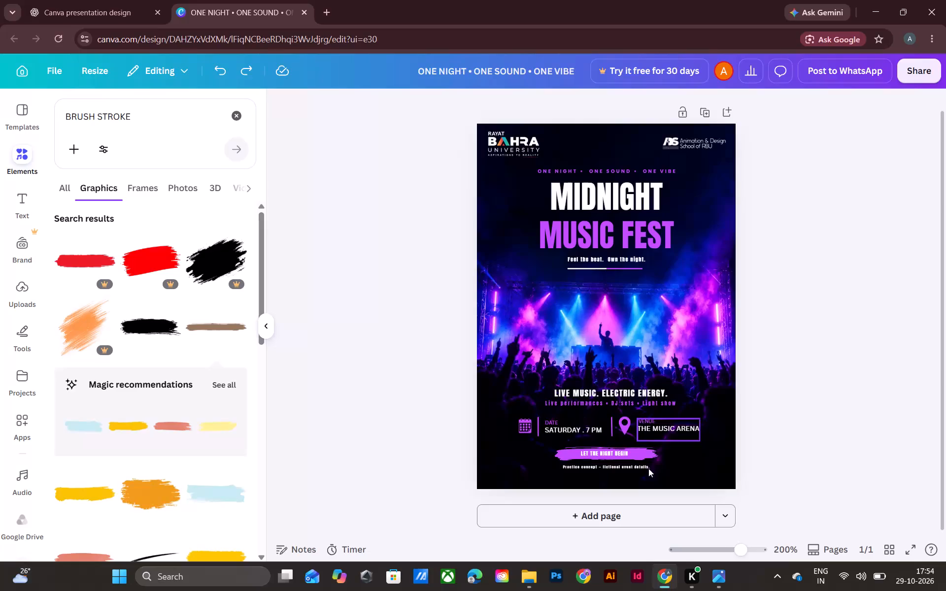
Move the LET THE NIGHT BEGIN text slightly right so it is horizontally centred on its purple brush stroke and the page.
key(ctrl+equal)
key(ctrl+equal)
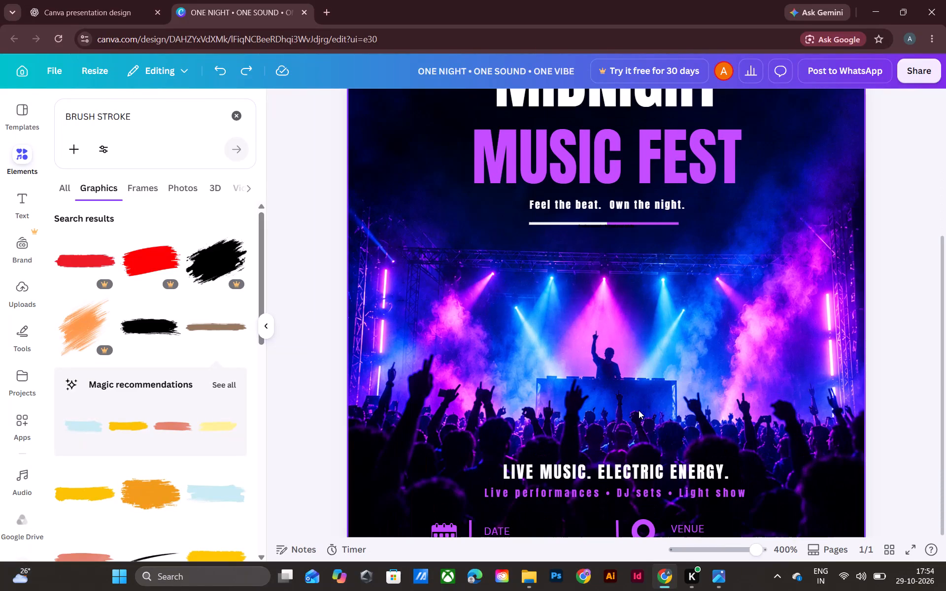
scroll(631, 430, down, 6)
scroll(627, 365, down, 2)
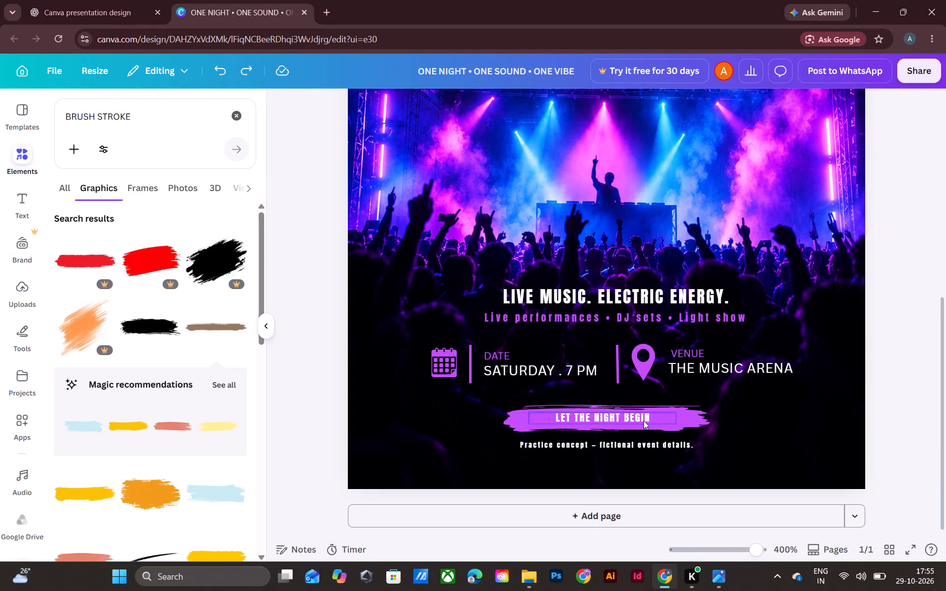
drag(615, 419, 620, 419)
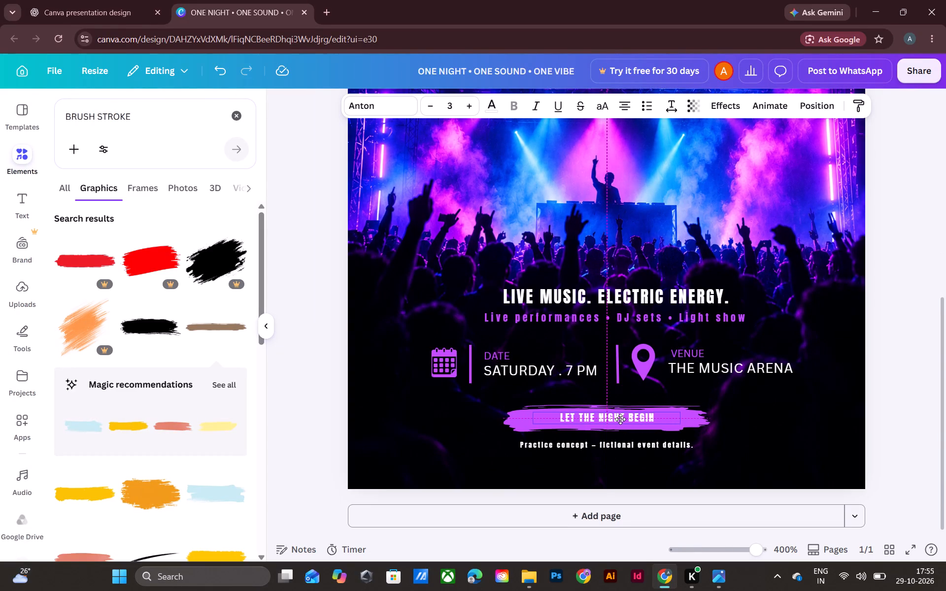
drag(620, 419, 621, 419)
click(891, 416)
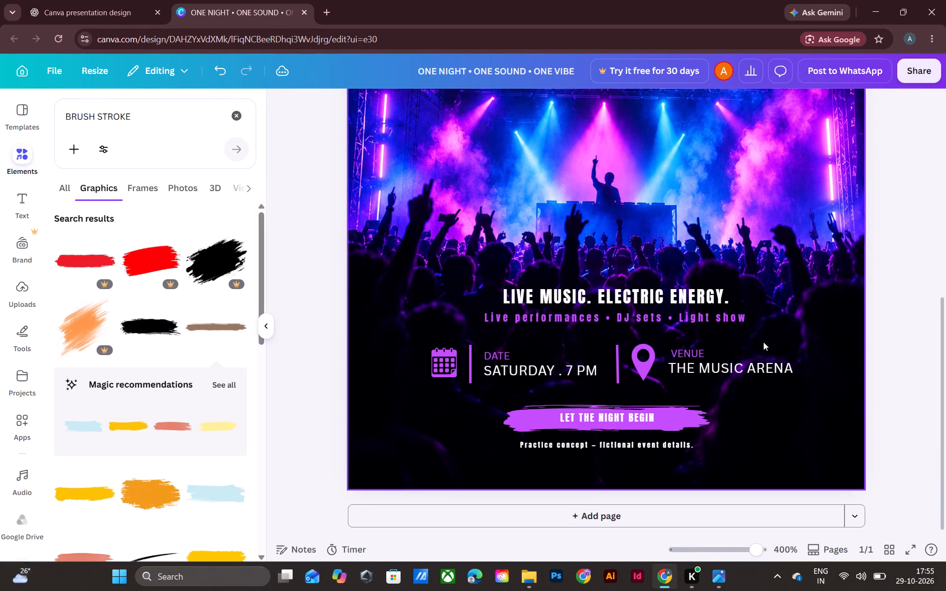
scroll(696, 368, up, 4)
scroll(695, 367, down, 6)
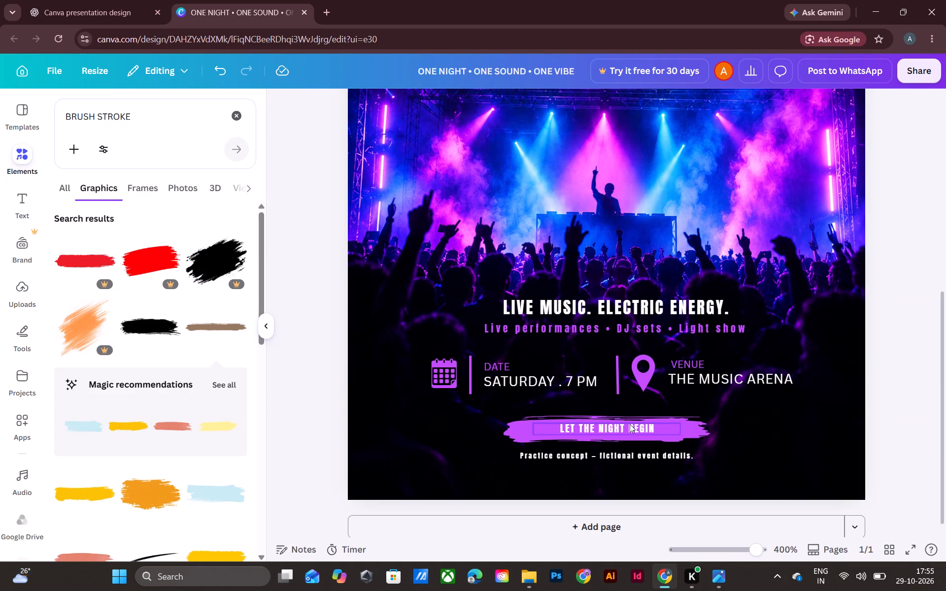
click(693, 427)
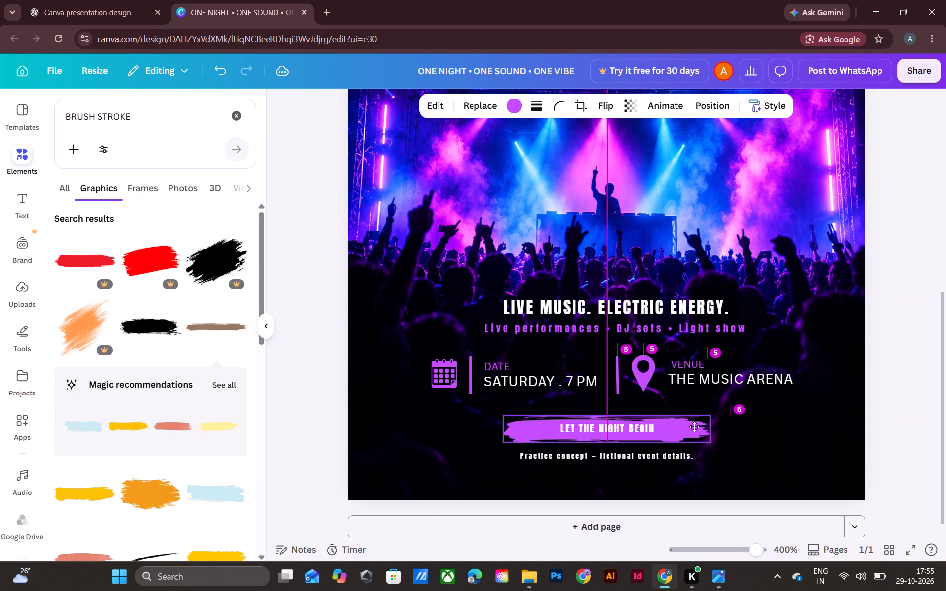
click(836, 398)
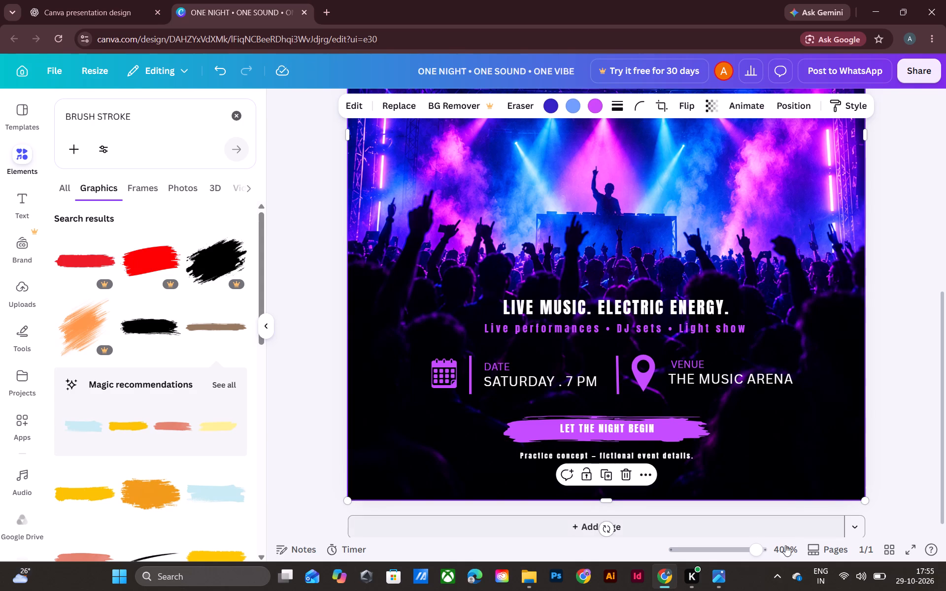
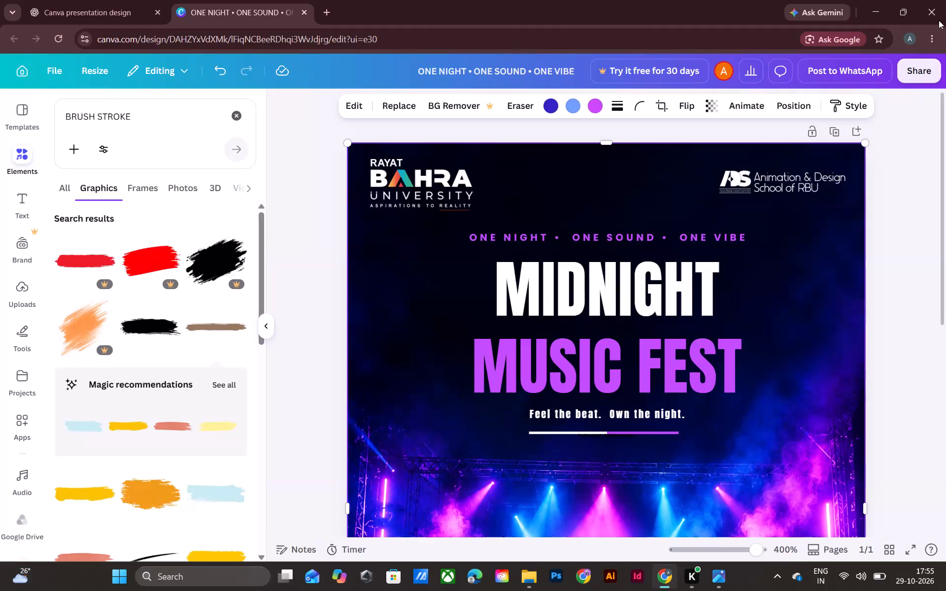
Download the Midnight Music Fest poster as a PNG at size 1 with High quality.
click(918, 68)
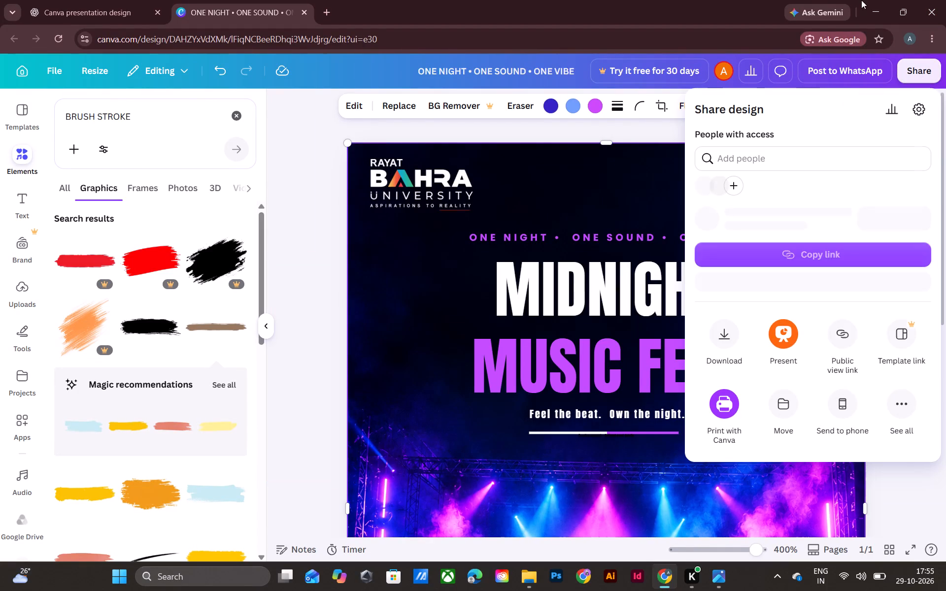
click(722, 349)
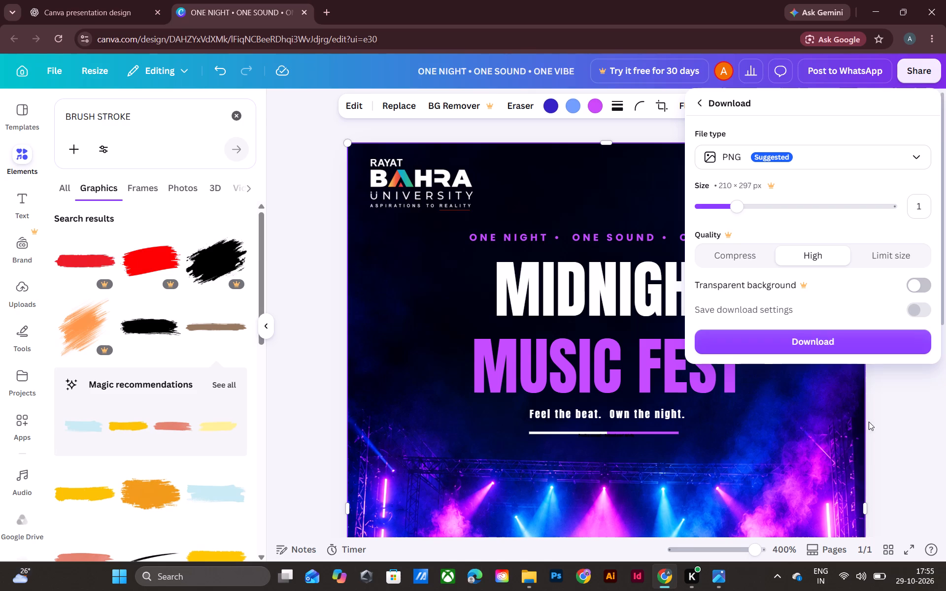
click(850, 333)
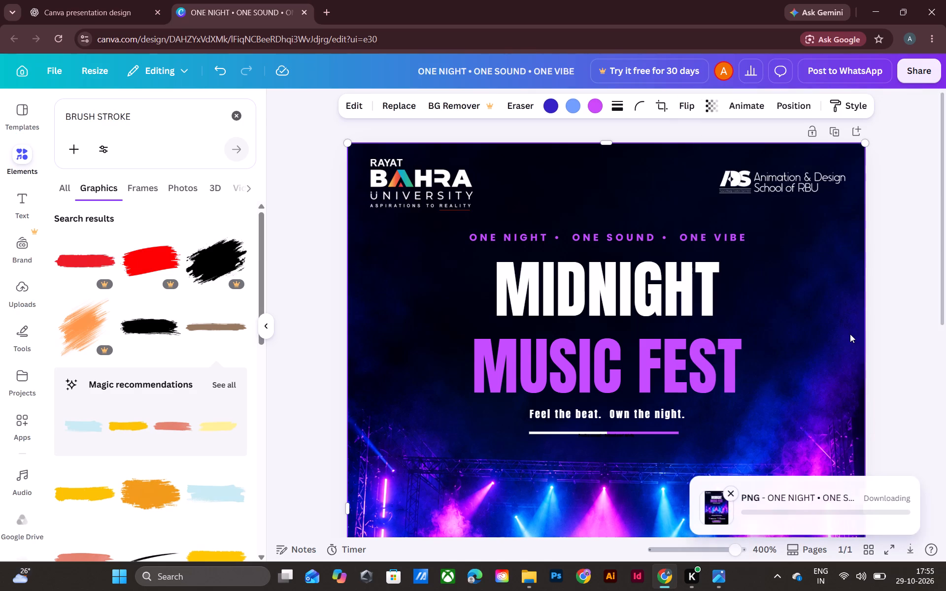